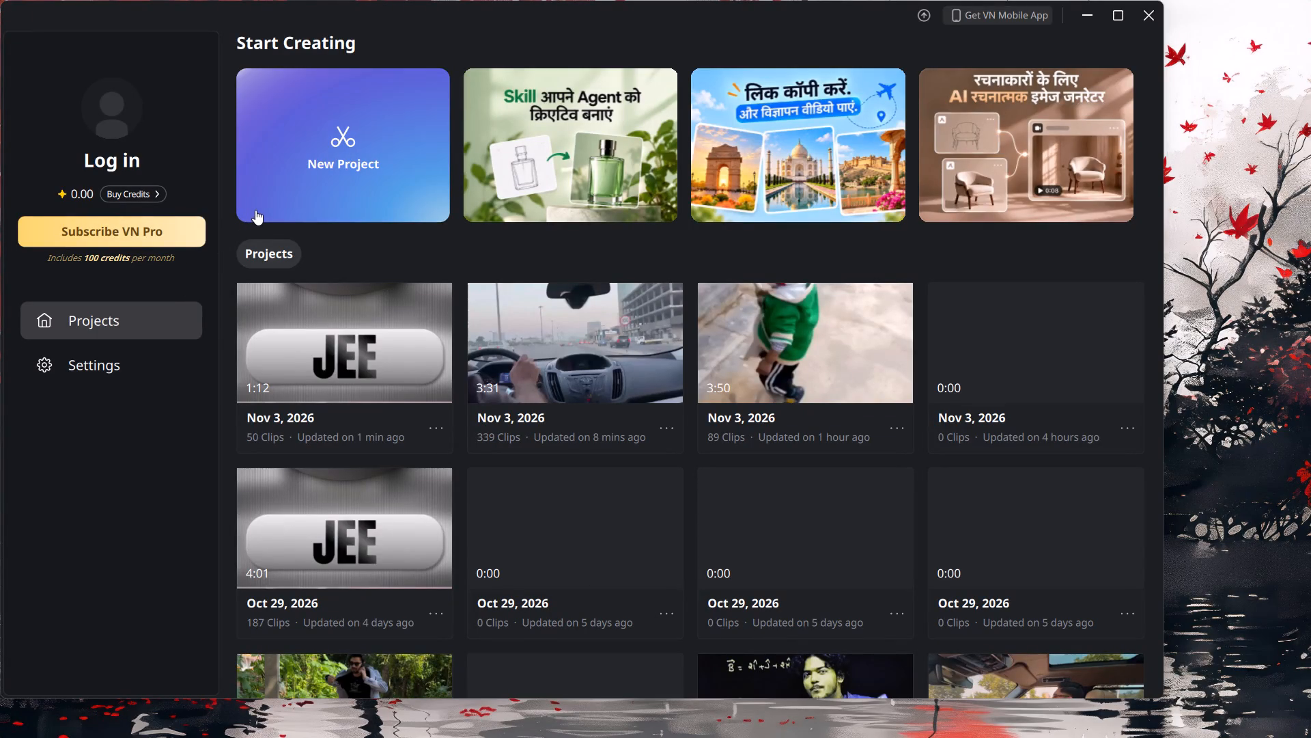
Create a new video project.
click(311, 175)
click(313, 161)
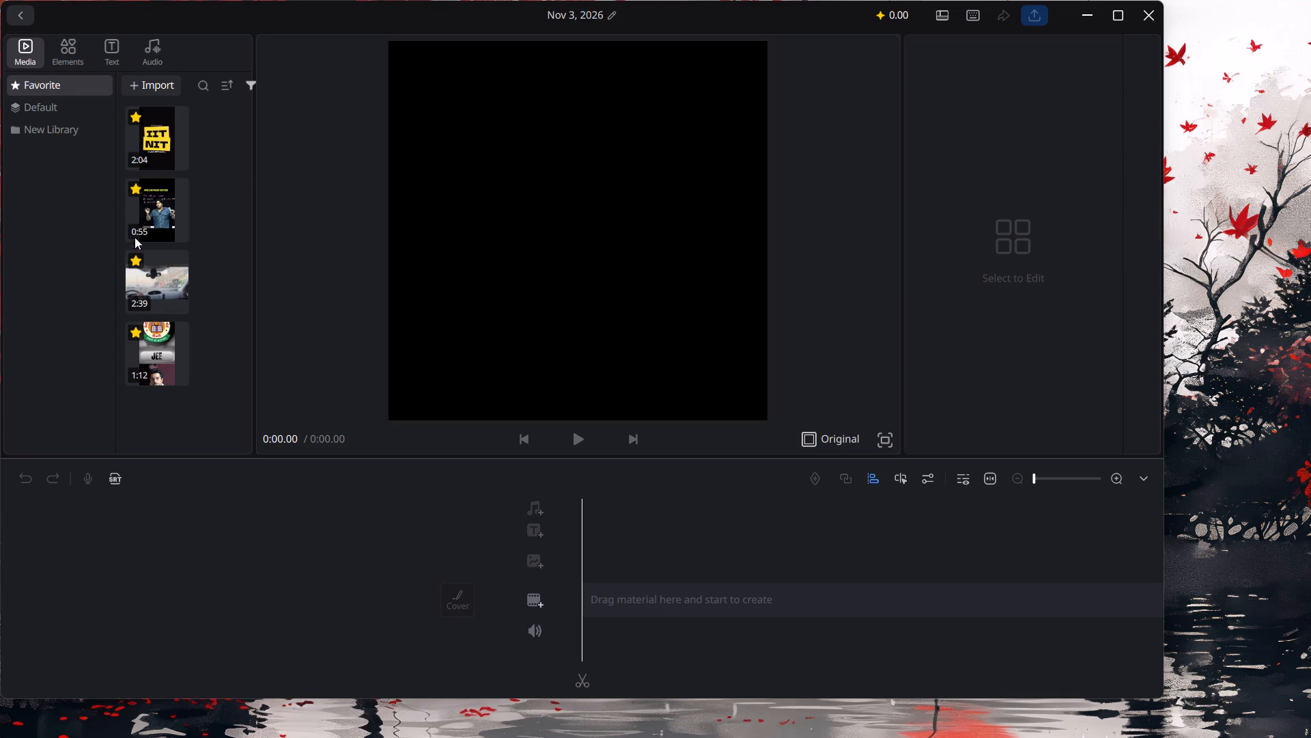
Add the 2:39 driving clip from the favourite media to the main video track.
drag(148, 286, 393, 405)
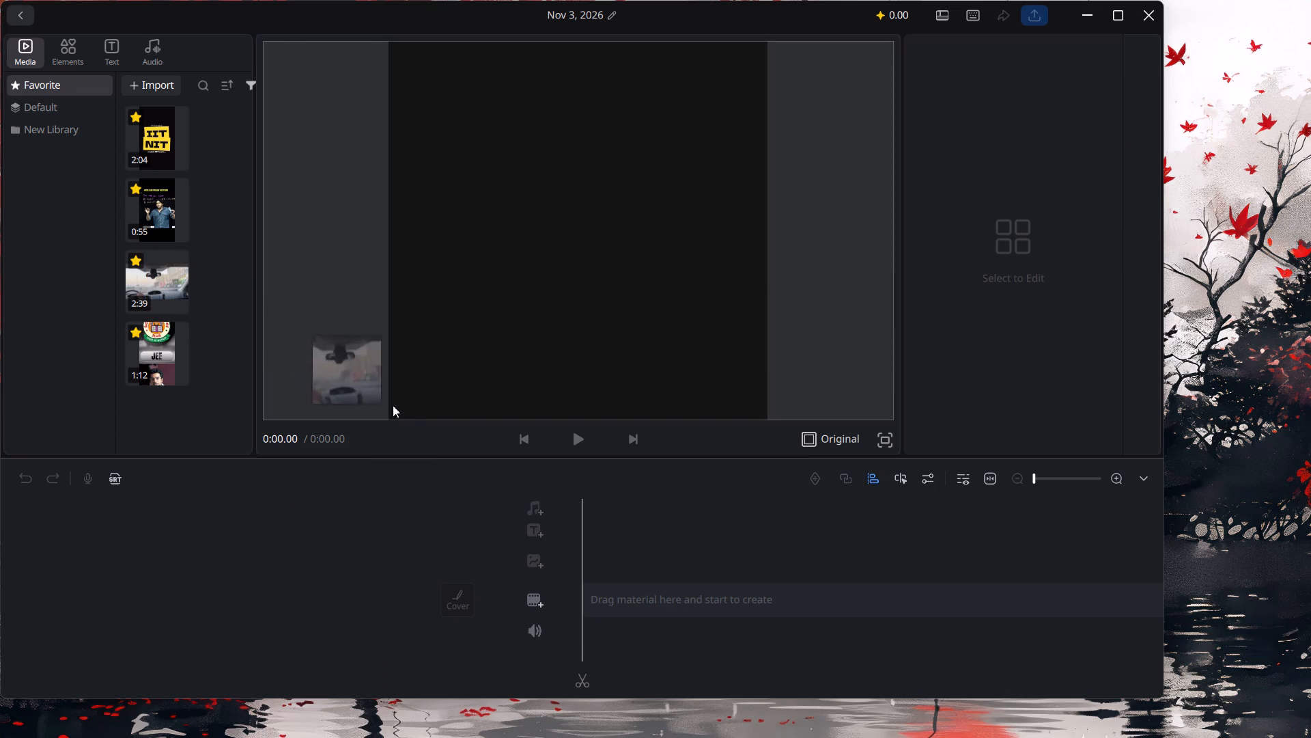
drag(393, 405, 535, 548)
click(1013, 402)
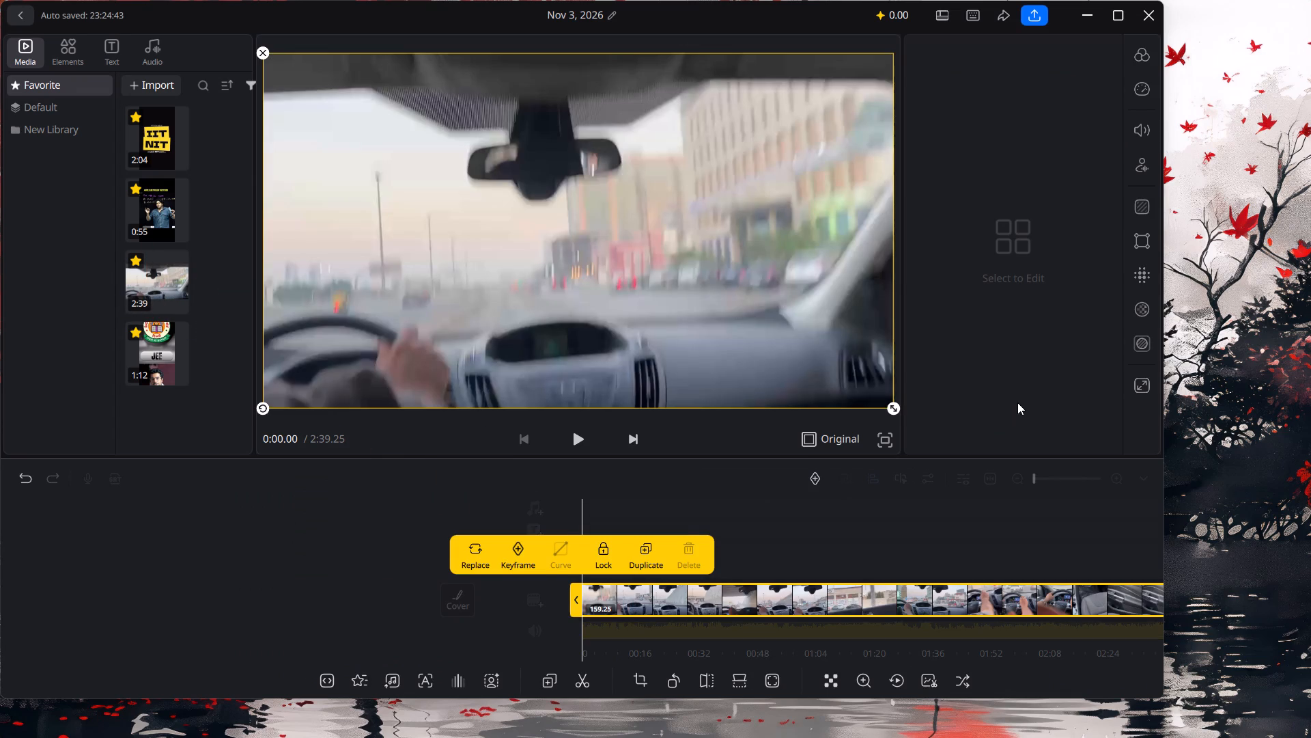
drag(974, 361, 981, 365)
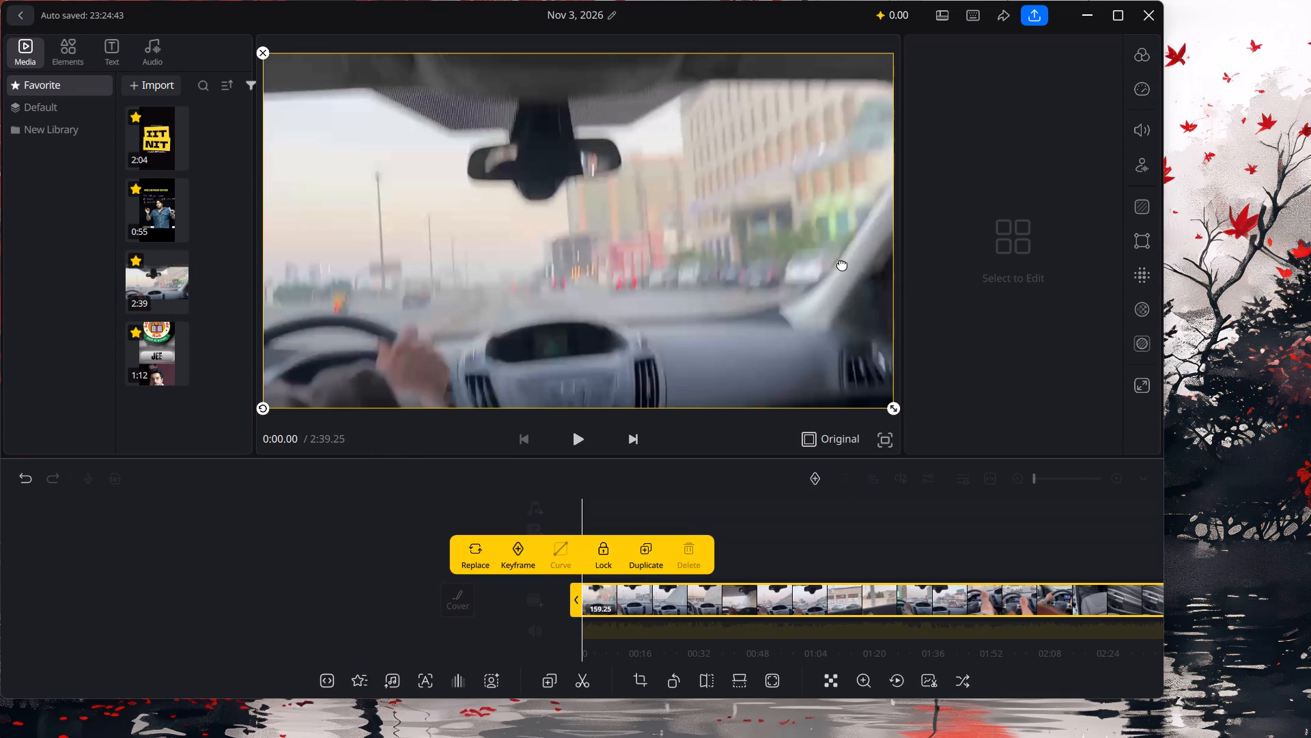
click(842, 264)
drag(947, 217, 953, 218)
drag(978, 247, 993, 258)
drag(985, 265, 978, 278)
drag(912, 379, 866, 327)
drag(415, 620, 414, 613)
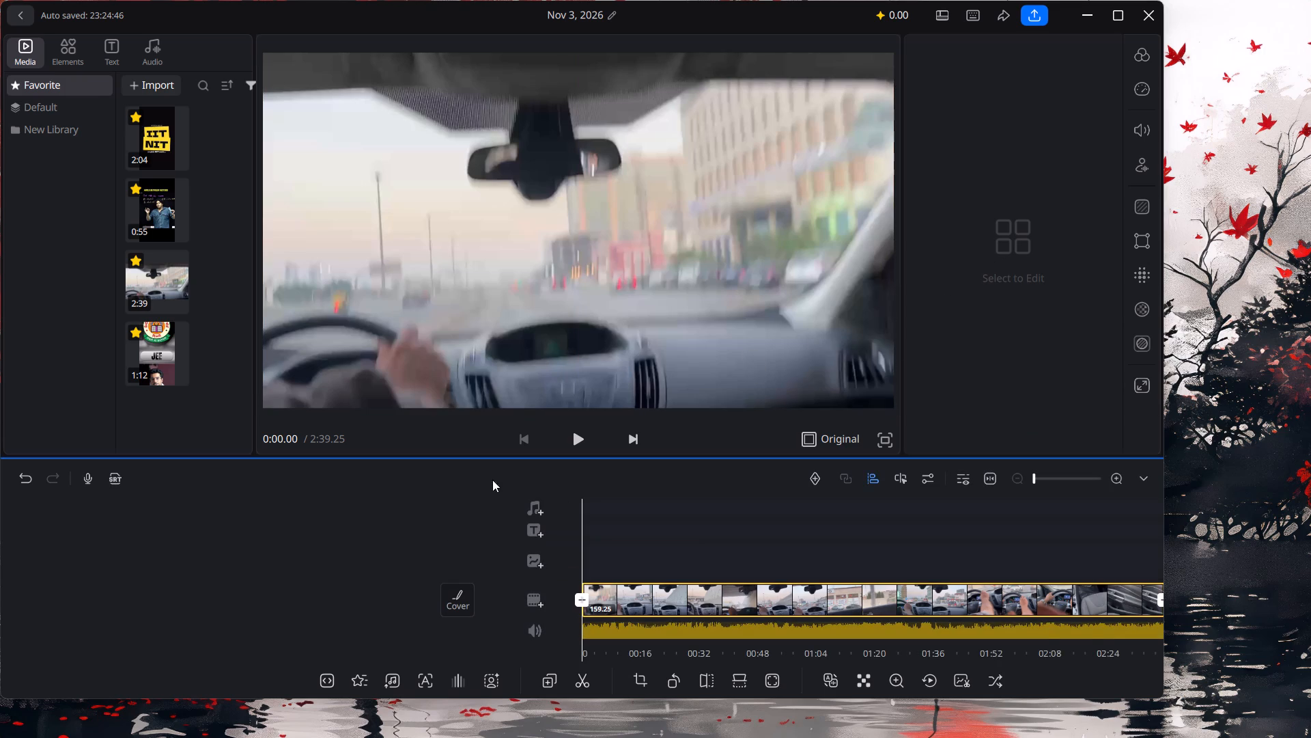
Split the driving clip at about 0:00.31, 0:00.60, 0:00.95 and 0:01.24.
drag(1045, 476, 1054, 471)
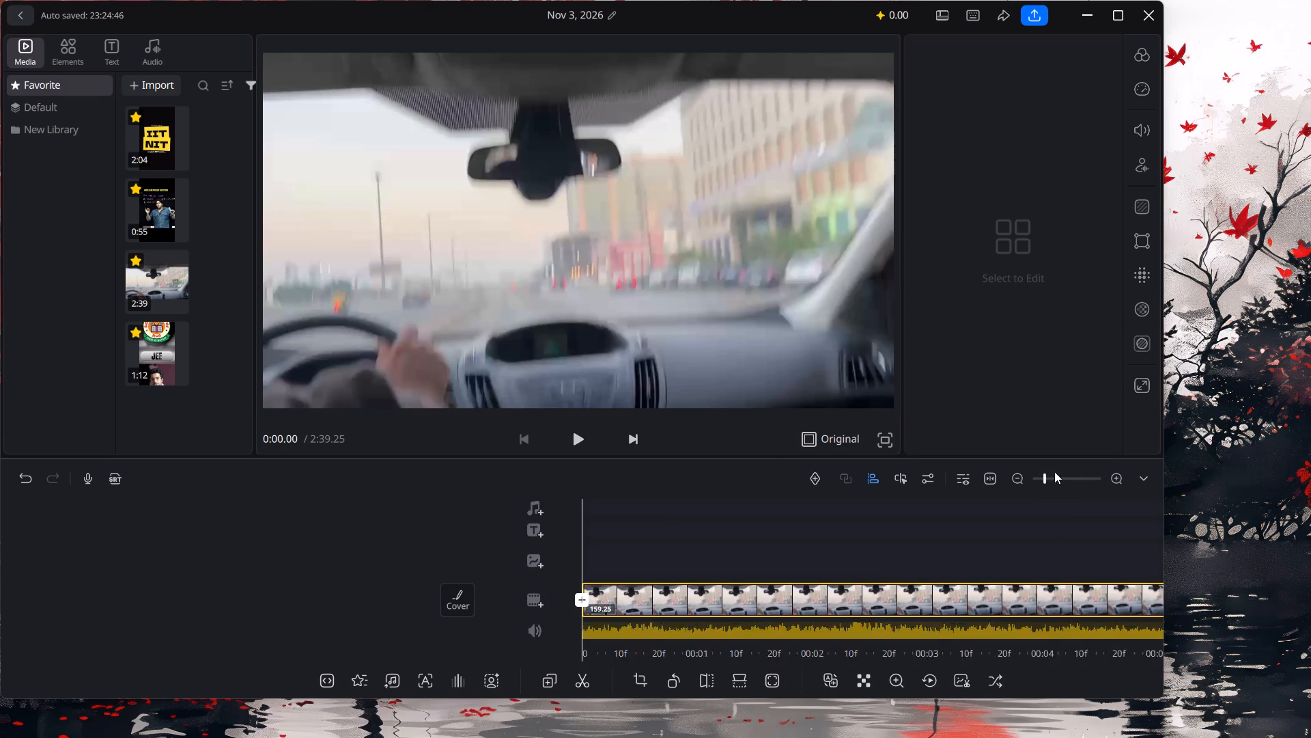
drag(1054, 471, 1220, 460)
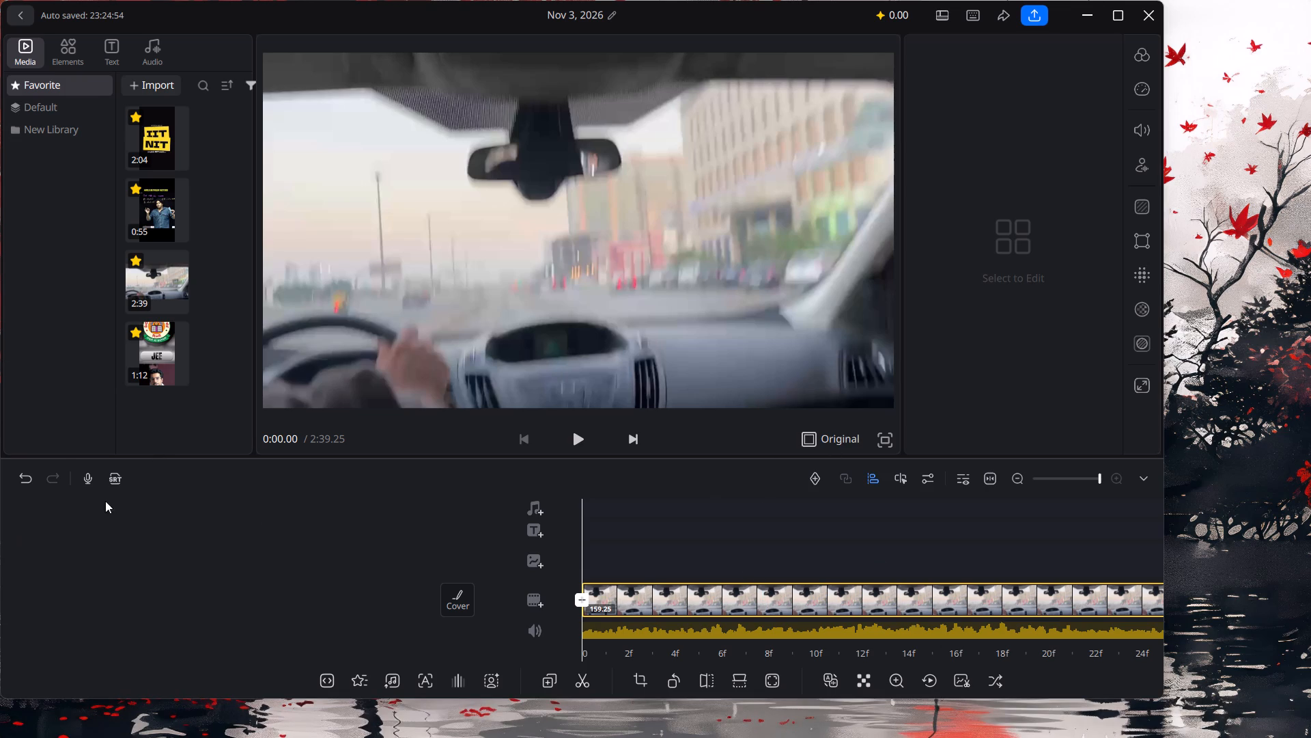
click(791, 598)
click(796, 604)
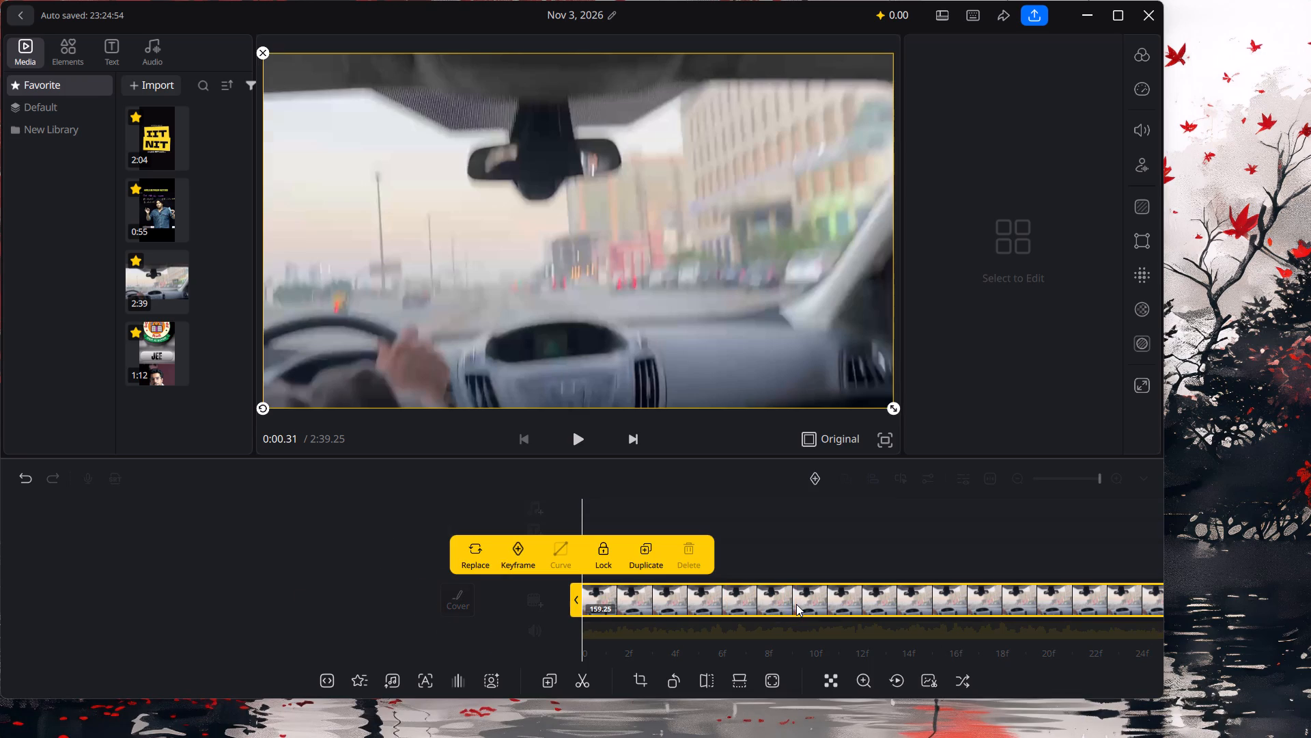
click(582, 673)
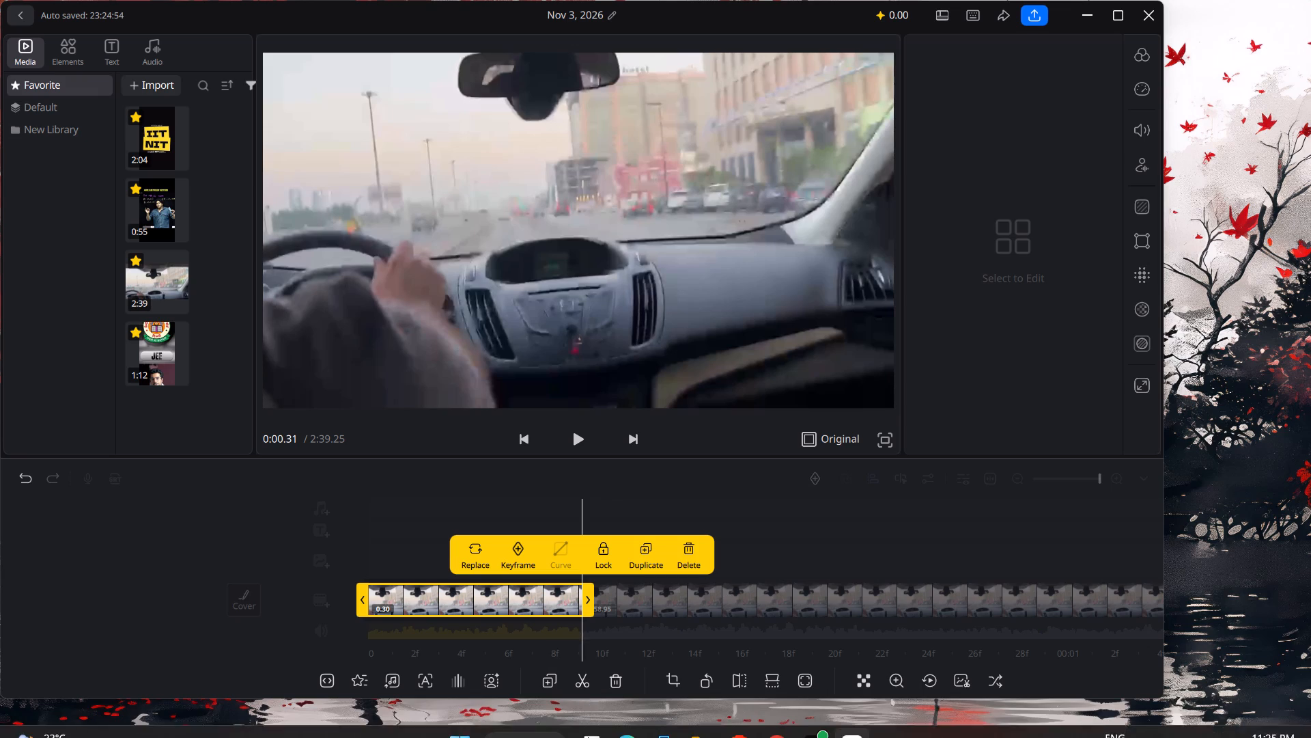
click(791, 599)
click(592, 673)
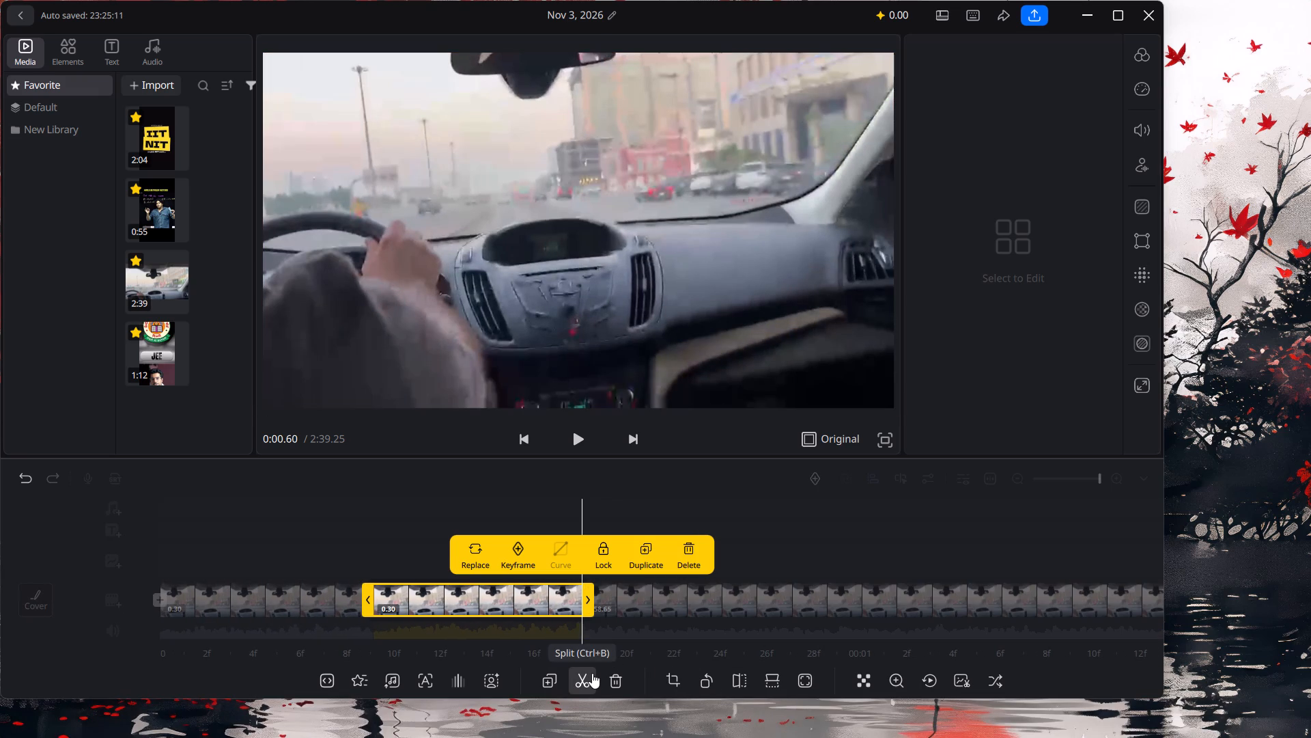
click(825, 605)
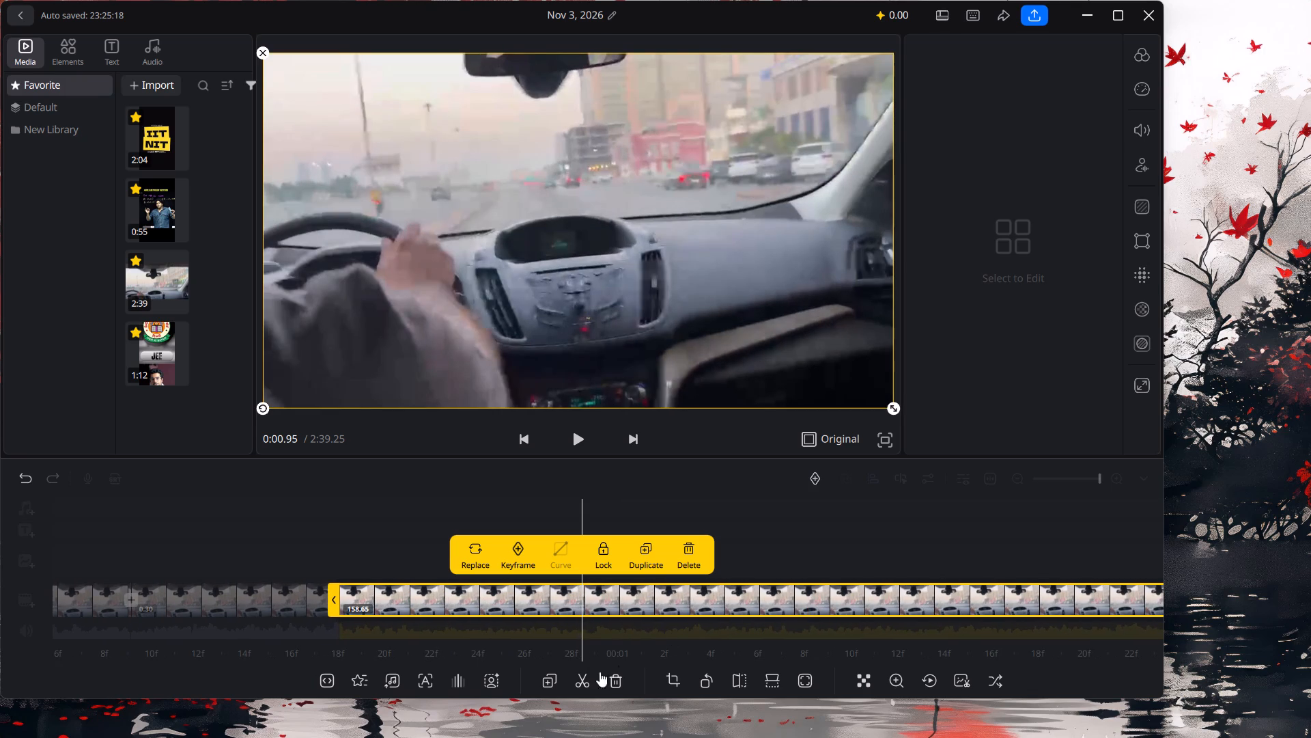
click(574, 678)
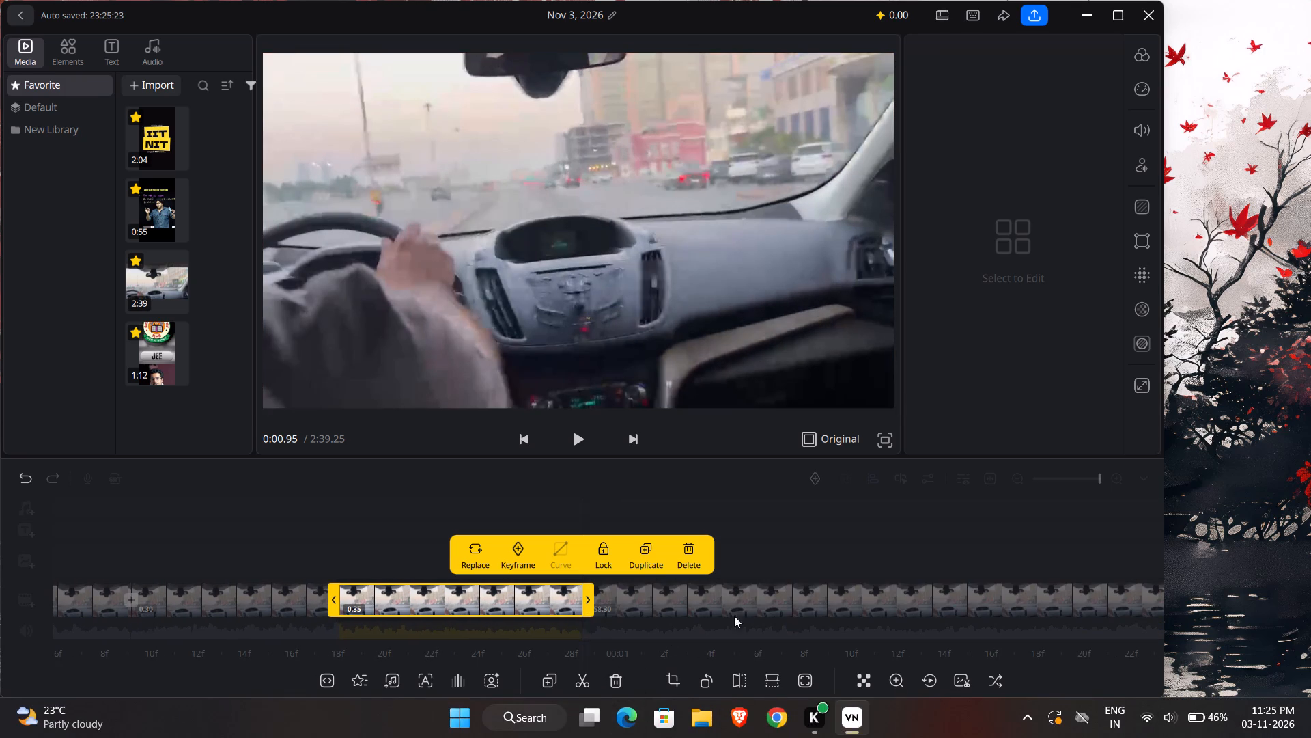
click(789, 607)
click(589, 678)
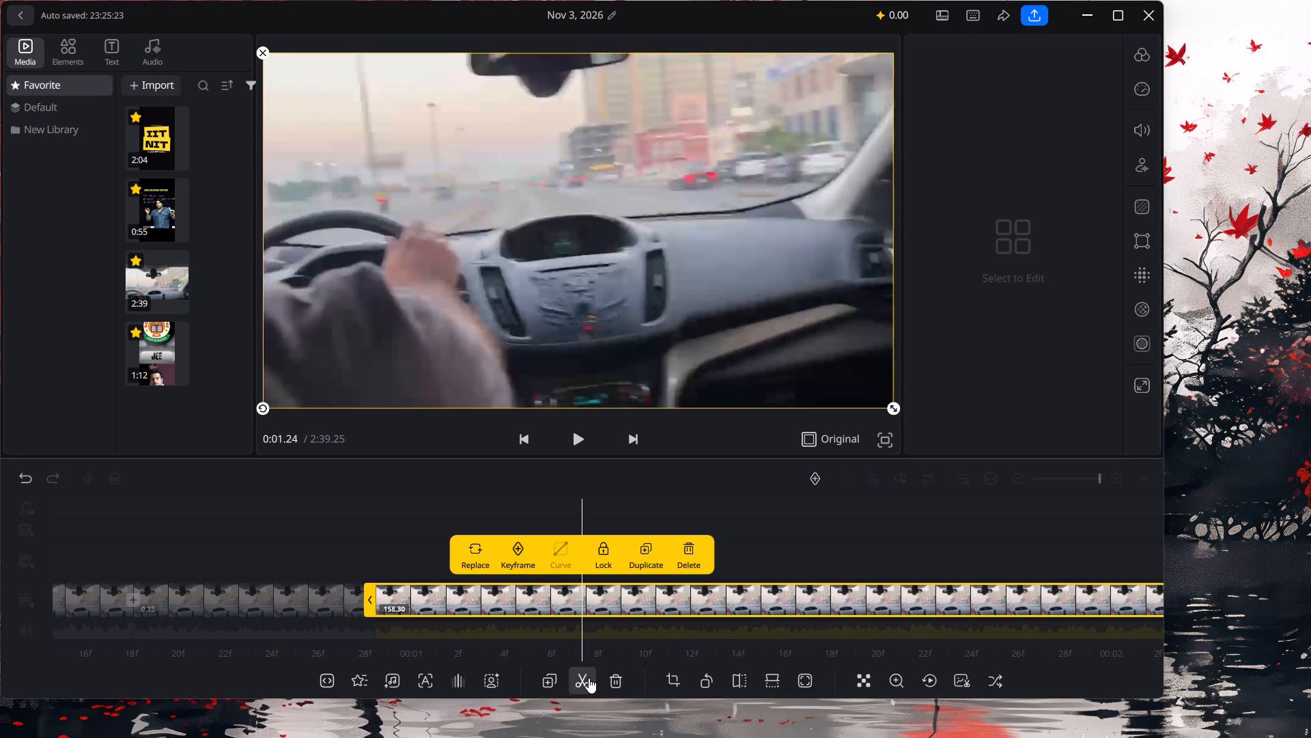
click(834, 493)
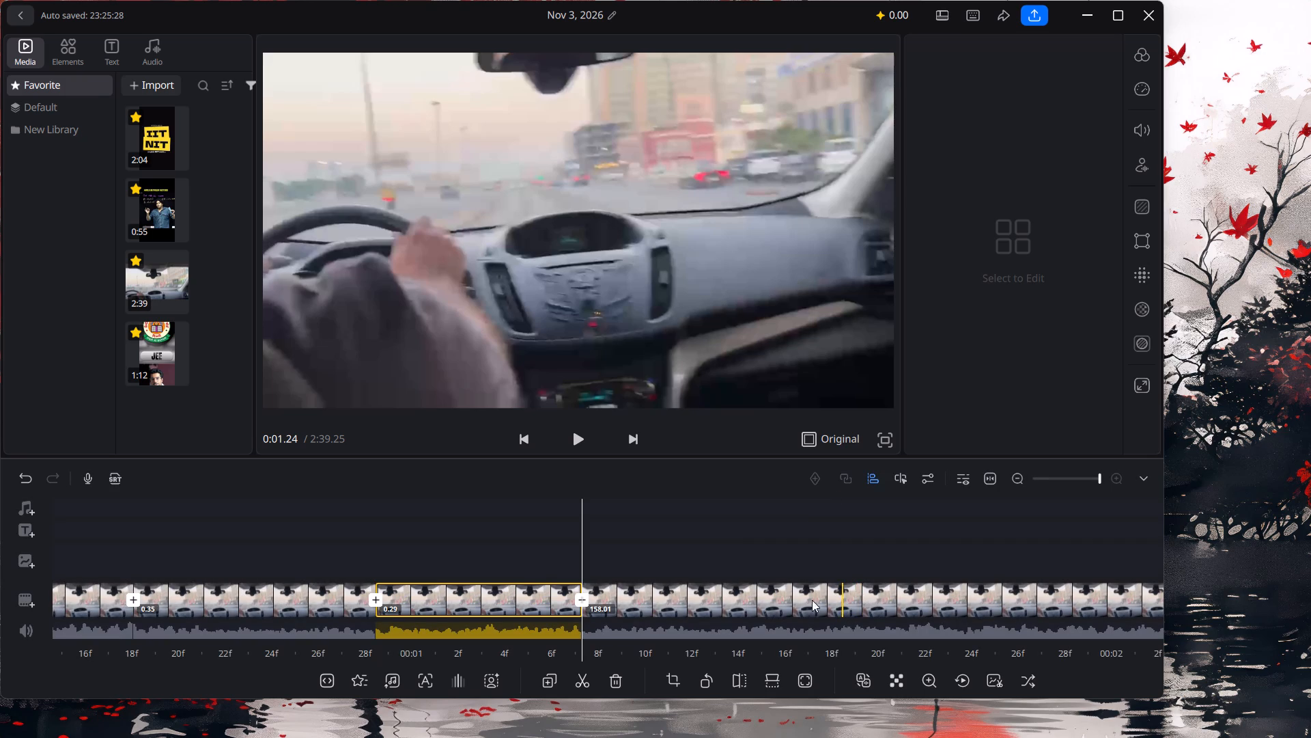
Split the remaining driving footage at about 0:01.65, 0:02.08, 0:02.48 and 0:02.89.
click(863, 597)
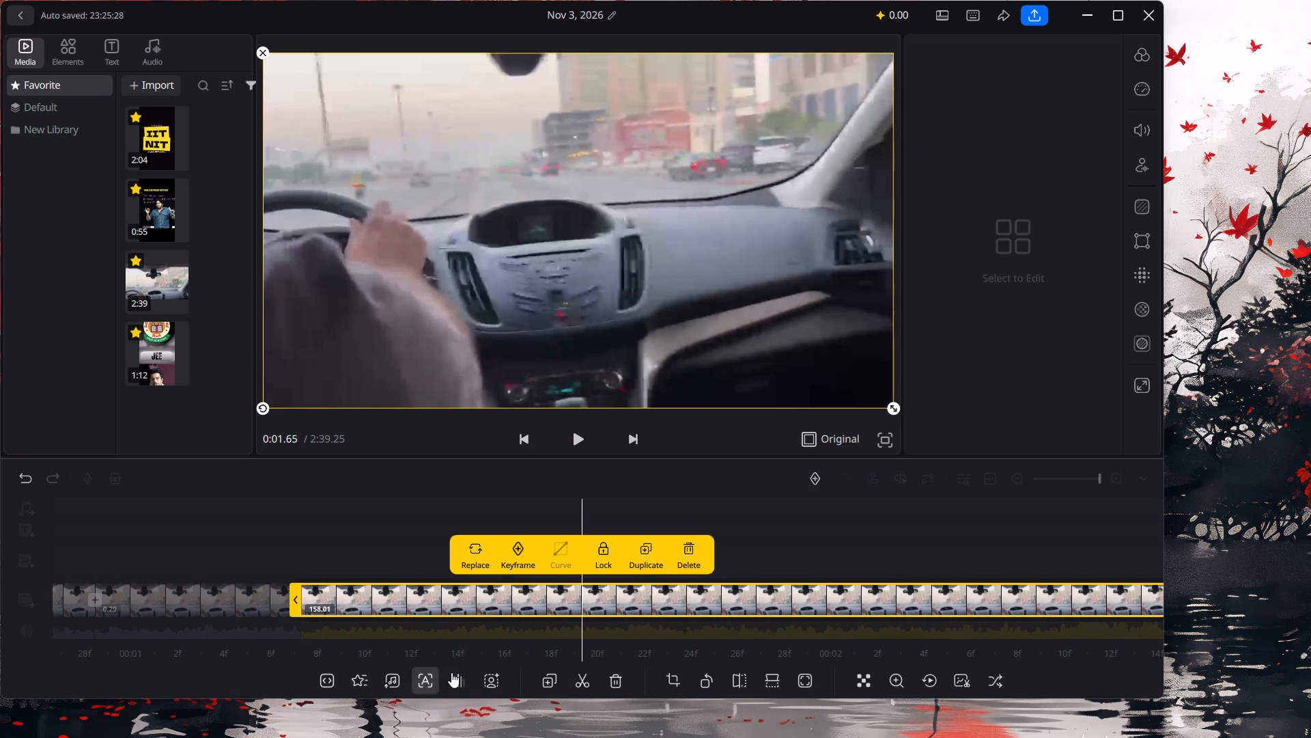
click(574, 681)
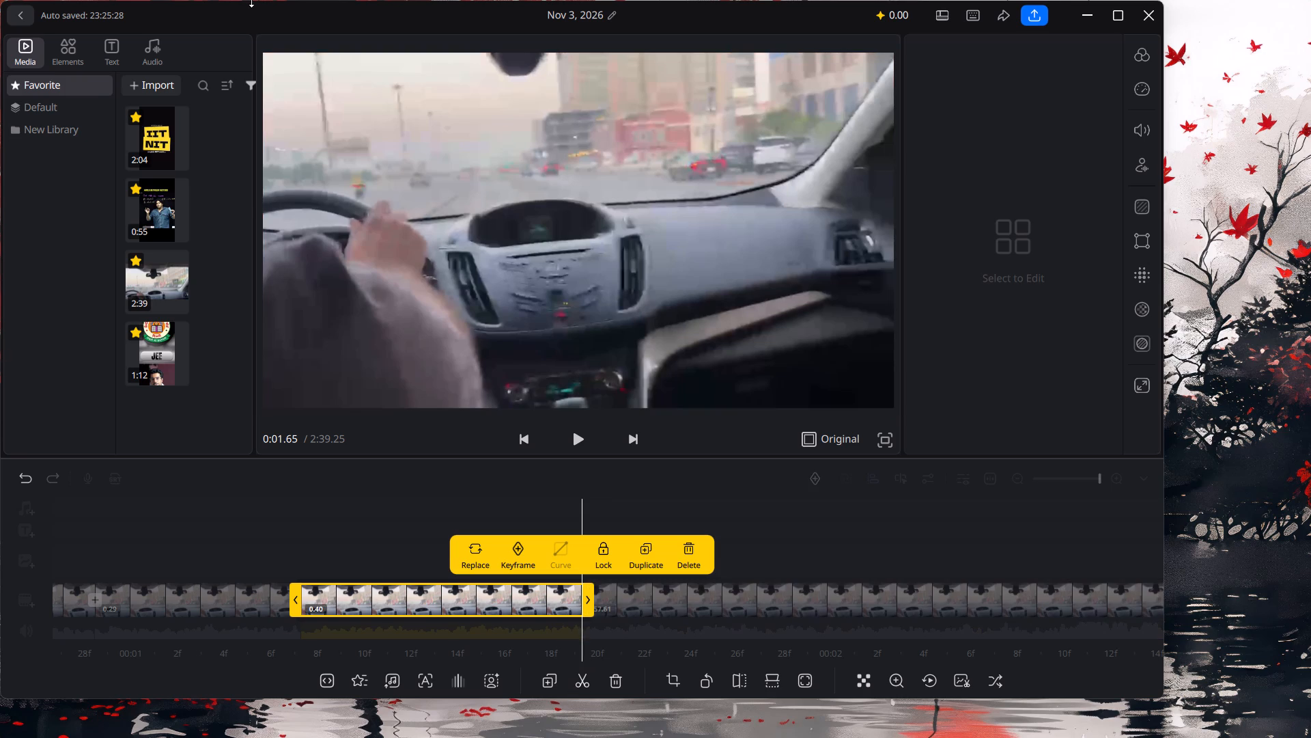
click(886, 606)
click(572, 687)
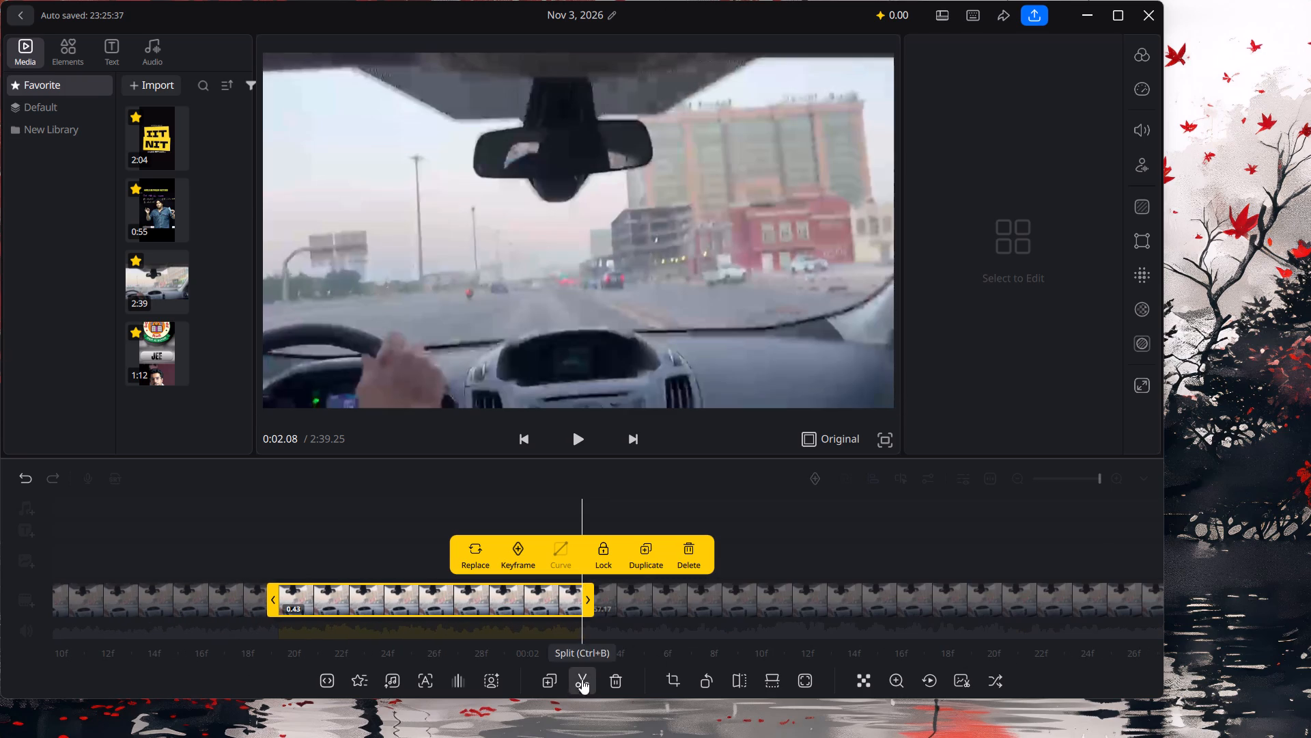
click(865, 603)
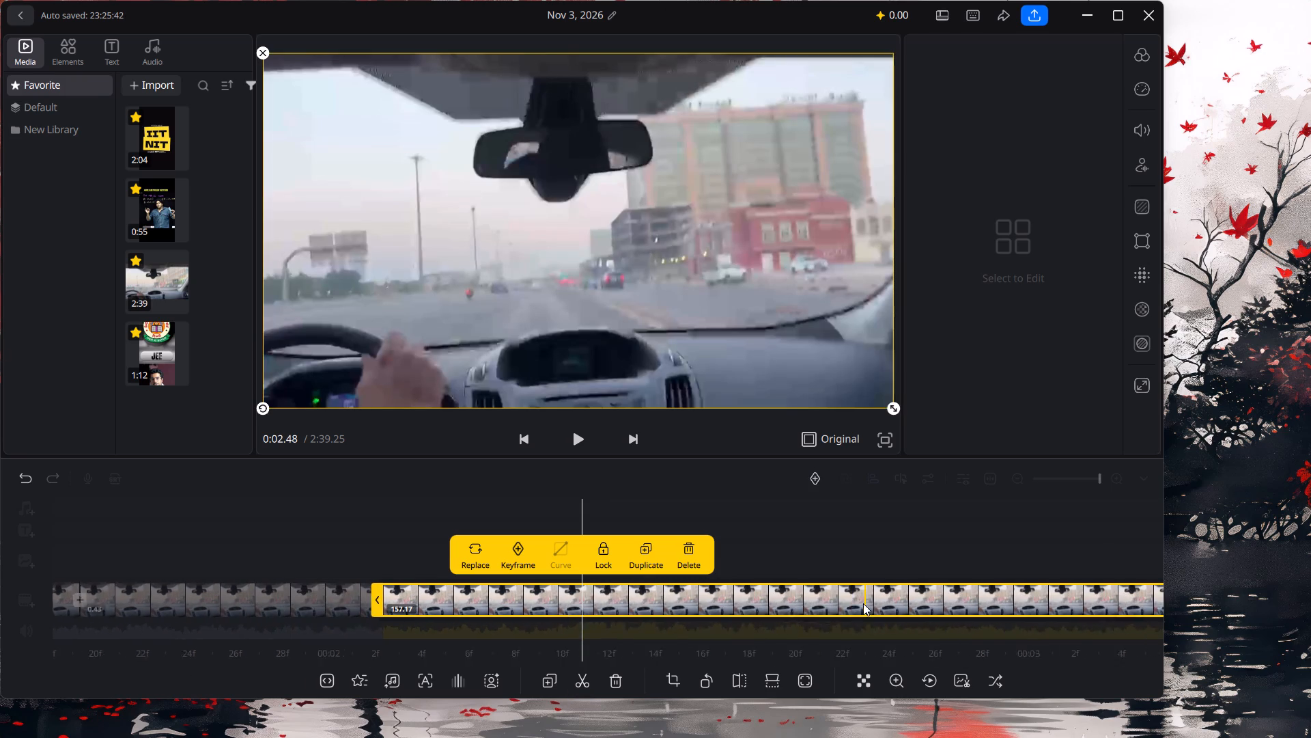
click(586, 670)
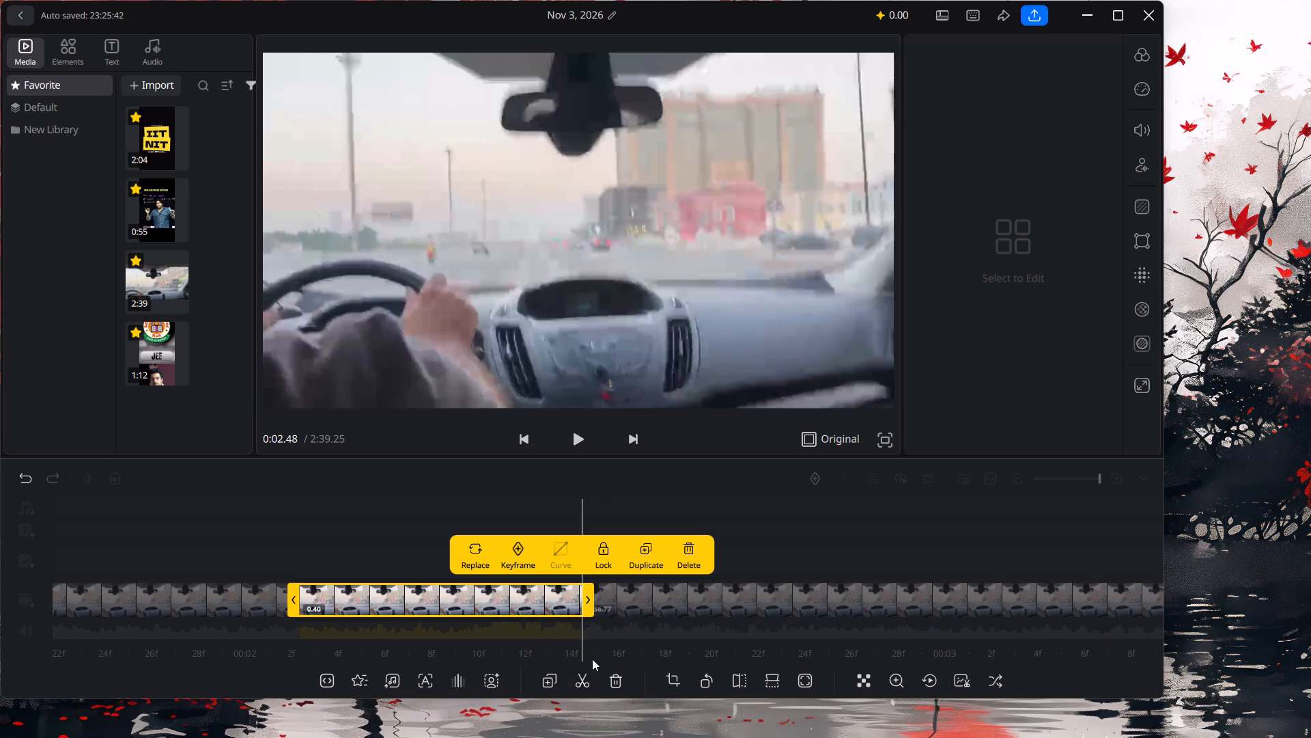
click(866, 615)
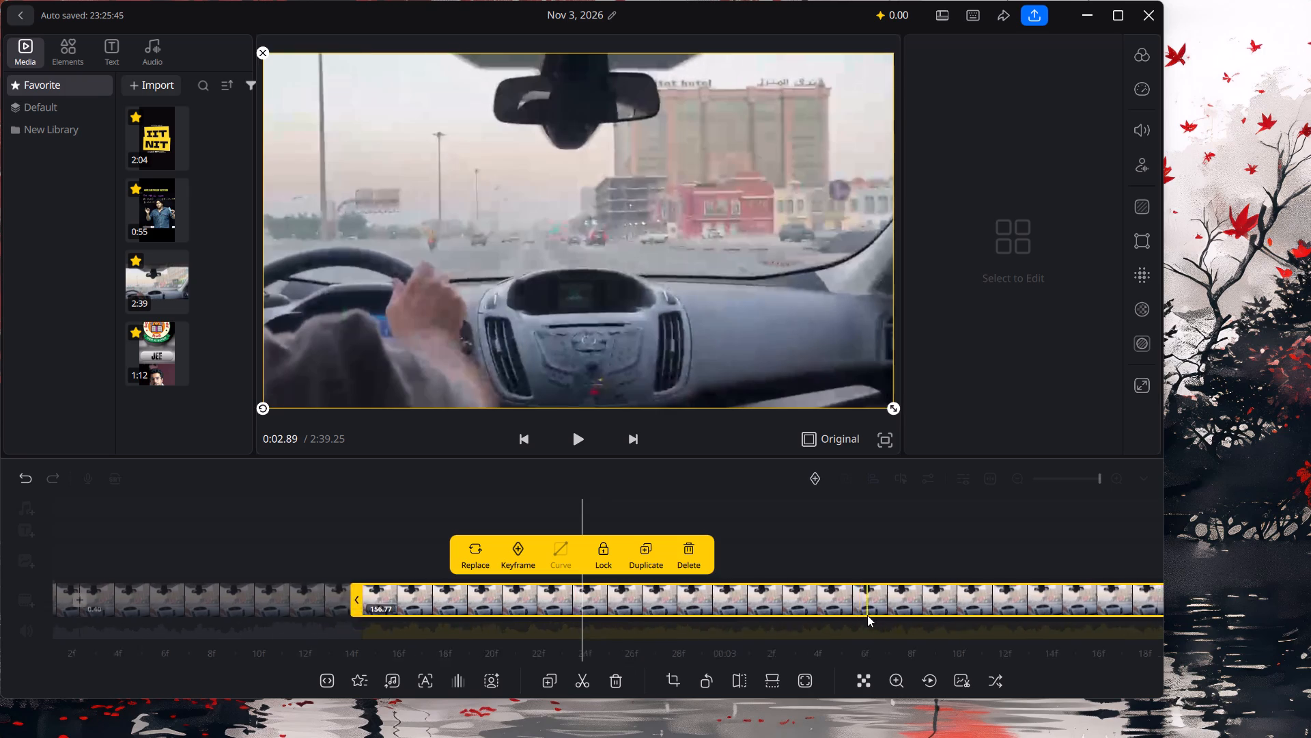
click(598, 682)
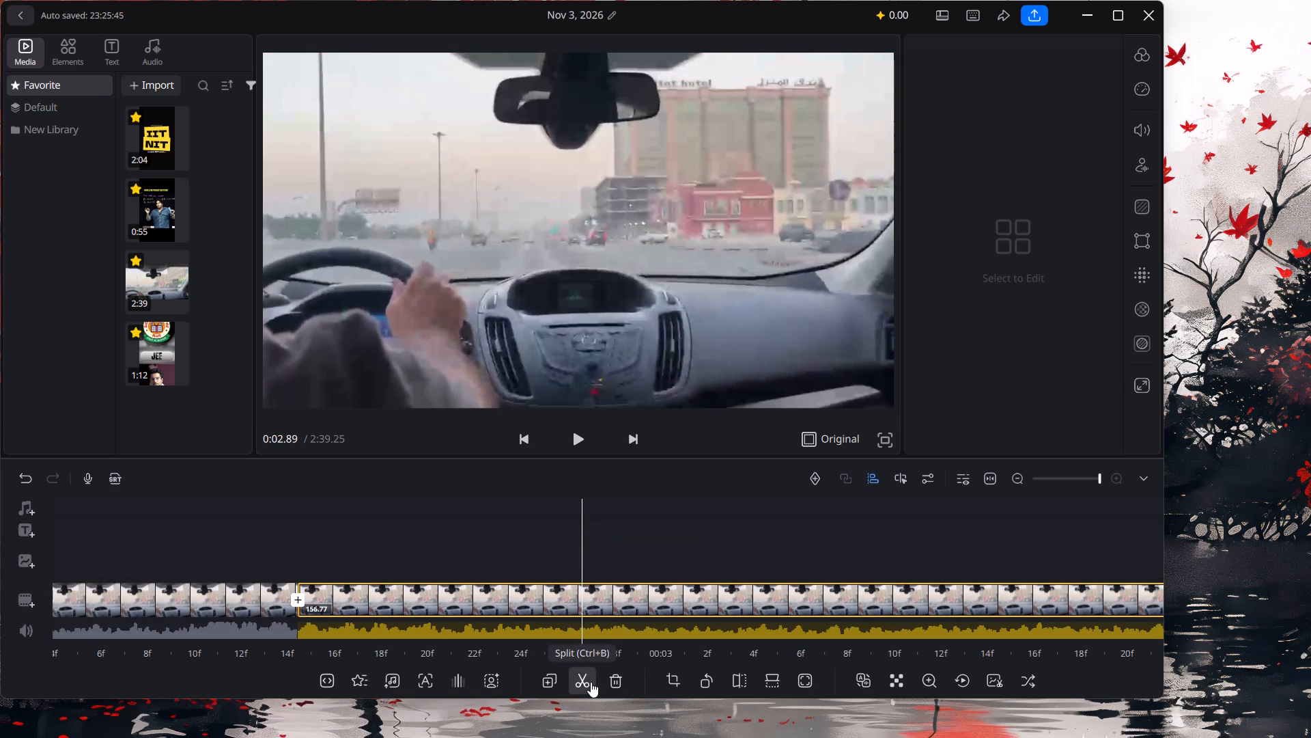
click(591, 682)
Split the remaining driving footage at about 0:03.29, 0:03.69 and 0:04.10.
click(863, 620)
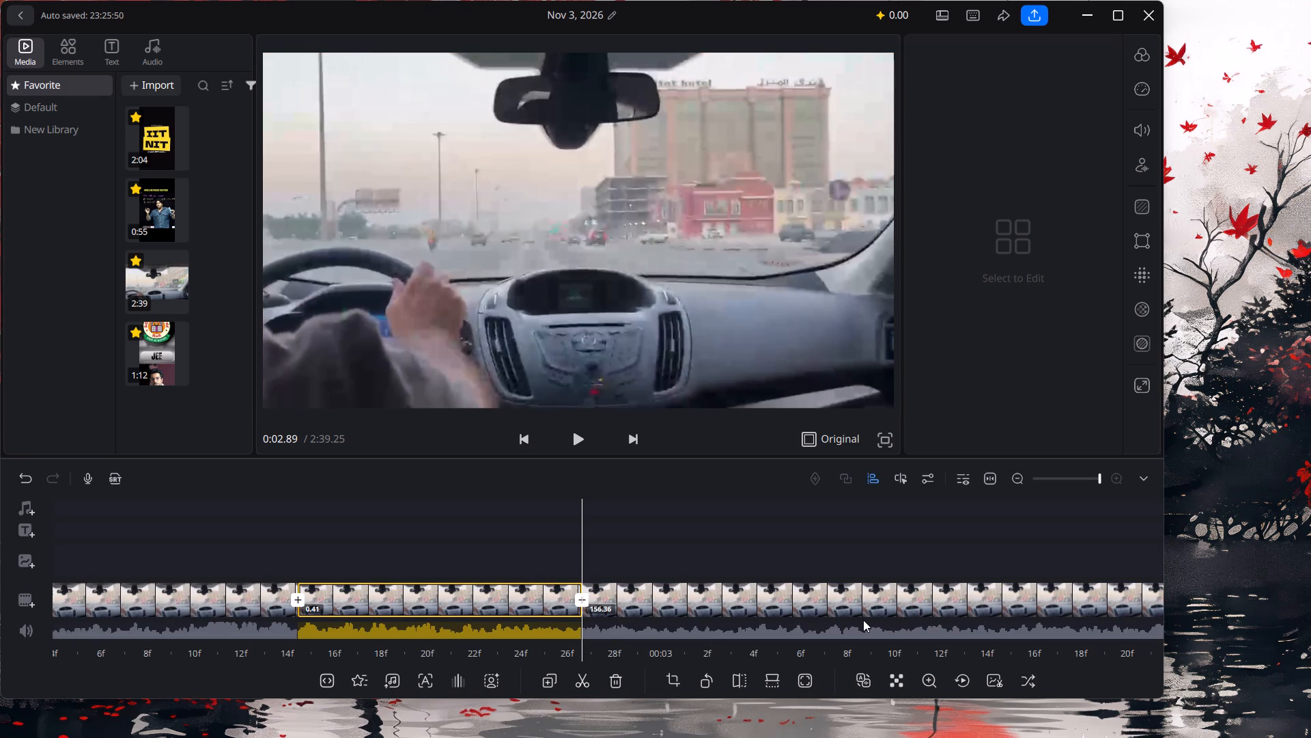
click(863, 620)
click(862, 611)
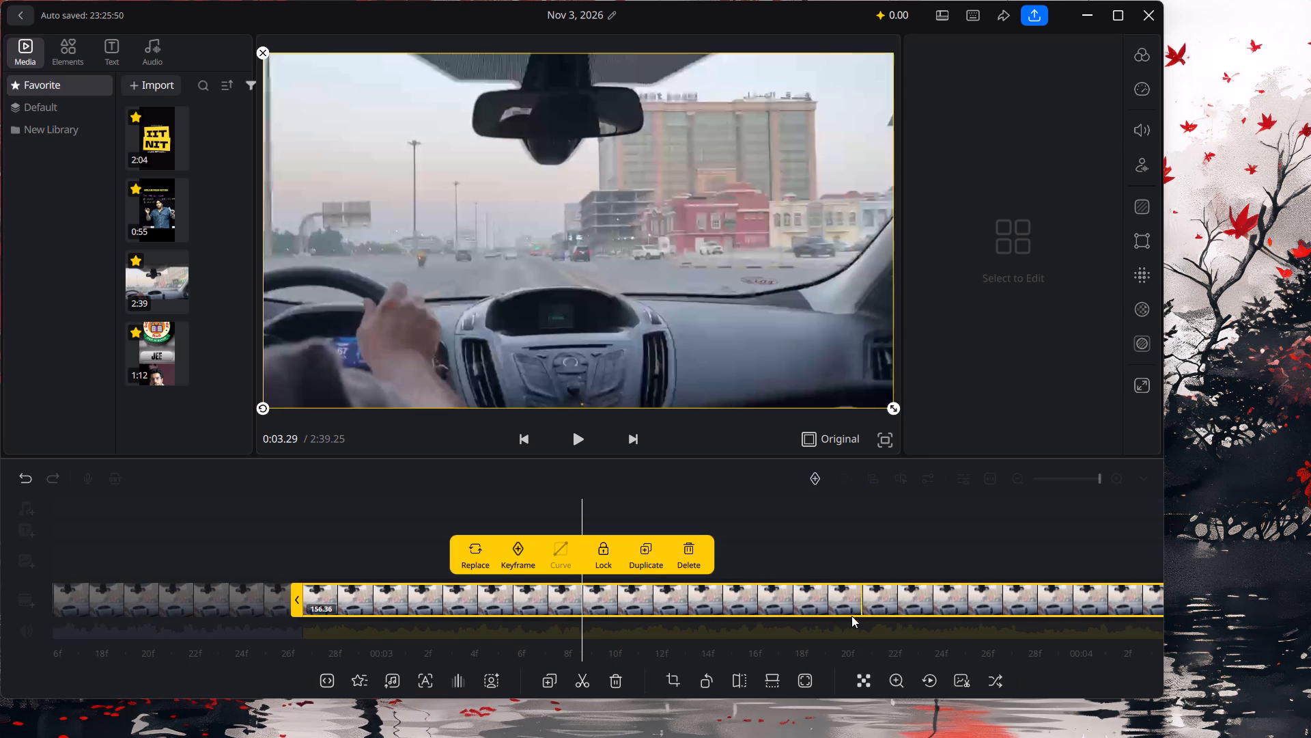
click(580, 683)
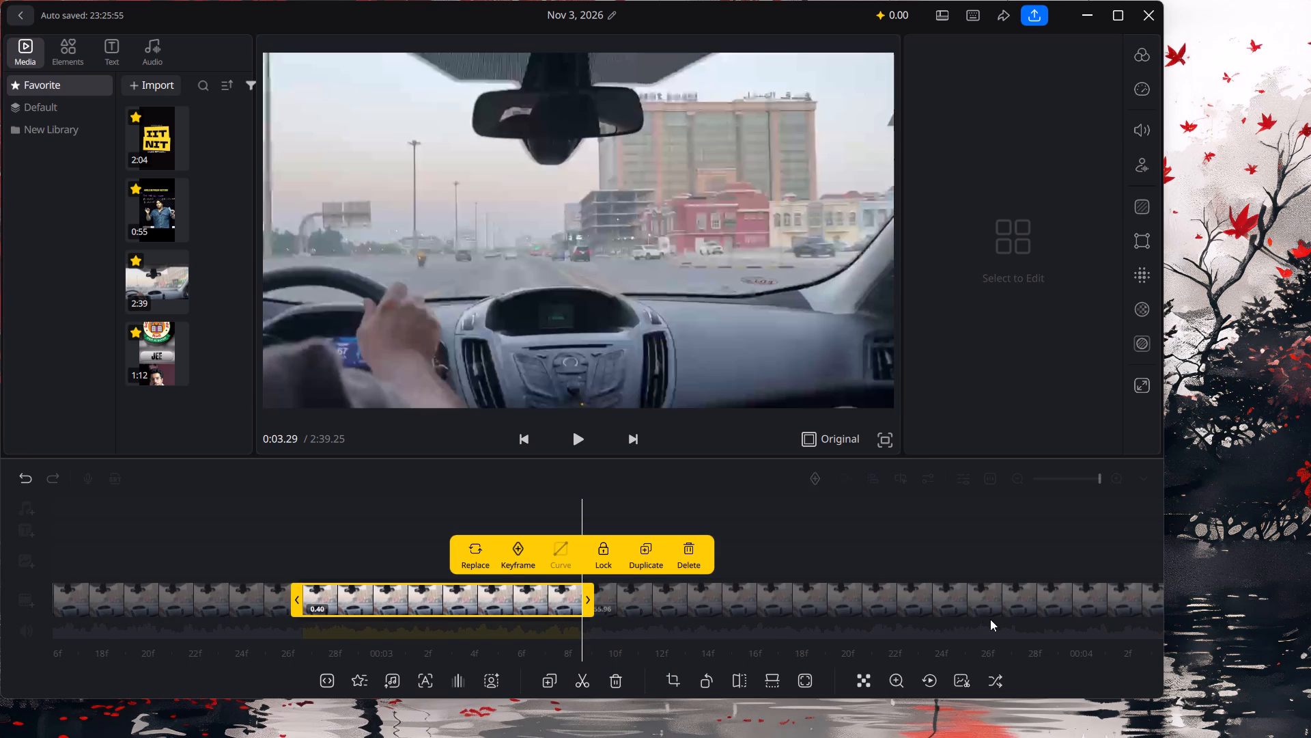
click(866, 616)
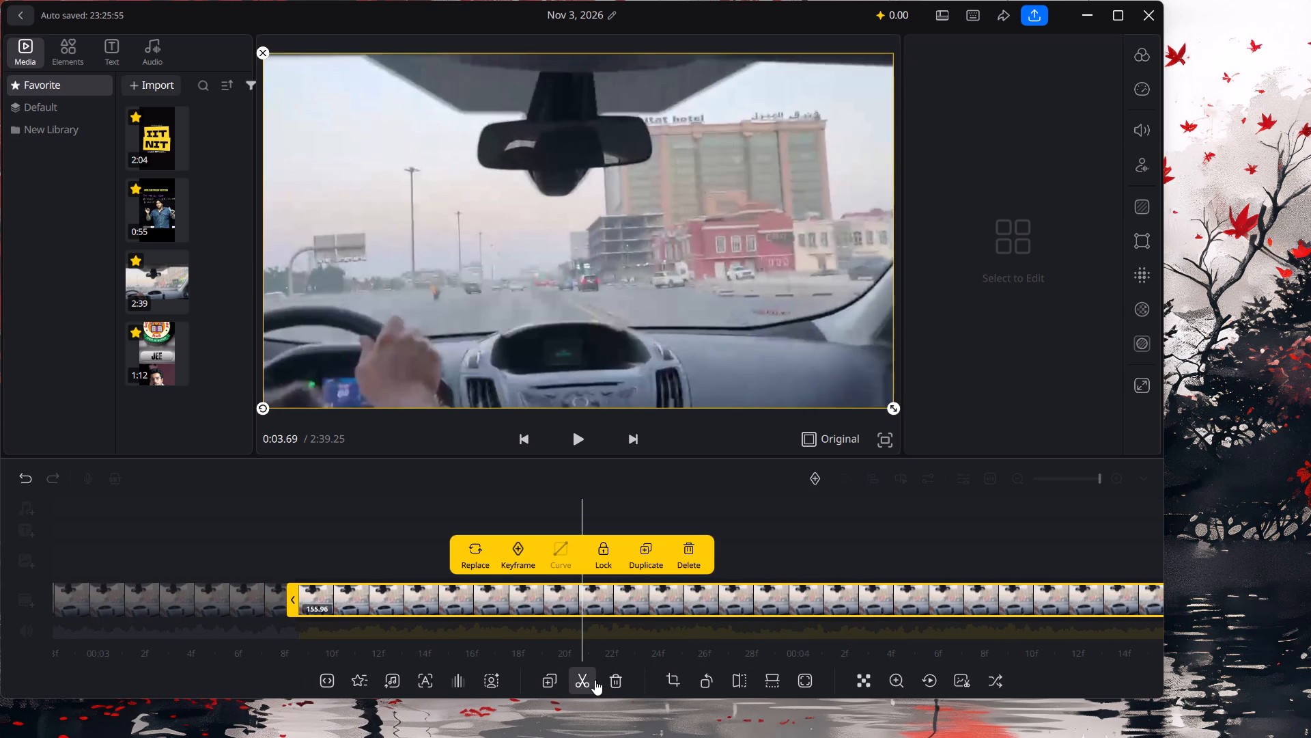
click(583, 681)
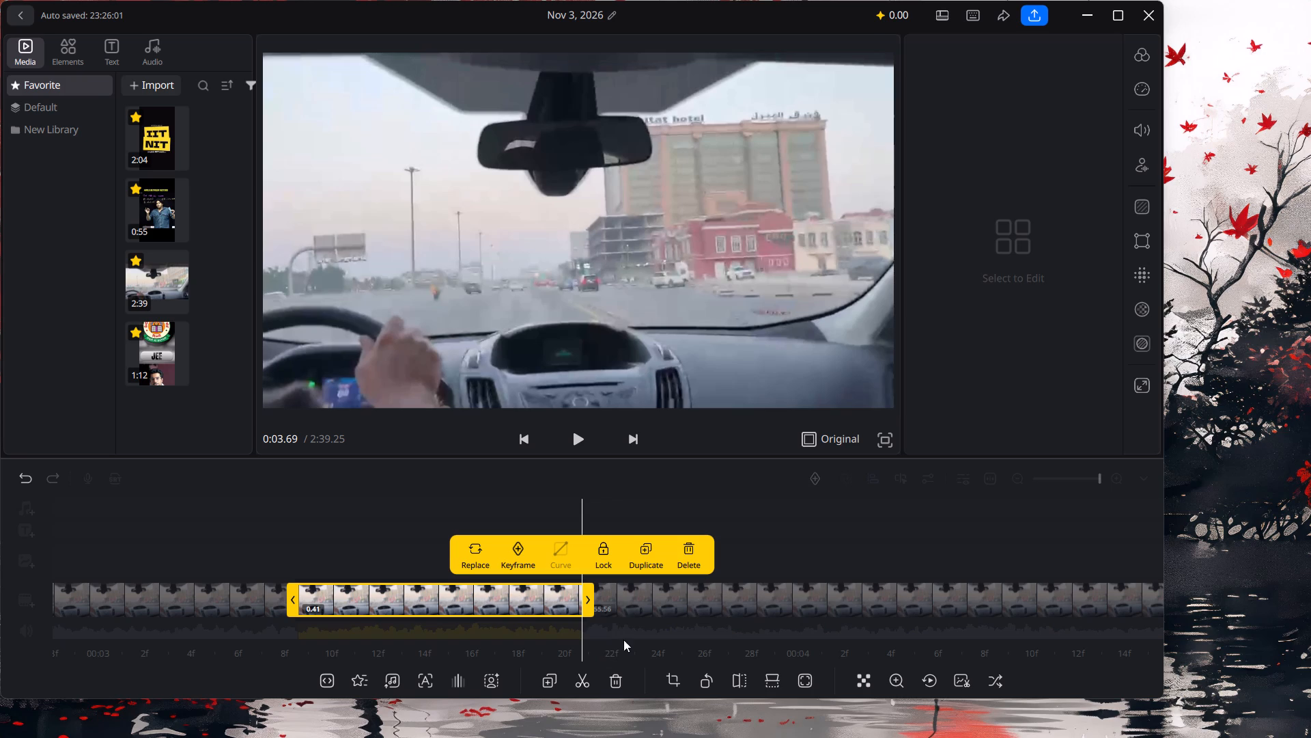
click(866, 609)
click(584, 668)
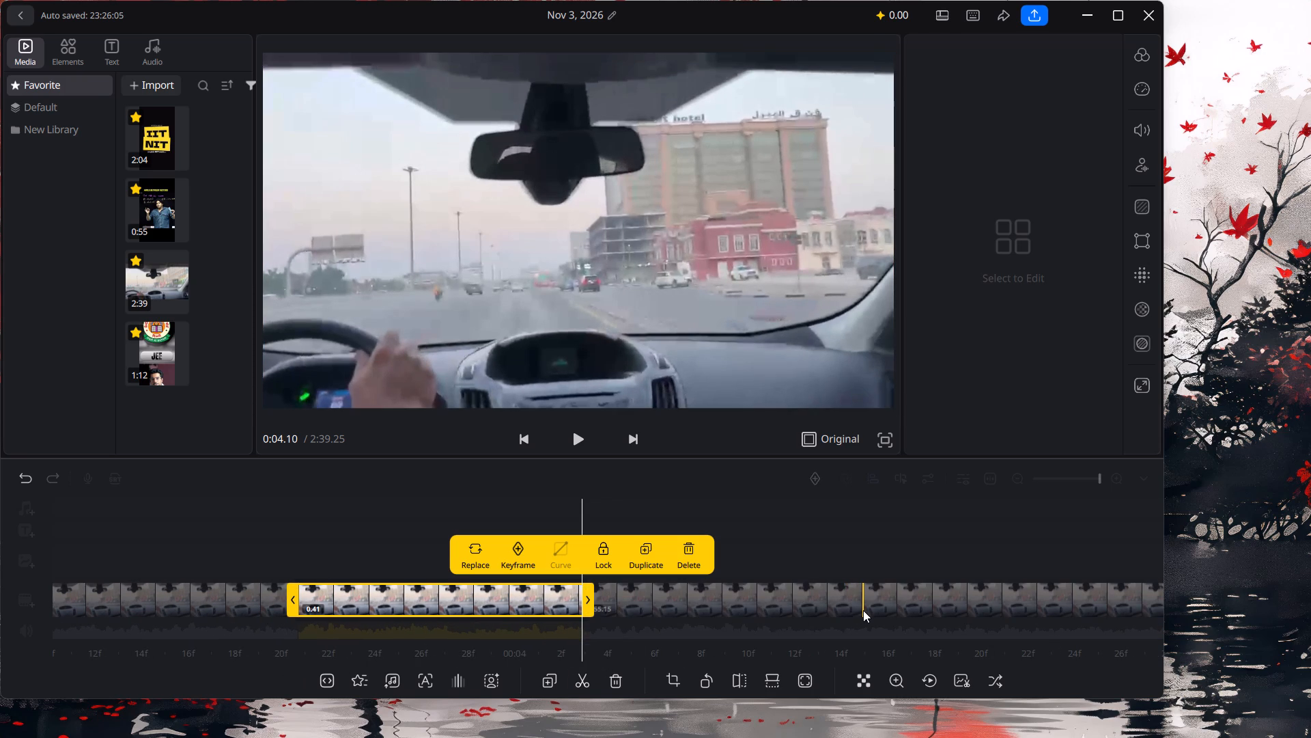
Split the remaining driving footage at about 0:04.60, 0:05.10 and 0:05.55.
click(934, 607)
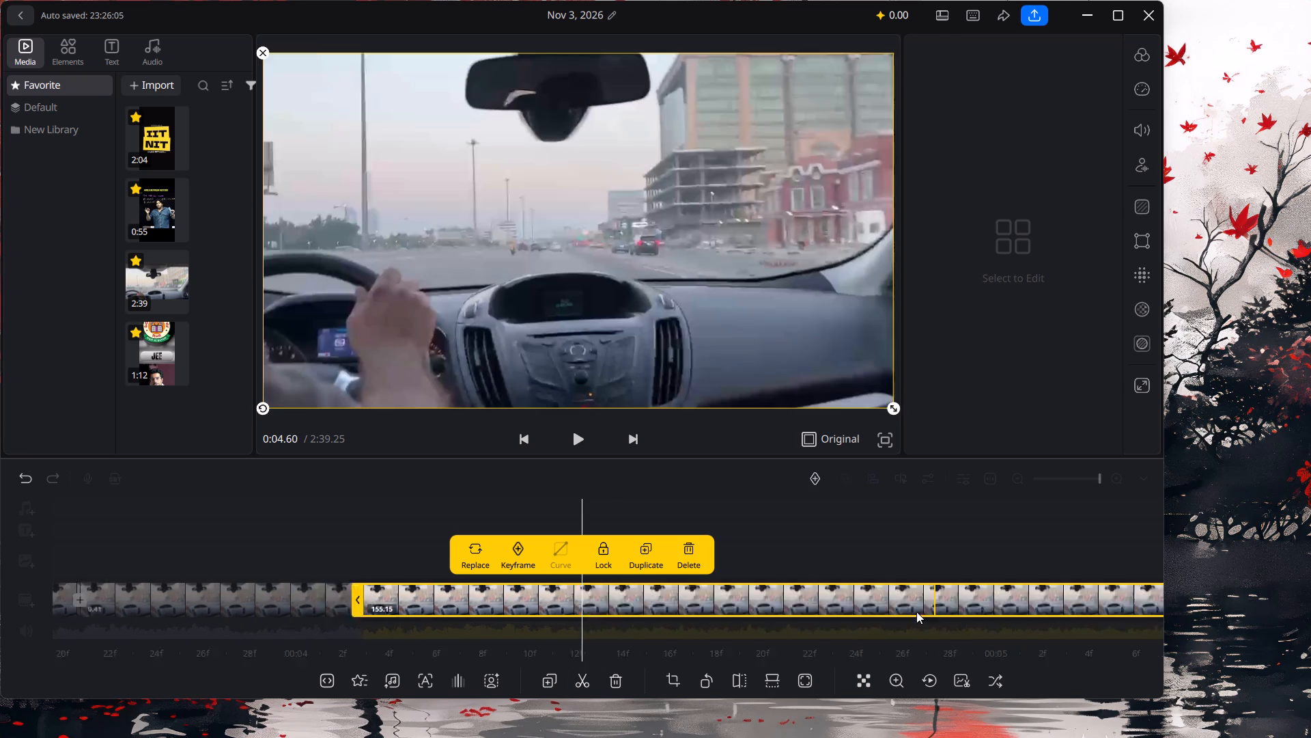
click(587, 673)
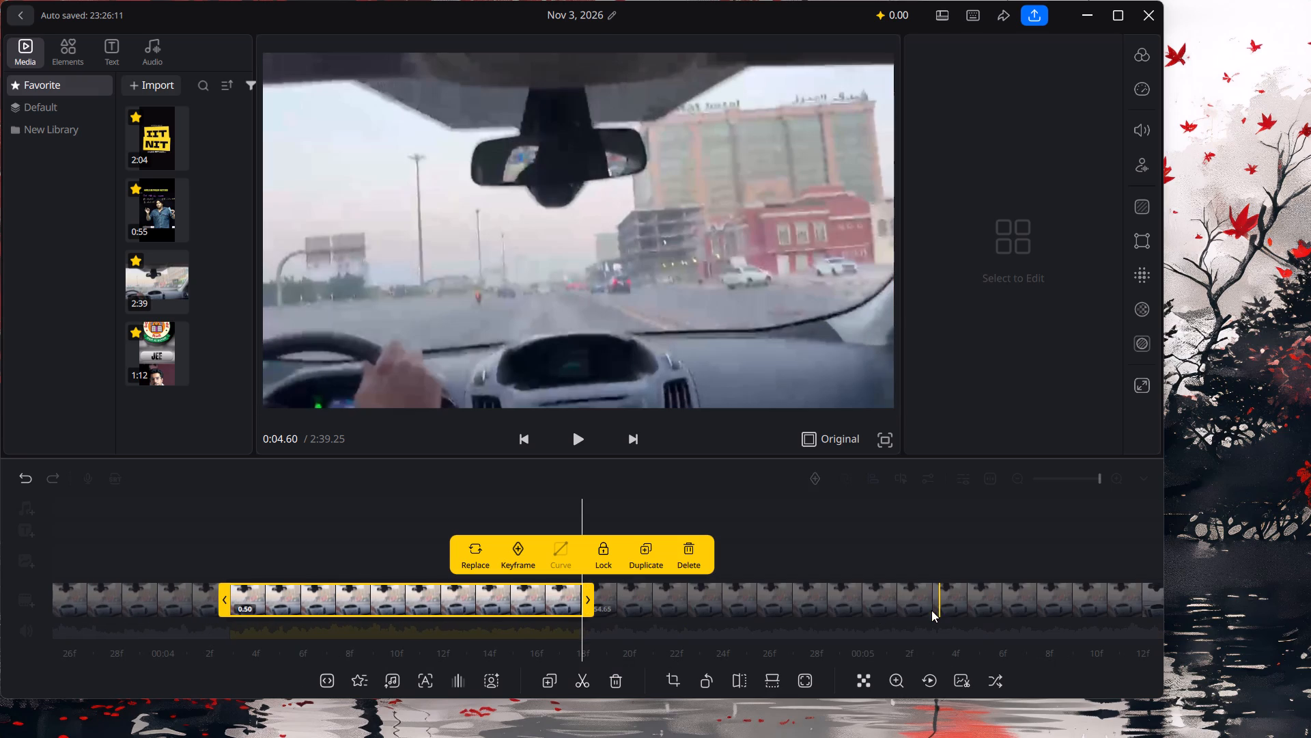
click(931, 612)
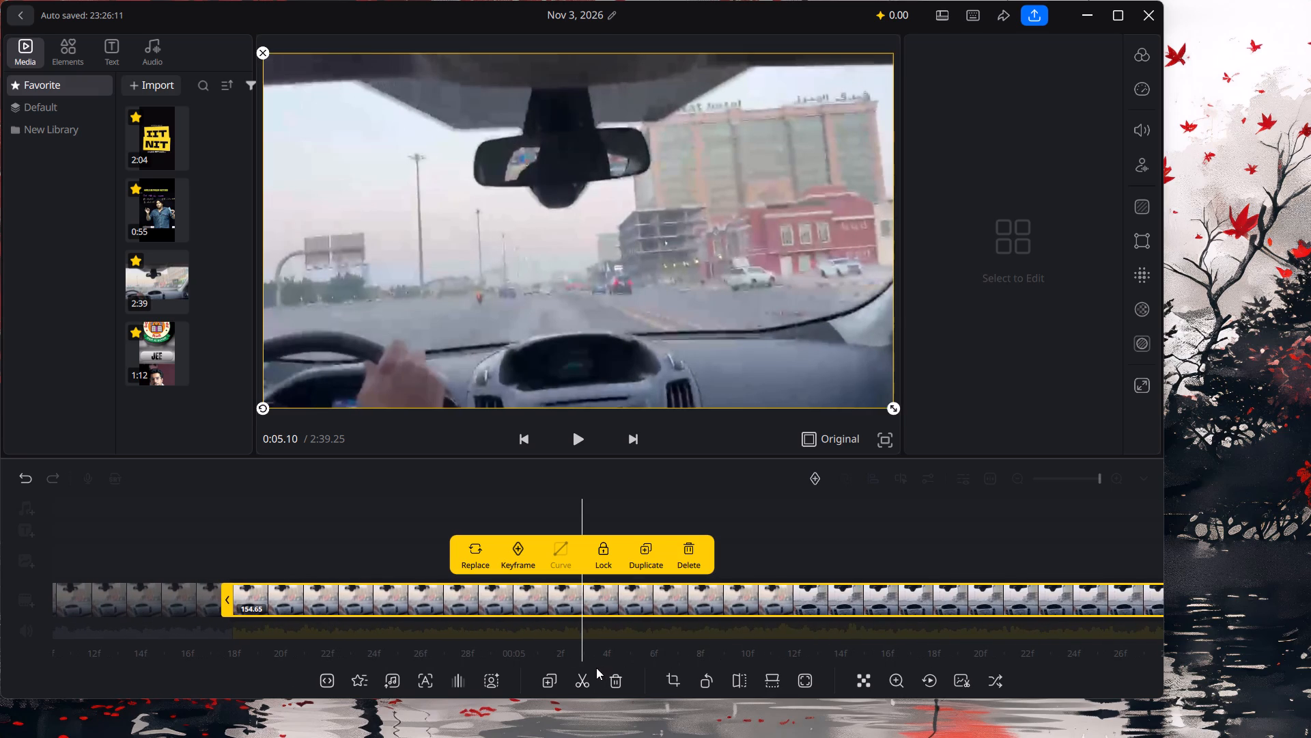
click(589, 673)
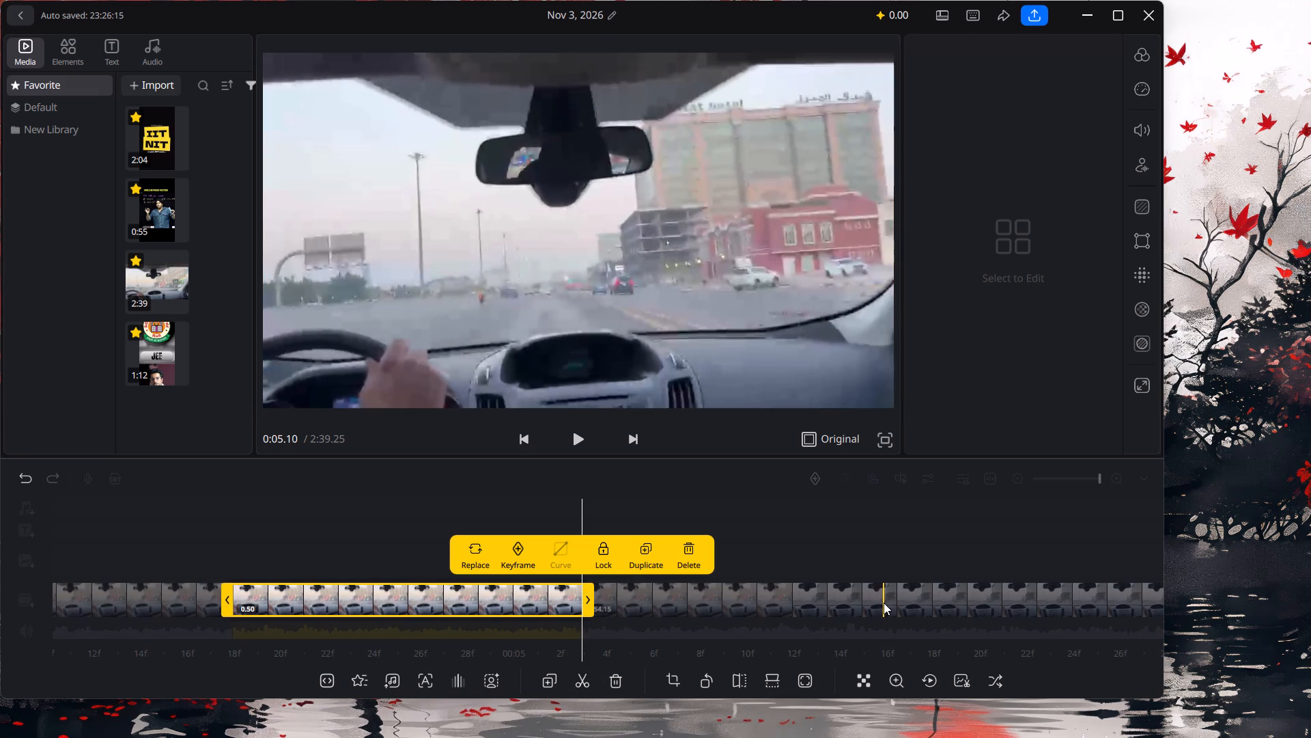
click(897, 599)
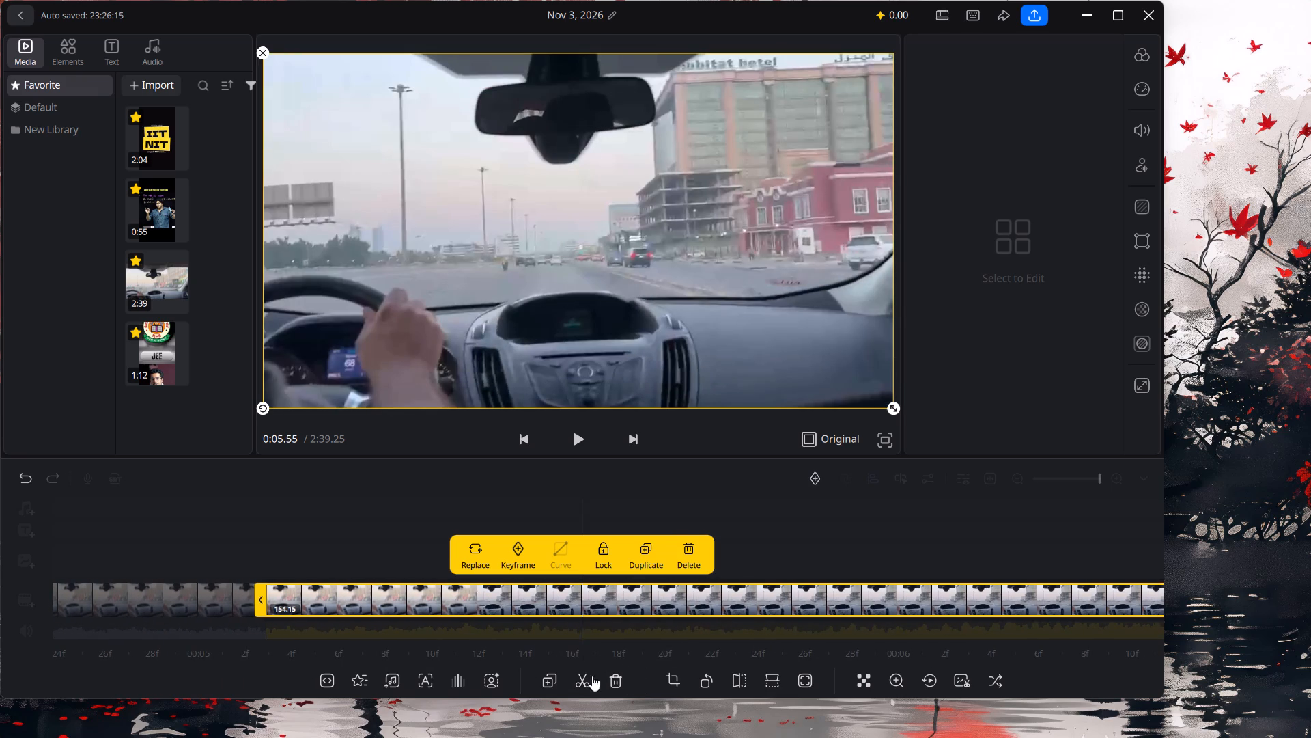
click(587, 676)
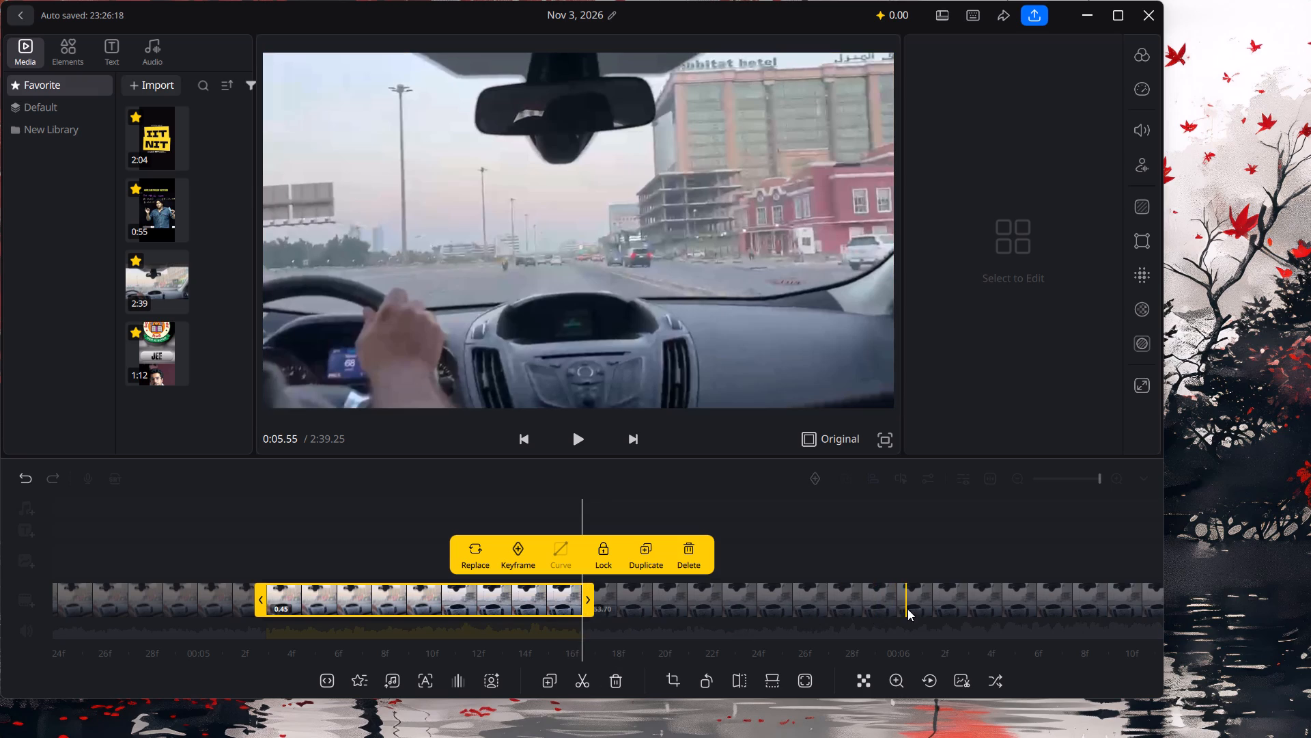
Split the remaining driving footage at about 0:06.03, 0:06.43, 0:06.89 and 0:07.38.
click(919, 608)
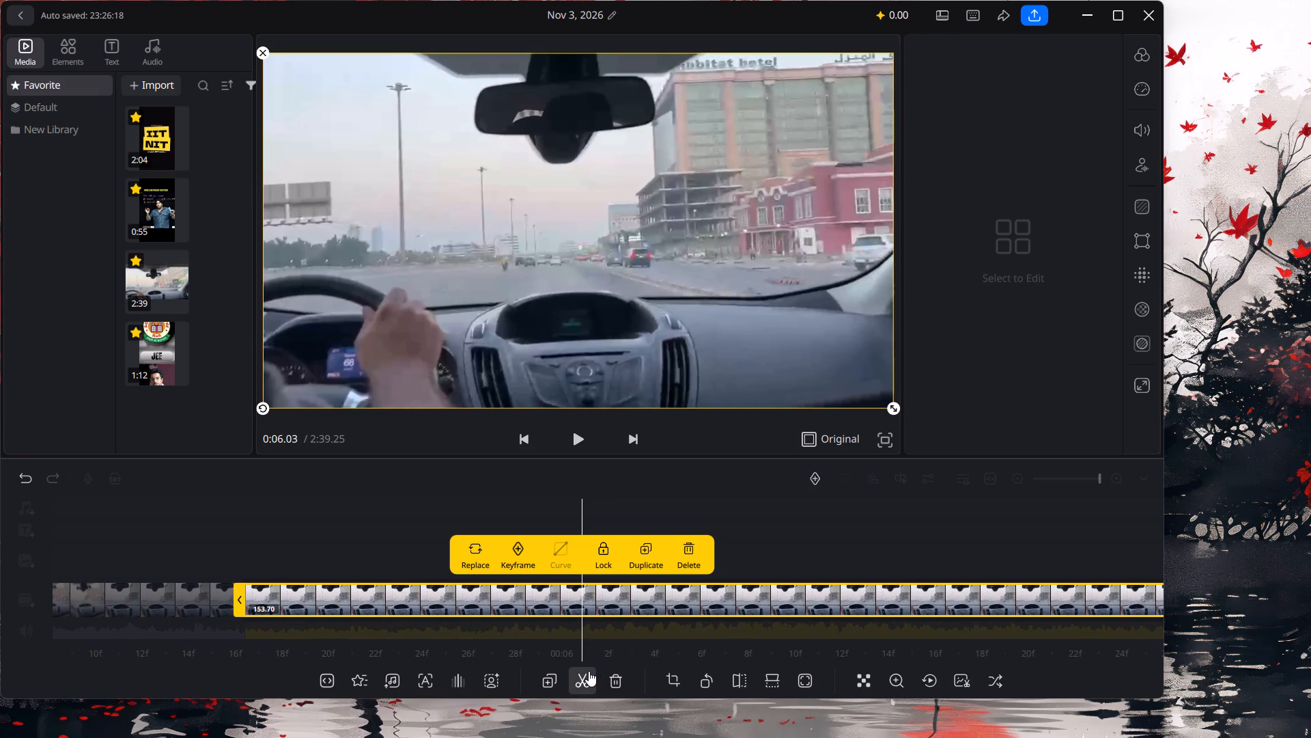
click(589, 671)
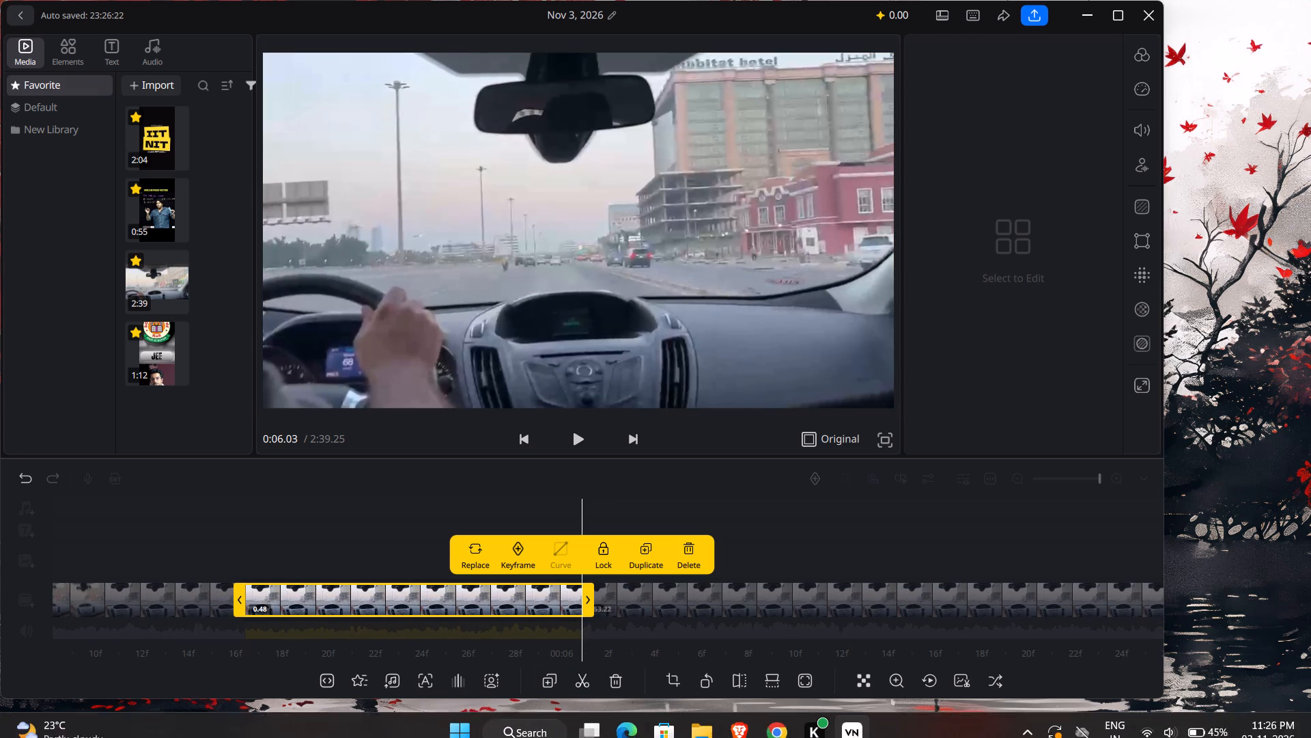
click(866, 615)
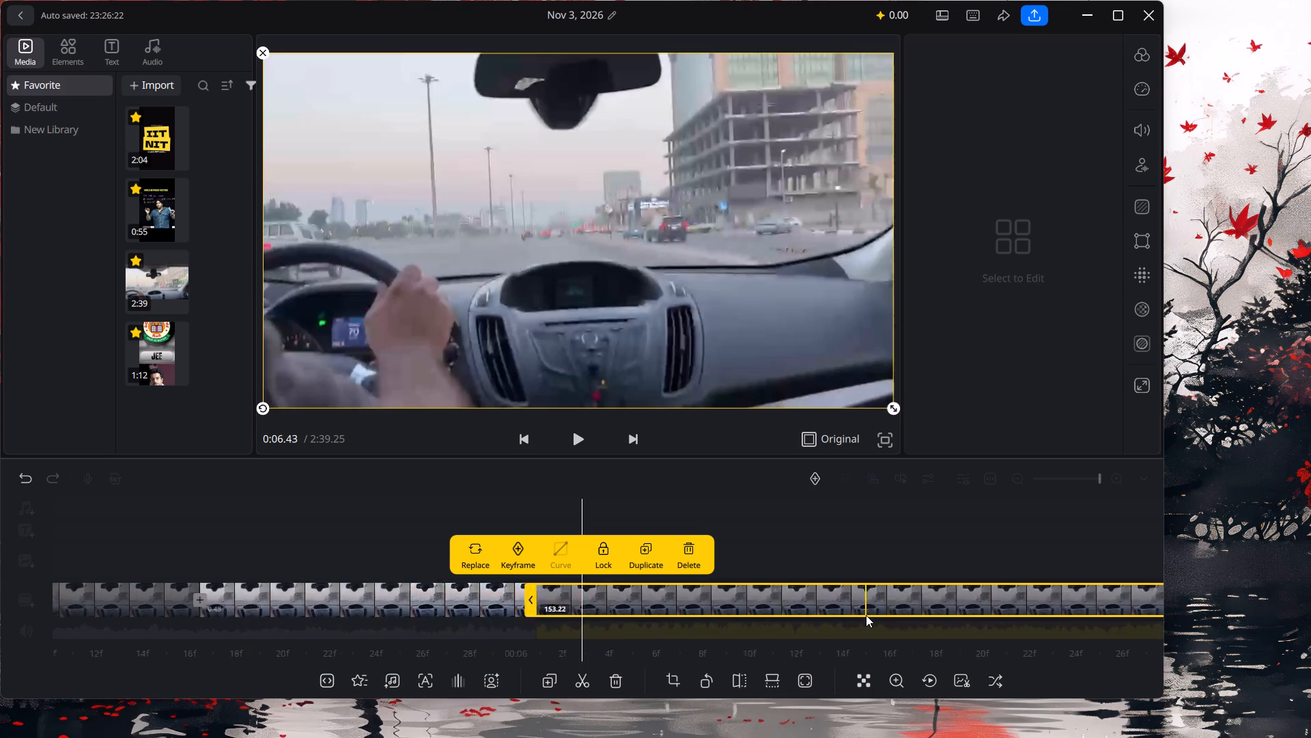
click(584, 674)
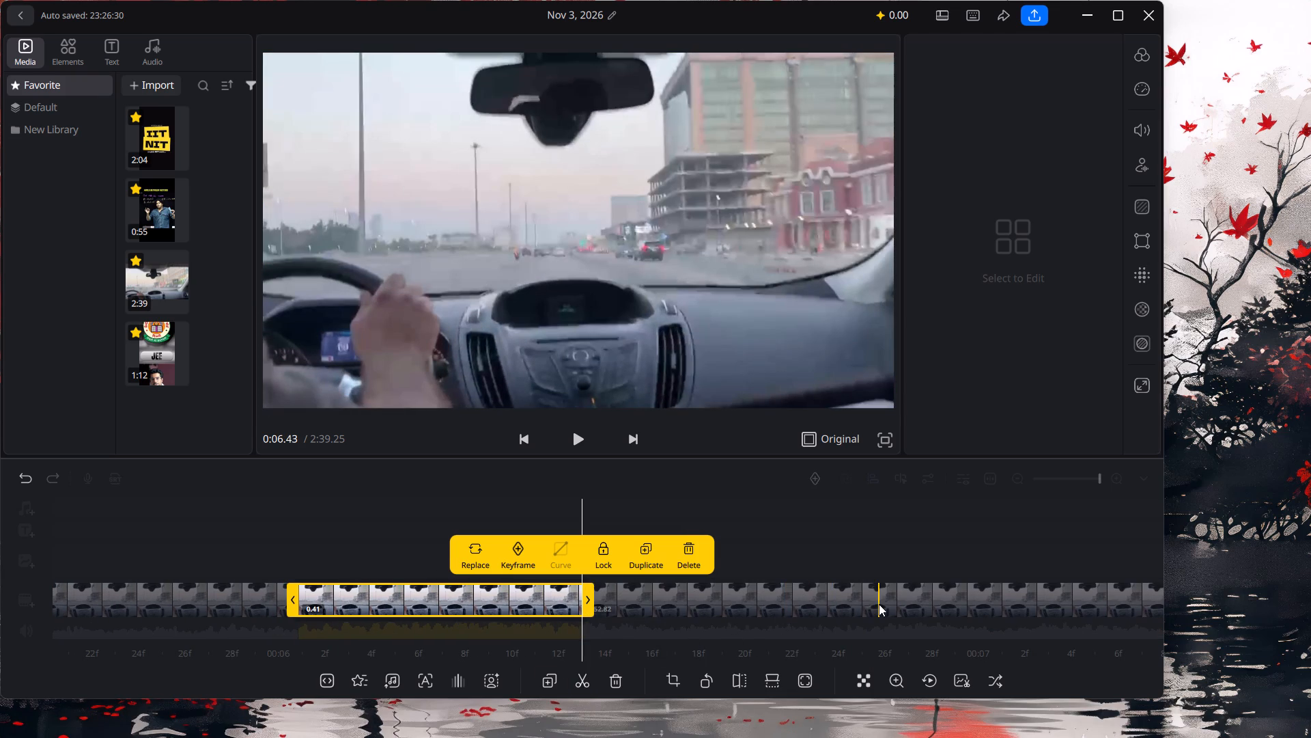
click(899, 613)
click(581, 681)
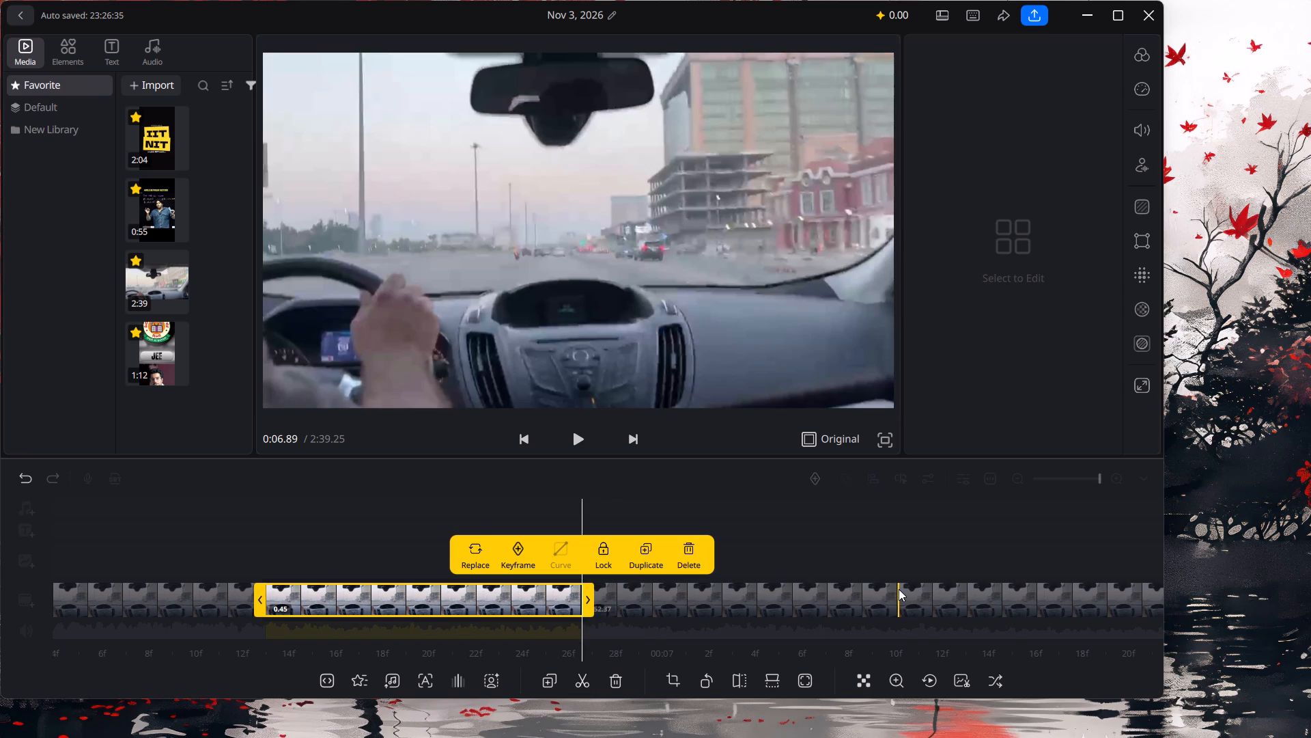
click(931, 587)
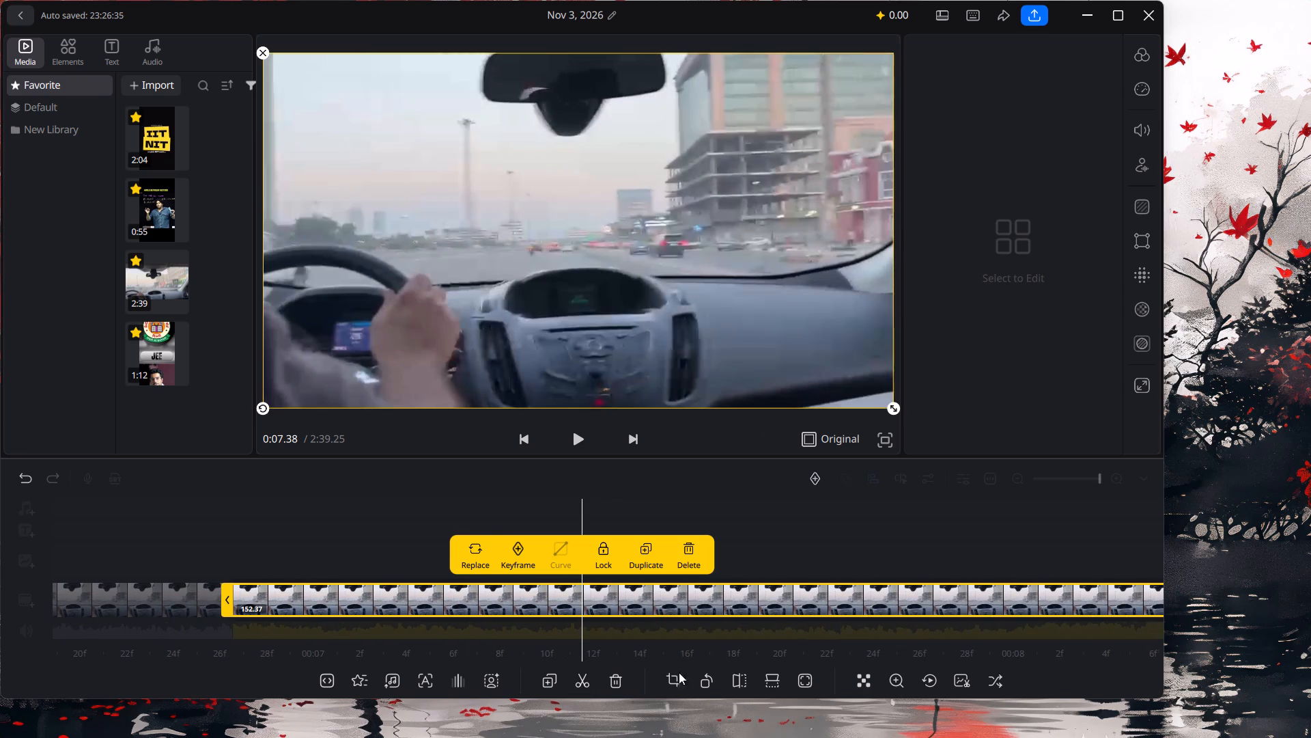
click(585, 692)
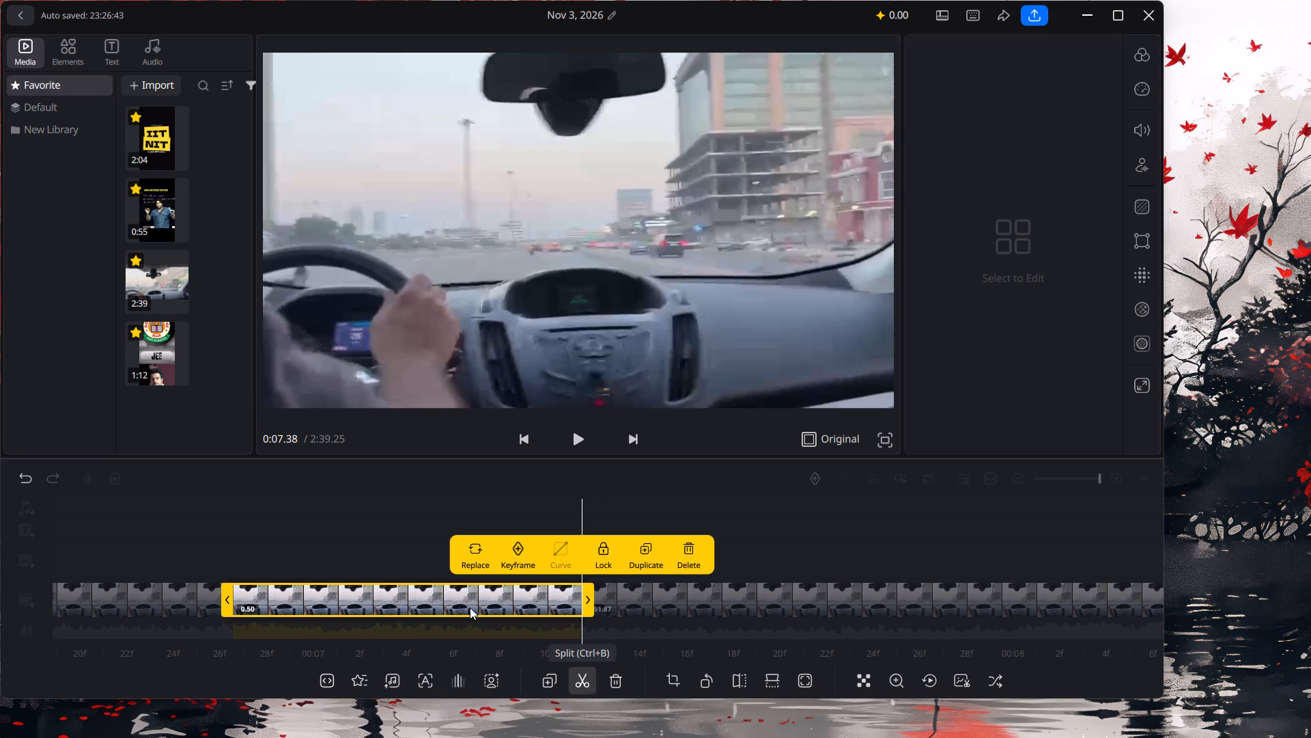
Split the remaining driving footage at about 0:07.79, 0:08.19 and 0:08.74.
click(856, 515)
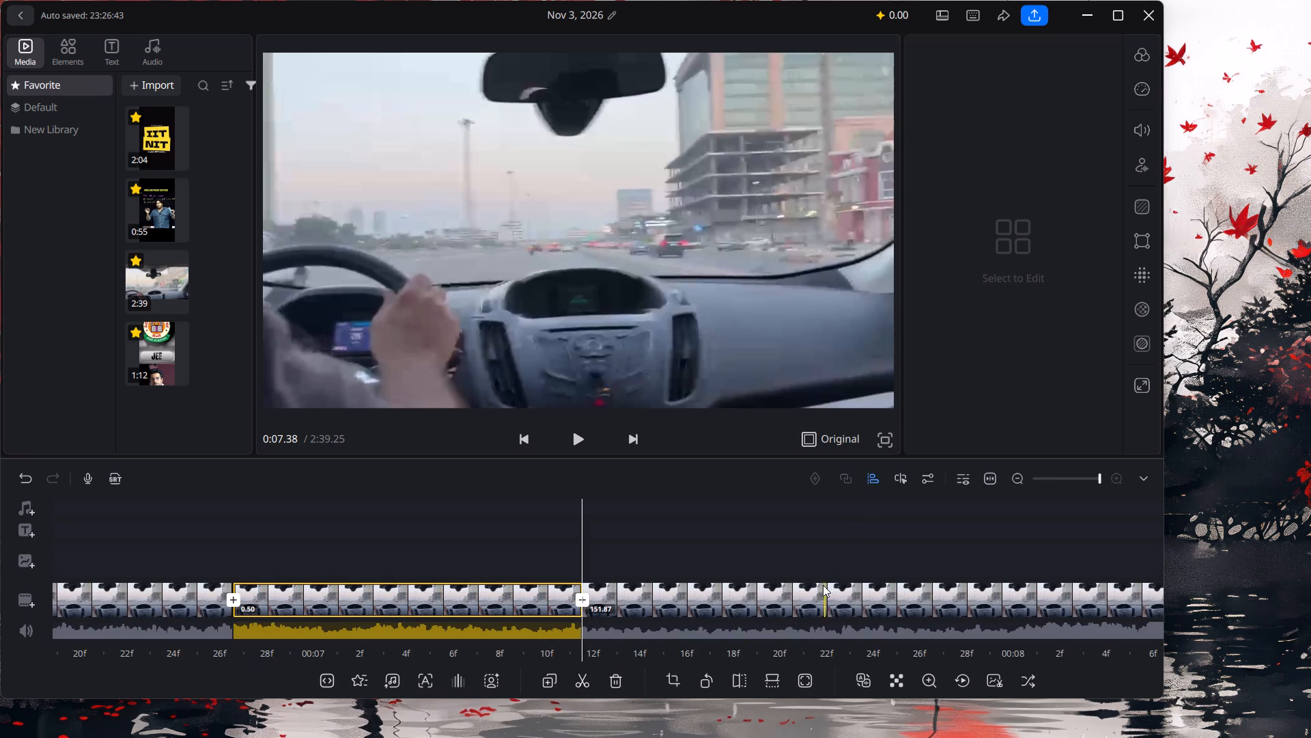
click(863, 594)
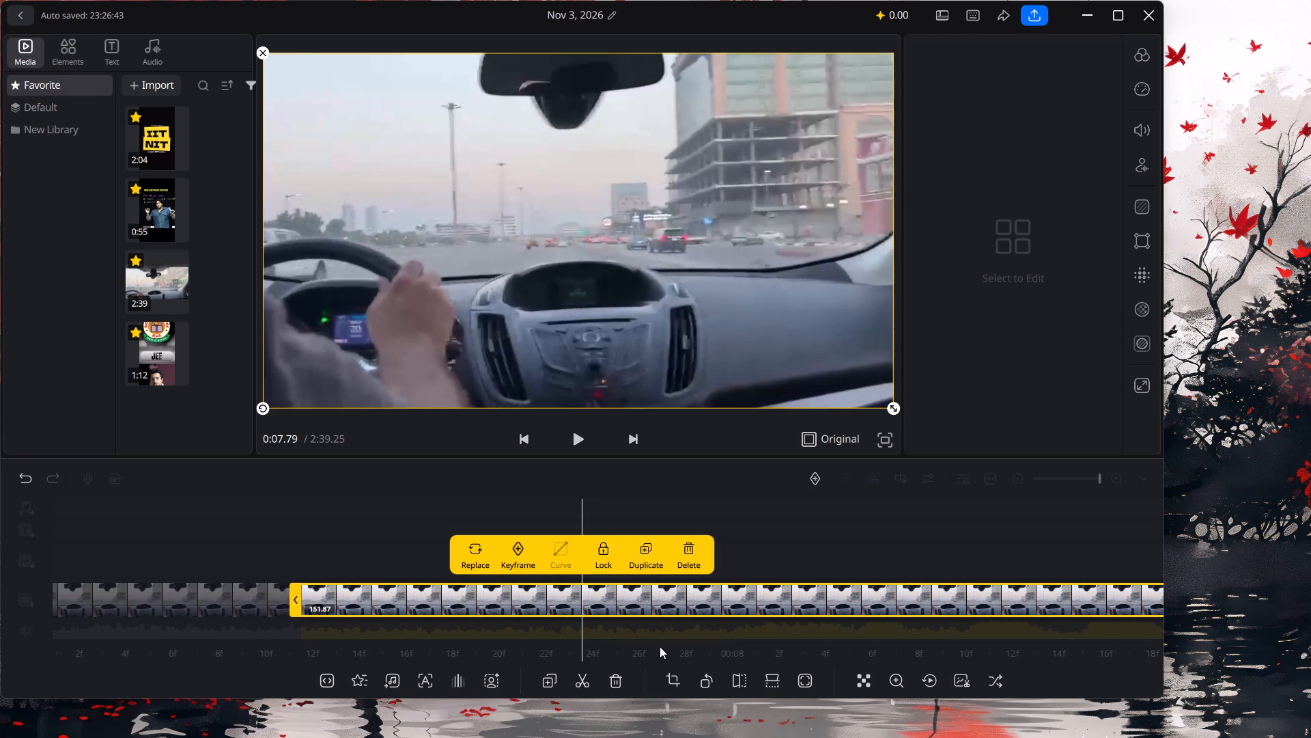
click(580, 676)
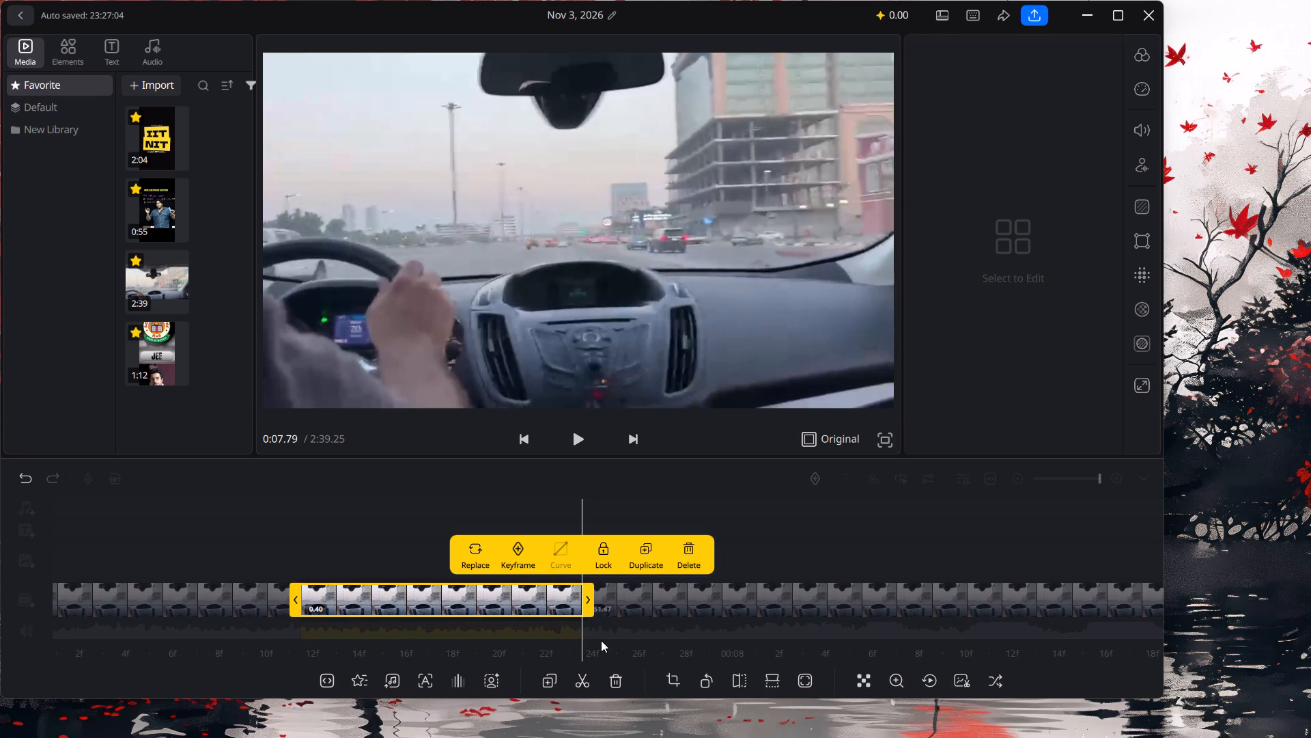
click(781, 523)
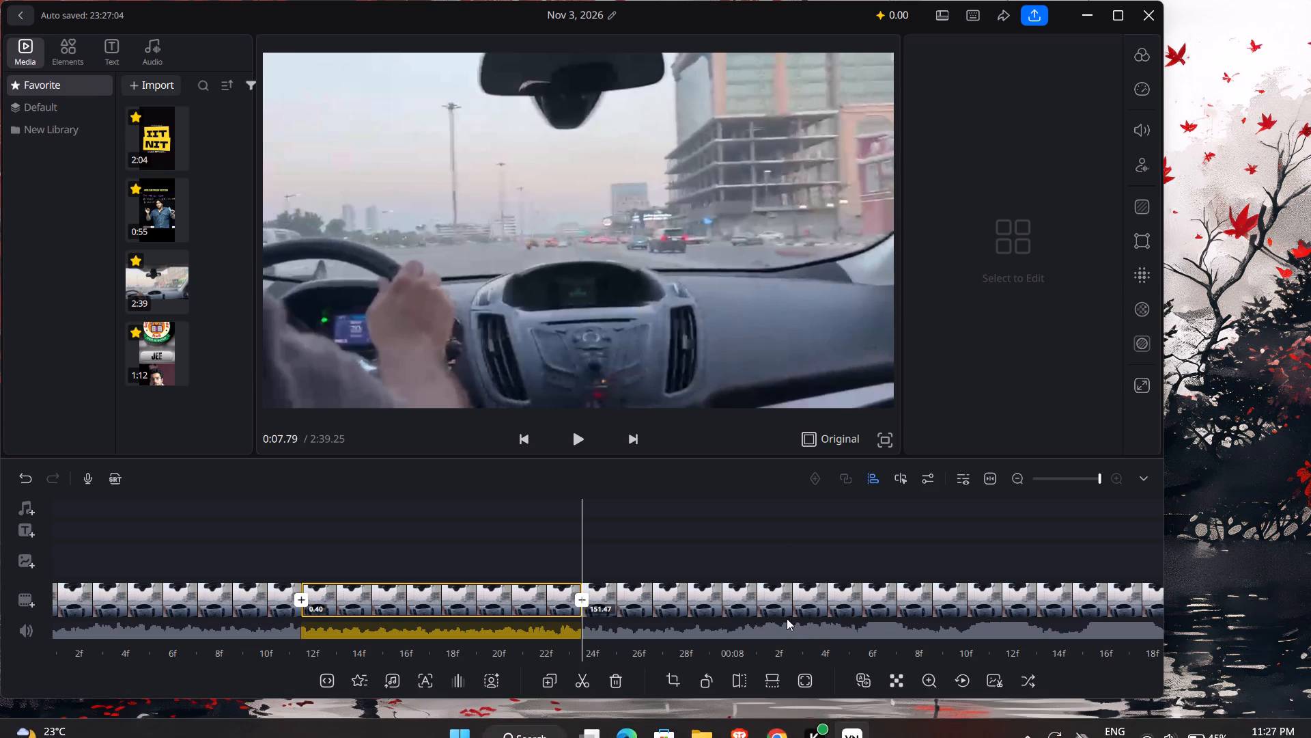
click(863, 597)
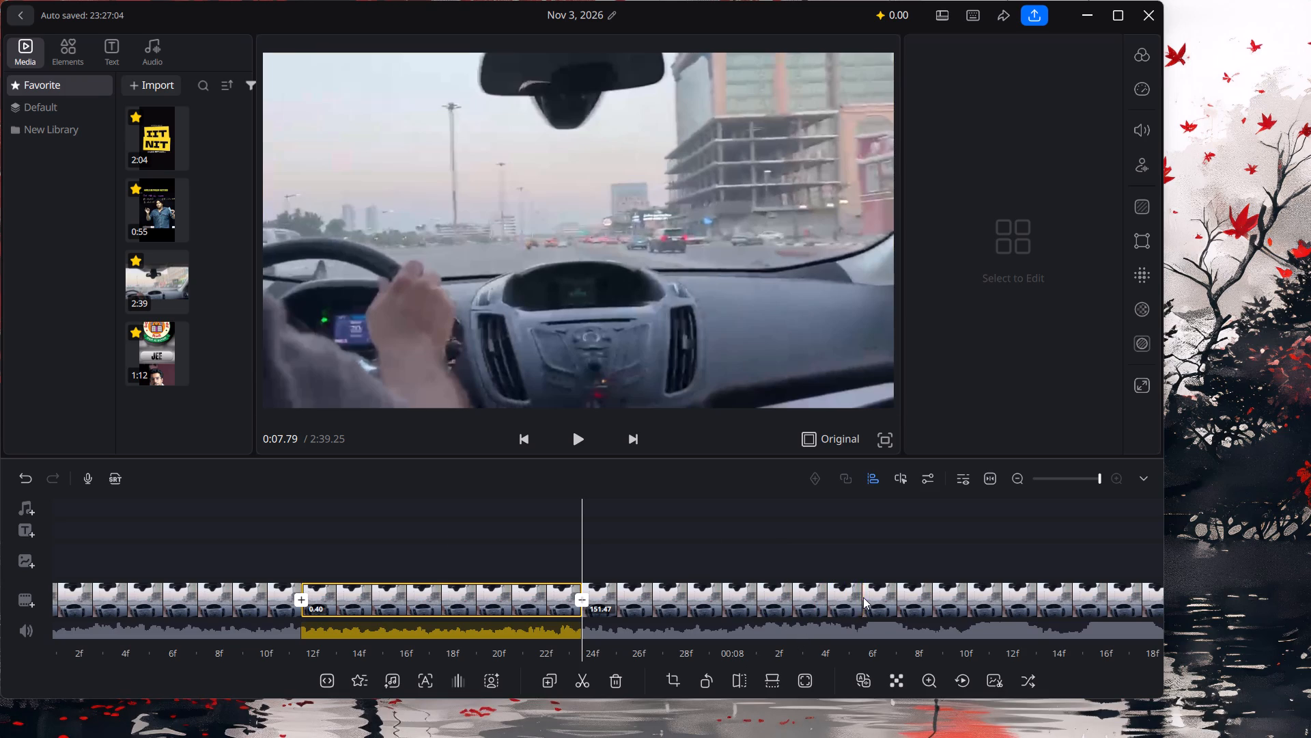
click(578, 682)
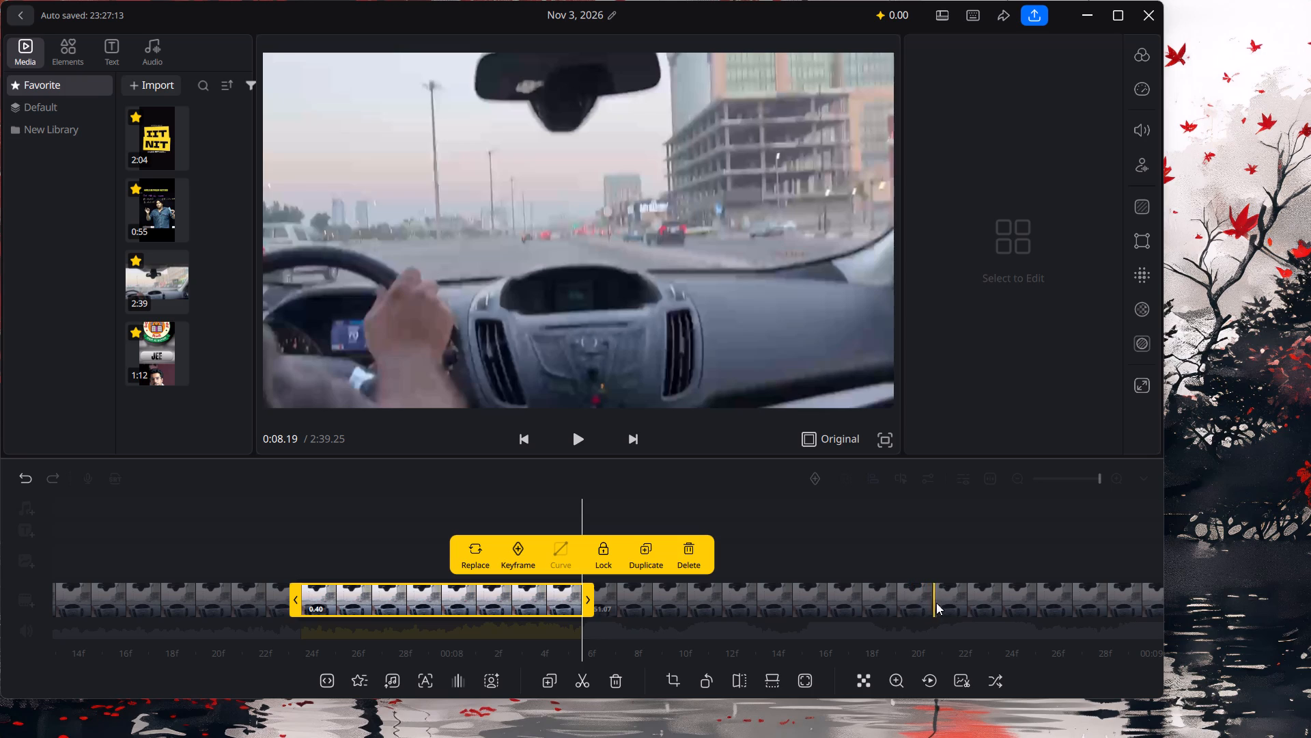
click(968, 602)
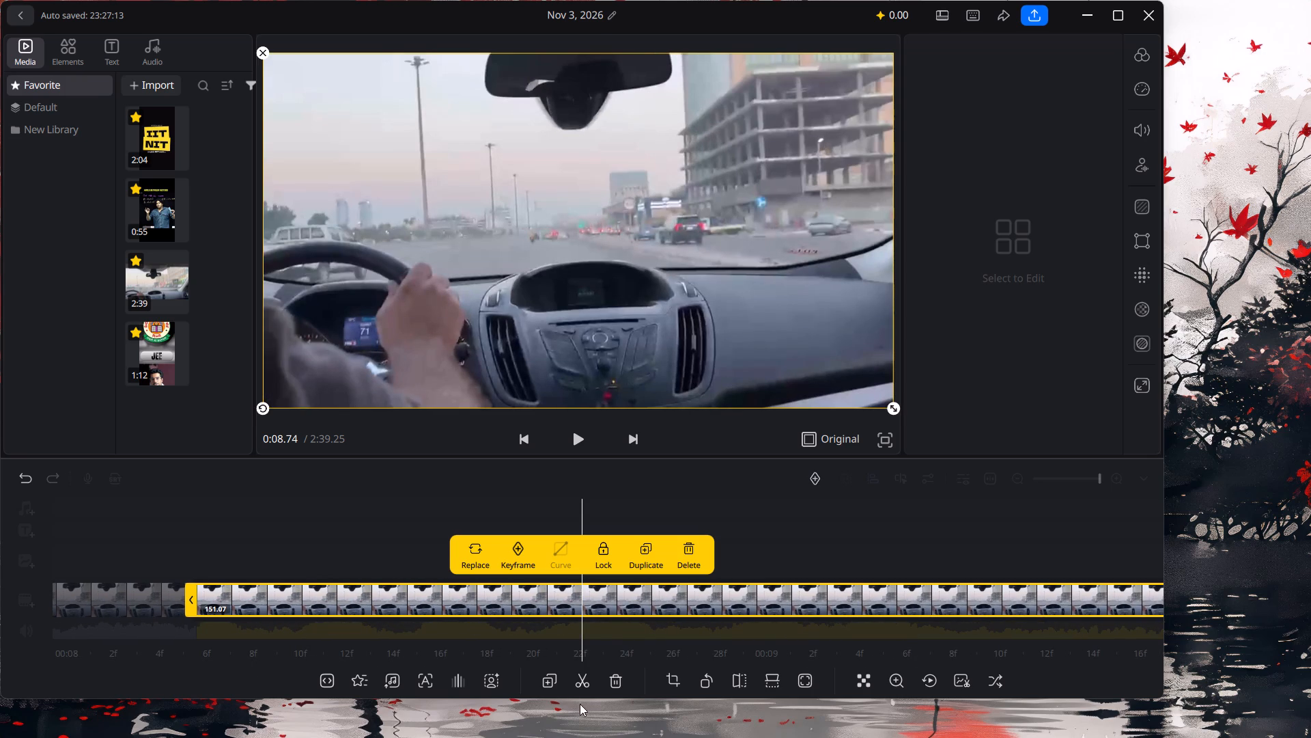
click(574, 674)
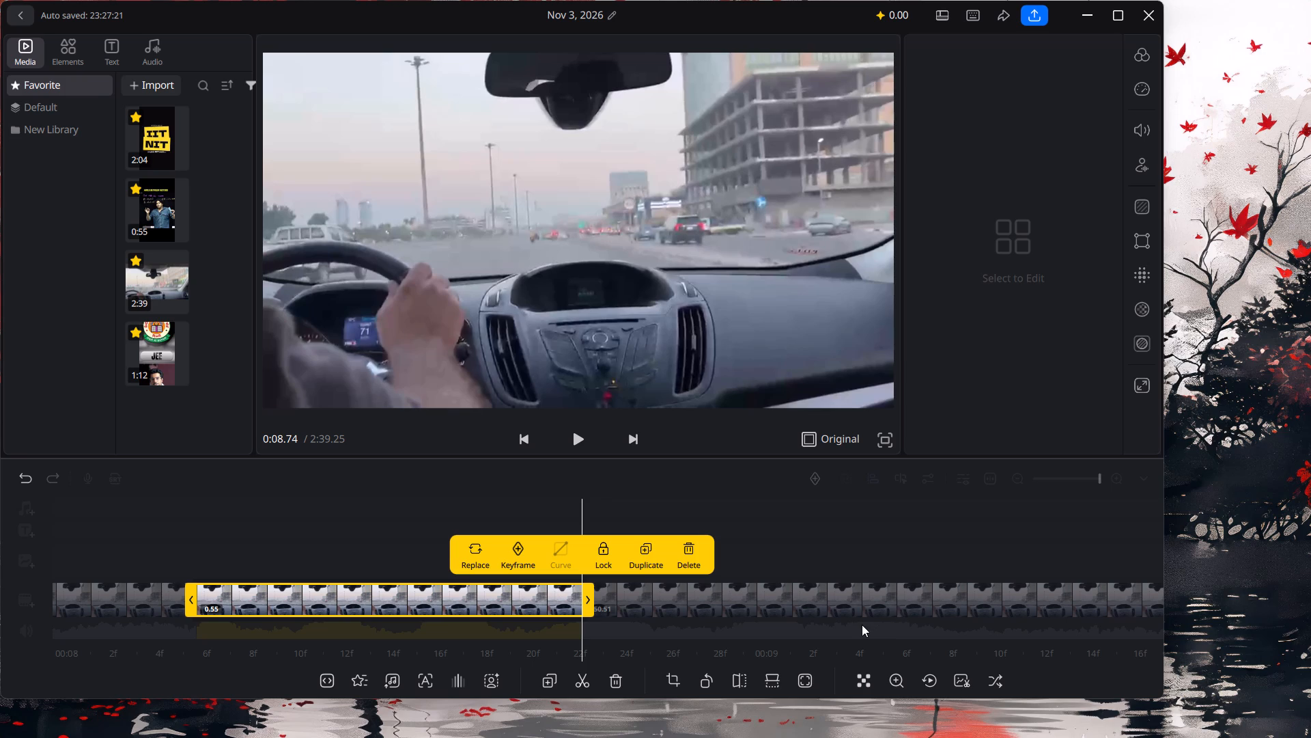
Split the remaining driving footage at about 0:09.19, 0:09.69, 0:10.19 and 0:10.69.
click(897, 597)
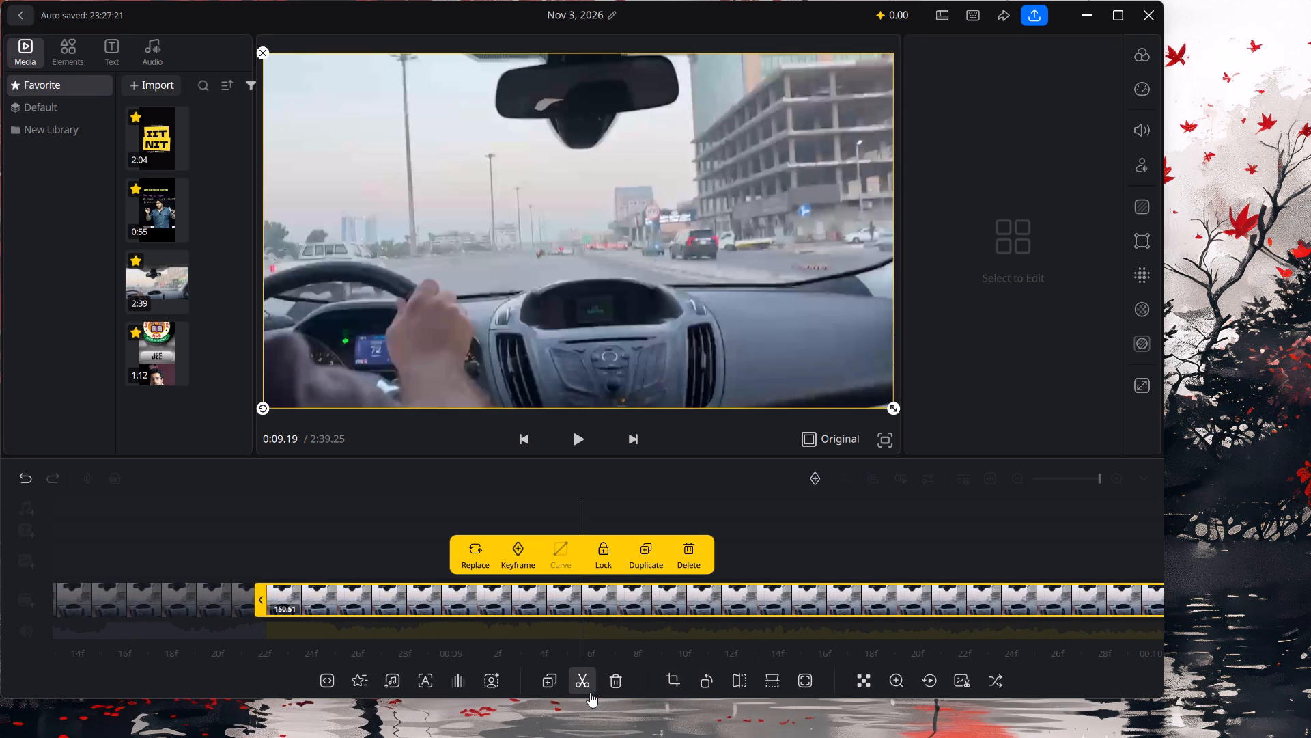
click(580, 679)
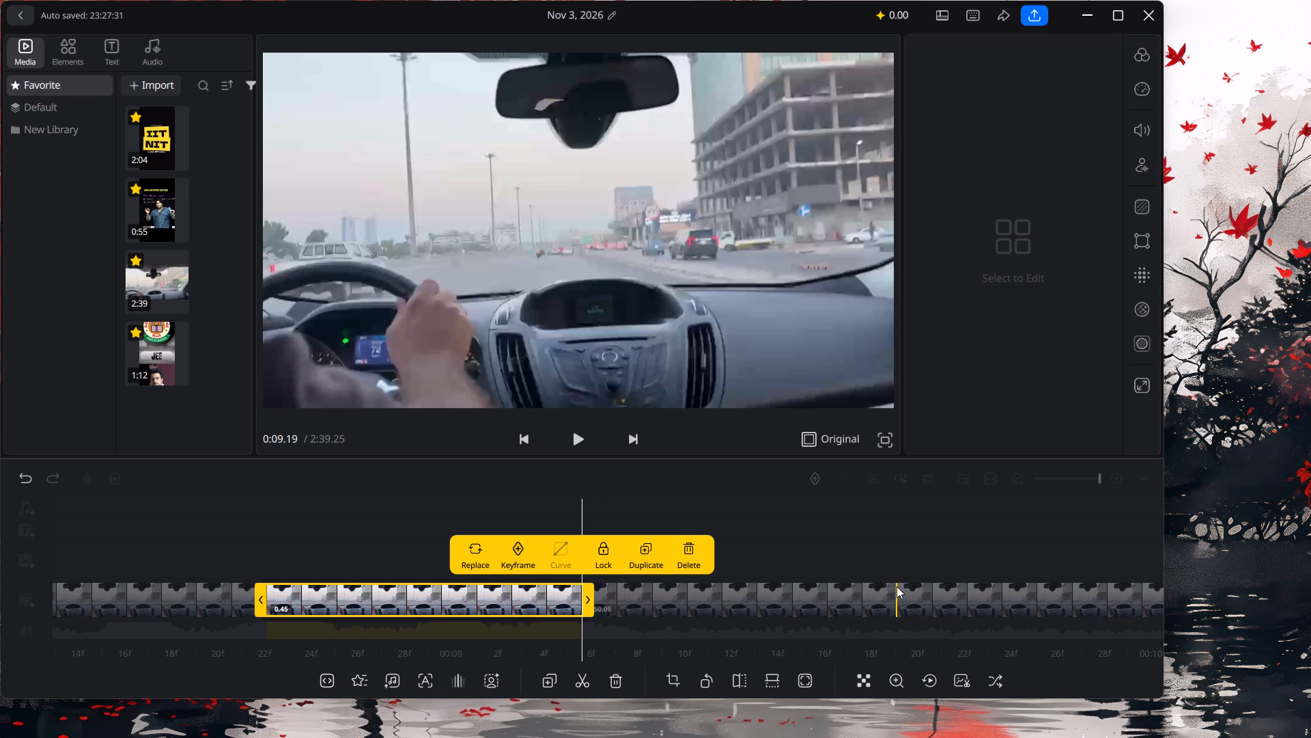
click(933, 599)
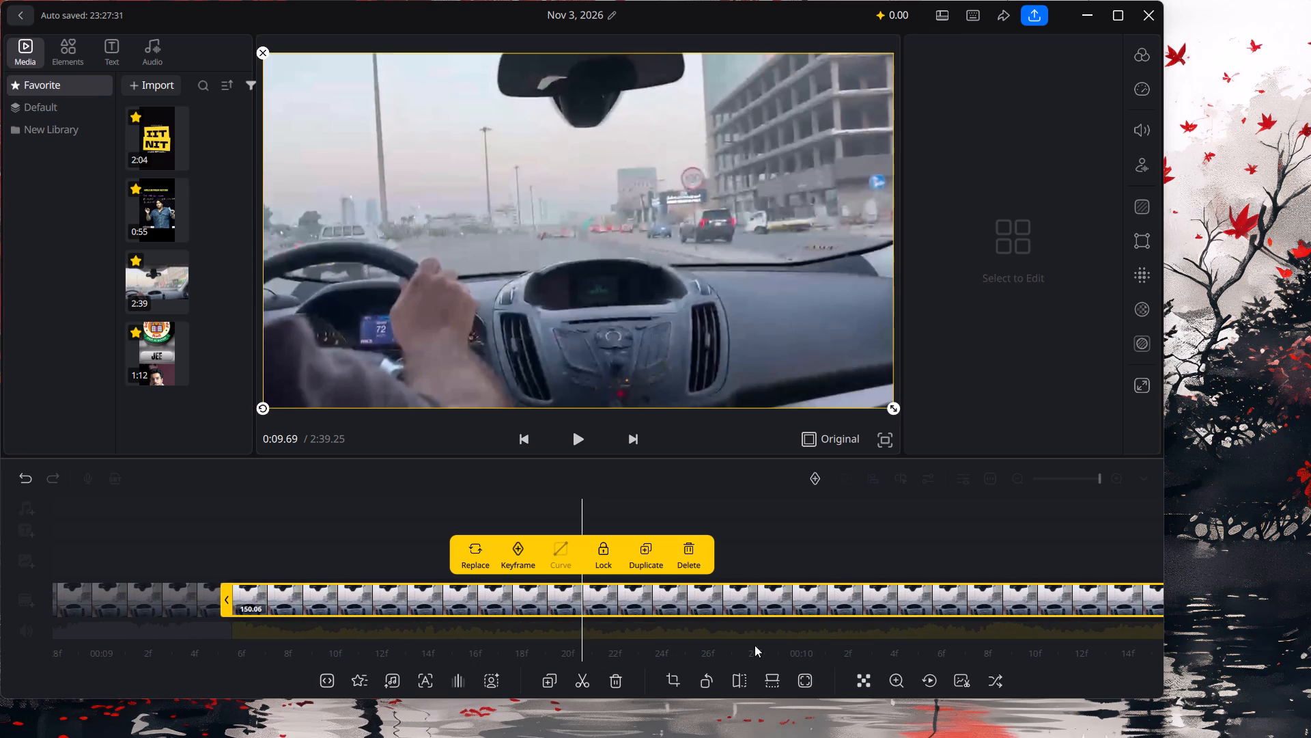
click(576, 691)
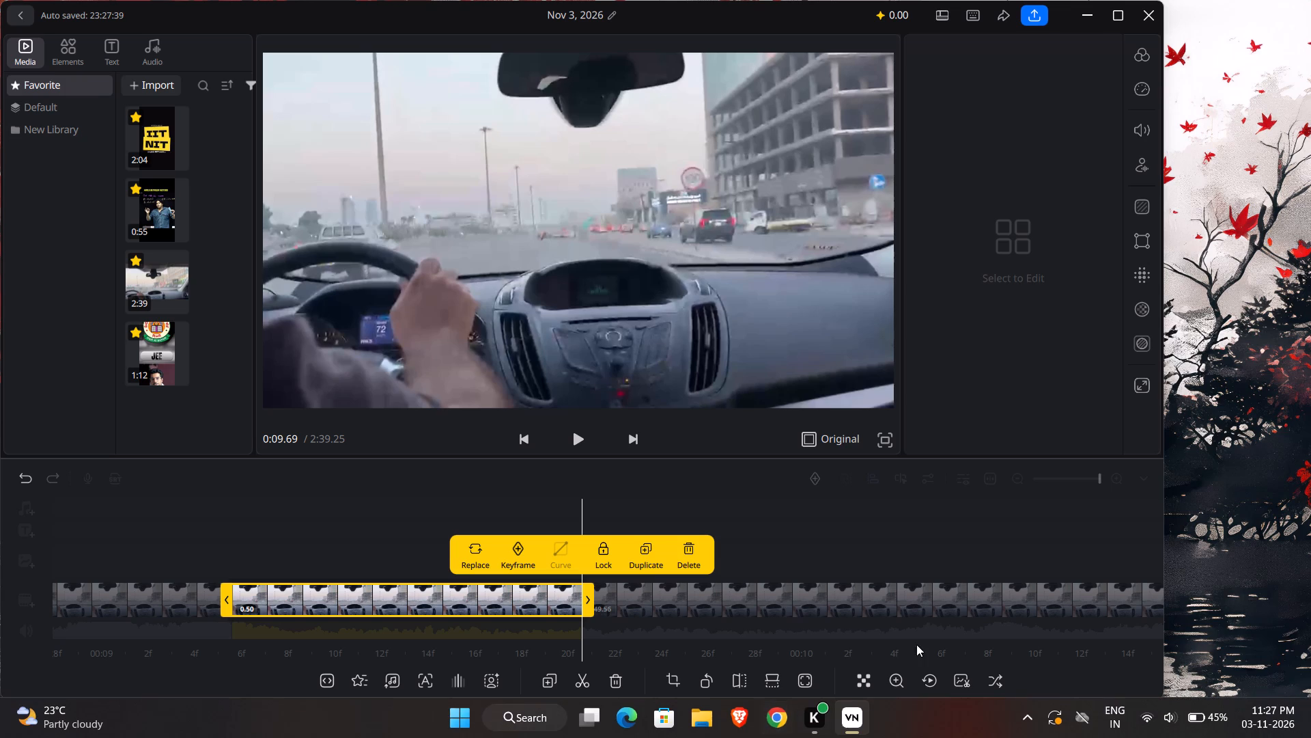
click(933, 602)
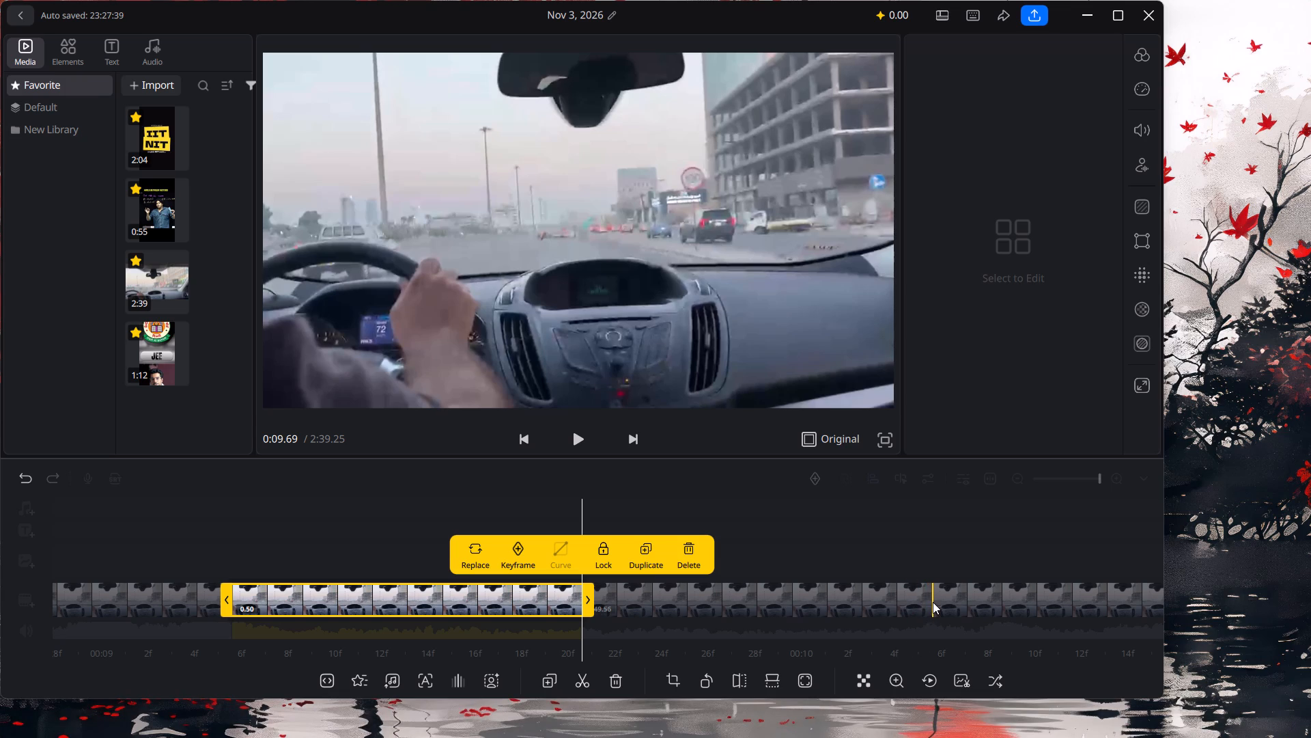
click(592, 682)
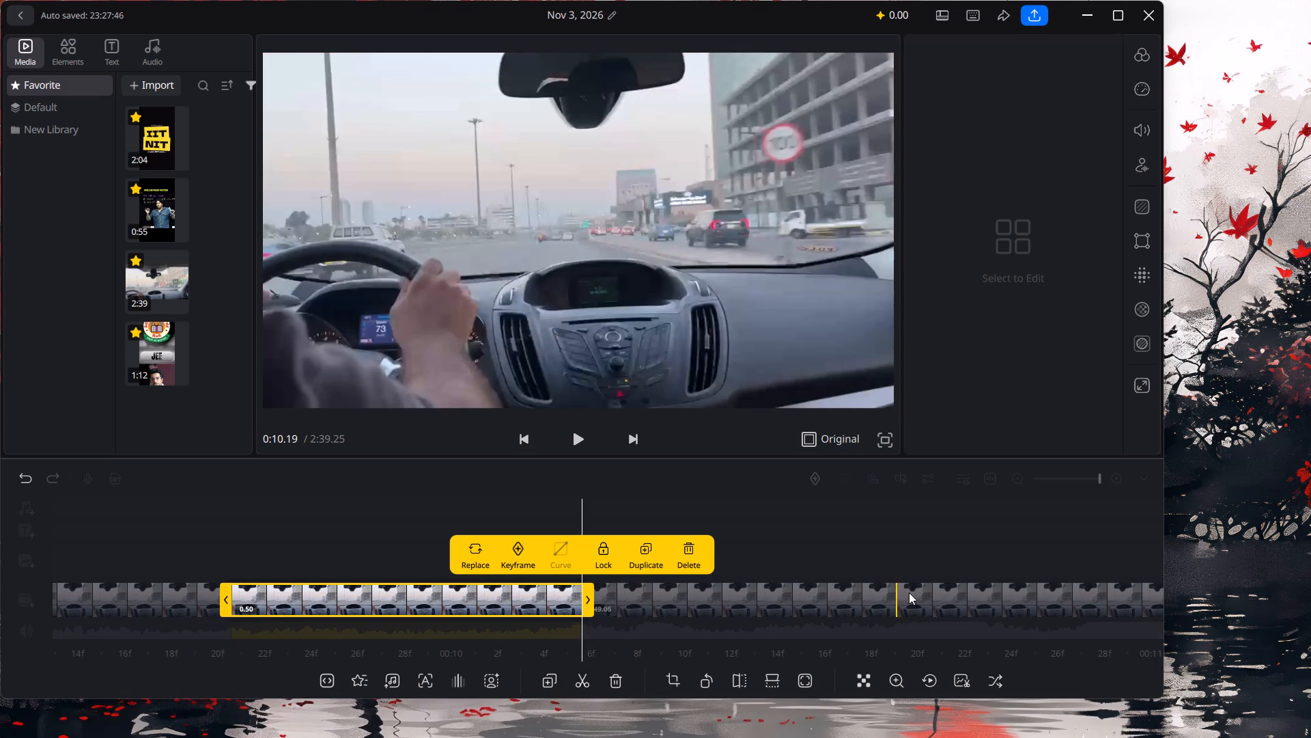
click(931, 597)
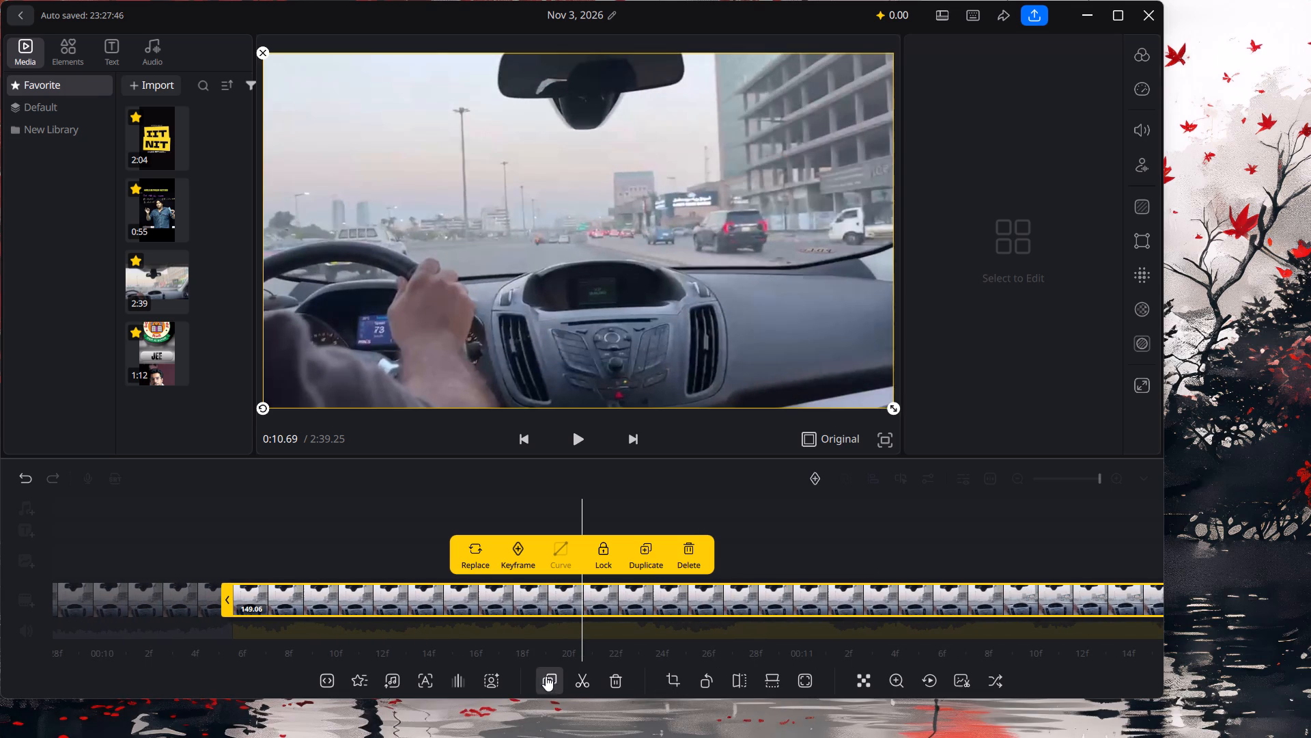
click(584, 679)
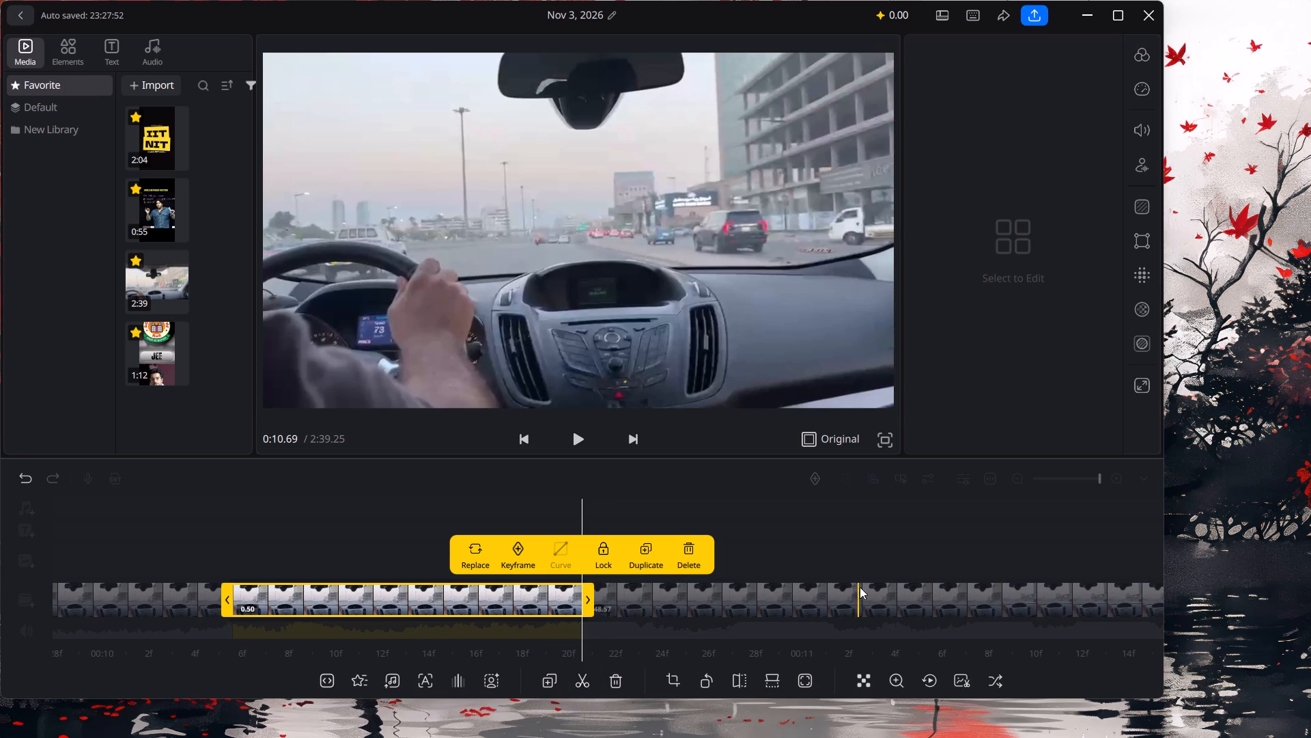
Split the remaining driving footage at about 0:11.14, 0:11.59, 0:12.04, 0:12.54 and 0:13.04.
click(898, 587)
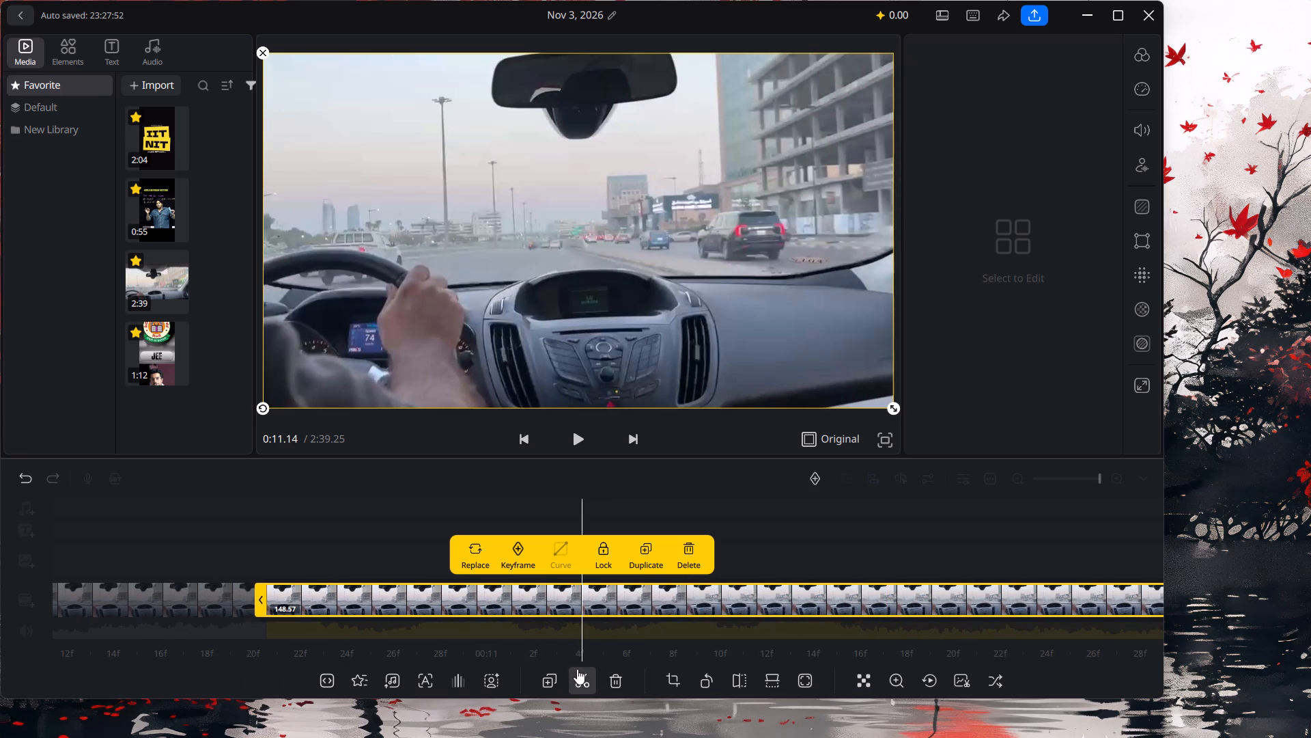
click(582, 676)
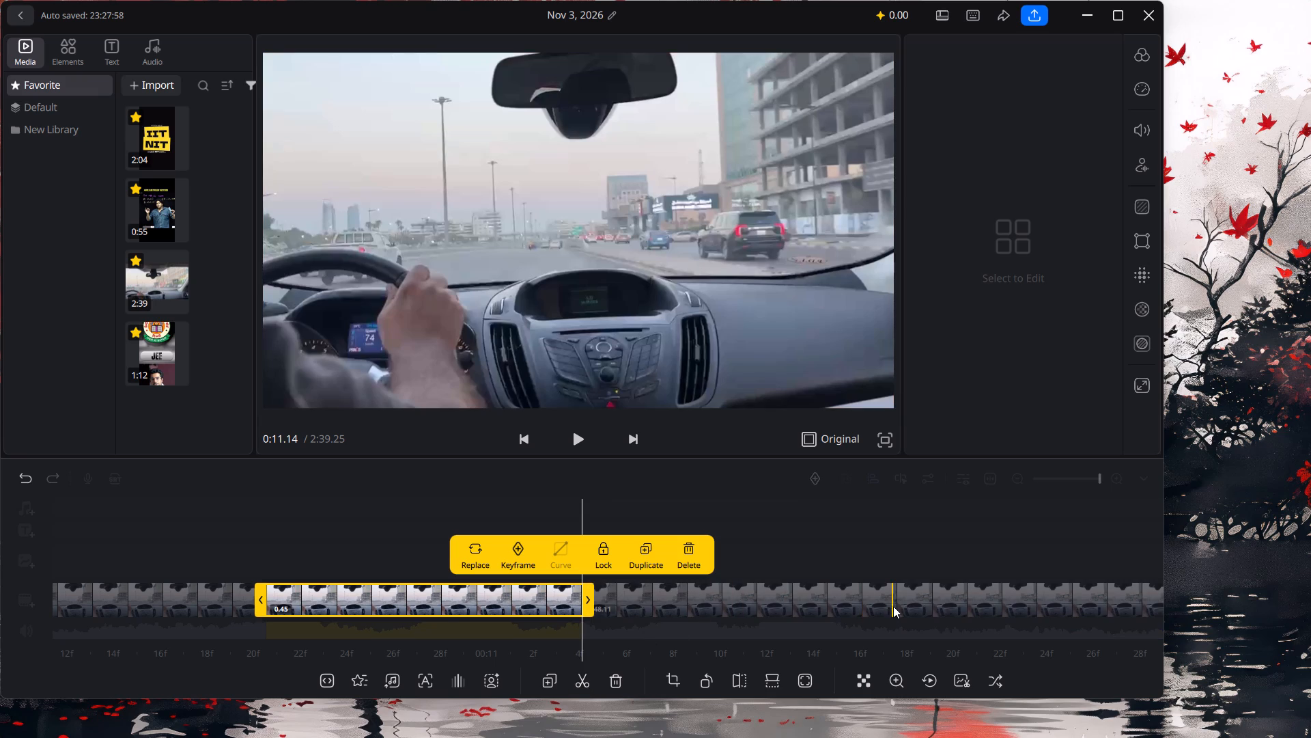
click(897, 607)
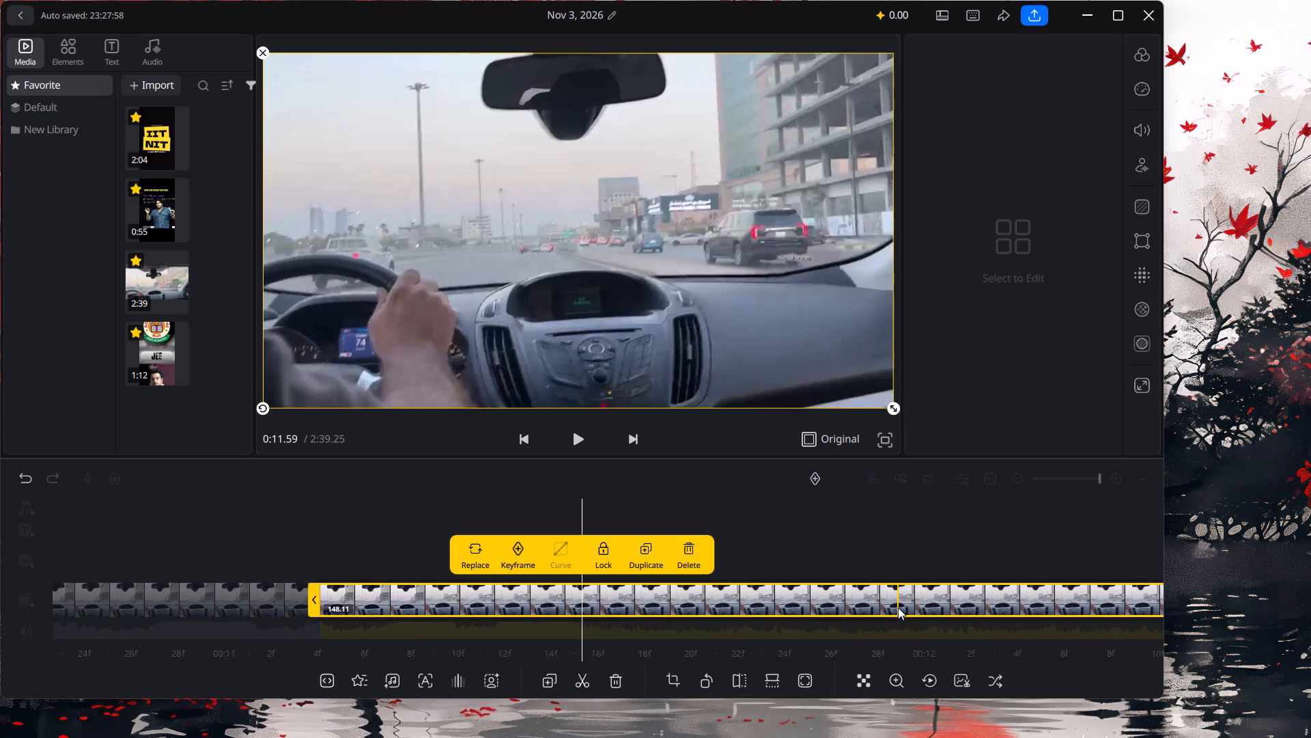
click(582, 692)
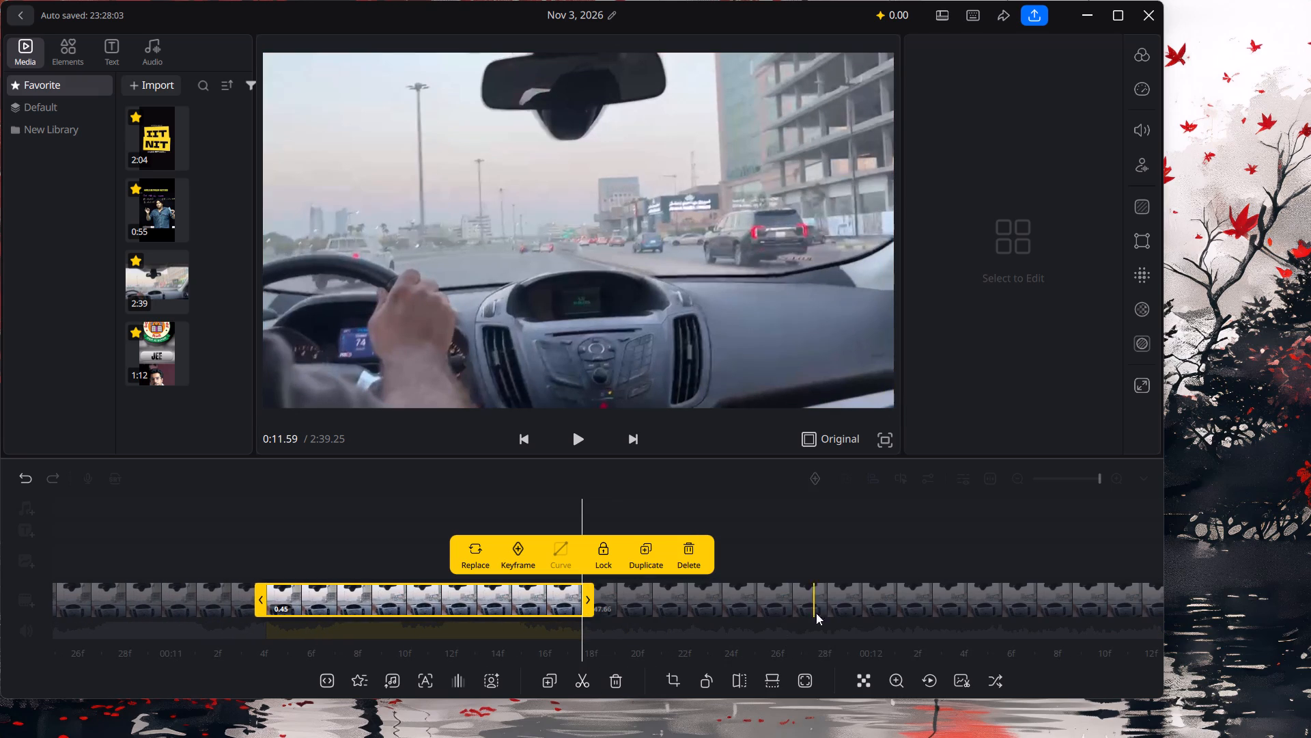
click(900, 613)
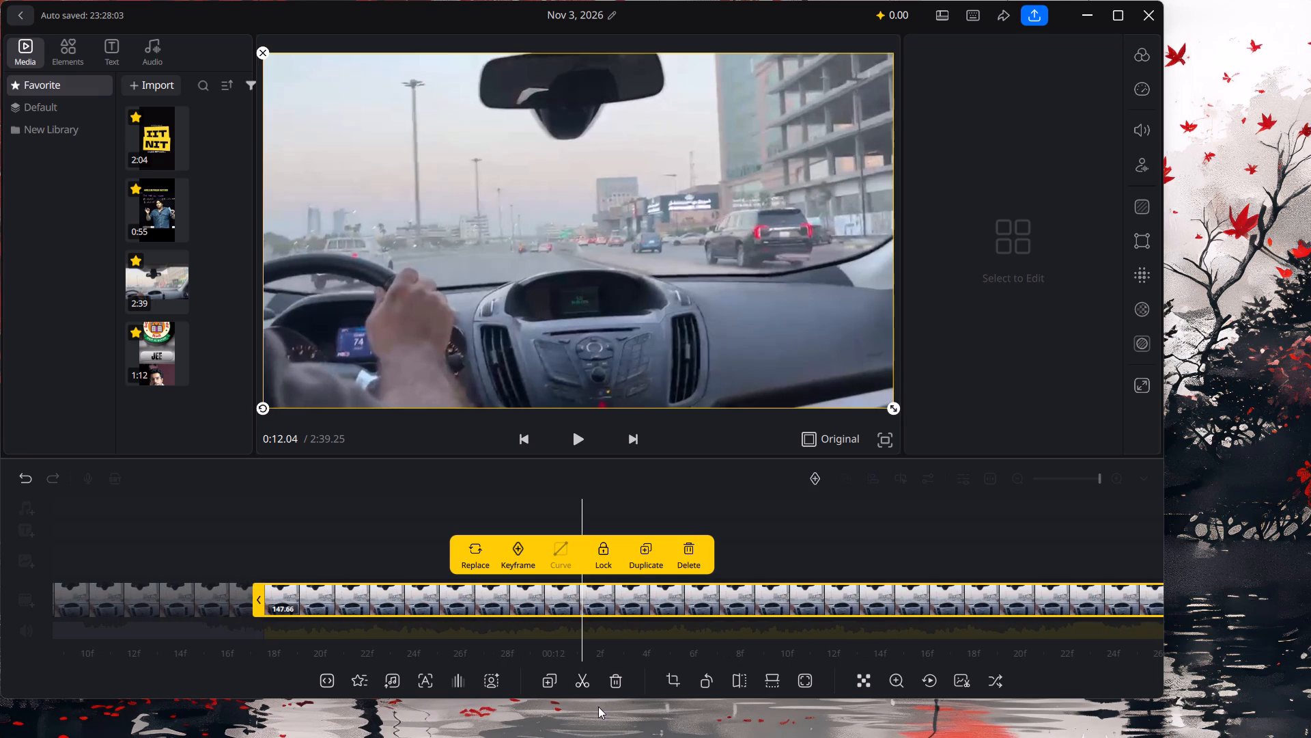
click(587, 692)
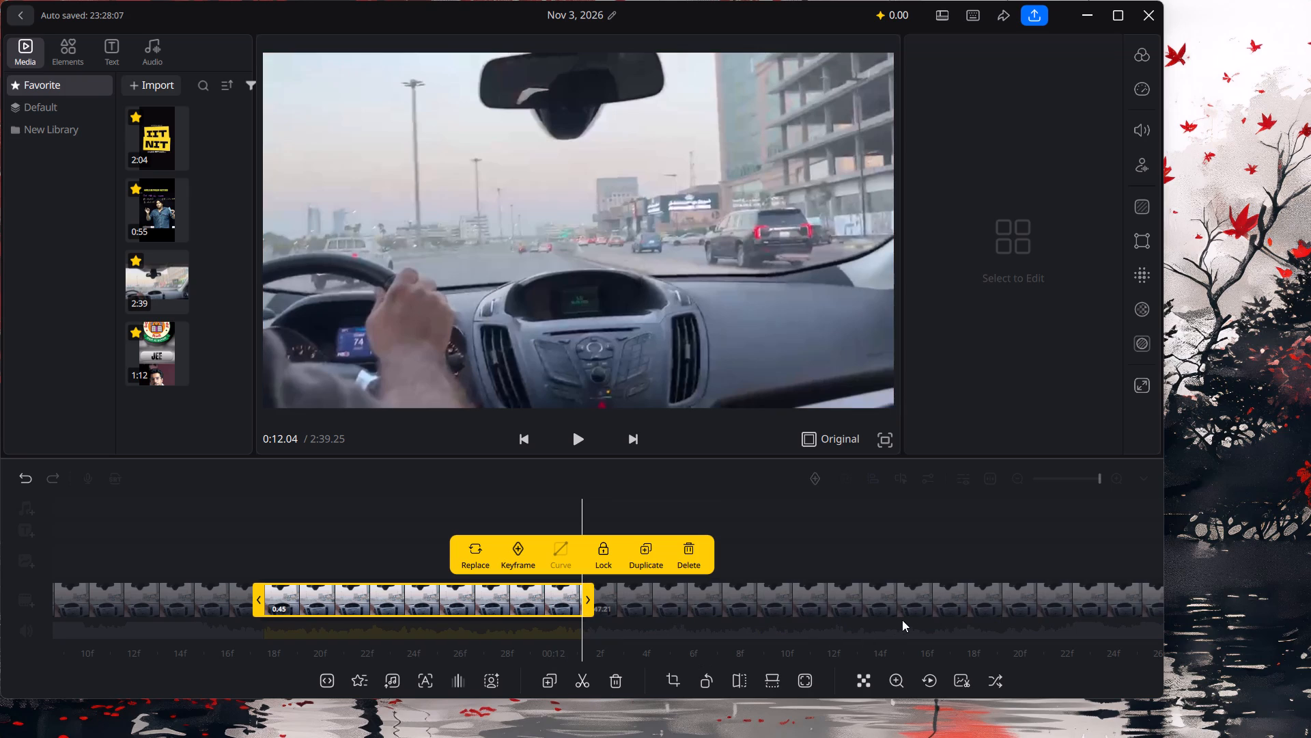
click(931, 607)
click(592, 683)
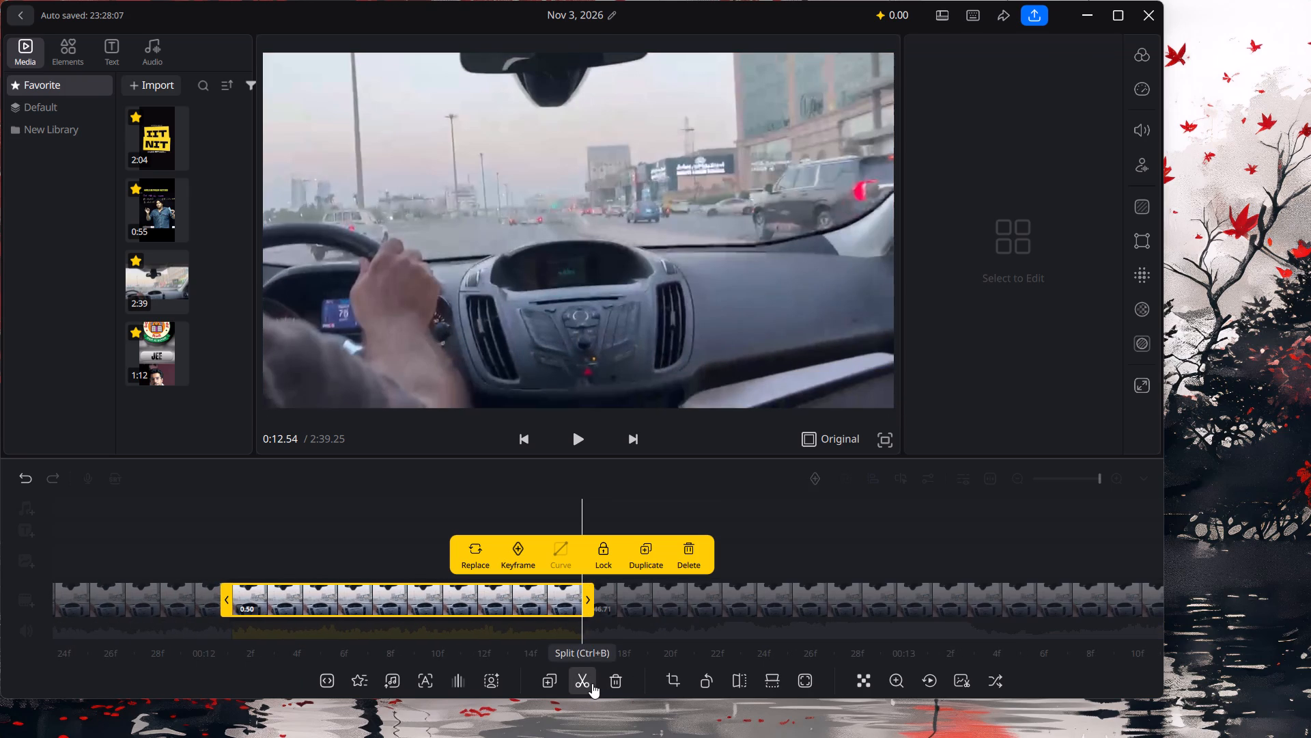
click(934, 592)
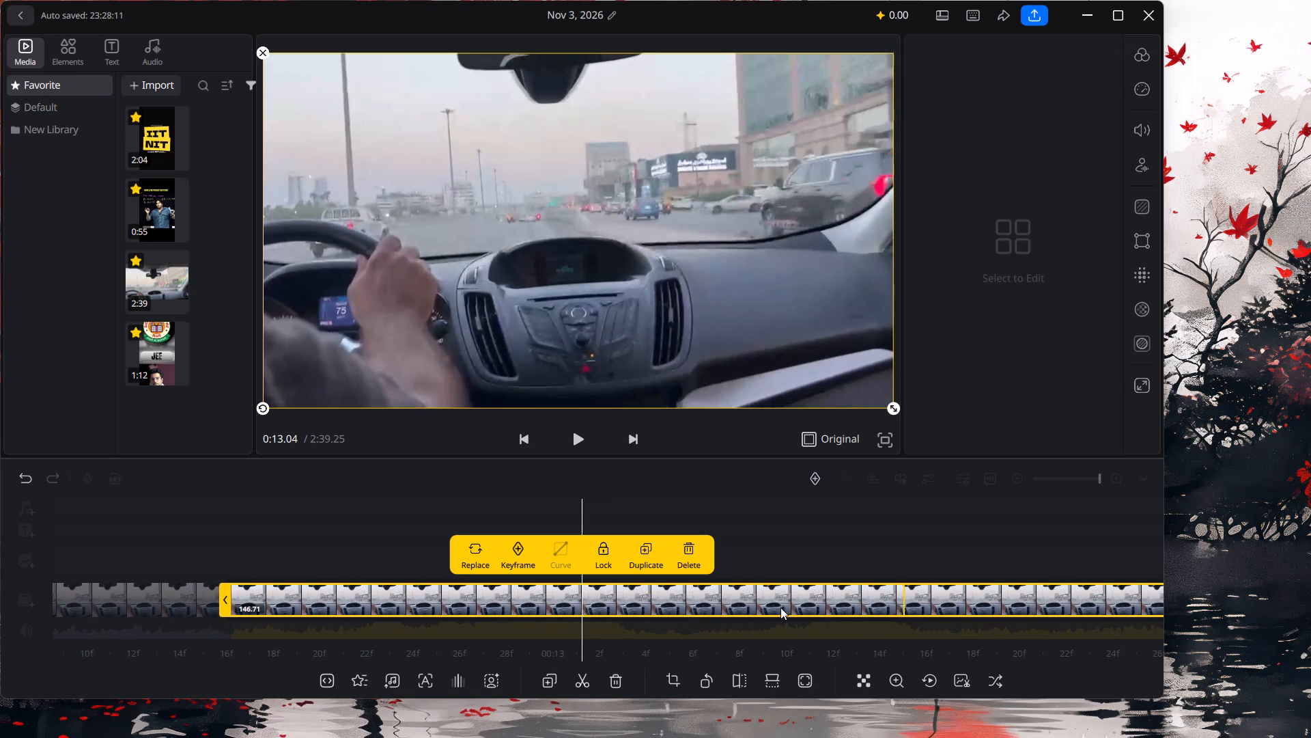
click(586, 668)
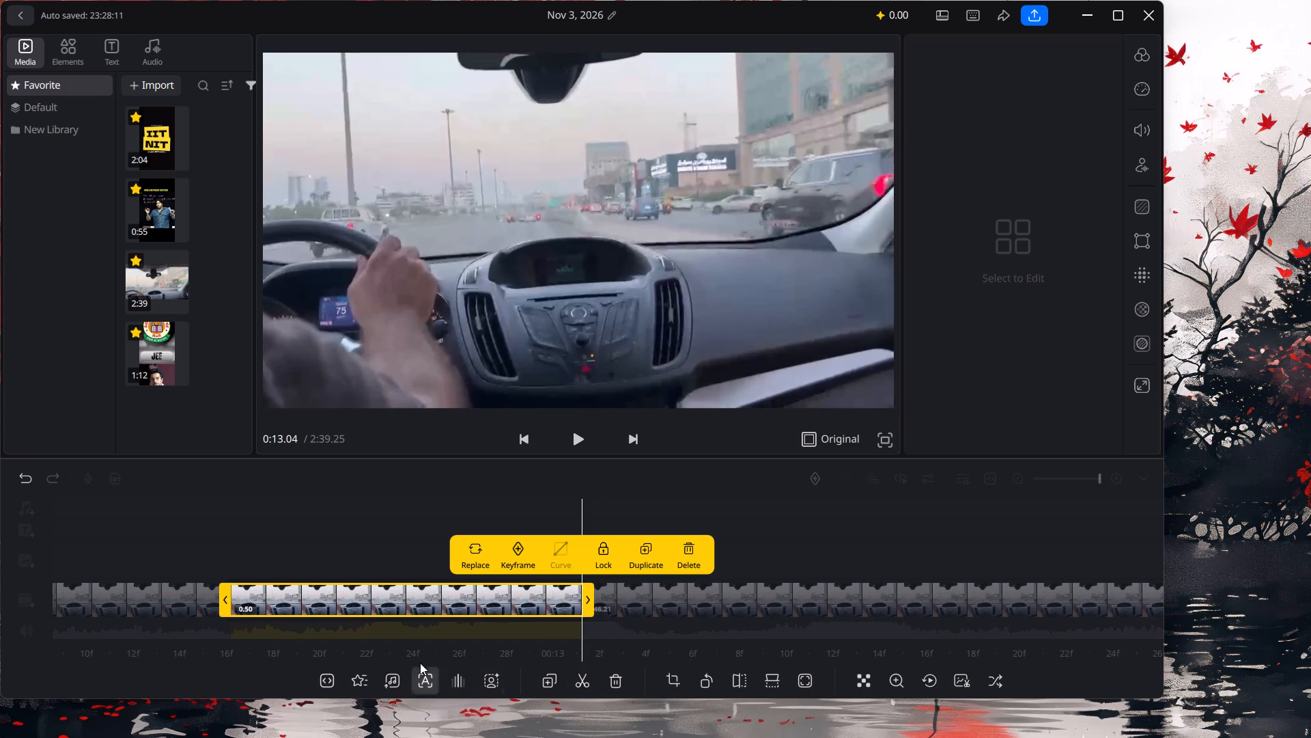
Split the remaining driving footage at about 0:13.50, 0:14.00 and 0:14.45.
click(870, 474)
drag(693, 543, 959, 521)
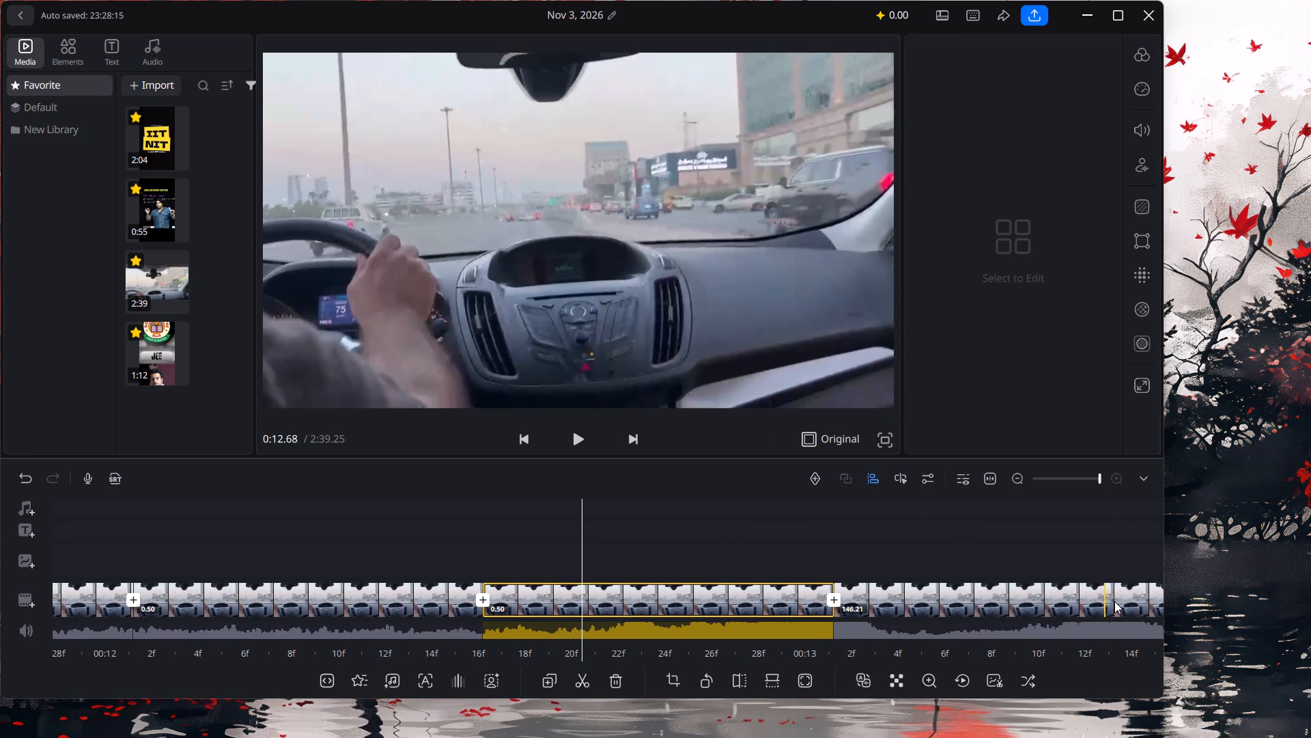
click(1155, 597)
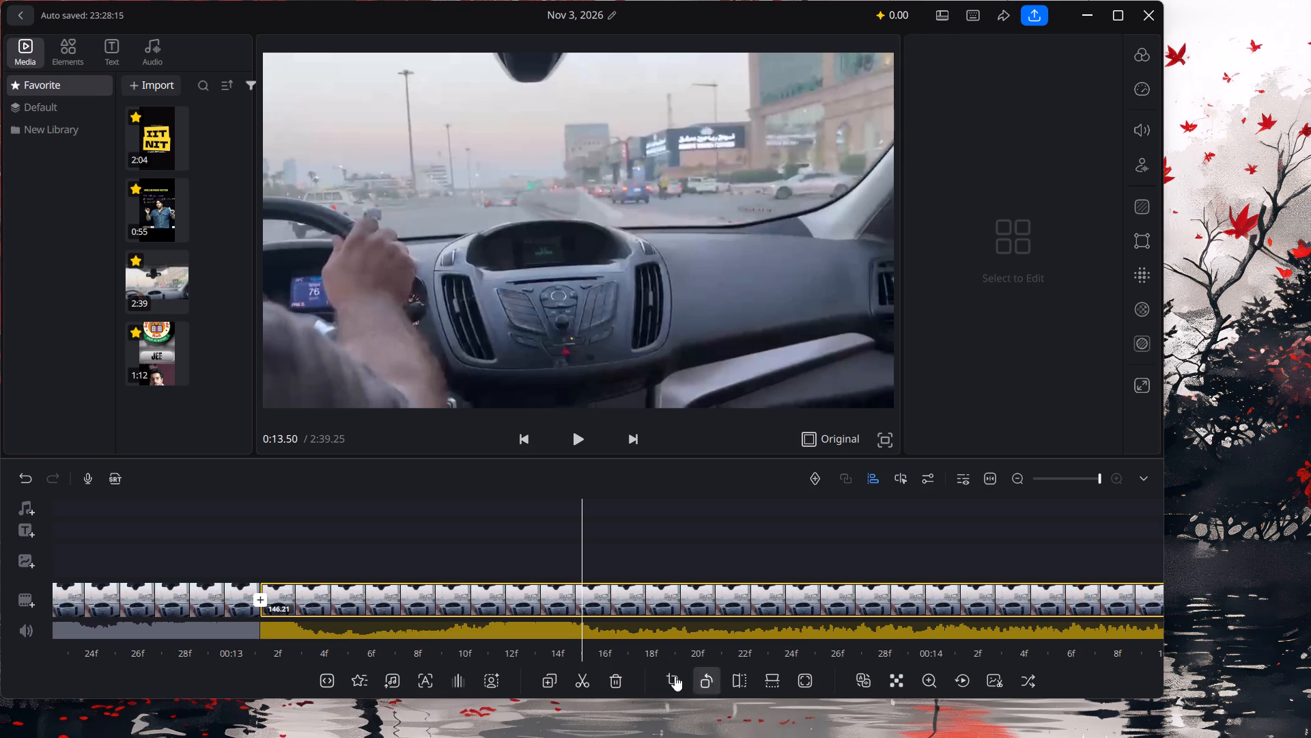
click(594, 683)
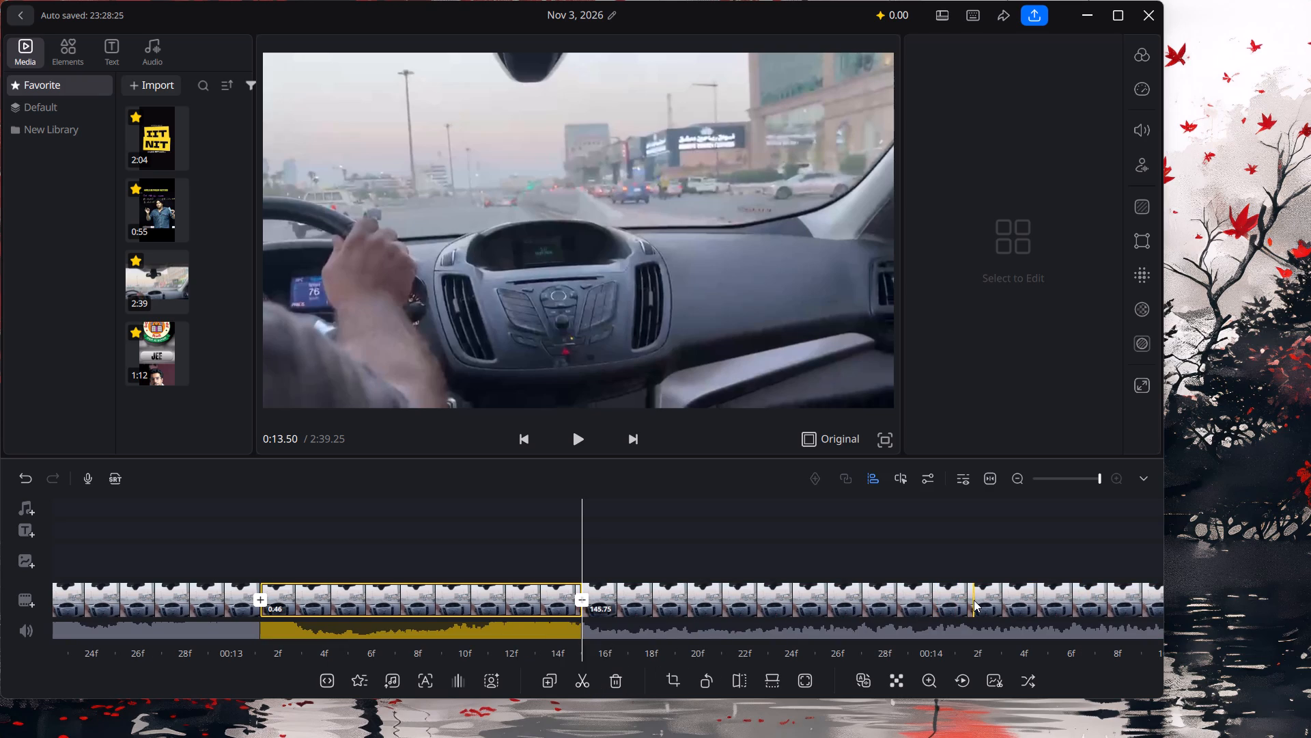
click(933, 603)
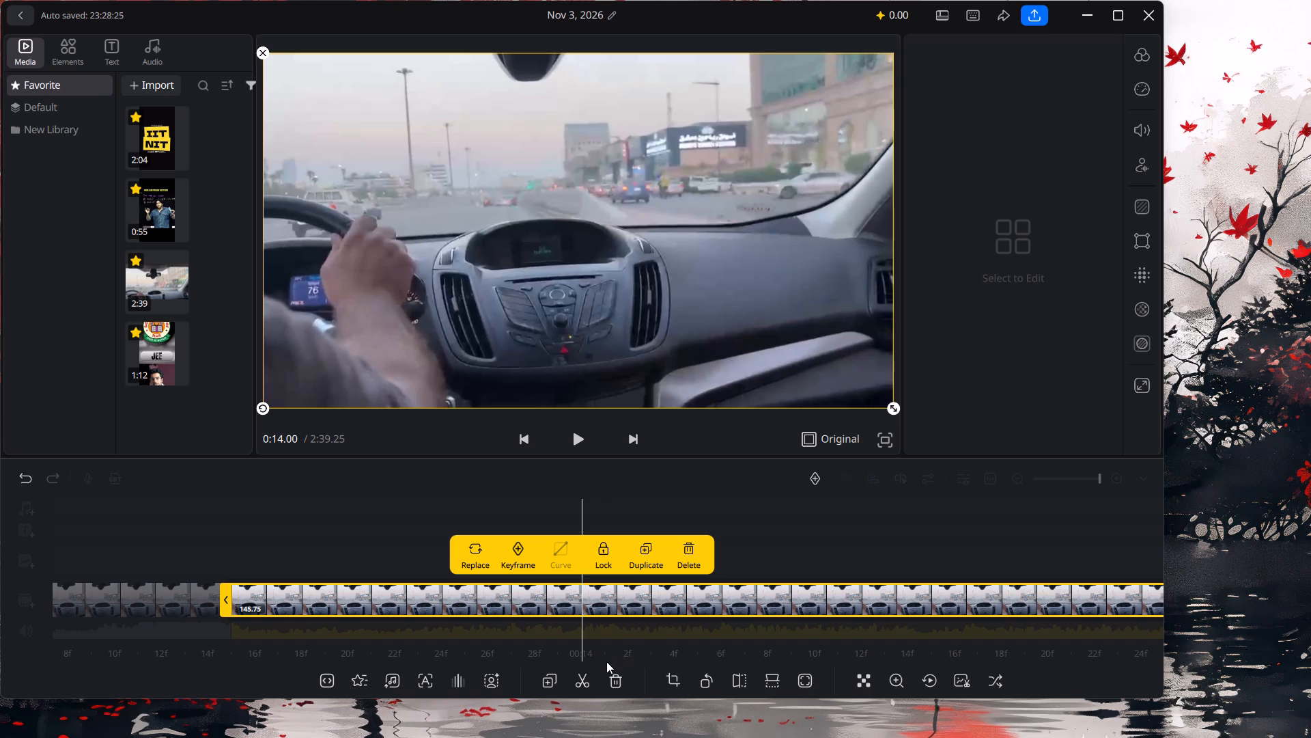
click(588, 674)
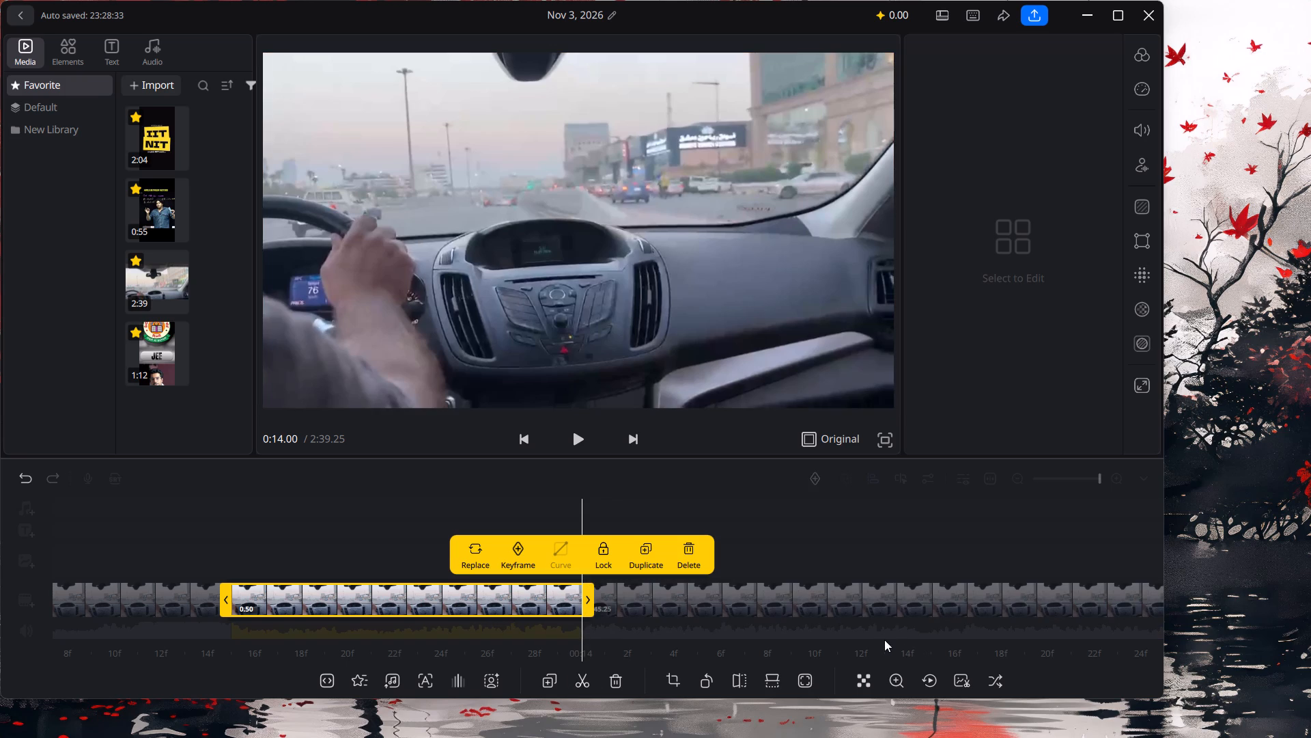
click(893, 610)
click(583, 676)
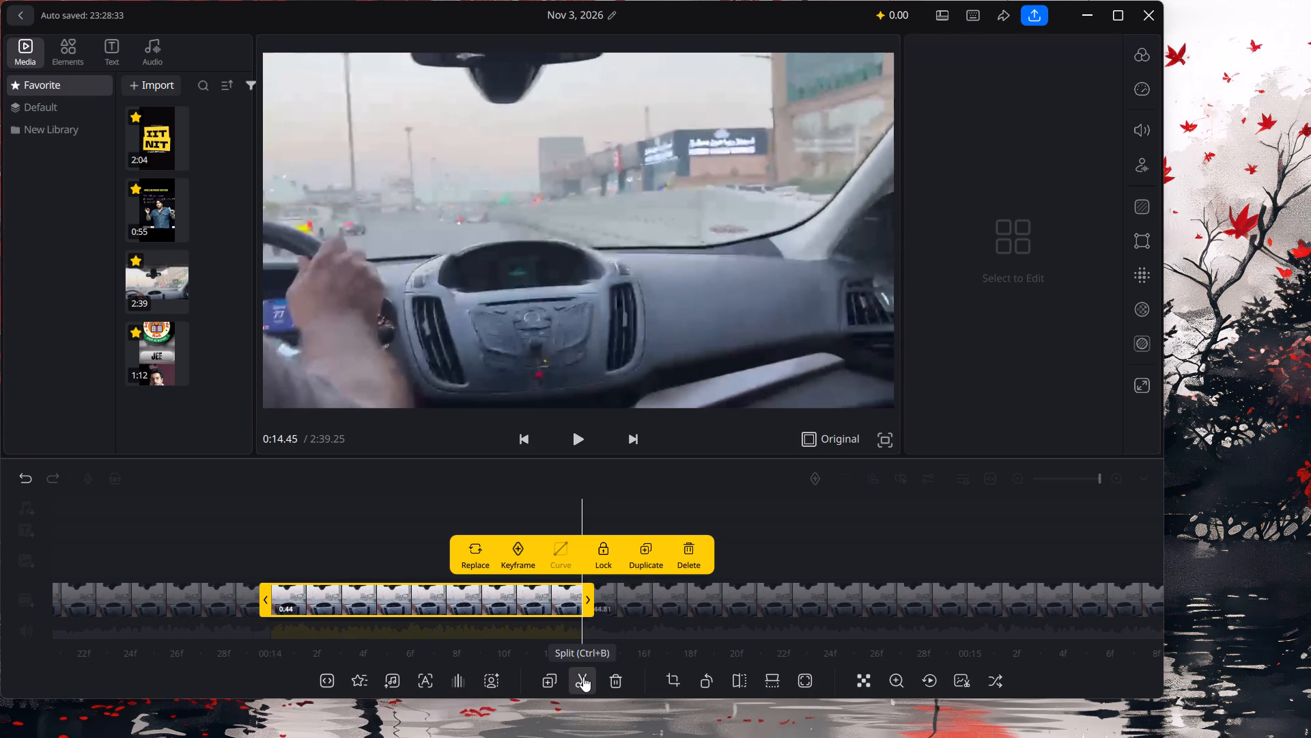
Split the remaining driving footage at about 0:14.95, 0:15.45, 0:15.95 and 0:16.46.
click(934, 590)
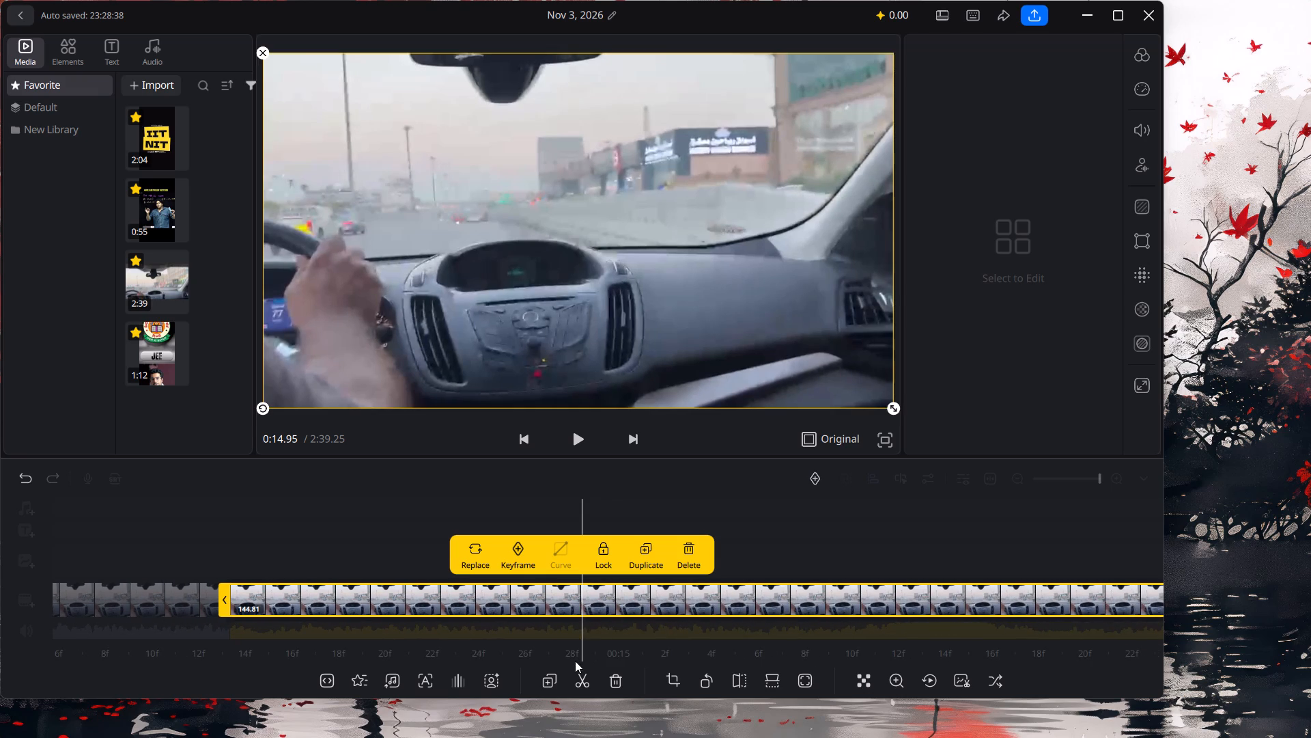
click(580, 670)
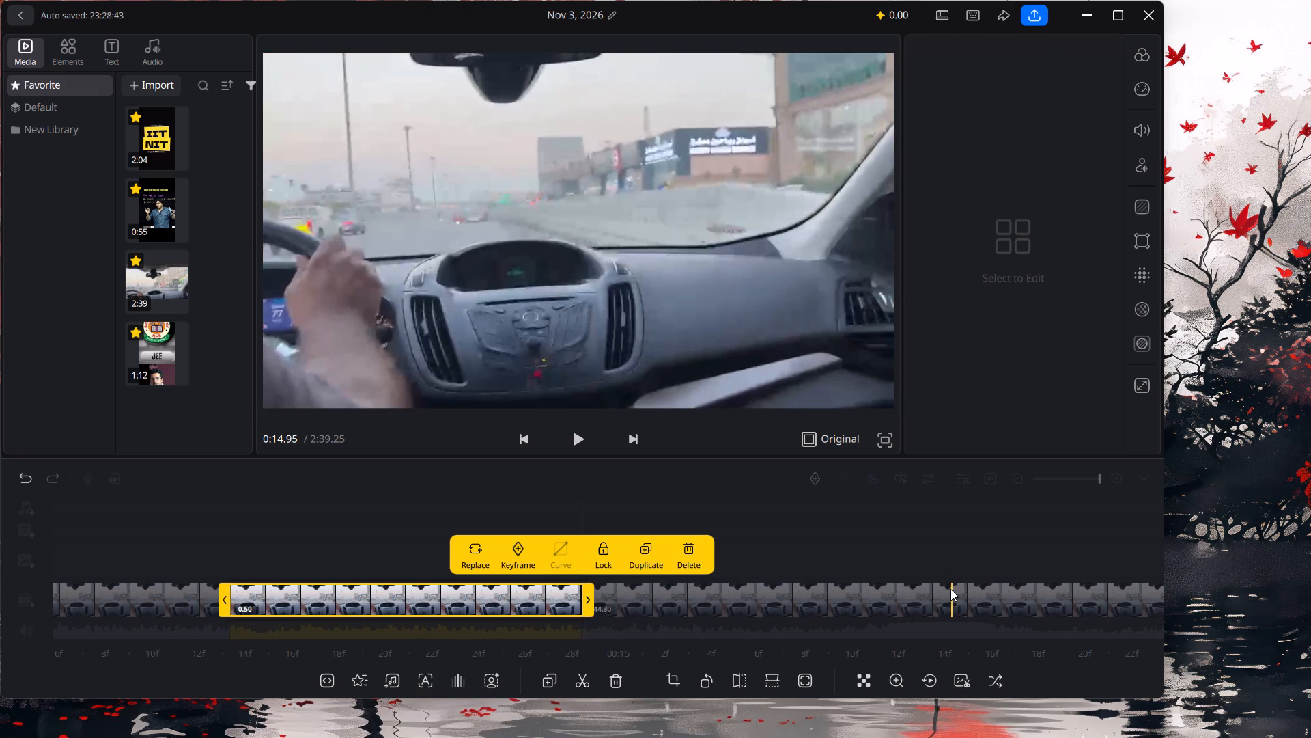
click(933, 592)
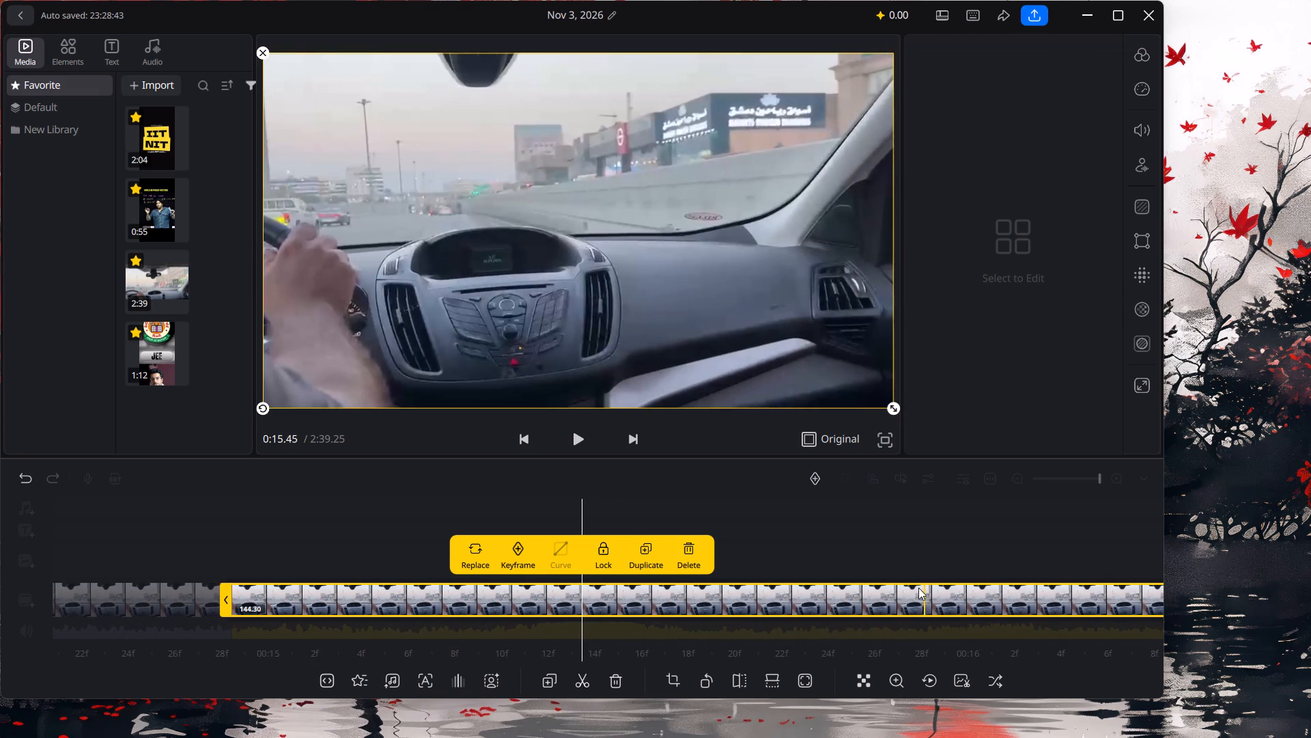
click(589, 674)
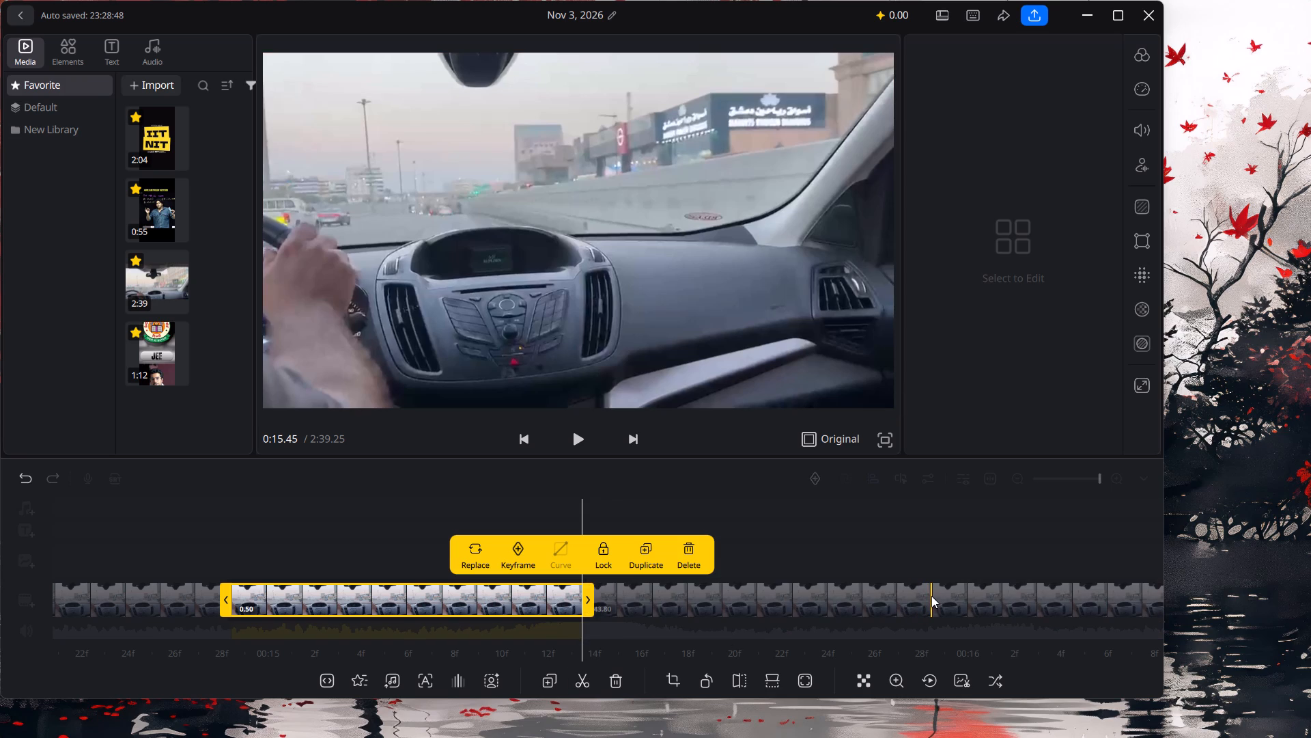
click(933, 596)
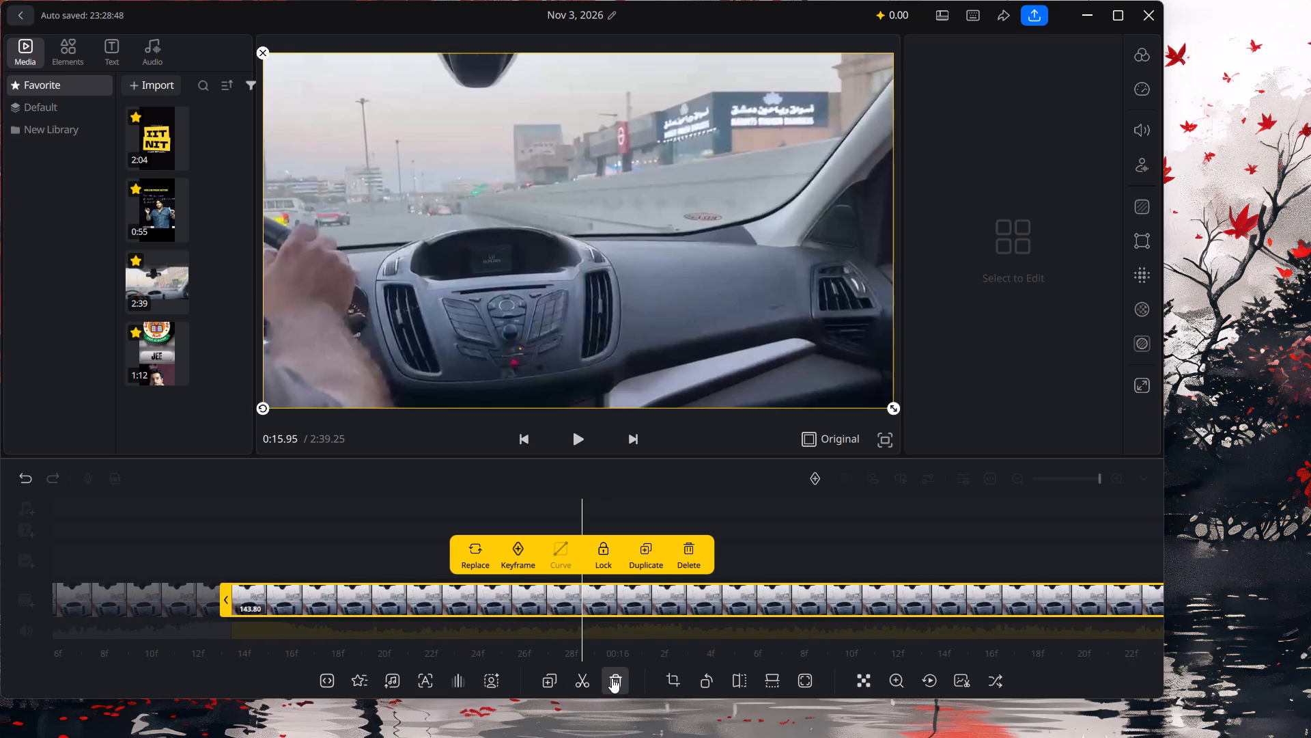
click(587, 679)
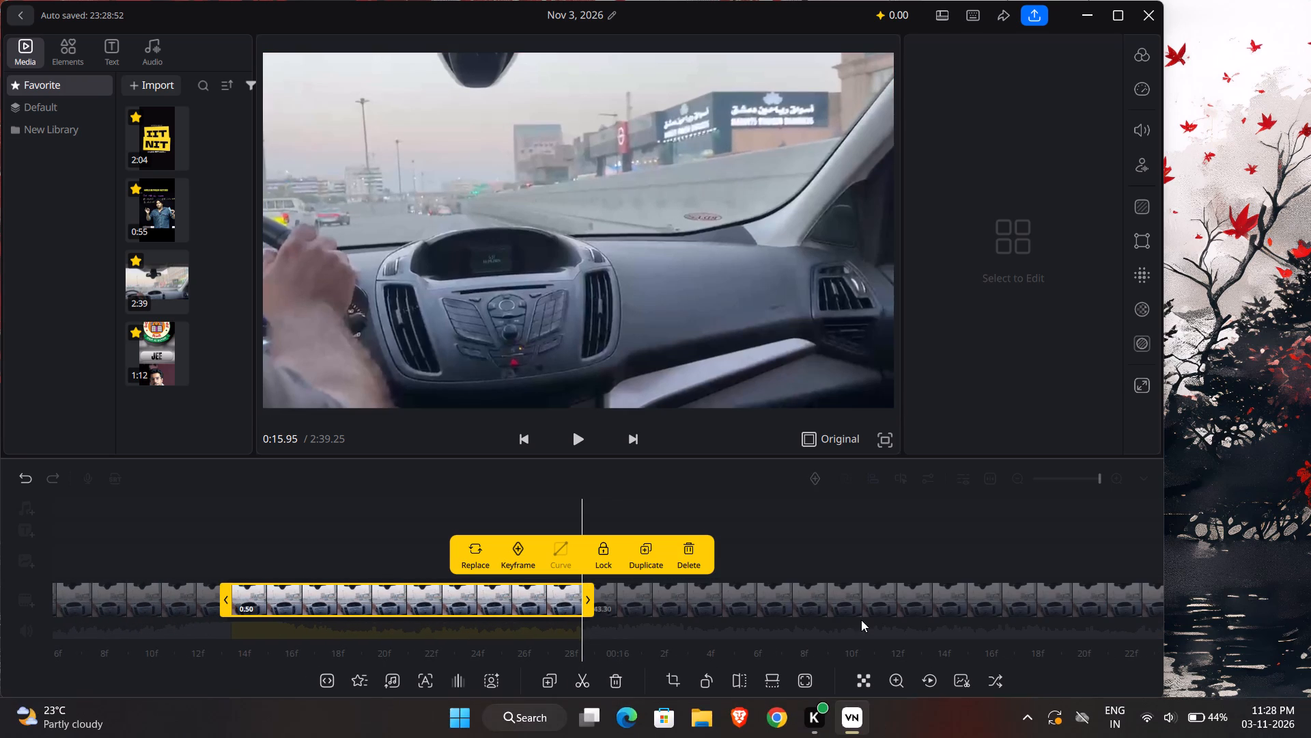
click(937, 596)
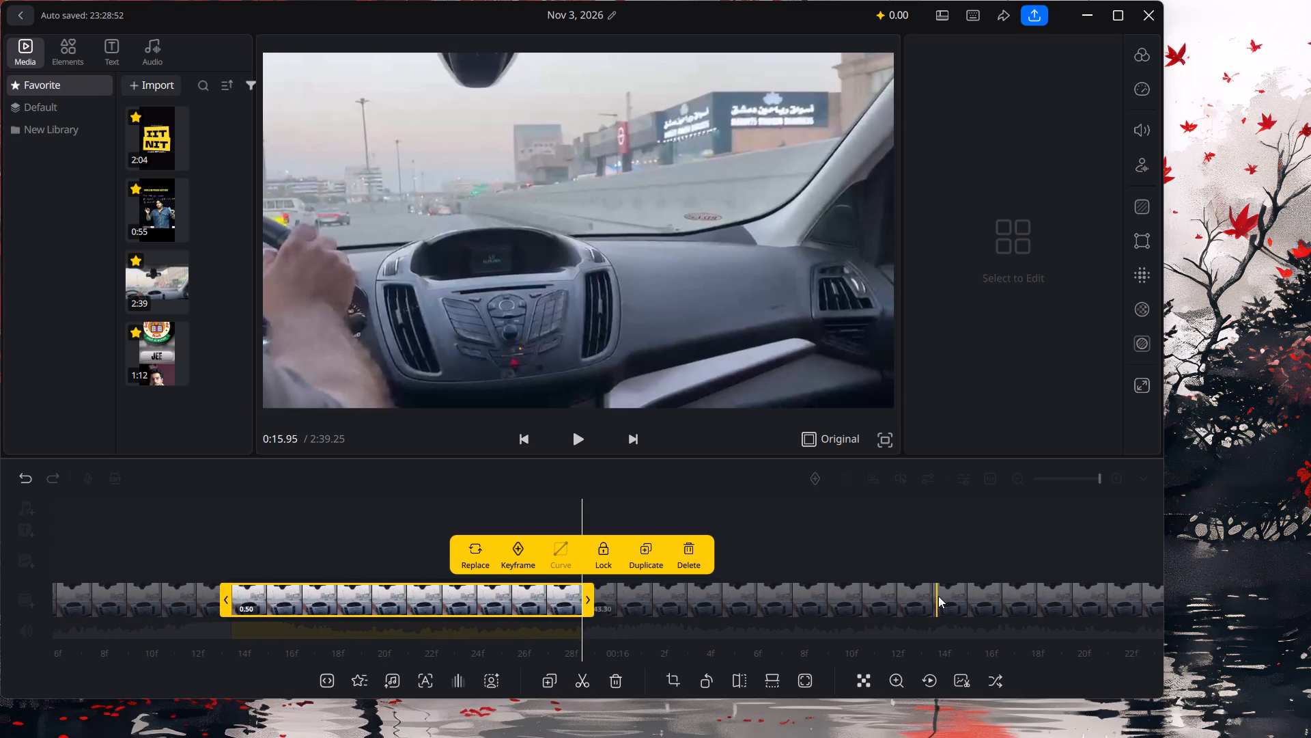
click(591, 683)
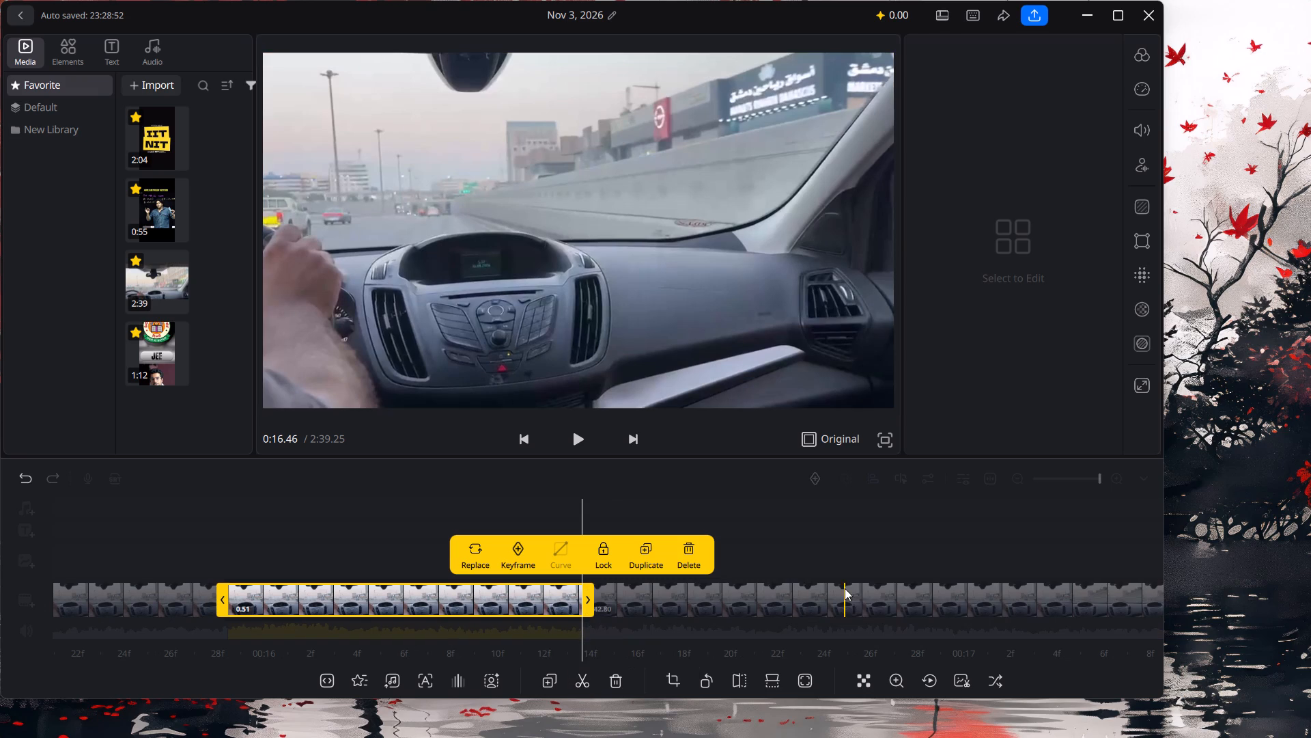
Split the remaining driving footage at about 0:16.96, 0:17.46, 0:18.02 and 0:18.57.
click(933, 599)
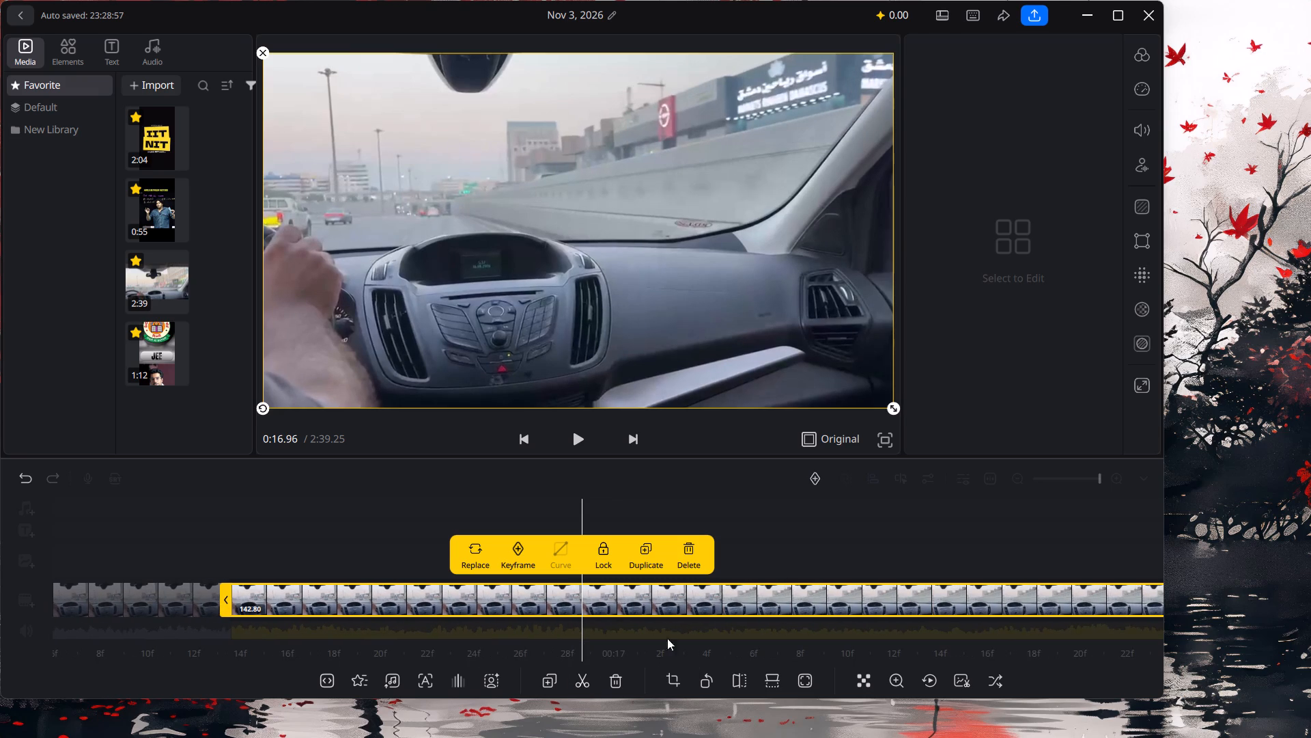
click(583, 672)
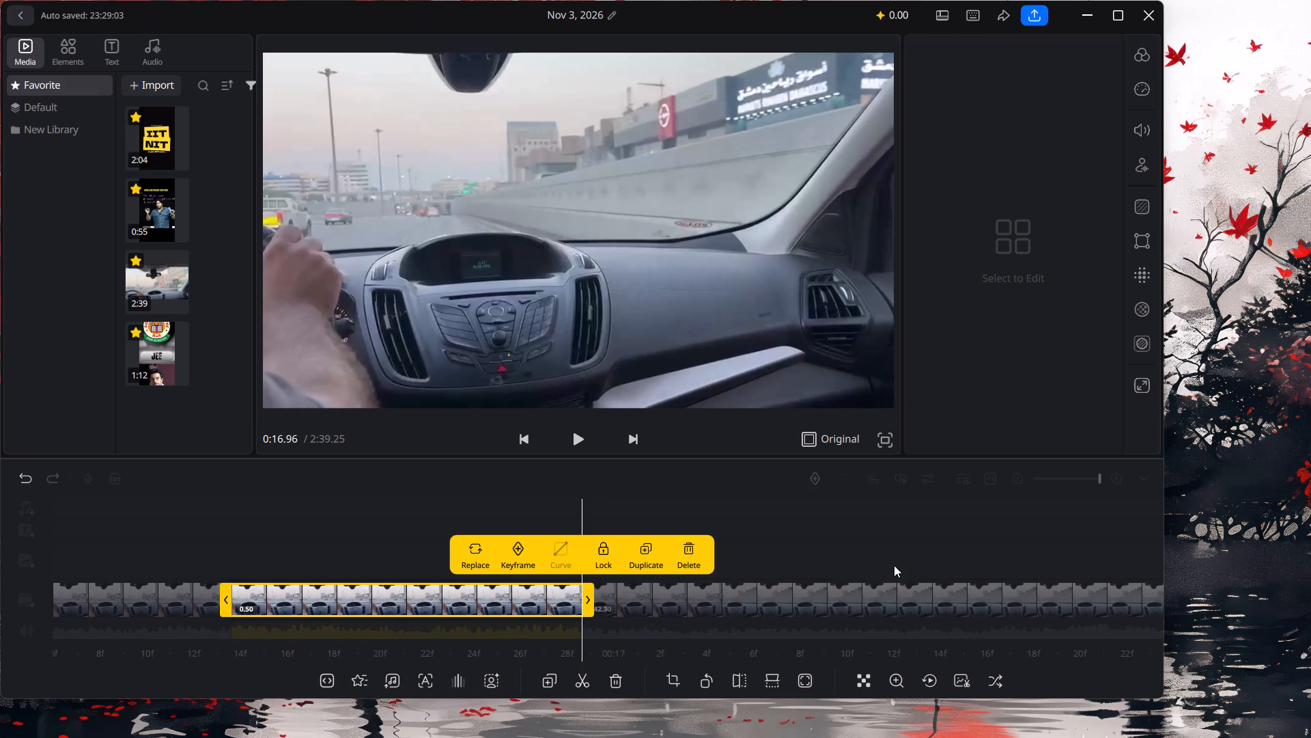
click(936, 610)
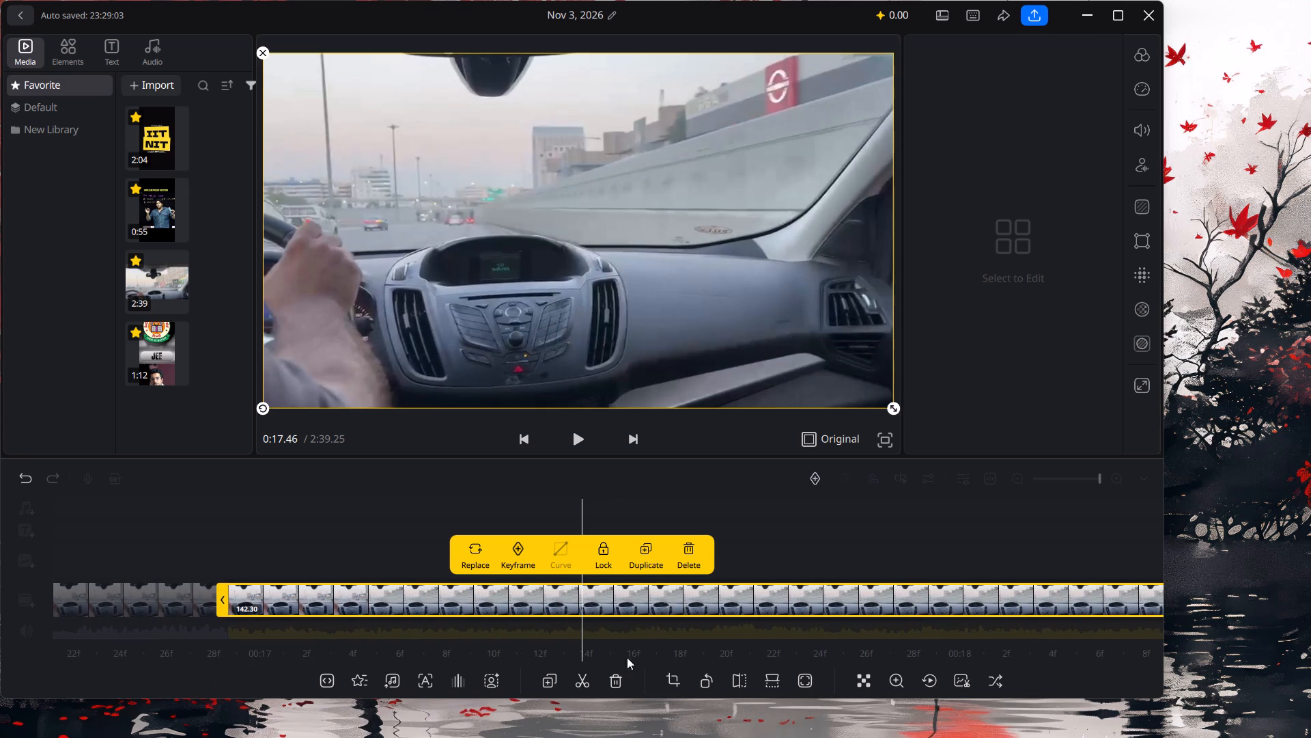
click(580, 669)
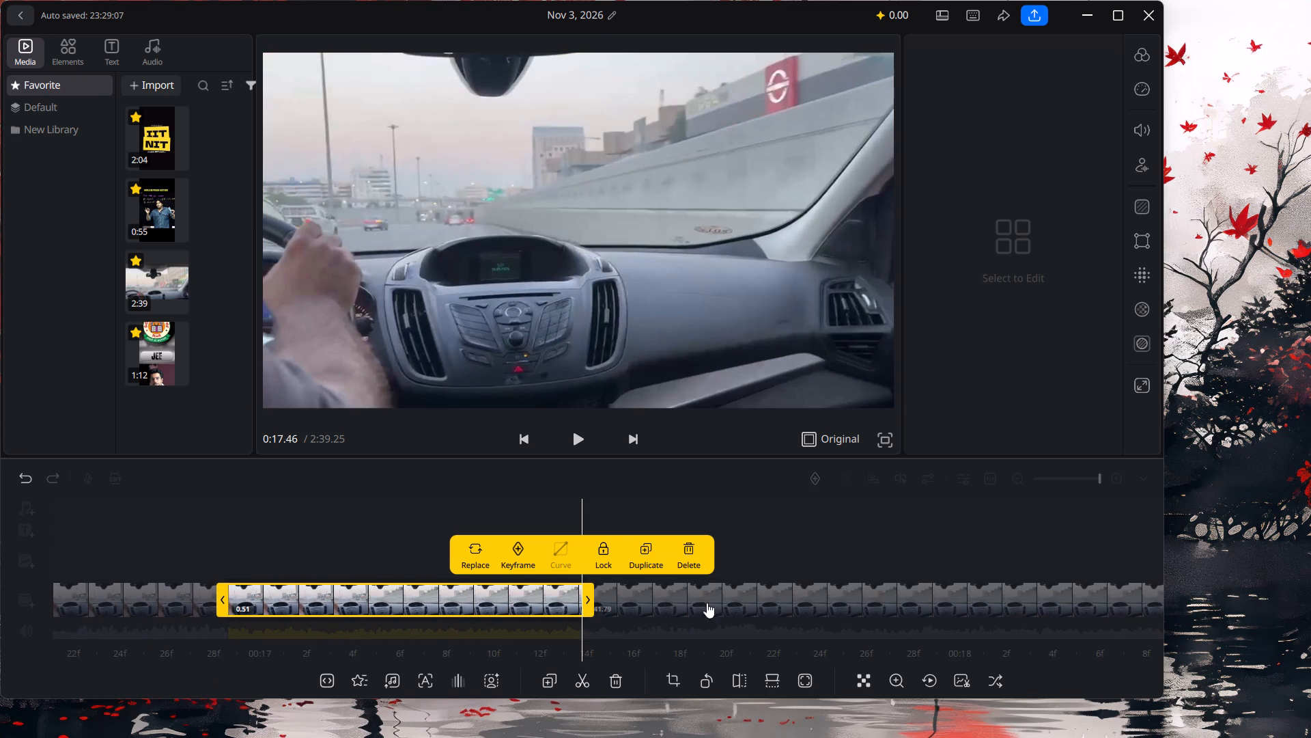
click(971, 595)
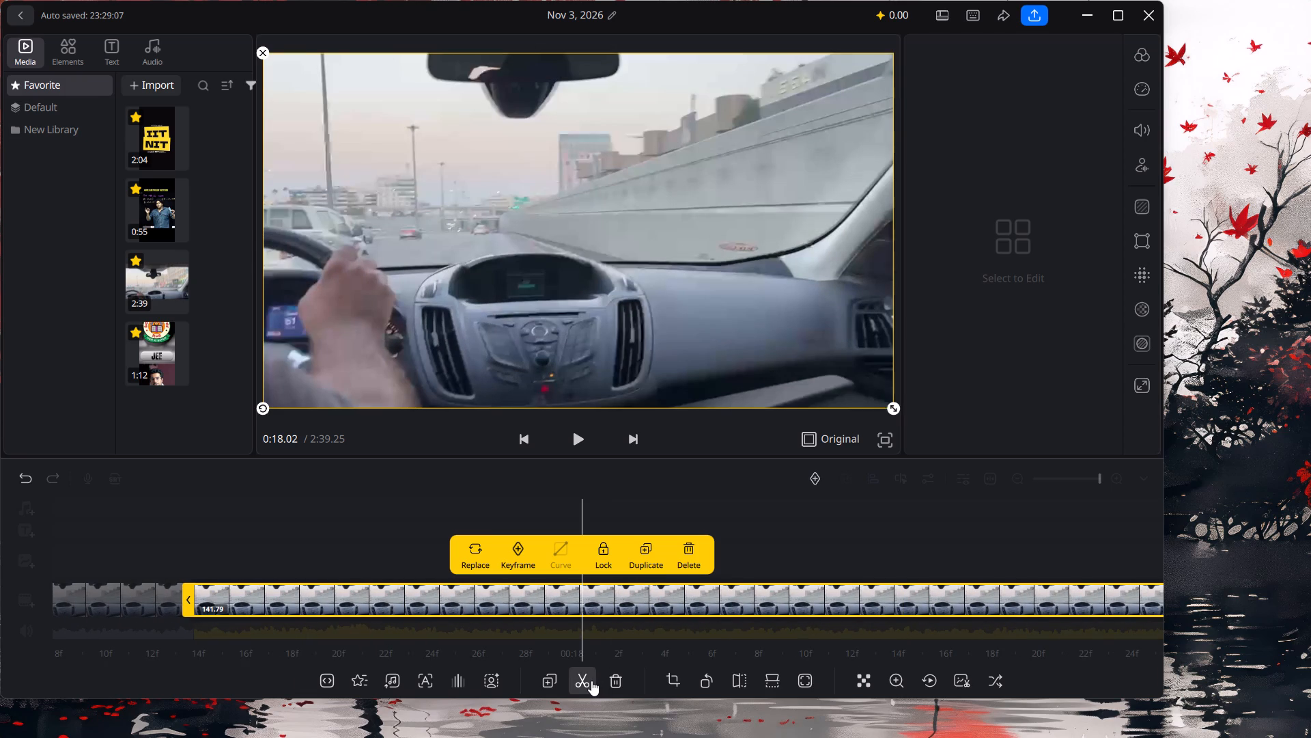
click(591, 680)
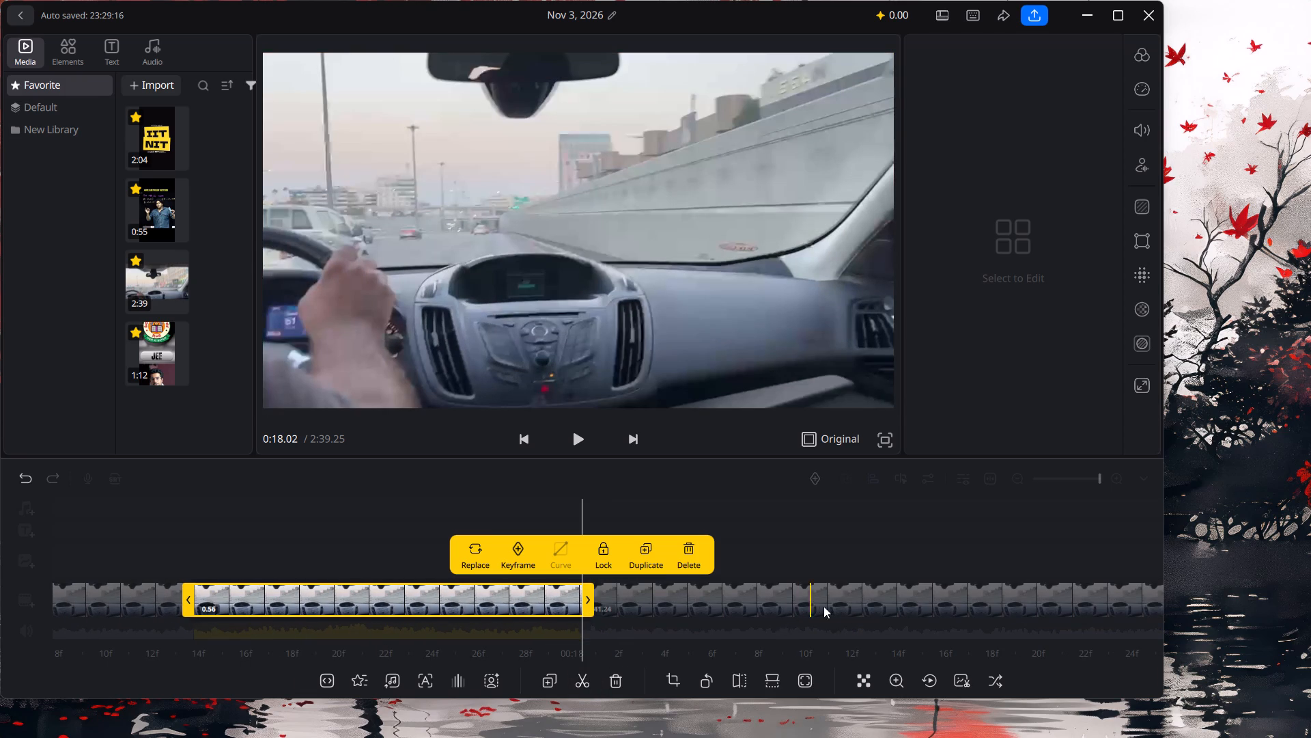
click(971, 592)
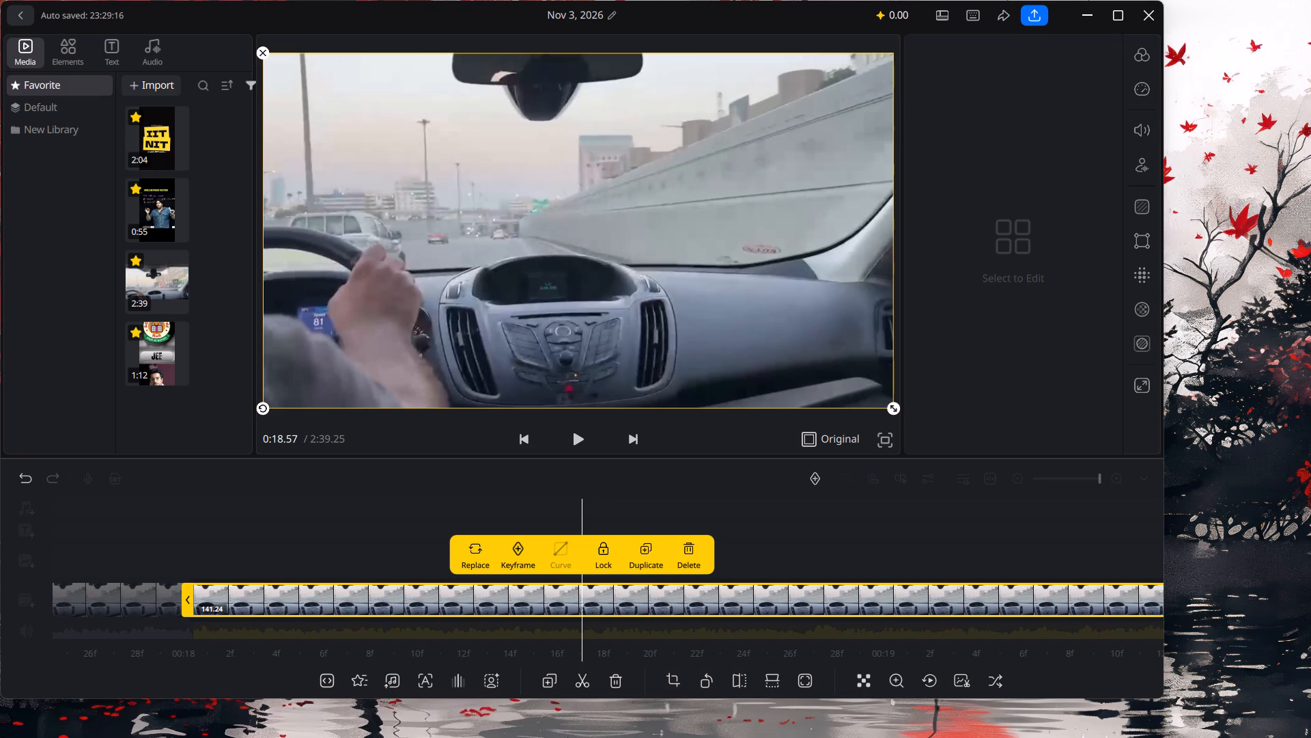
click(592, 674)
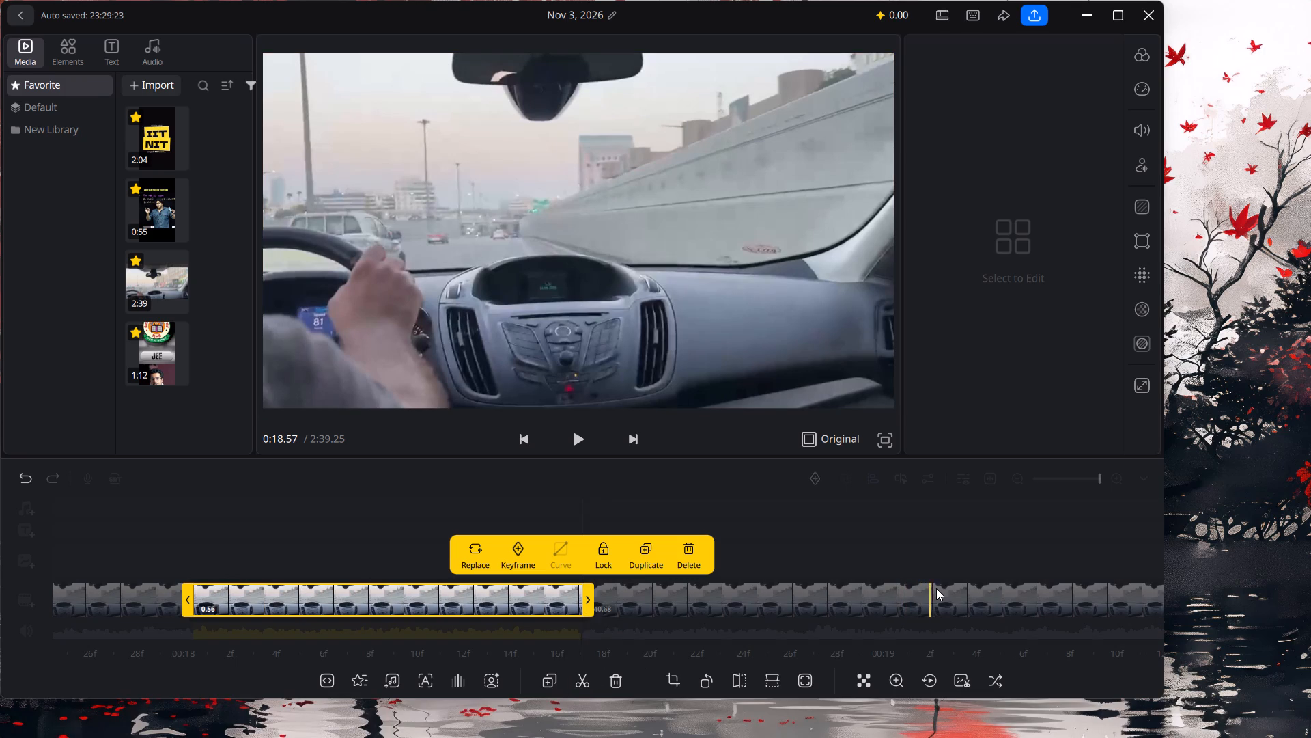
Split the remaining driving footage at about 0:19.08, 0:19.52, 0:20.00 and 0:20.48.
click(936, 588)
click(578, 687)
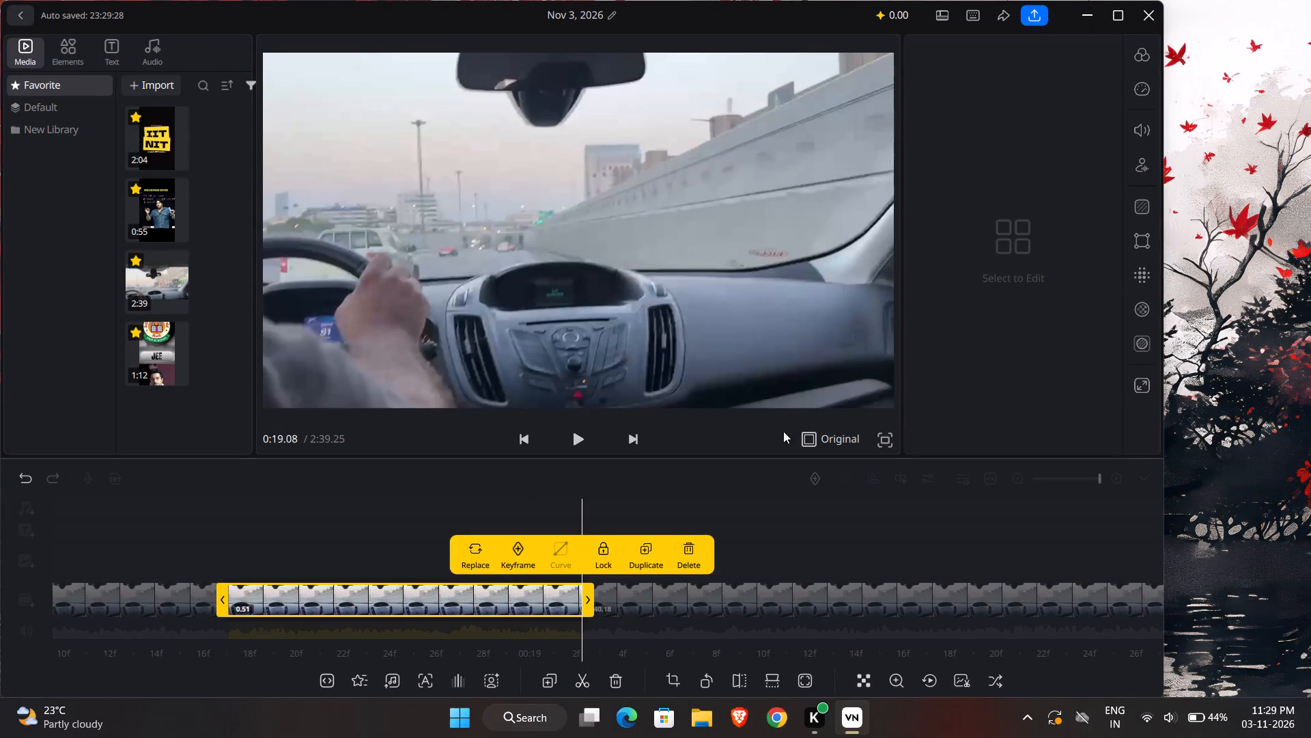
click(892, 606)
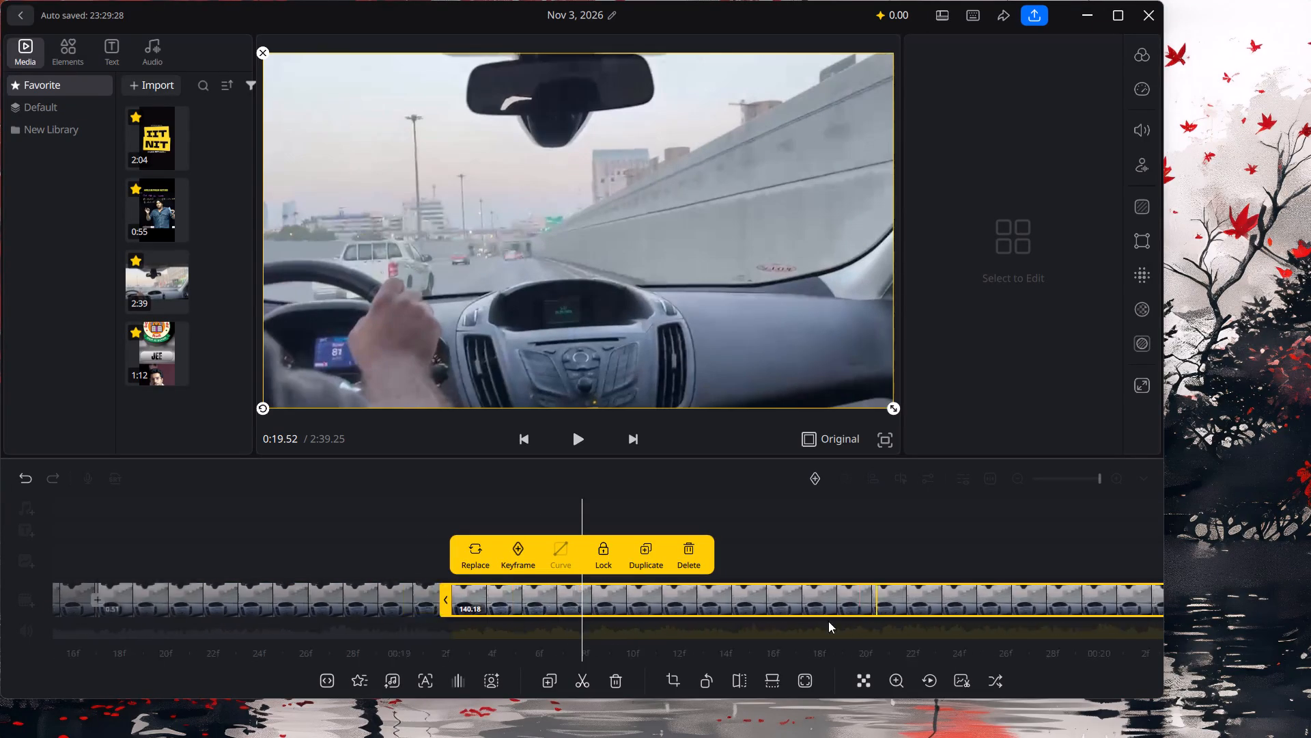
click(576, 676)
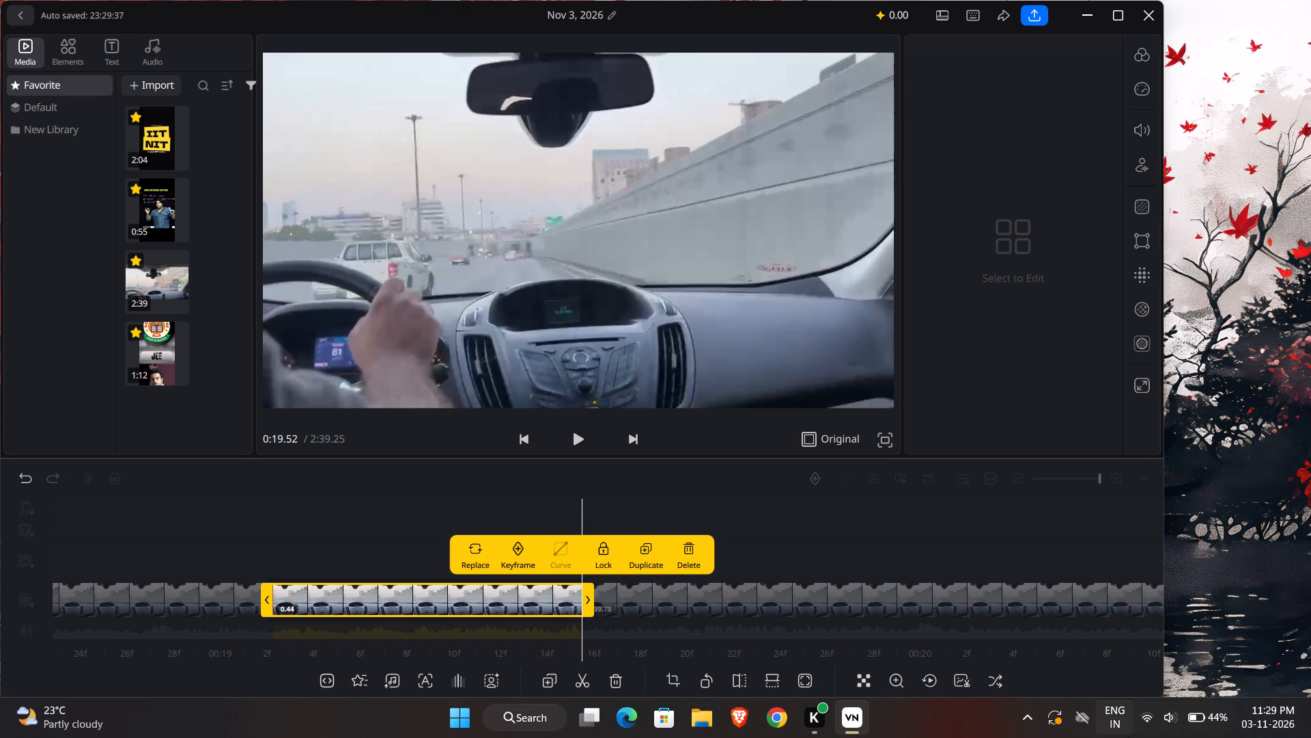
click(918, 586)
click(574, 676)
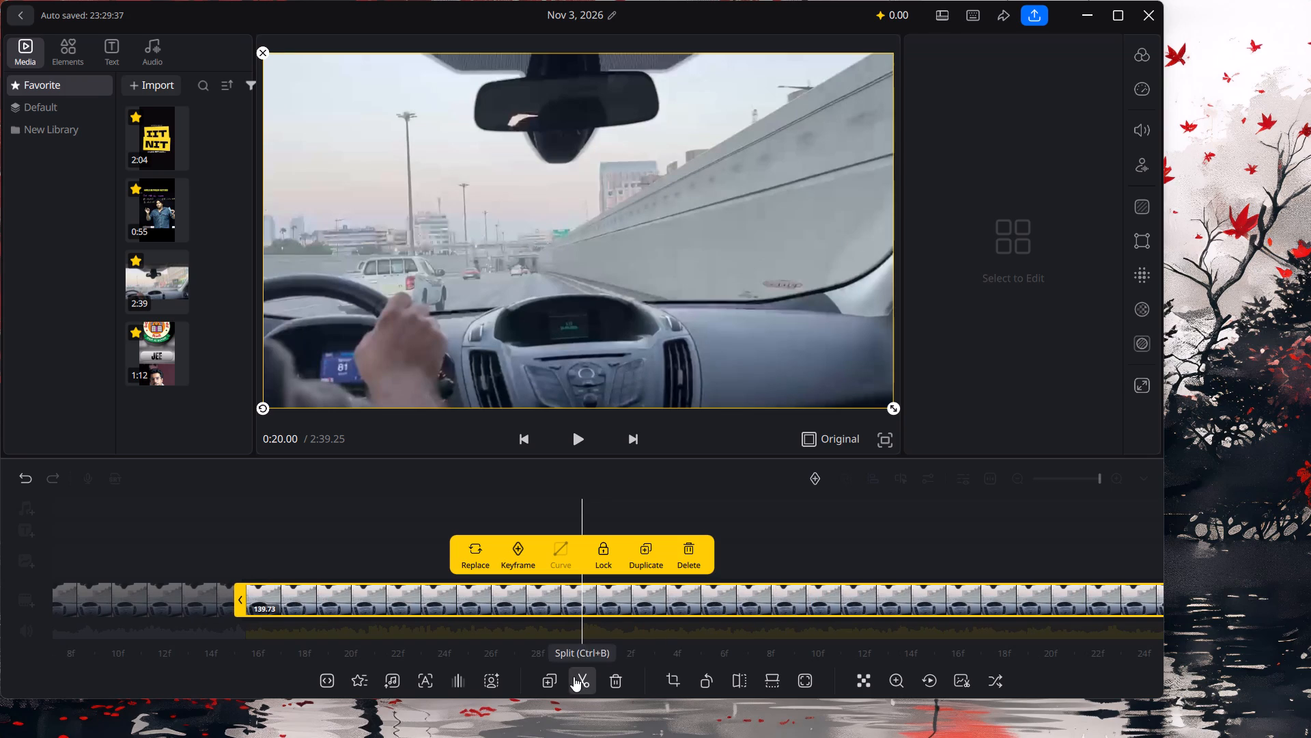
click(918, 591)
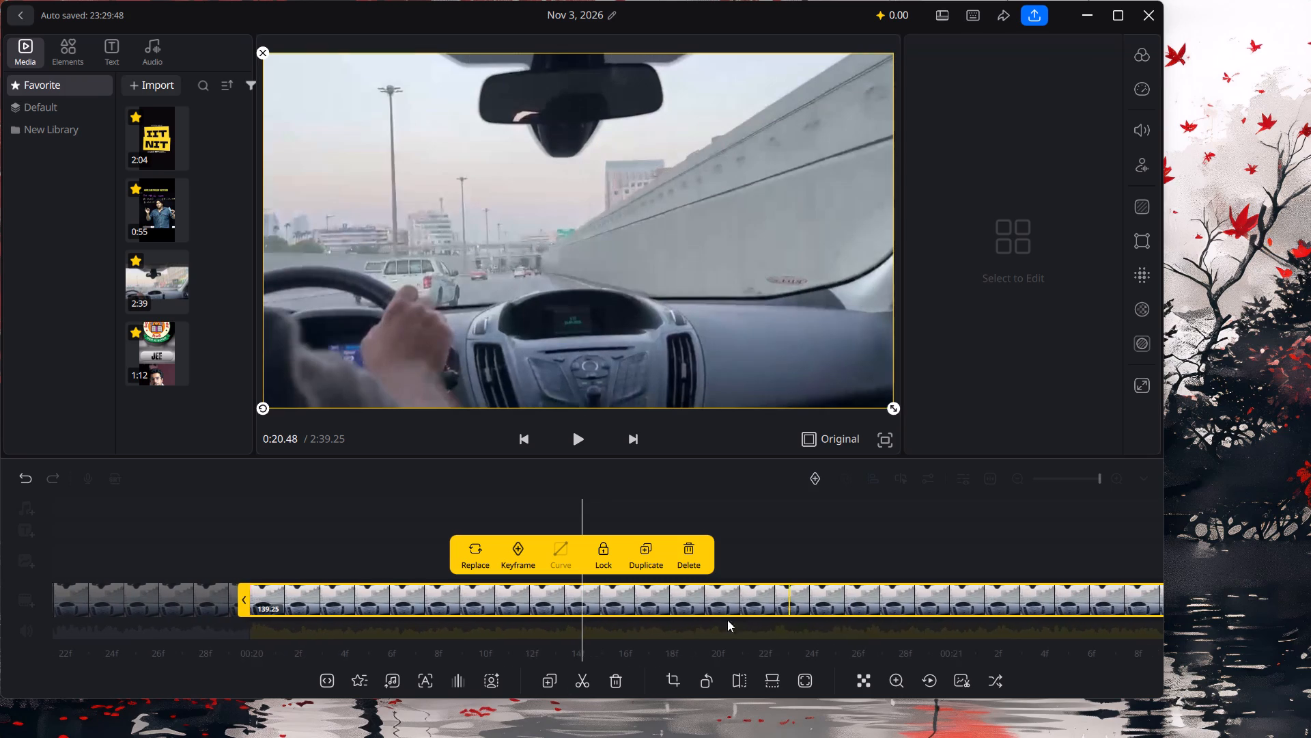
click(569, 680)
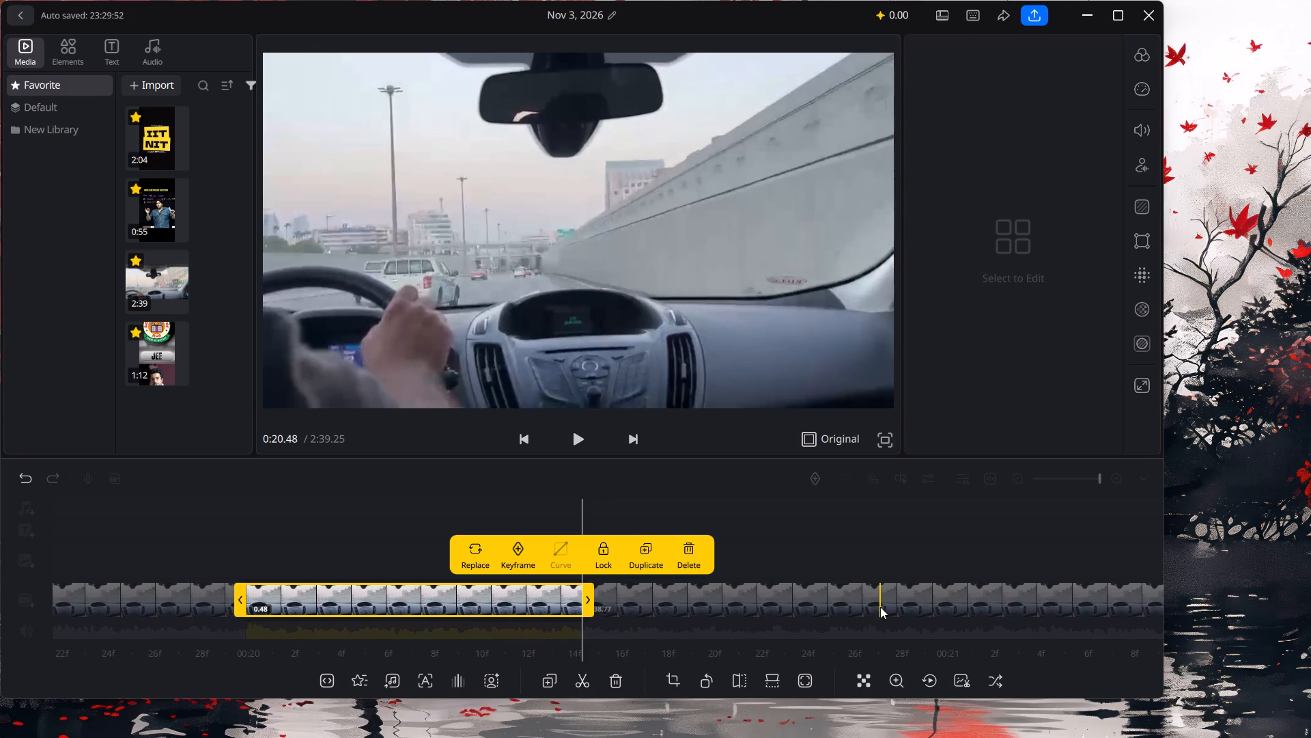
Split the remaining driving footage at about 0:21.02, 0:21.62 and 0:22.08.
click(965, 603)
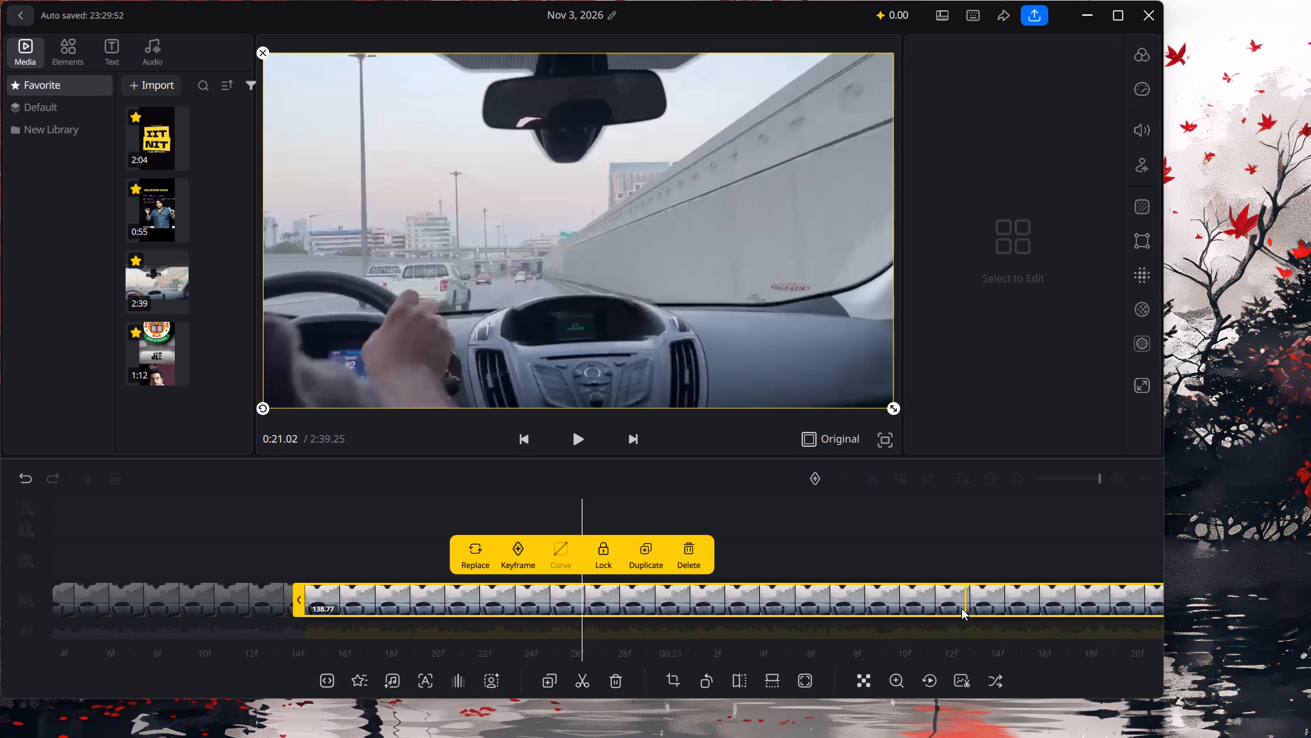
click(590, 672)
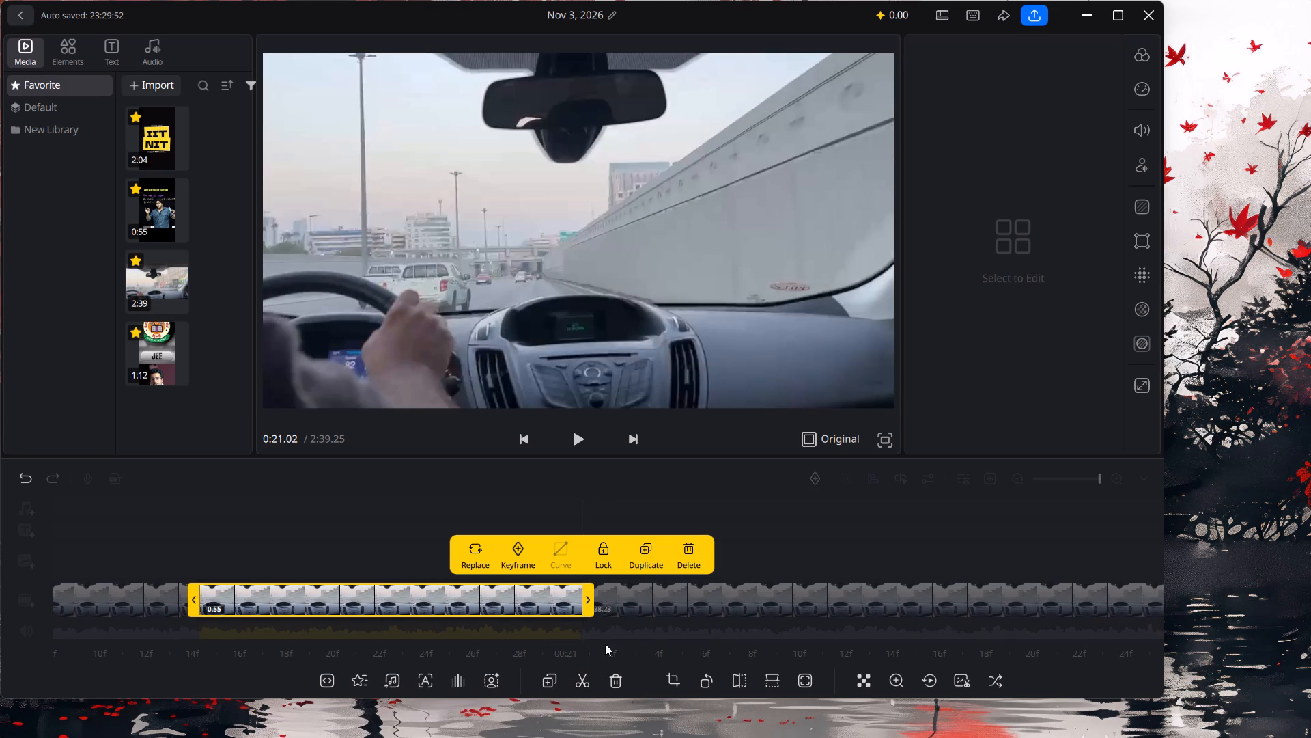
click(1001, 608)
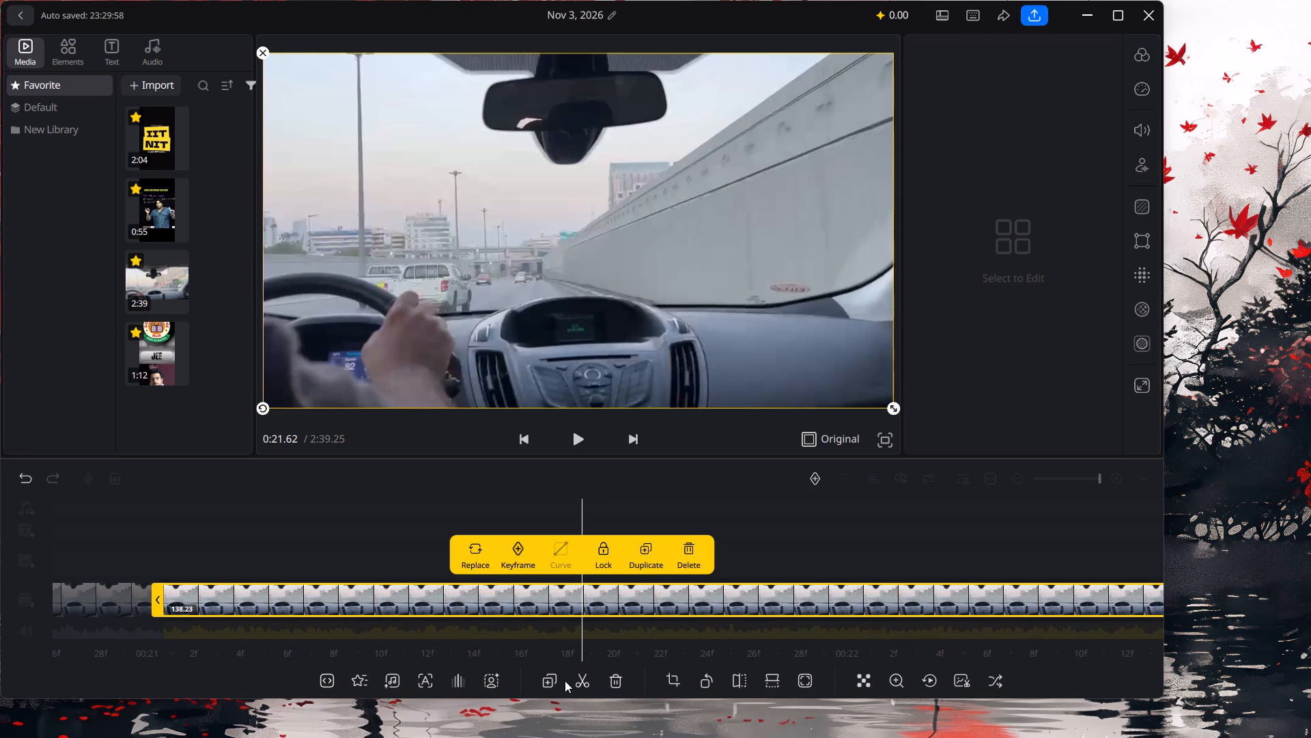
click(584, 679)
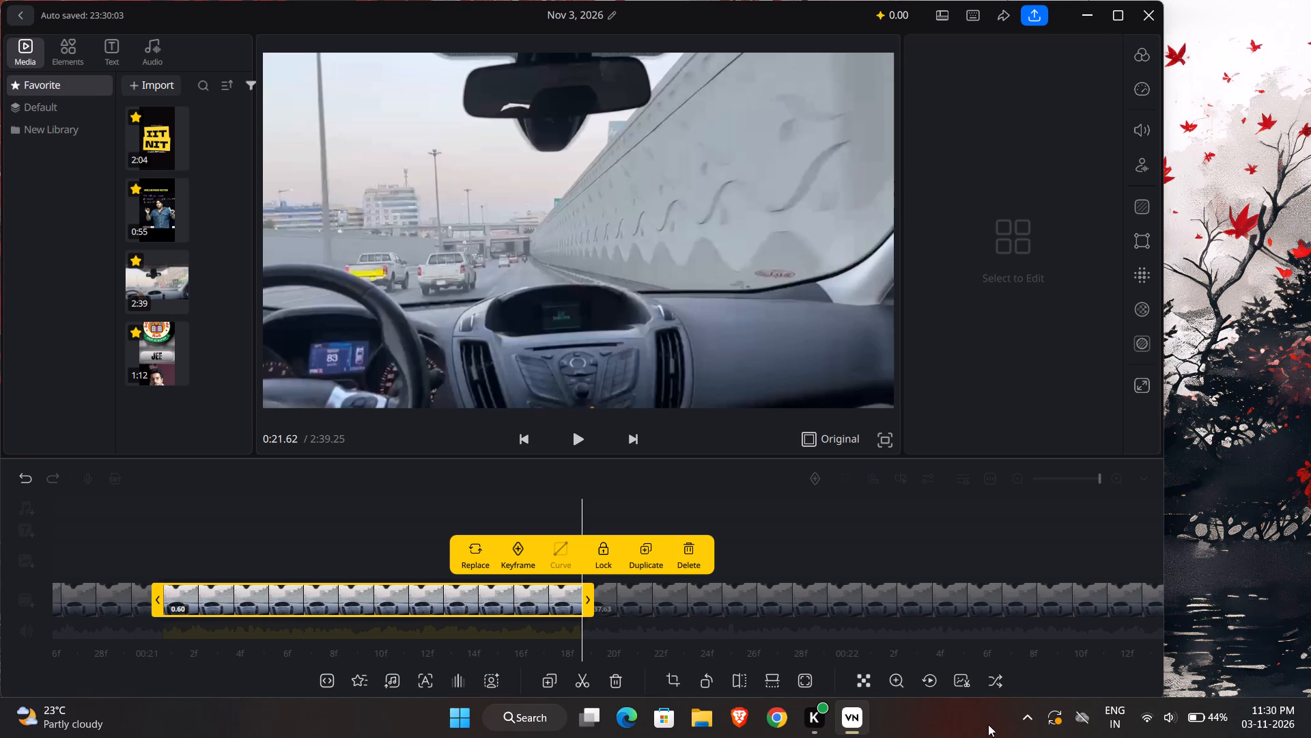
click(903, 586)
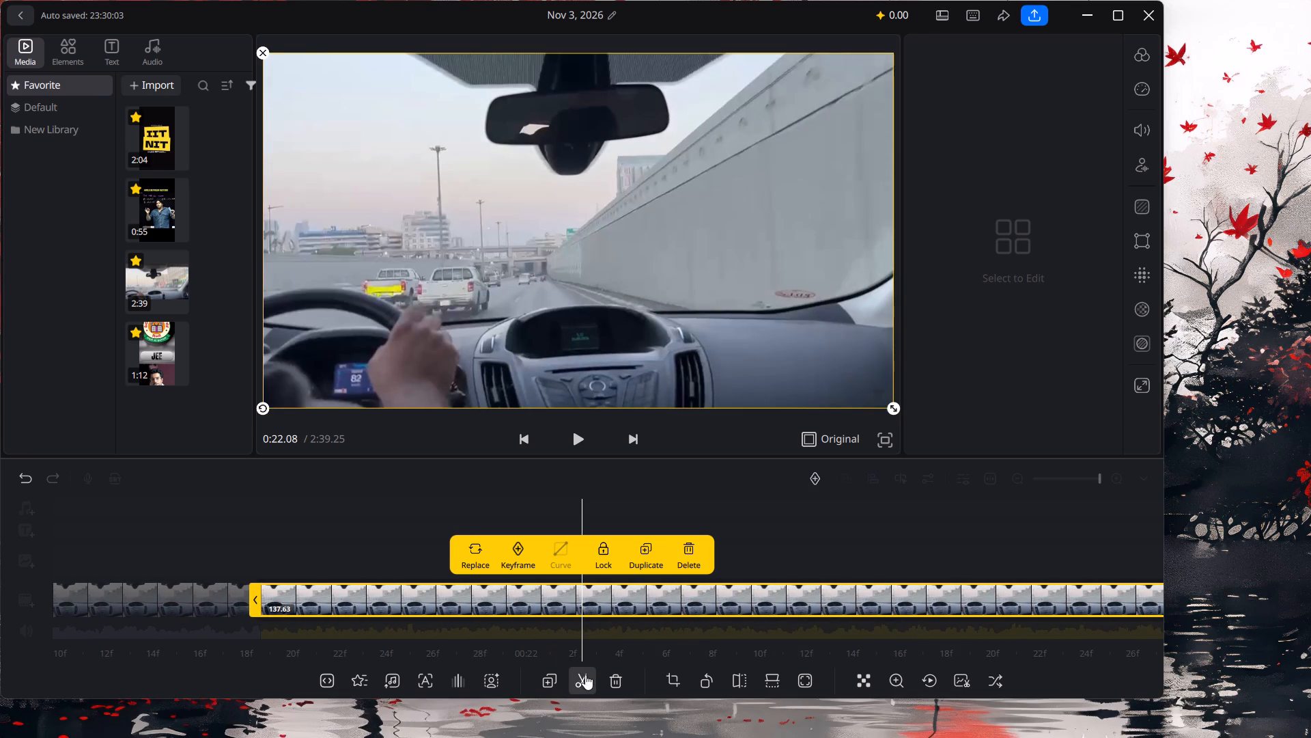
click(588, 675)
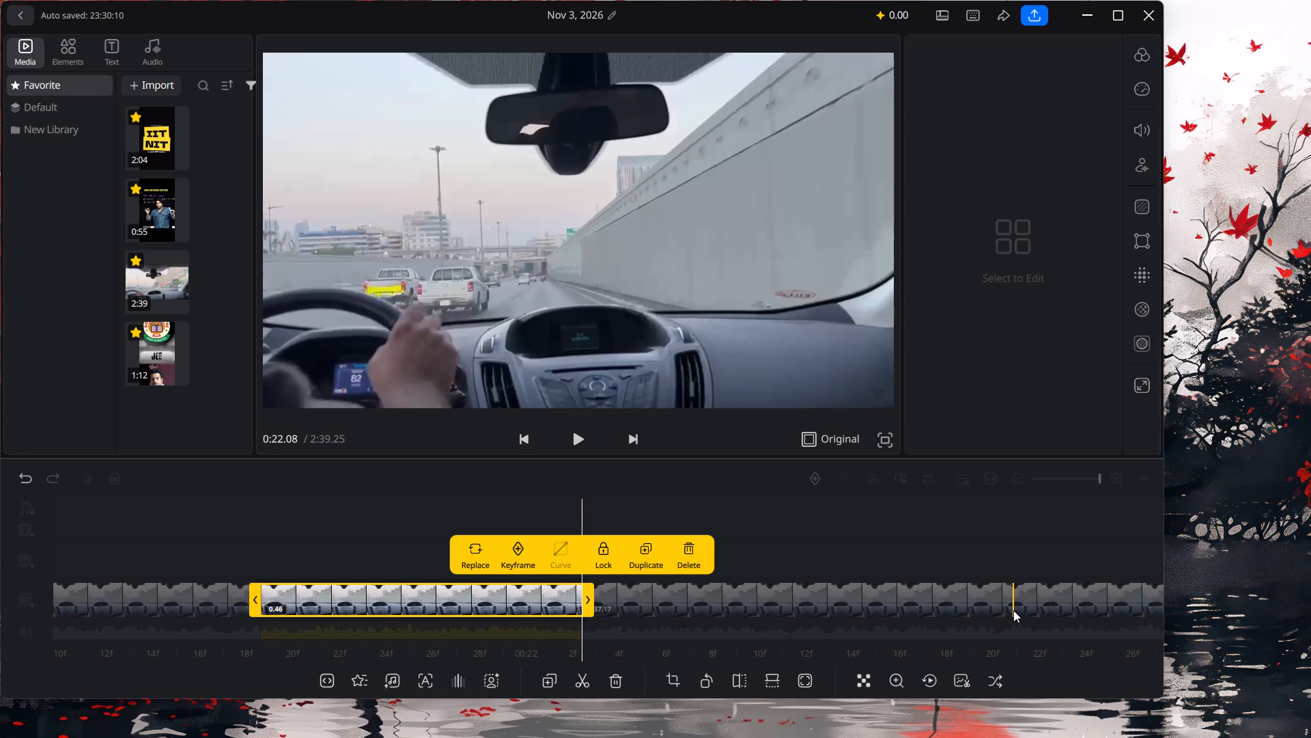
Split the remaining driving footage at about 0:22.73.
click(1034, 610)
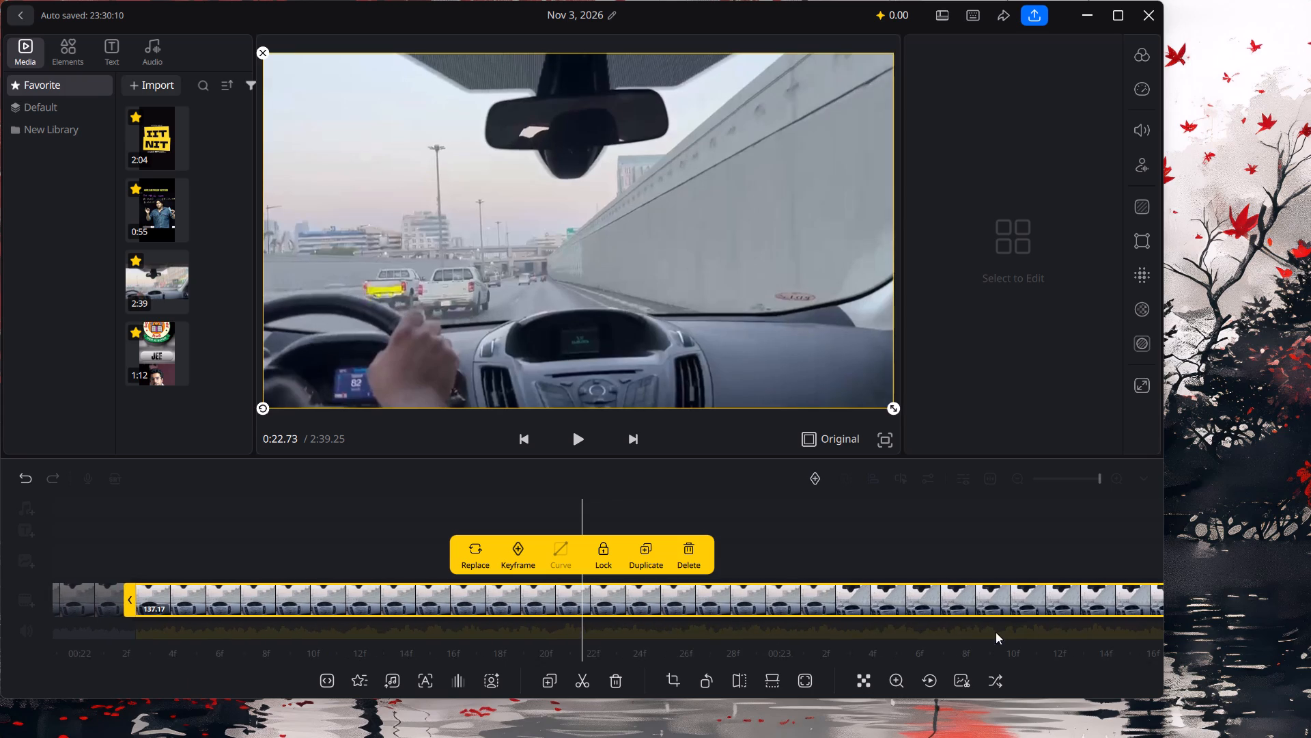
click(582, 674)
click(762, 532)
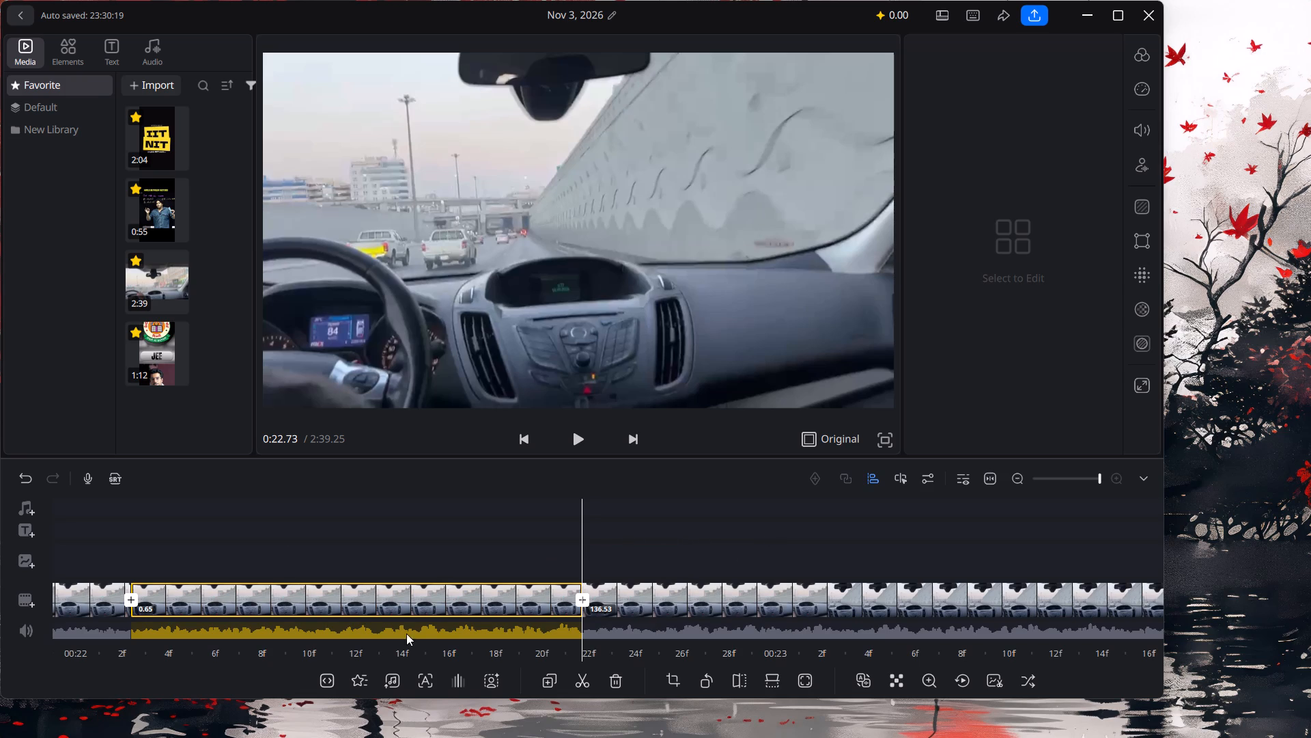
Move the 0.65-second segment ending at 0:22.73 ahead of the 0.46-second segment before it.
click(449, 587)
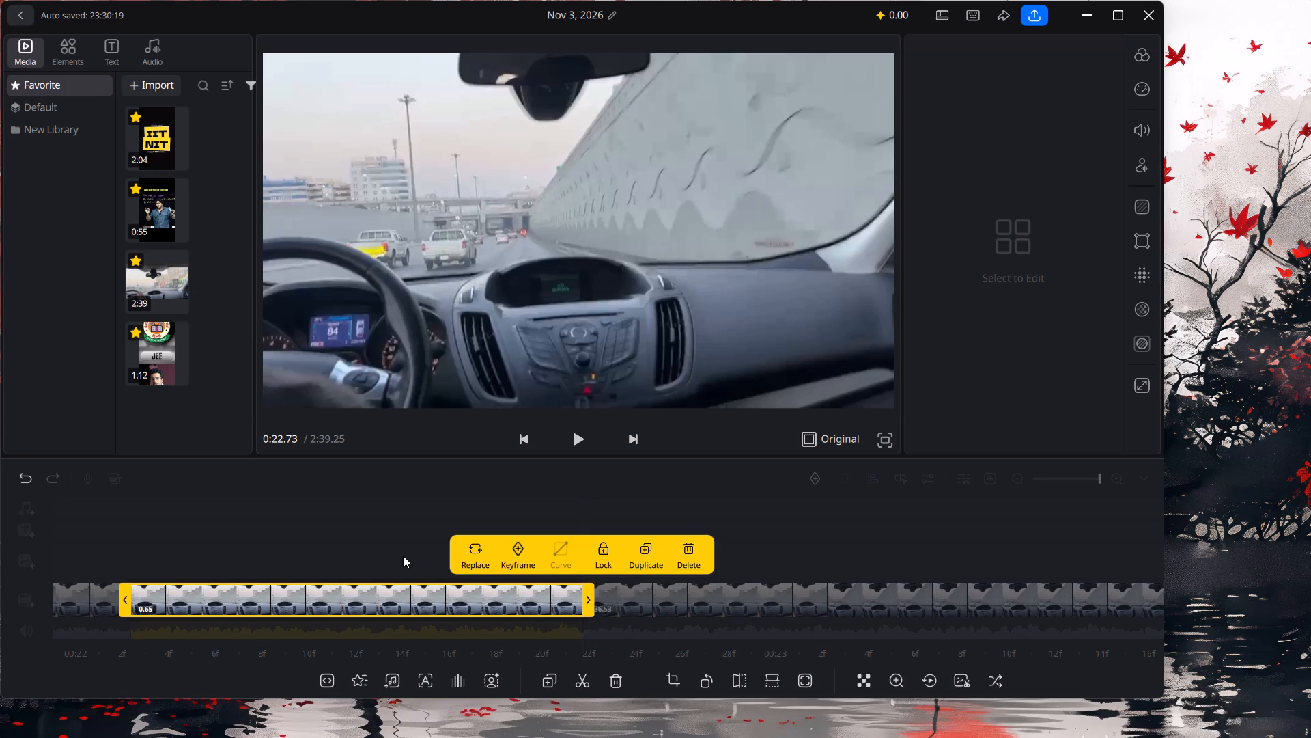
drag(403, 556, 492, 555)
drag(675, 624, 647, 620)
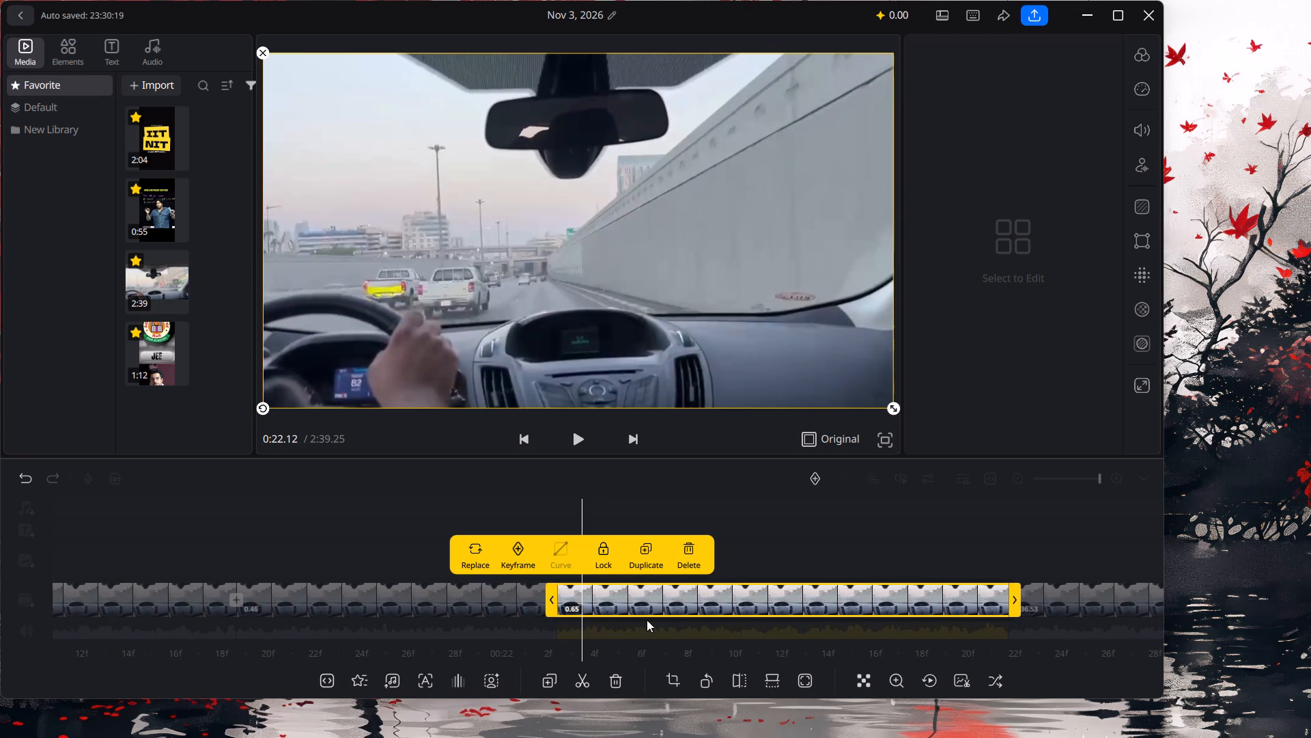
drag(647, 620, 566, 619)
drag(712, 614, 619, 595)
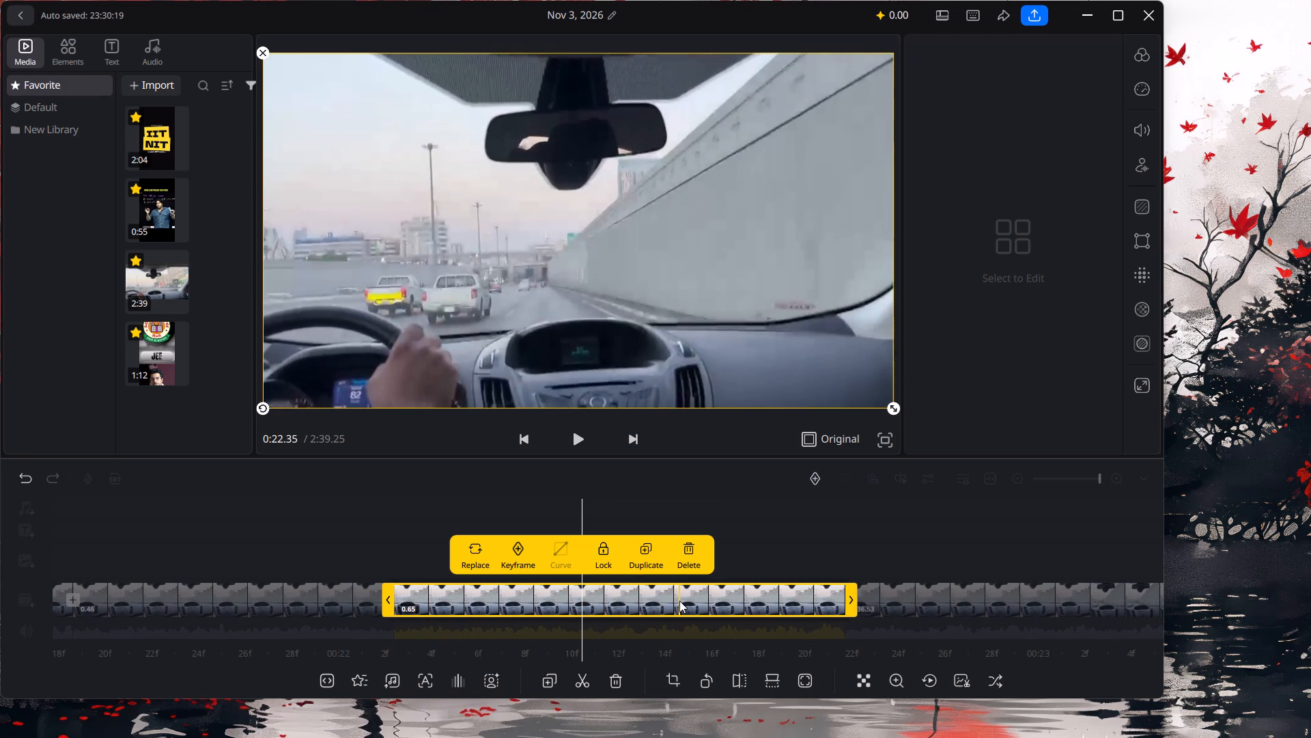
drag(651, 592, 608, 591)
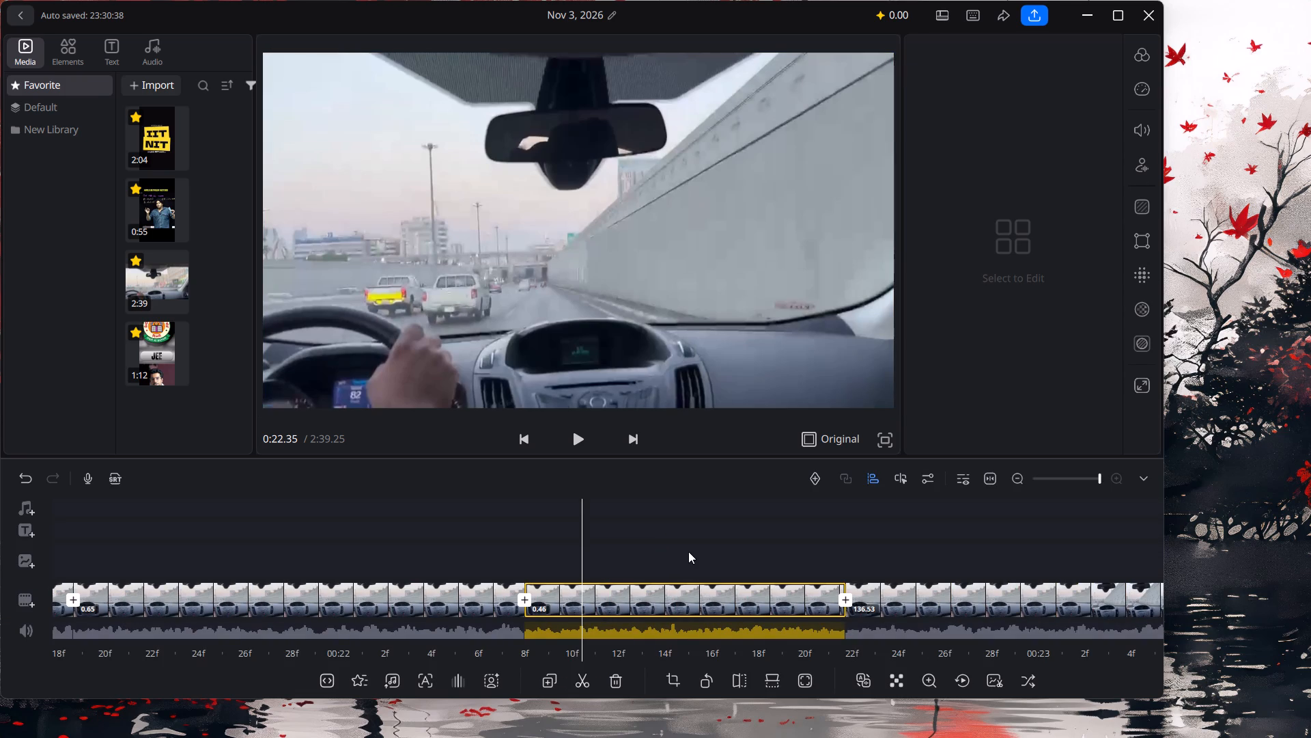
Split the 0.46-second segment at about 0:22.45 and the remaining driving footage at about 0:22.97 and 0:23.29.
drag(689, 552, 613, 542)
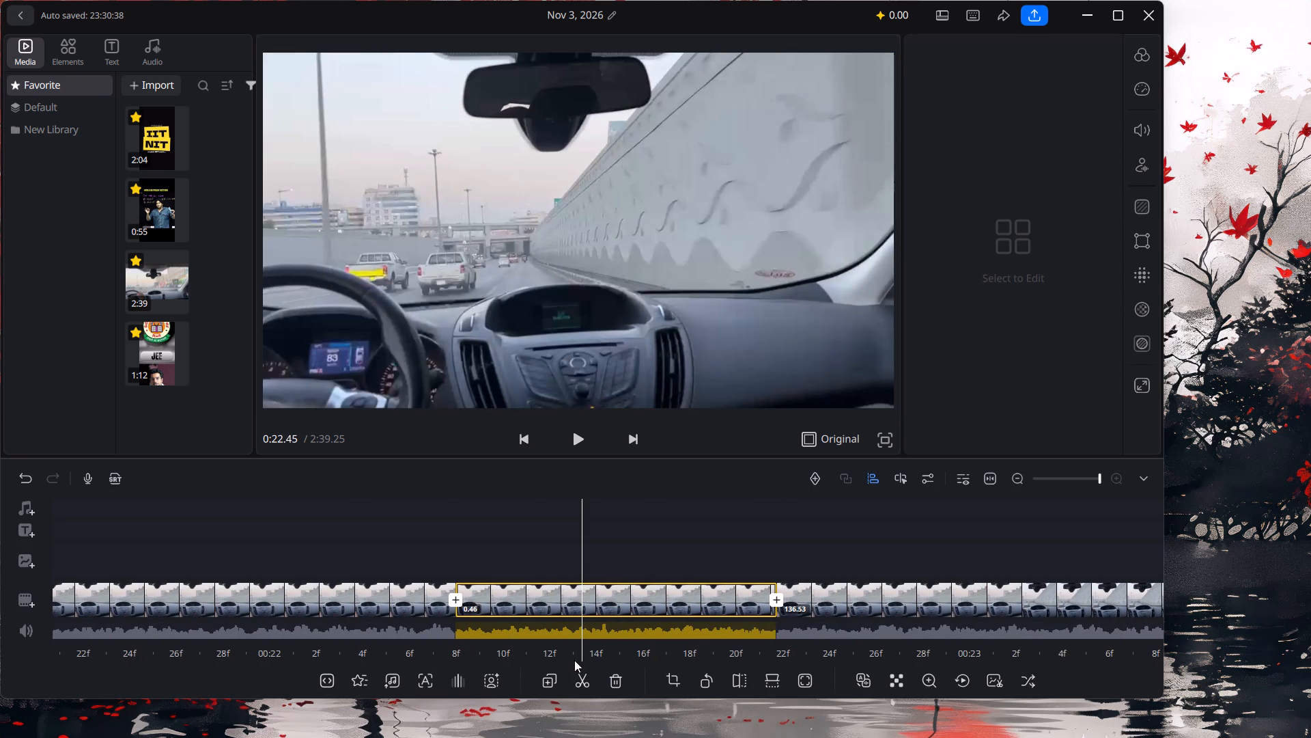
click(584, 668)
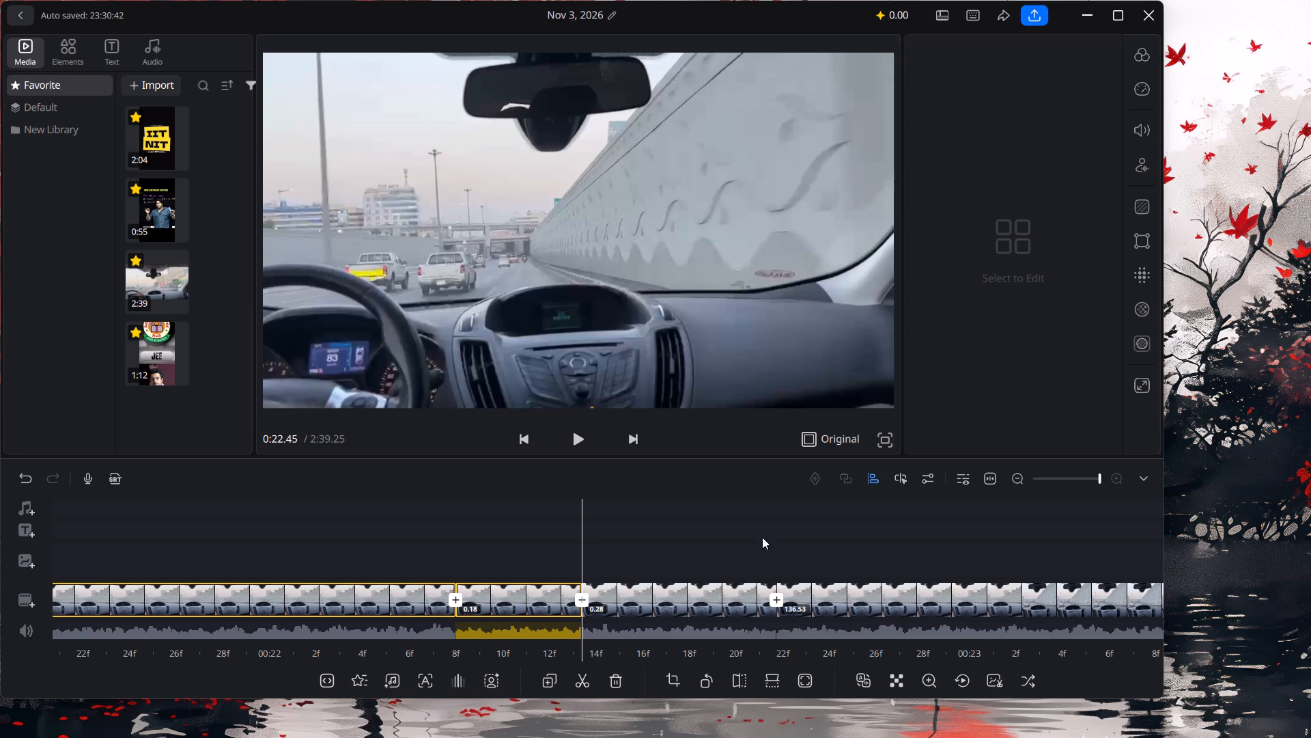
drag(852, 551, 473, 566)
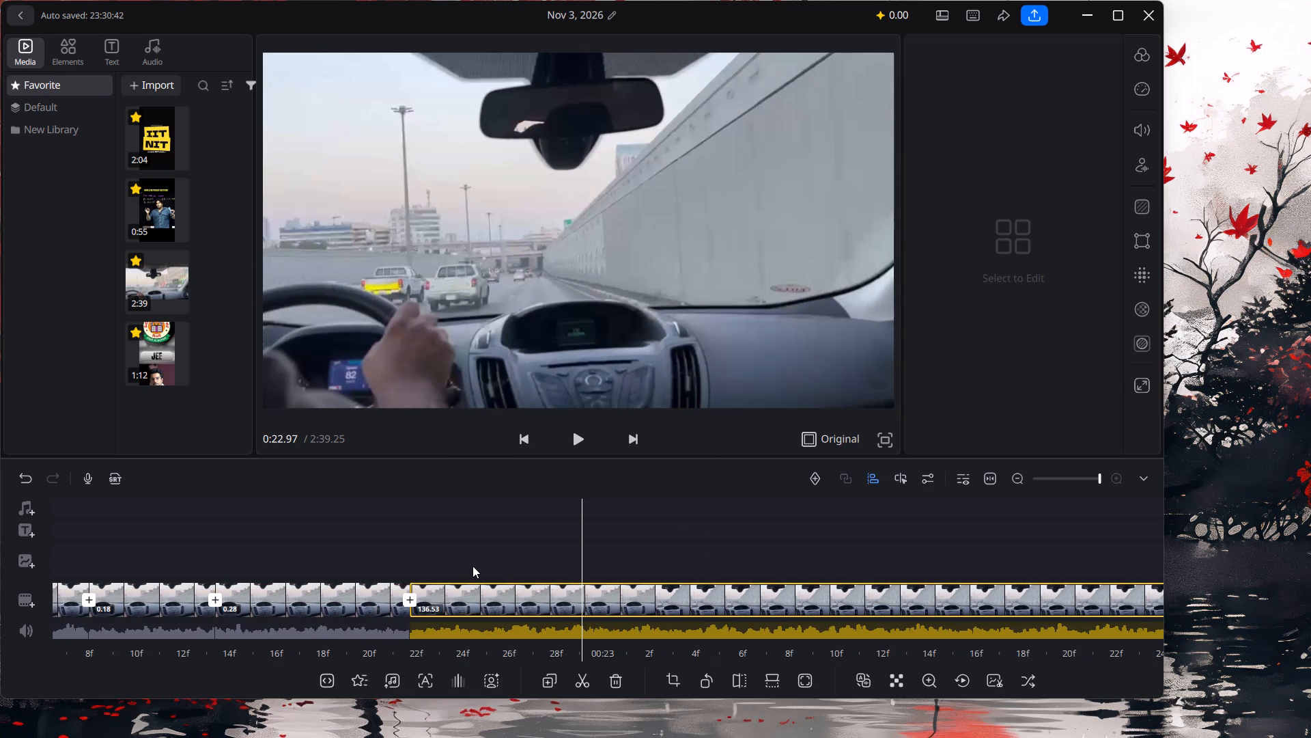
click(570, 674)
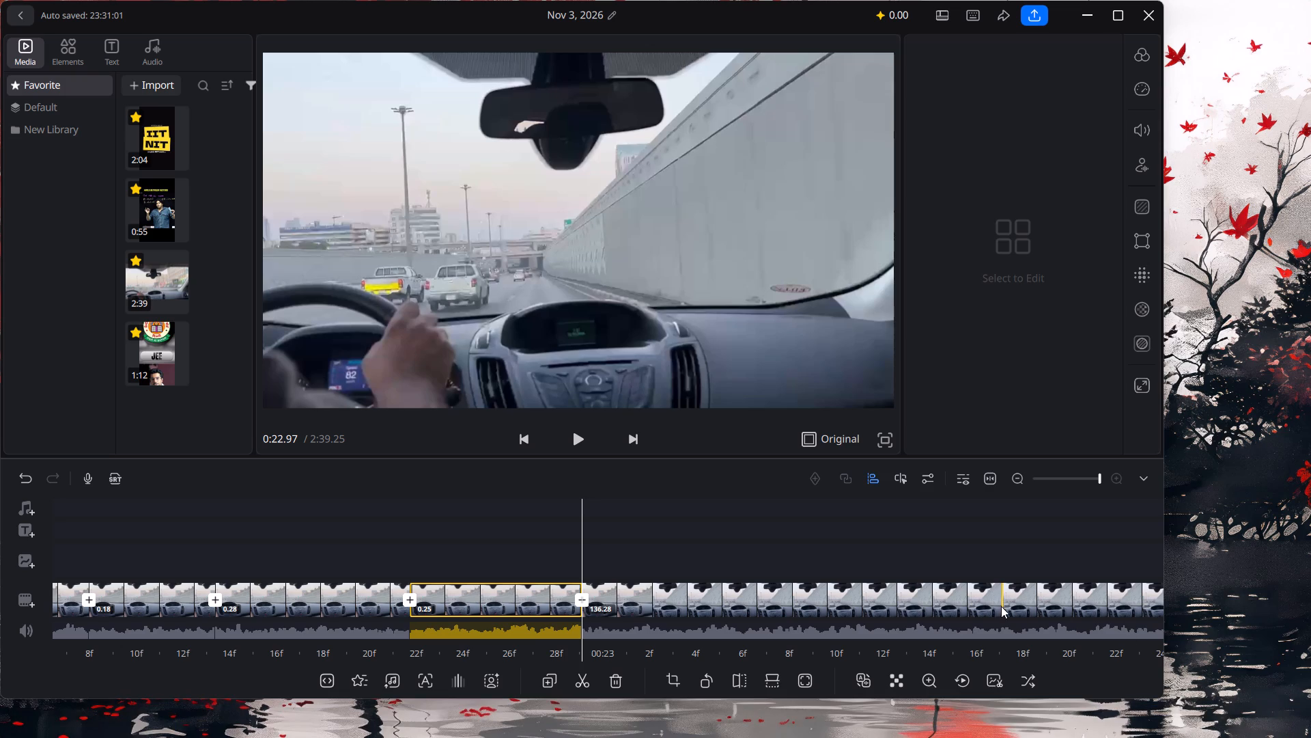
drag(993, 604, 948, 597)
drag(772, 592, 704, 596)
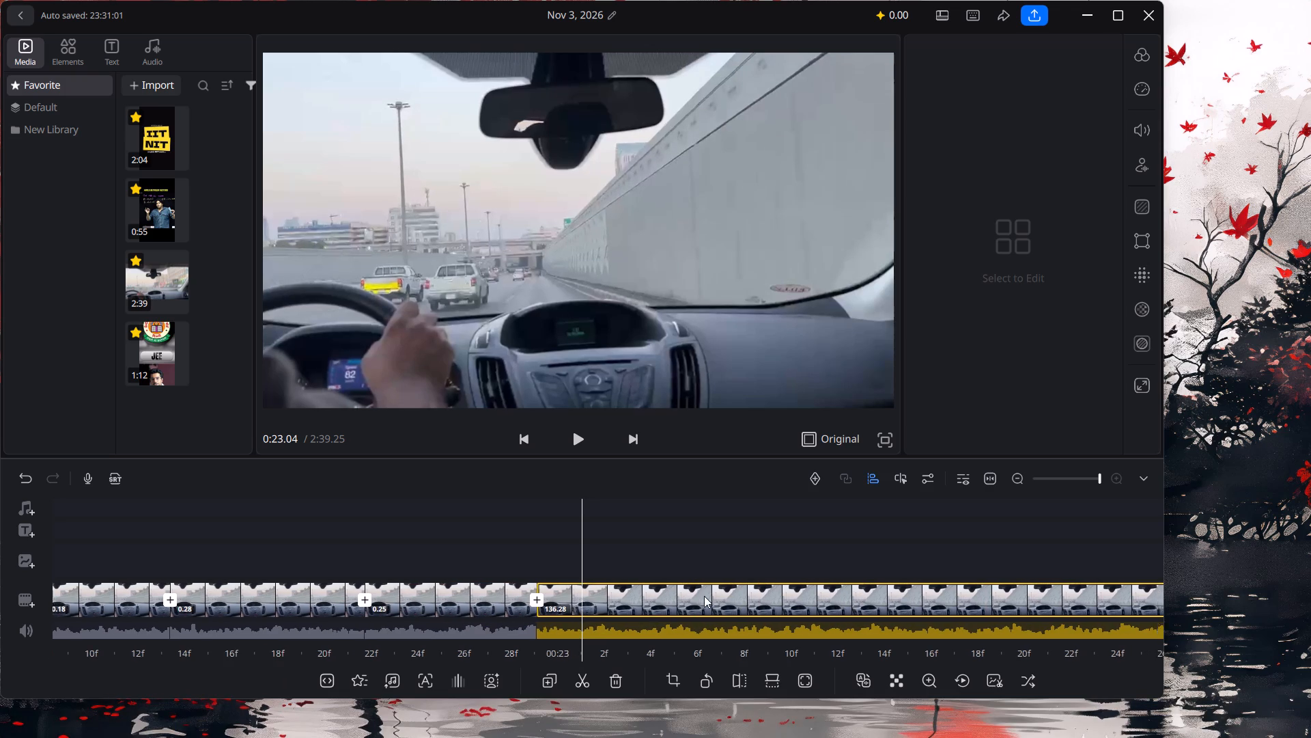
drag(704, 596, 579, 594)
click(584, 670)
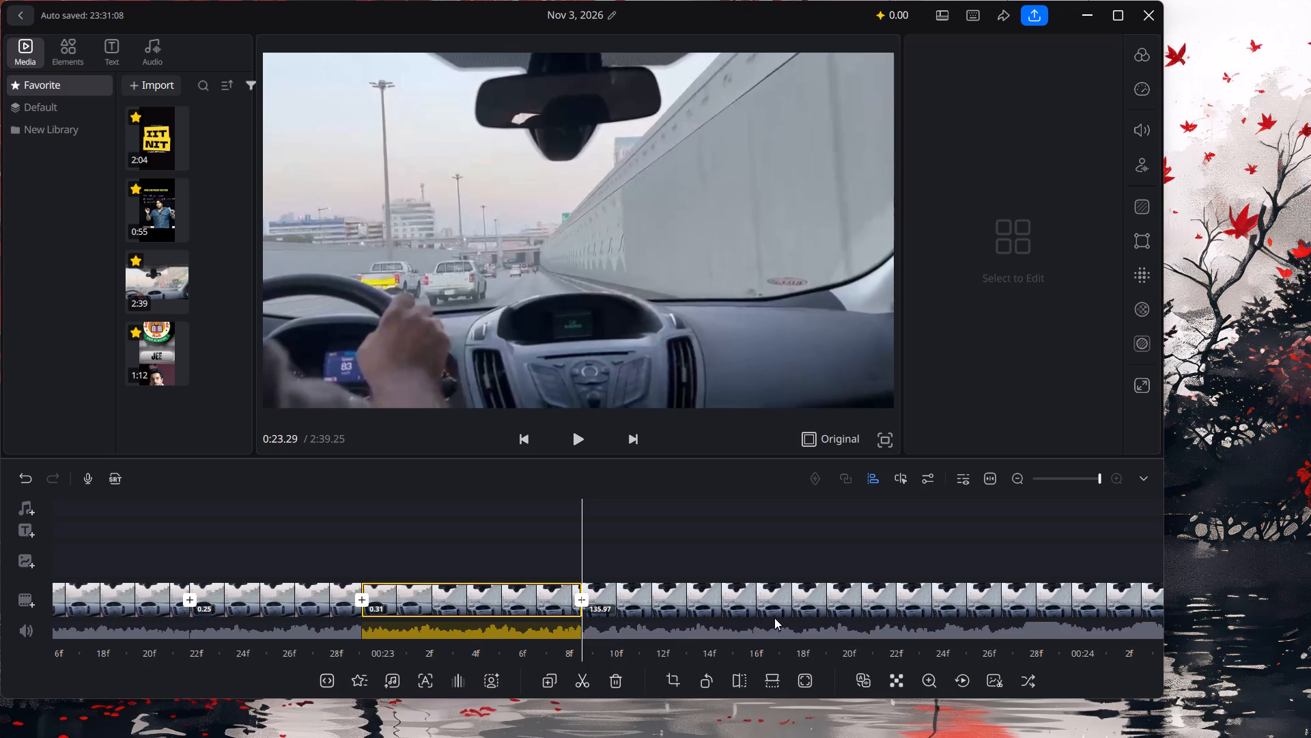
Split the remaining driving footage at about 0:23.60 and 0:24.08.
drag(846, 602, 742, 607)
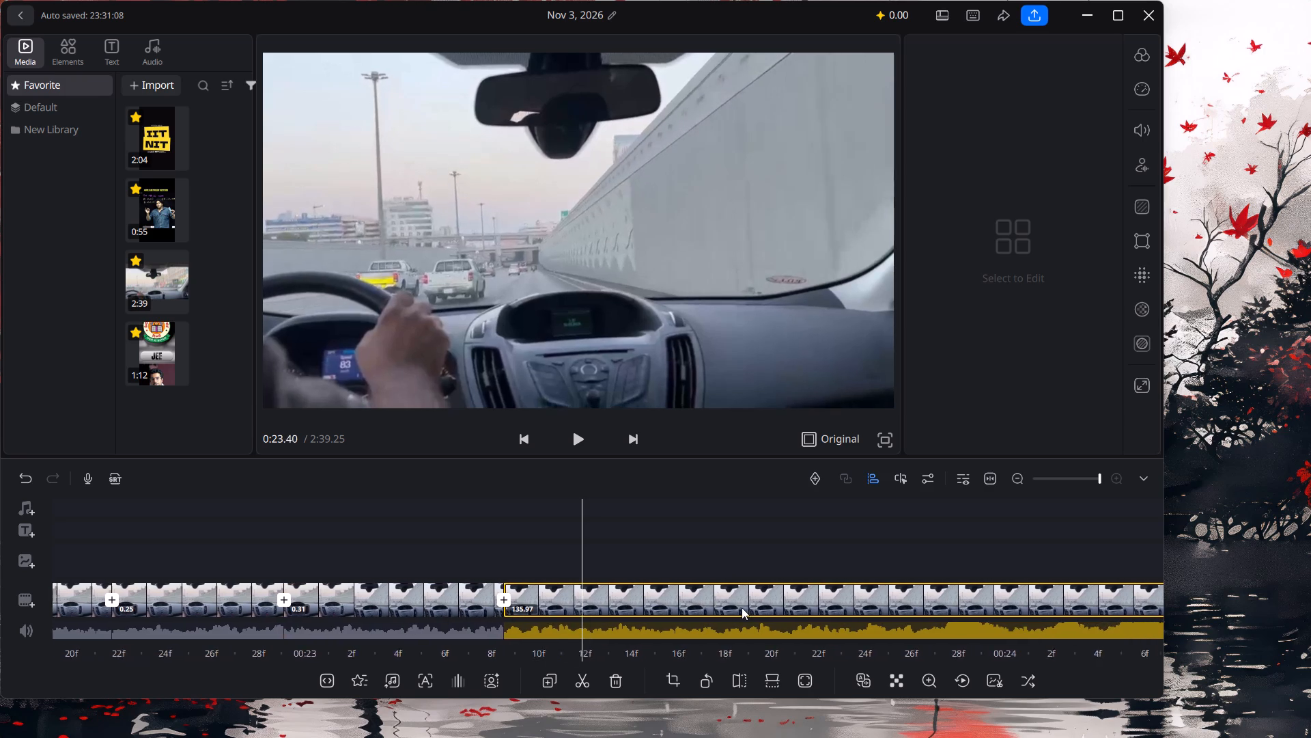
drag(742, 607, 616, 607)
click(591, 607)
drag(584, 627, 580, 627)
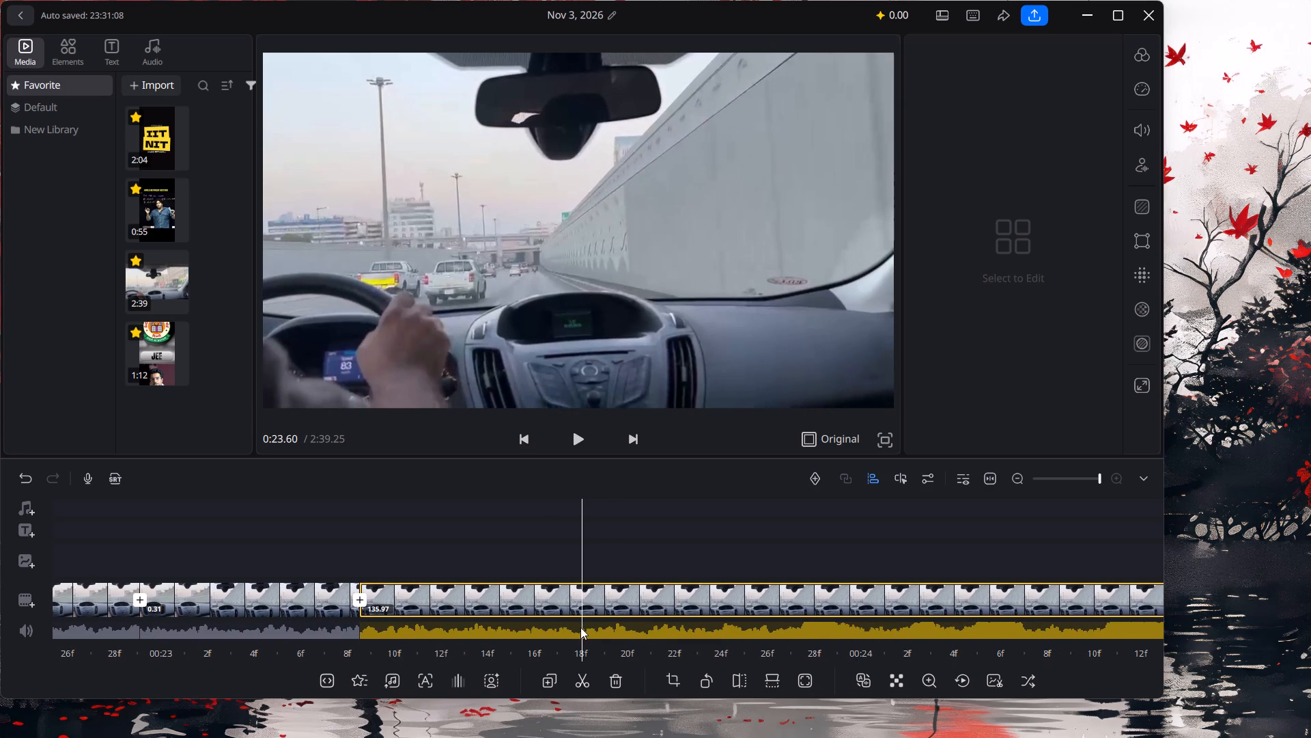
drag(580, 627, 576, 627)
click(583, 679)
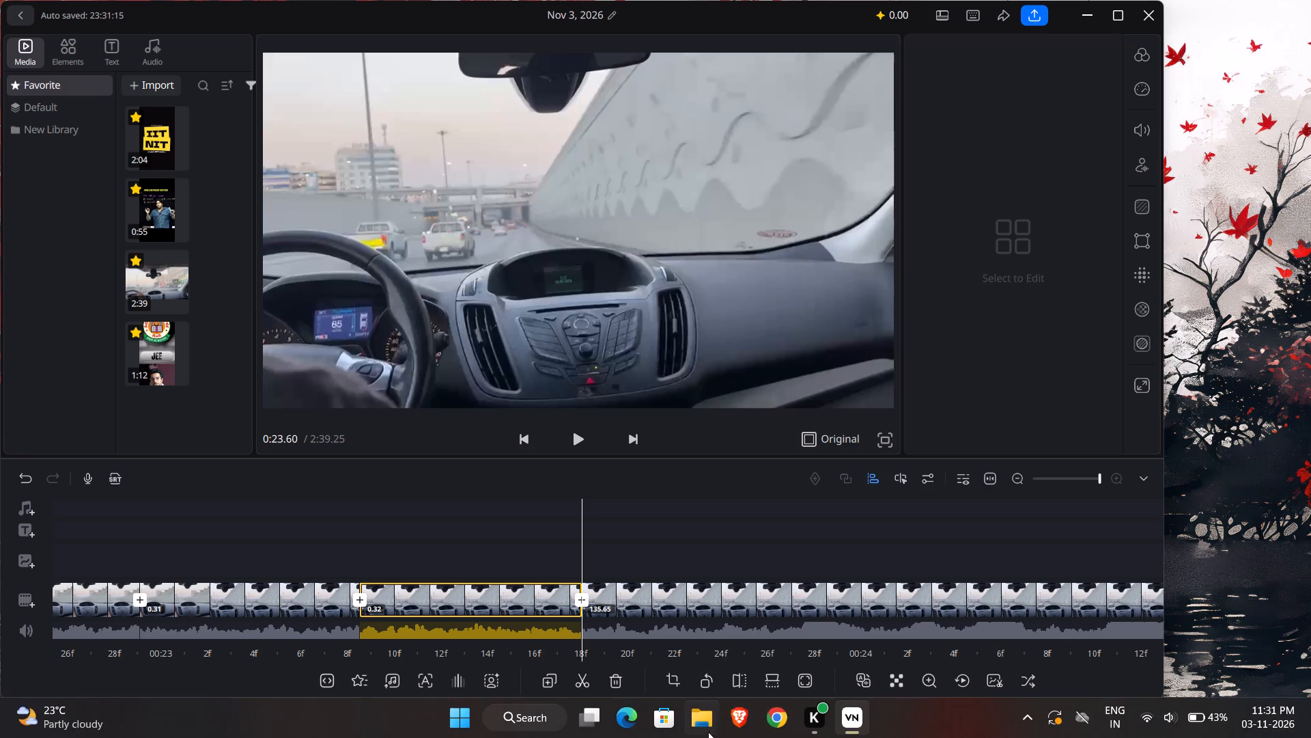
drag(889, 631, 660, 630)
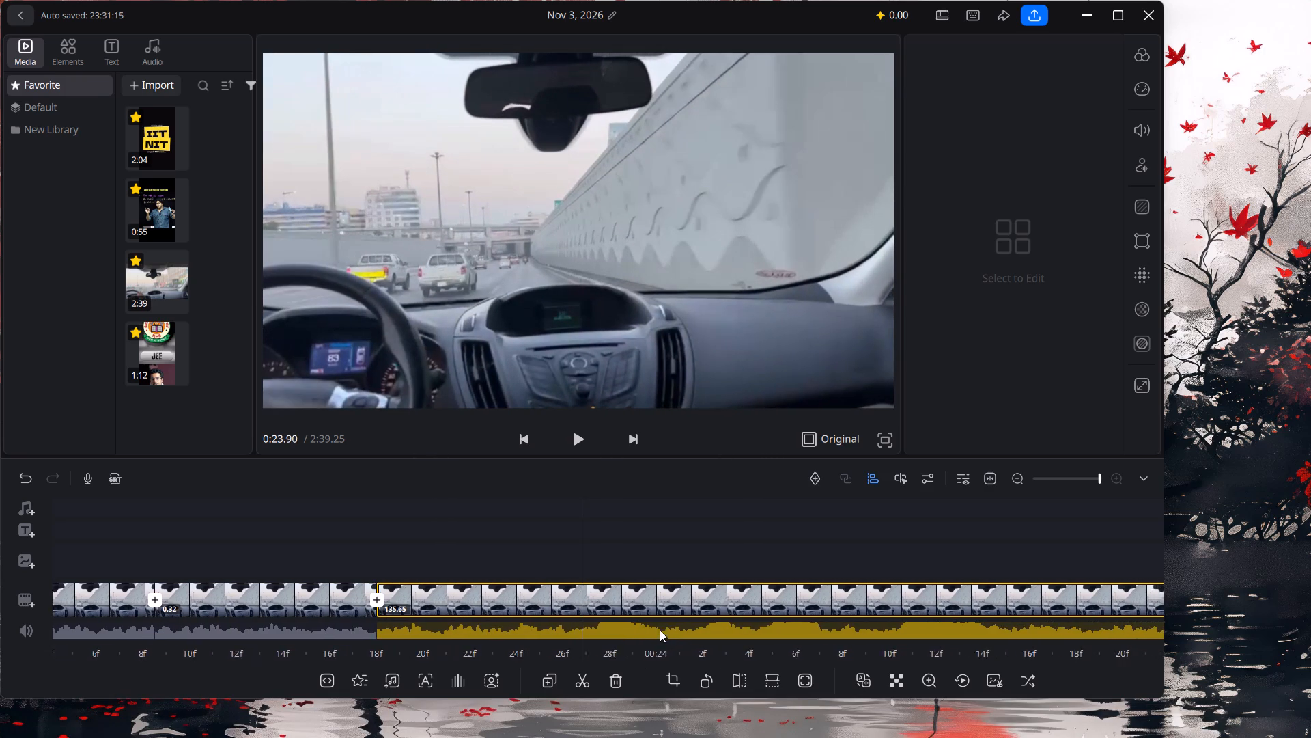
drag(660, 630, 657, 629)
click(645, 629)
drag(720, 612, 602, 616)
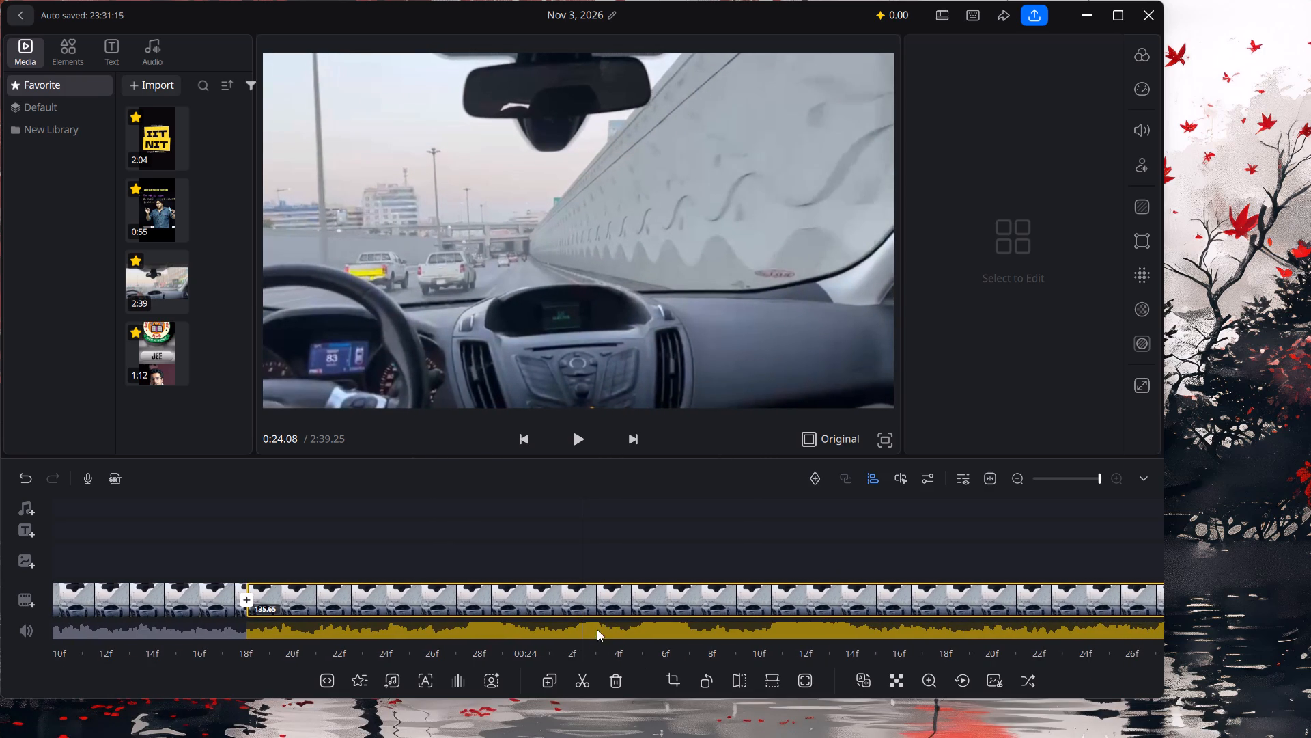
click(576, 677)
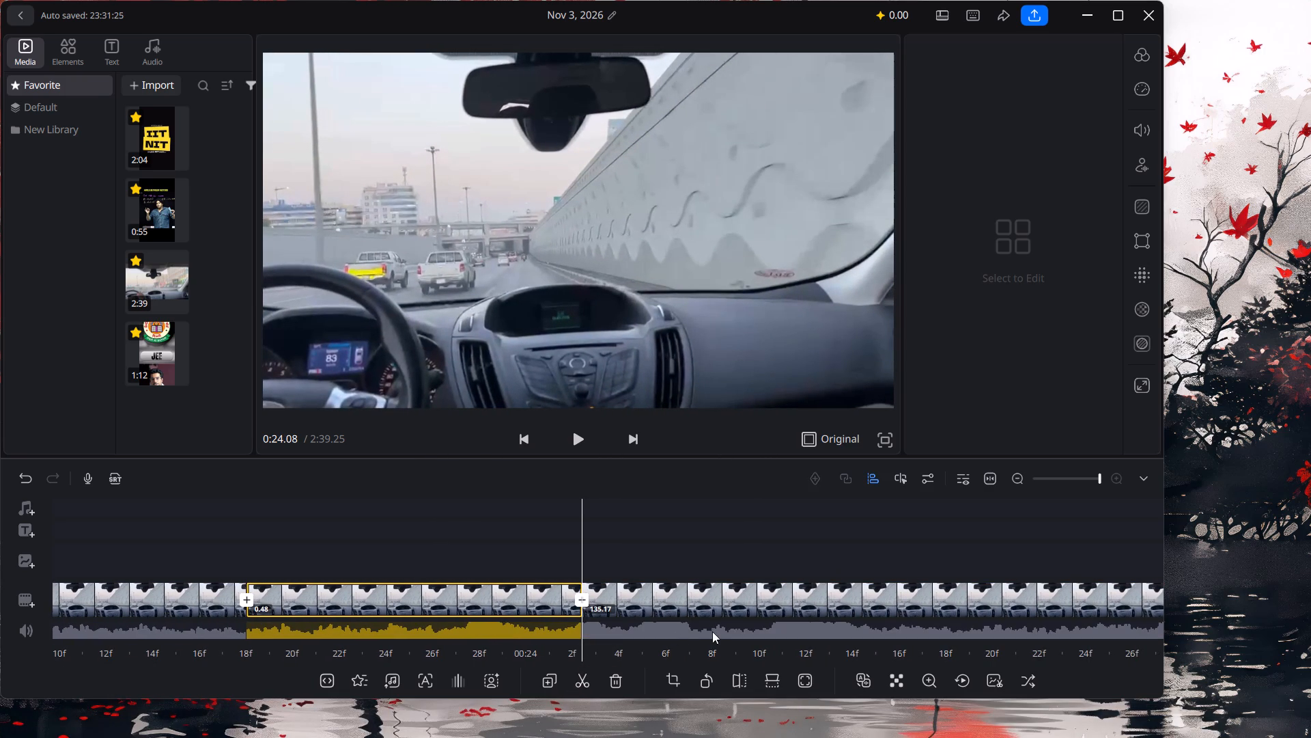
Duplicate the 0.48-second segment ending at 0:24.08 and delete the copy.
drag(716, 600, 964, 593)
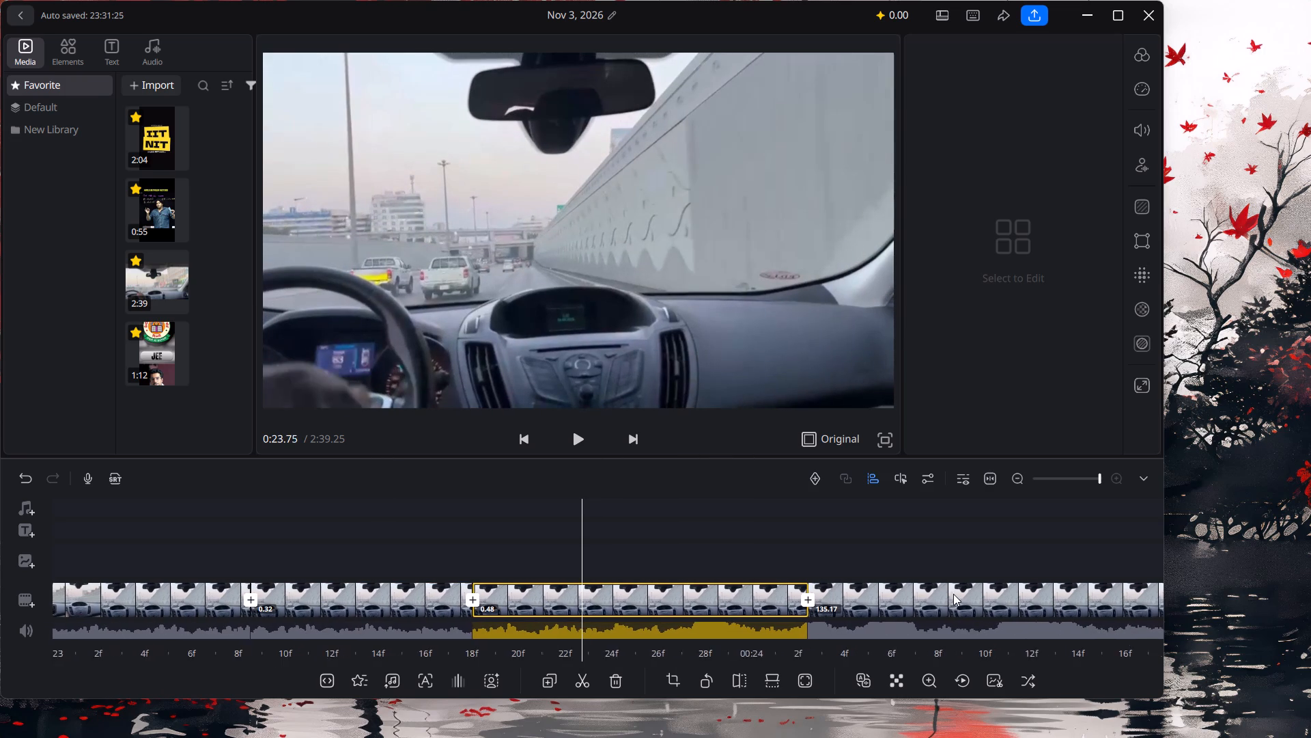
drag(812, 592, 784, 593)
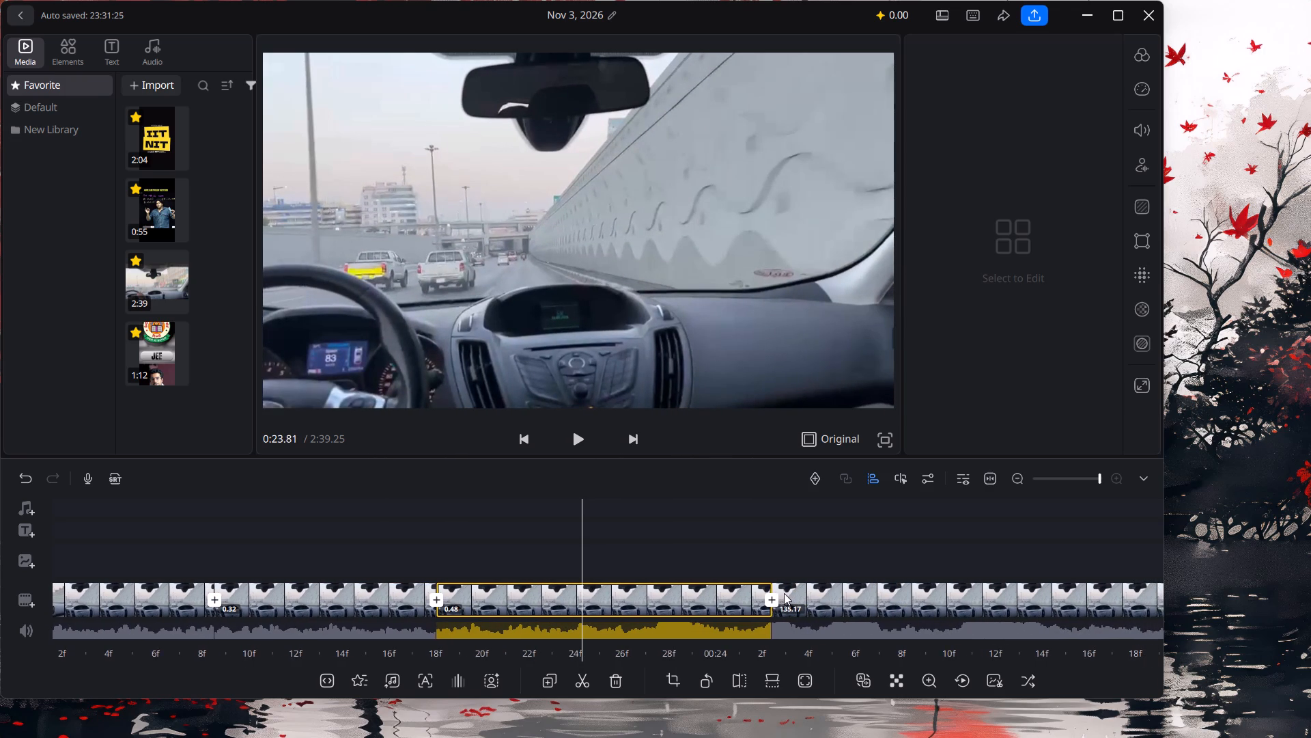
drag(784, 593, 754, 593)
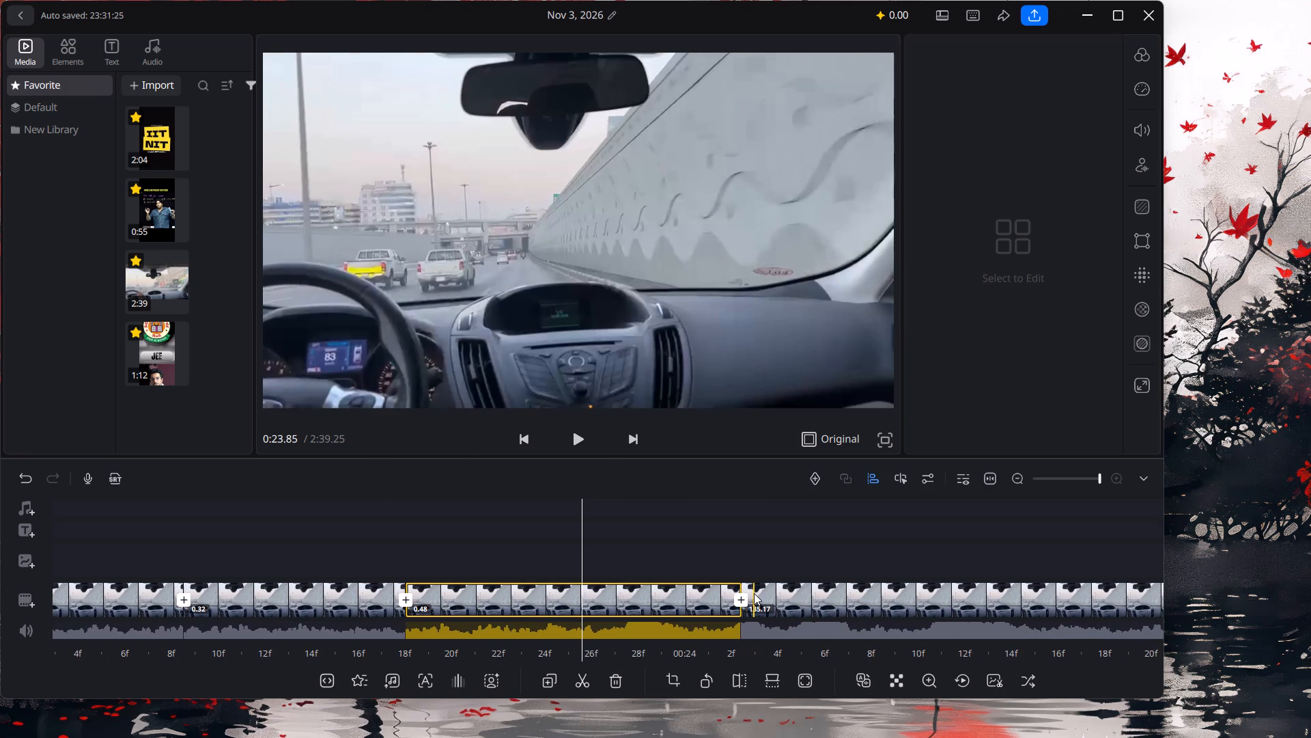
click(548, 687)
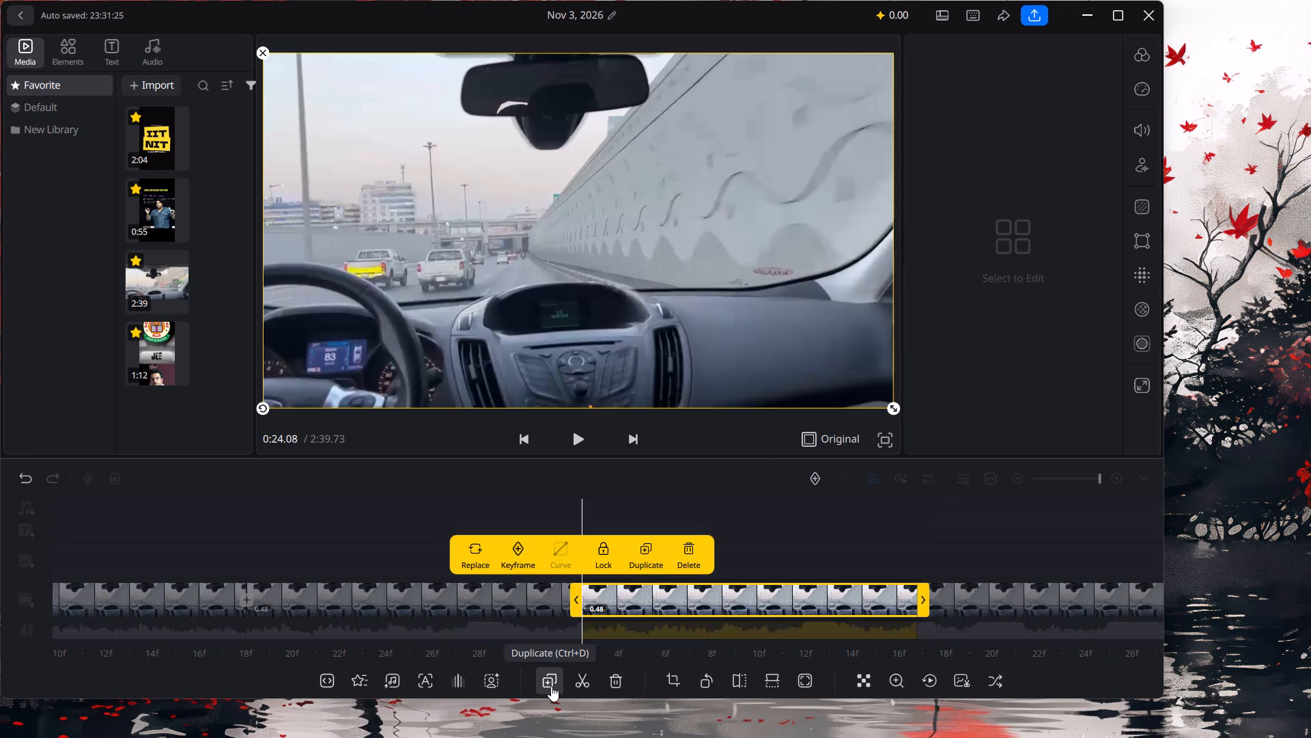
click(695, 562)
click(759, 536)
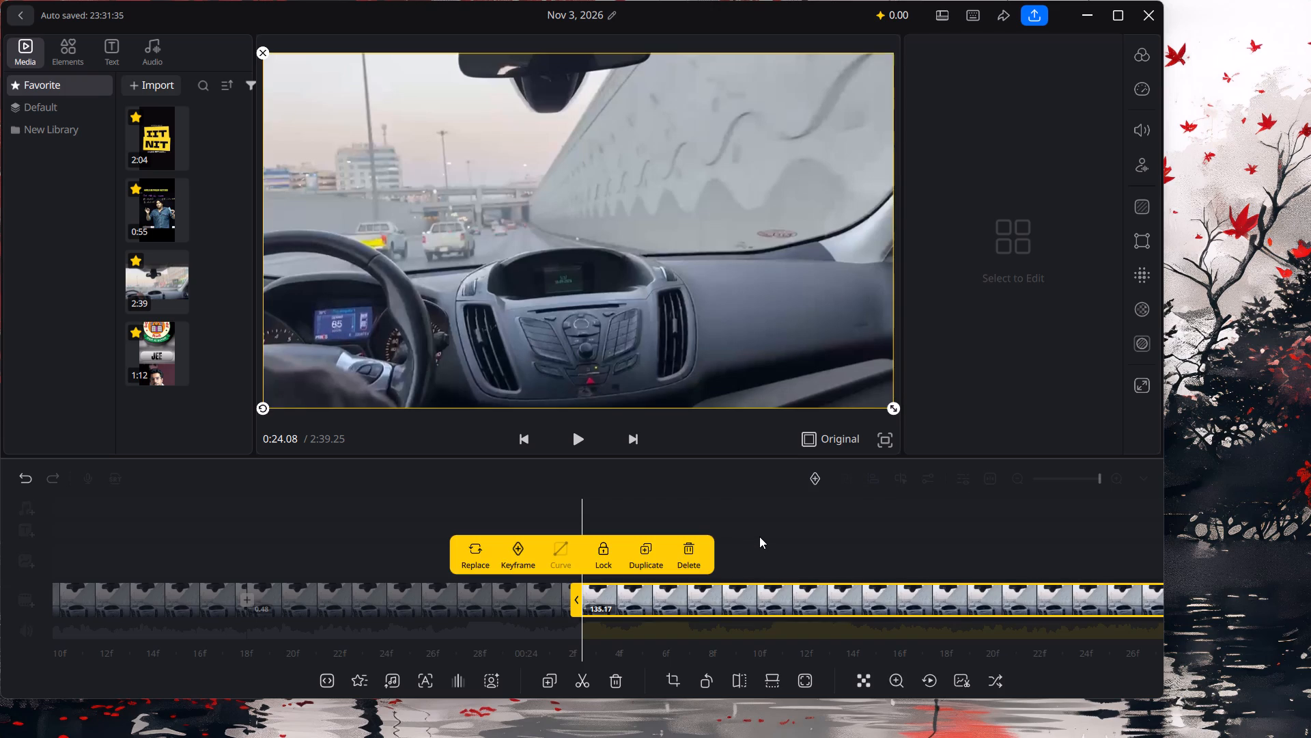
Split the remaining driving footage at about 0:24.28, 0:24.60 and 0:24.97.
click(767, 624)
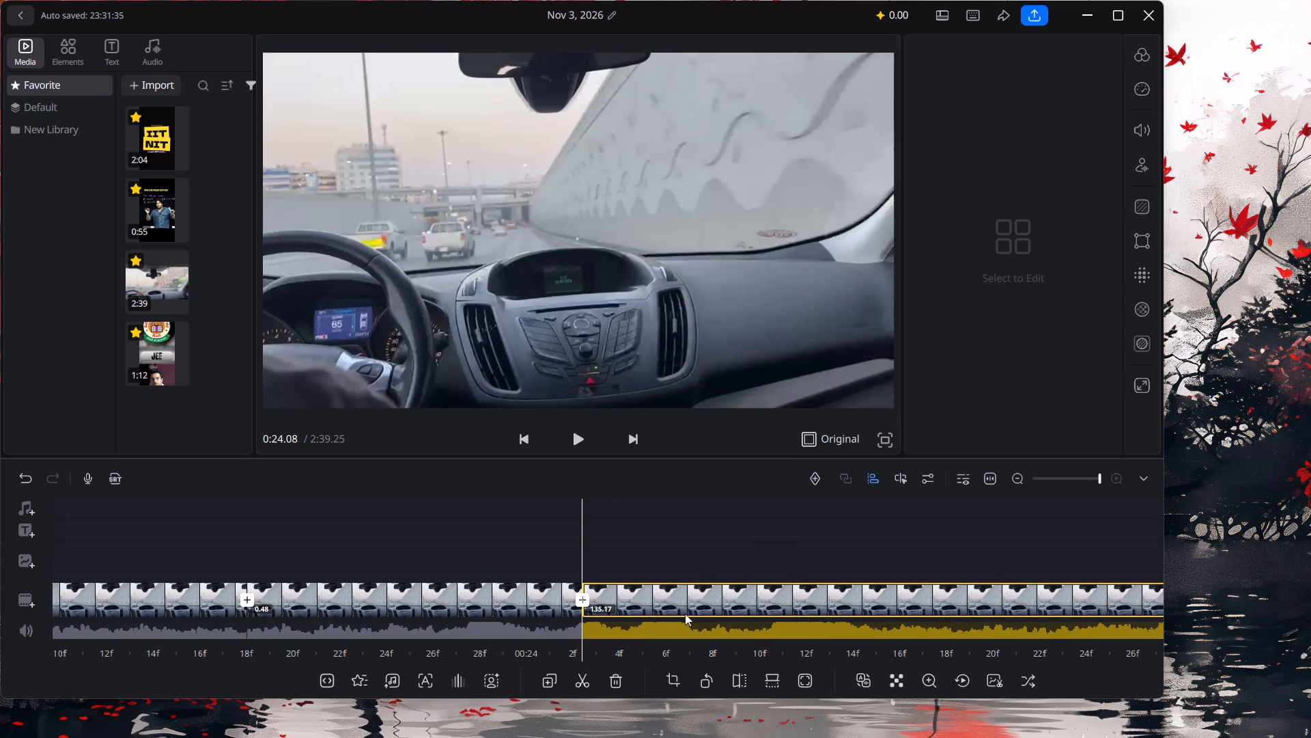
drag(791, 575, 761, 580)
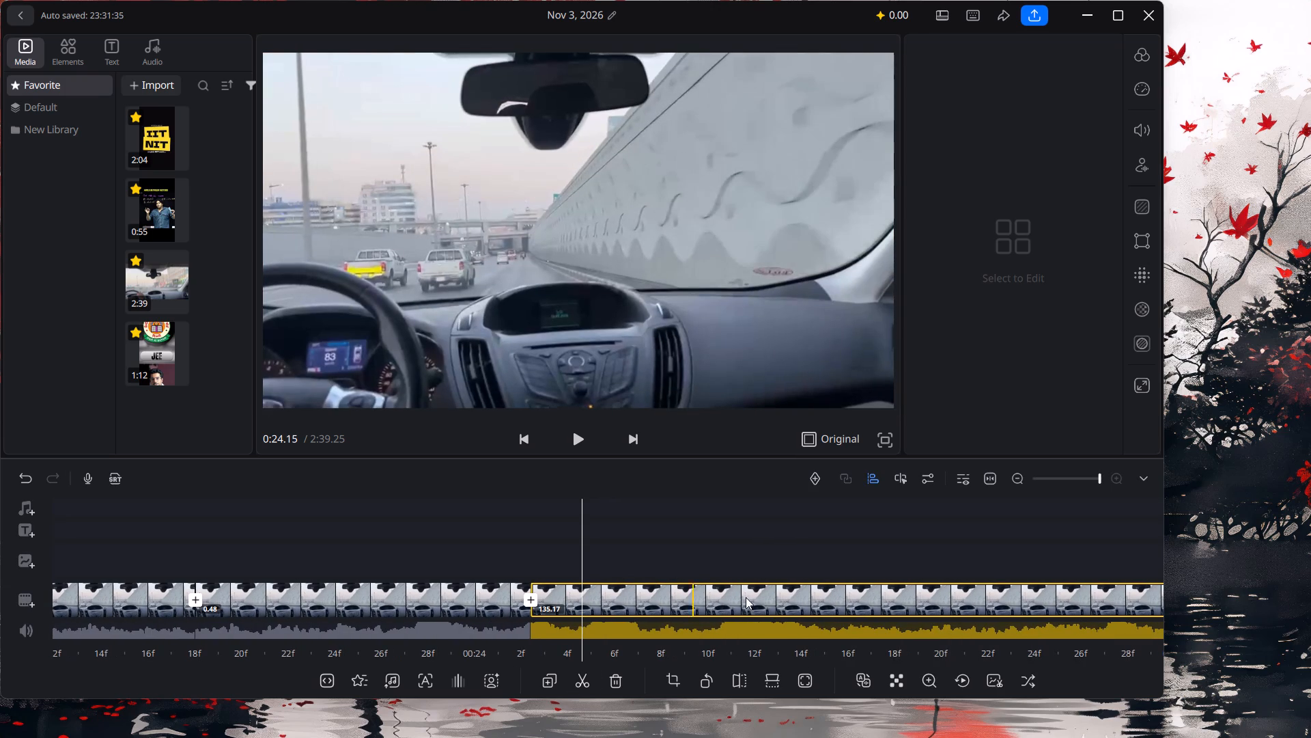
drag(763, 594, 659, 597)
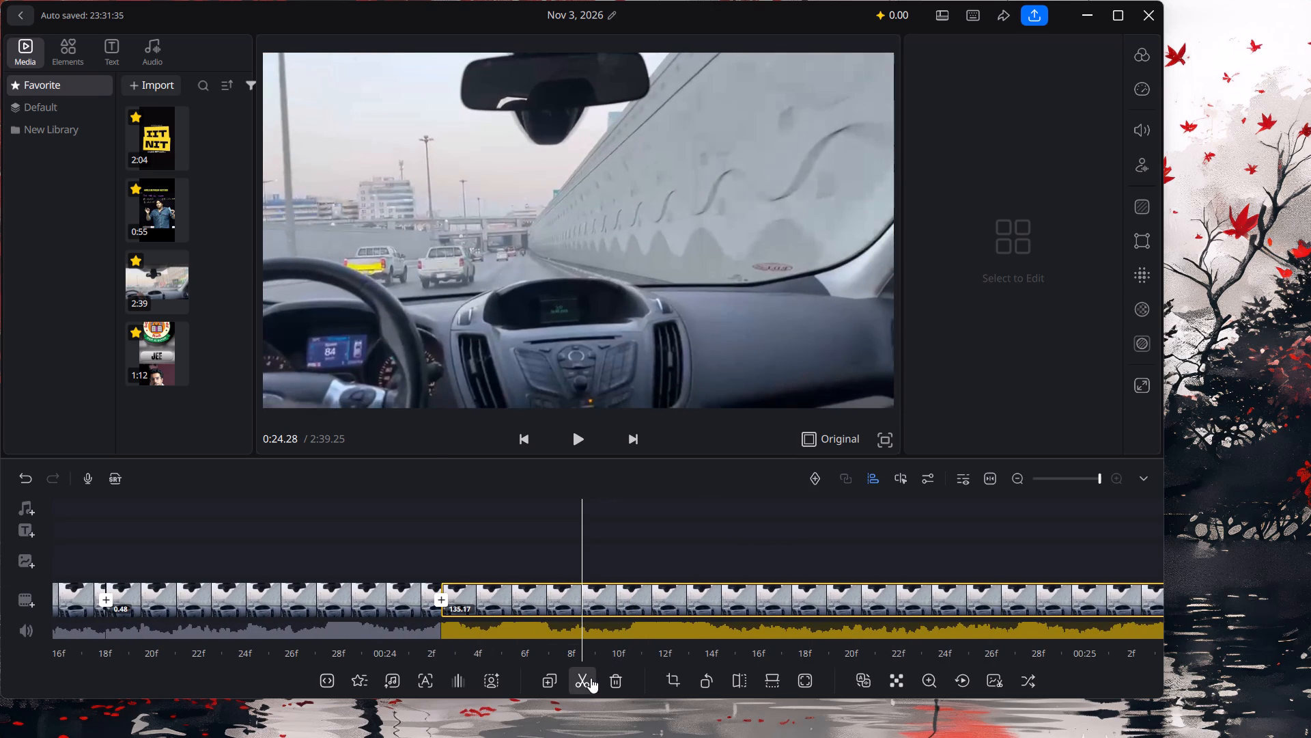
click(591, 677)
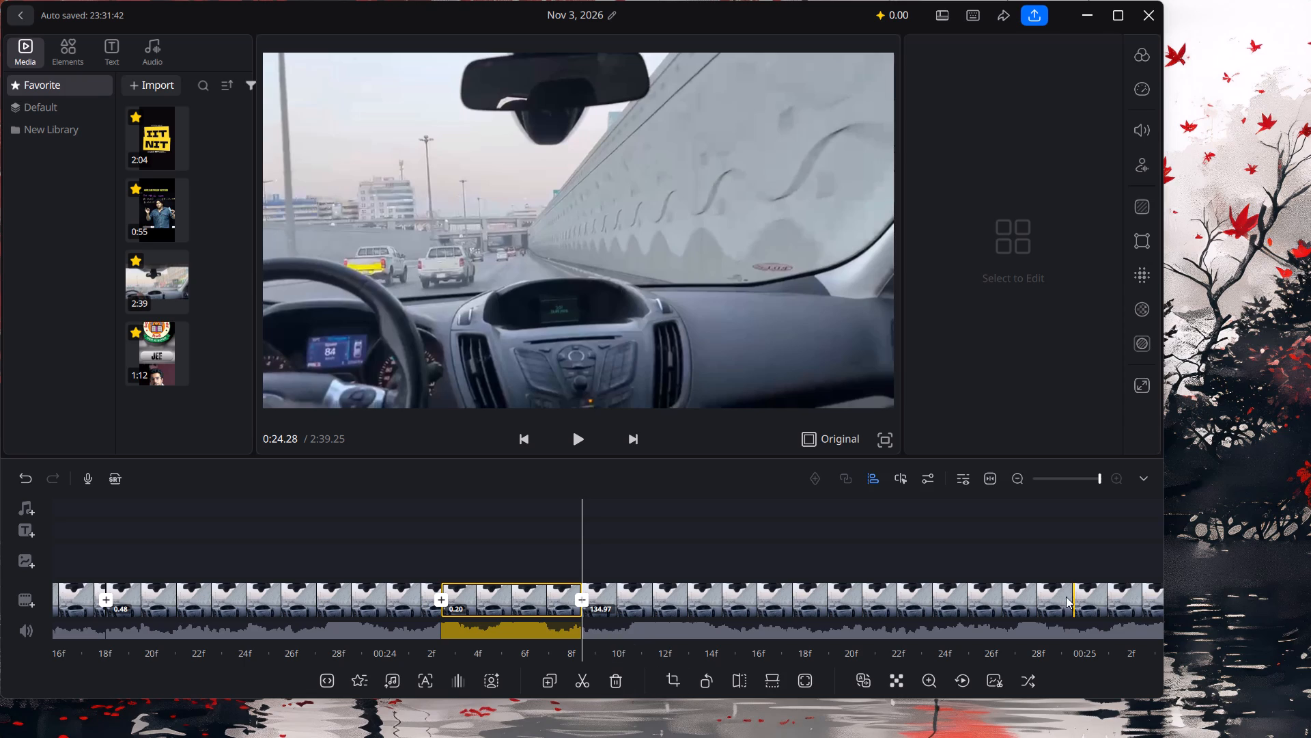
click(804, 590)
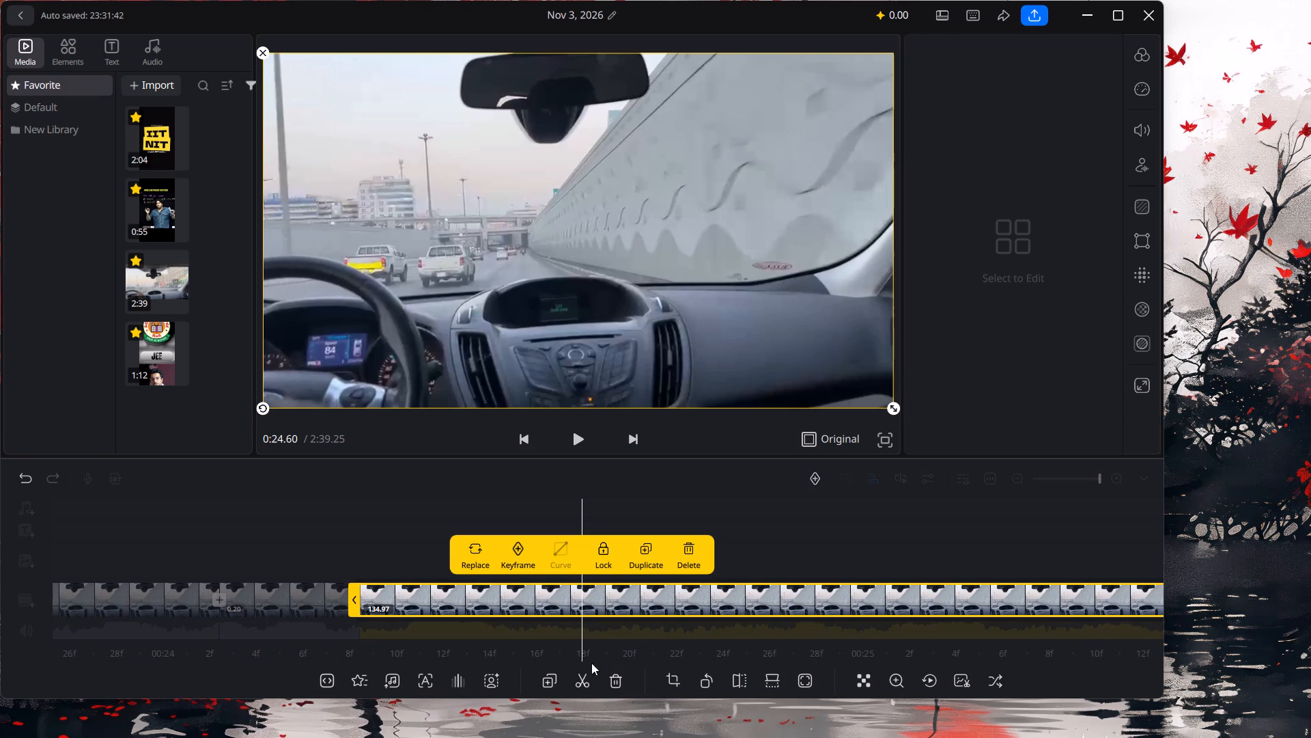
click(576, 677)
click(841, 599)
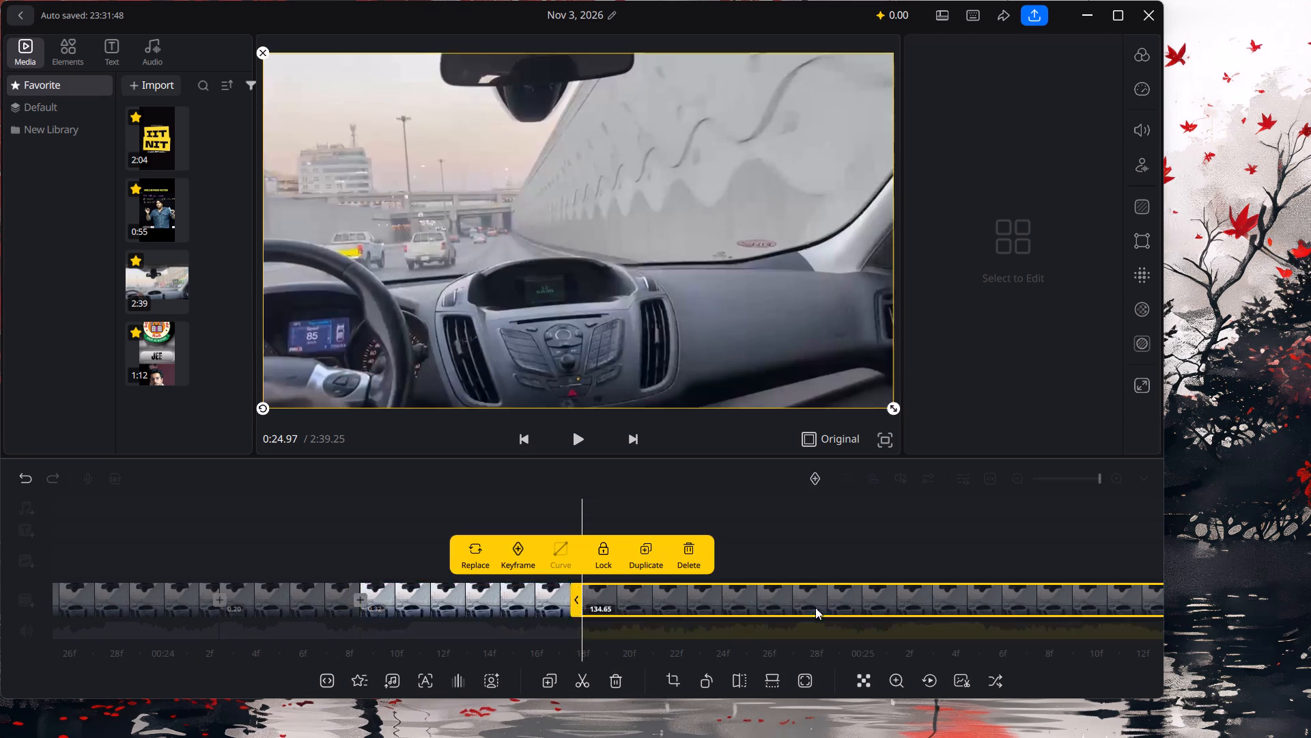
click(582, 674)
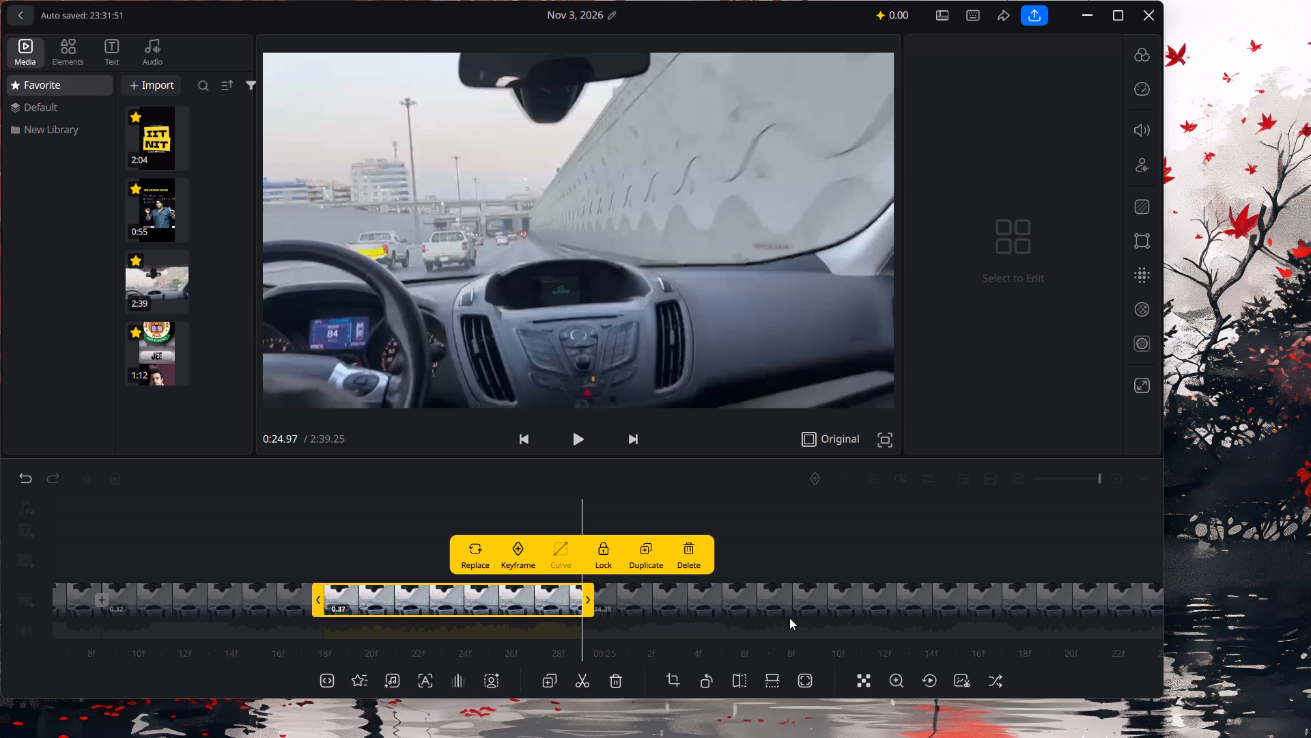
Split the remaining driving footage at about 0:25.32, 0:25.67 and 0:26.08.
click(826, 611)
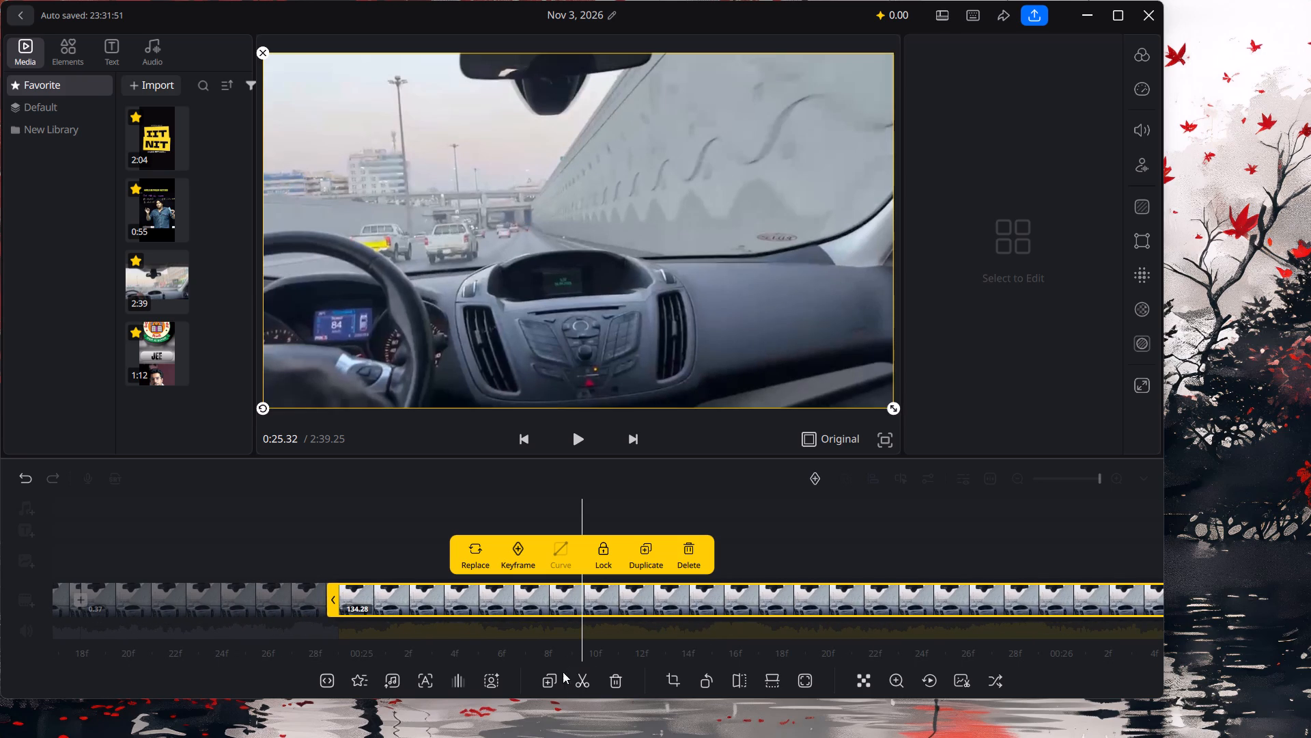
click(581, 673)
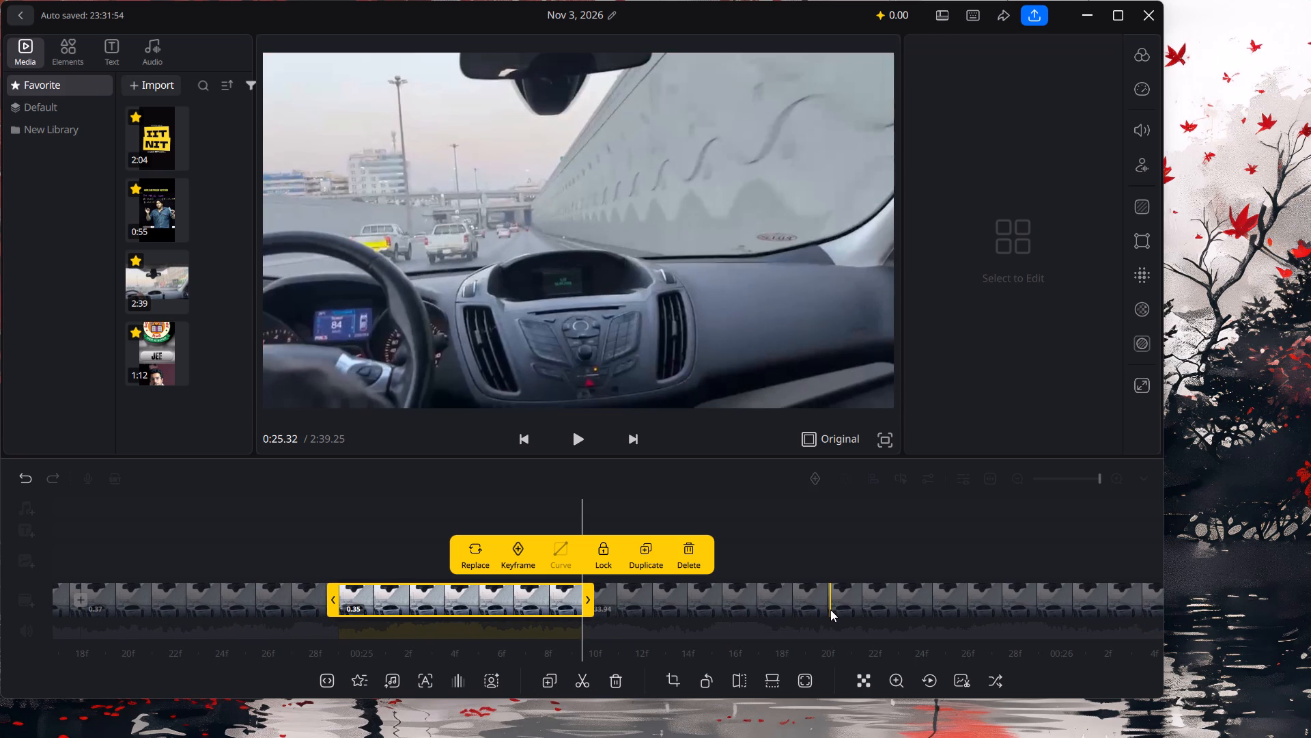
click(830, 610)
click(589, 685)
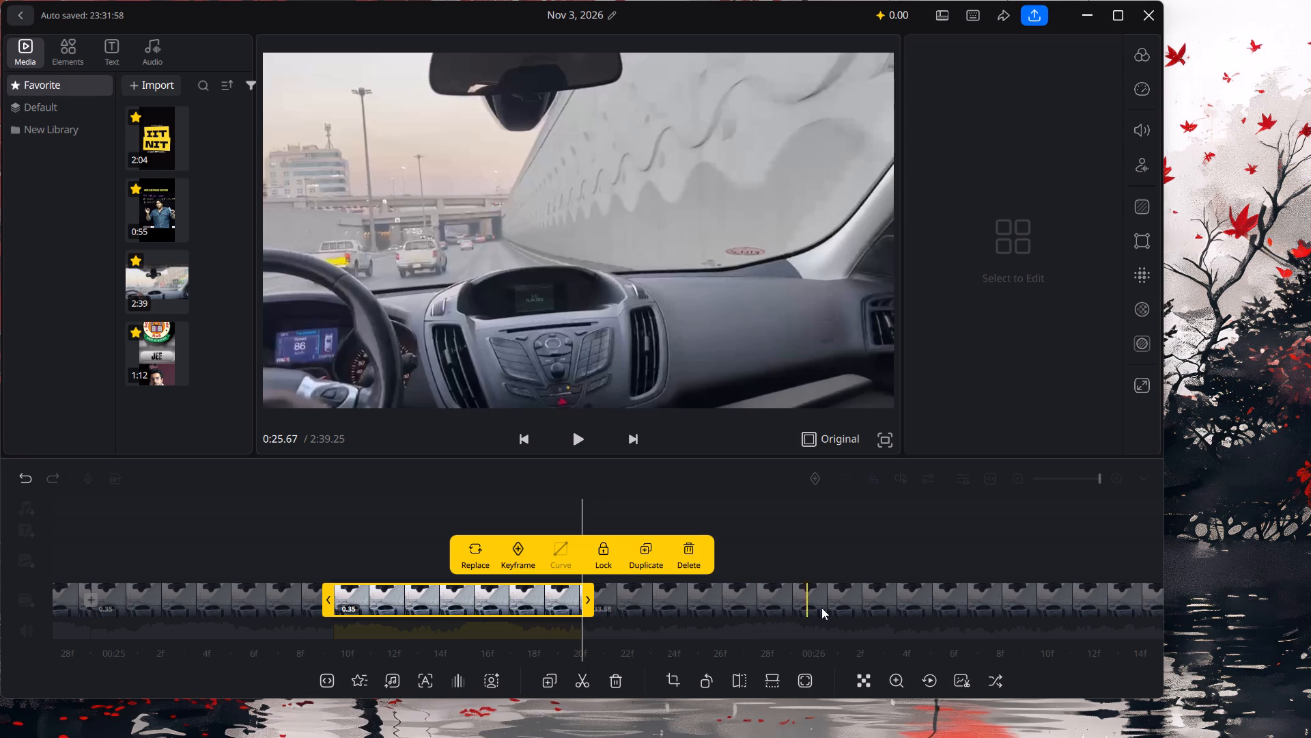
click(868, 599)
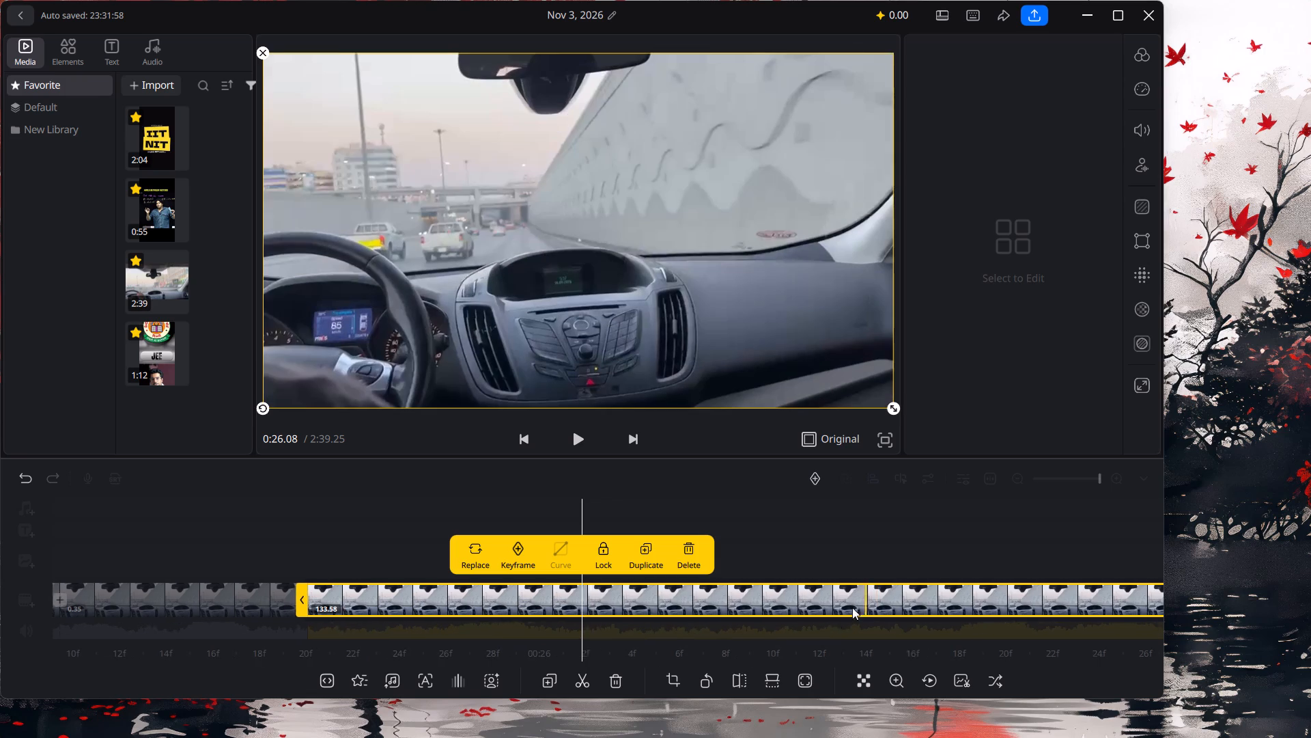
click(587, 689)
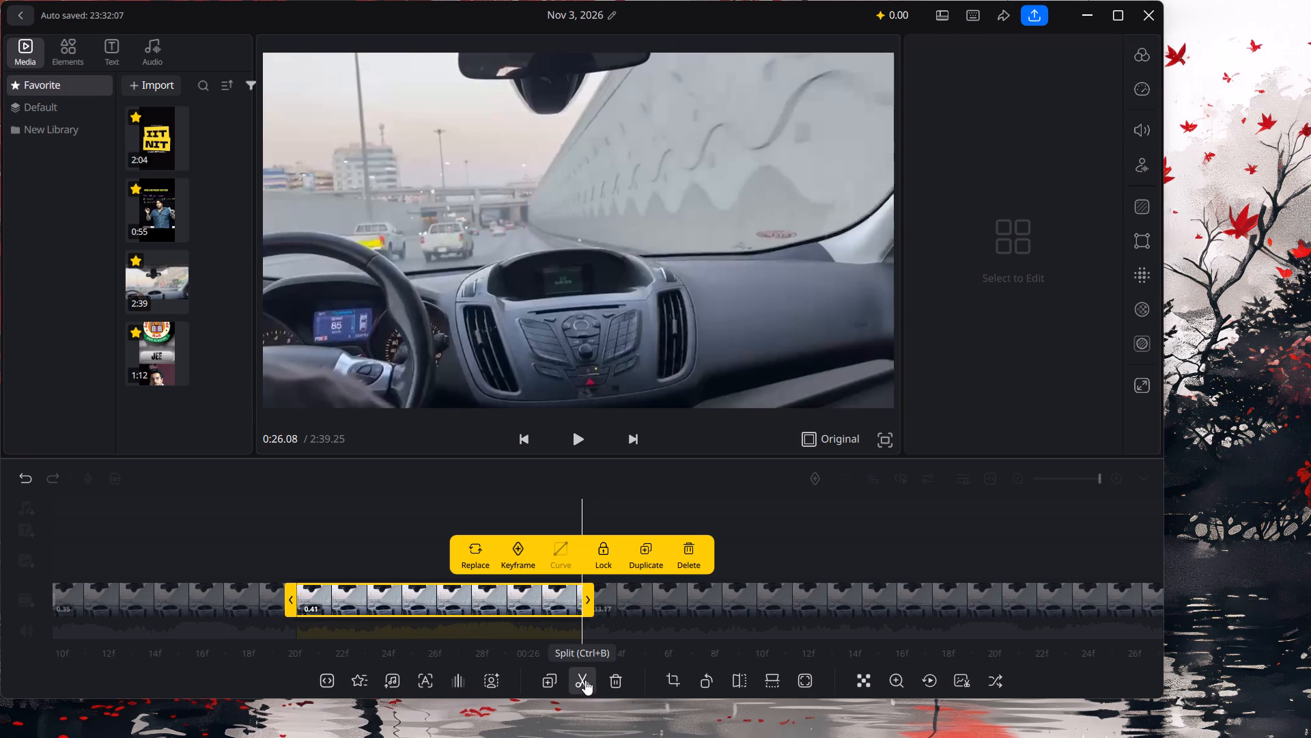
Split the remaining driving footage at about 0:26.47, 0:26.88 and 0:27.28.
click(860, 608)
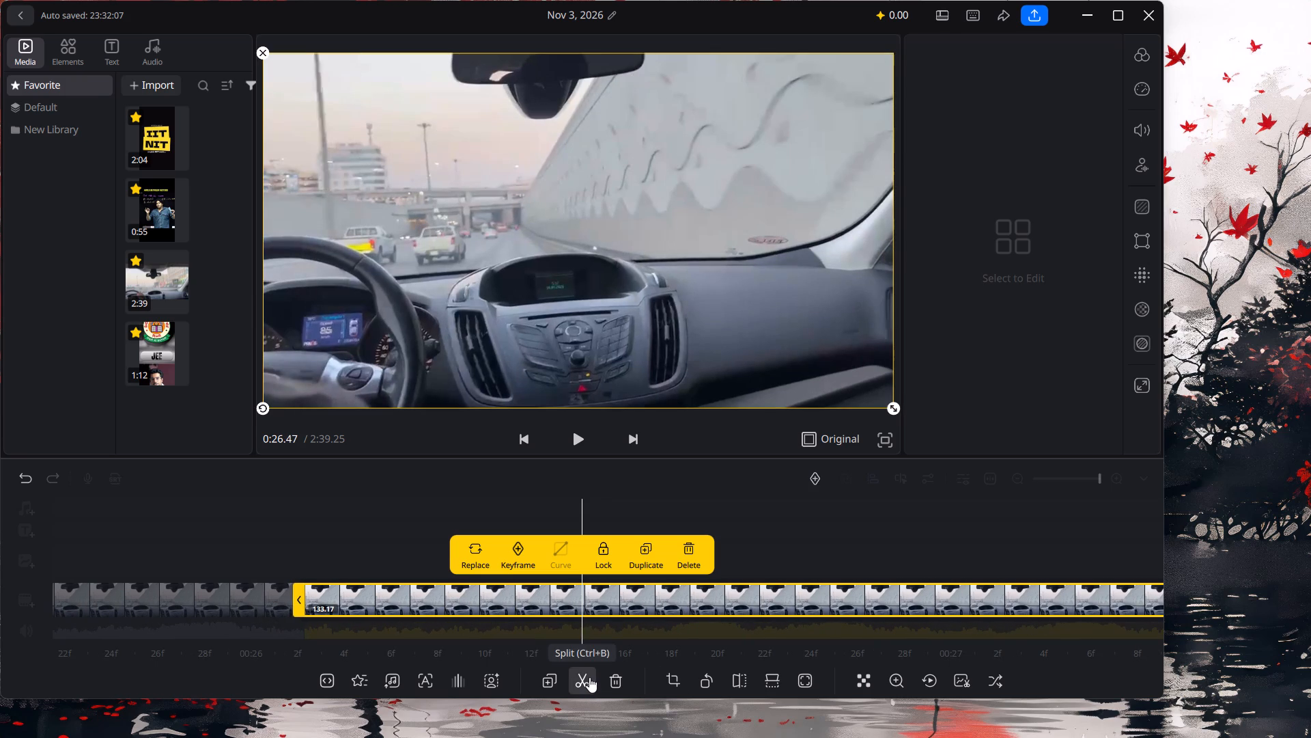
click(589, 676)
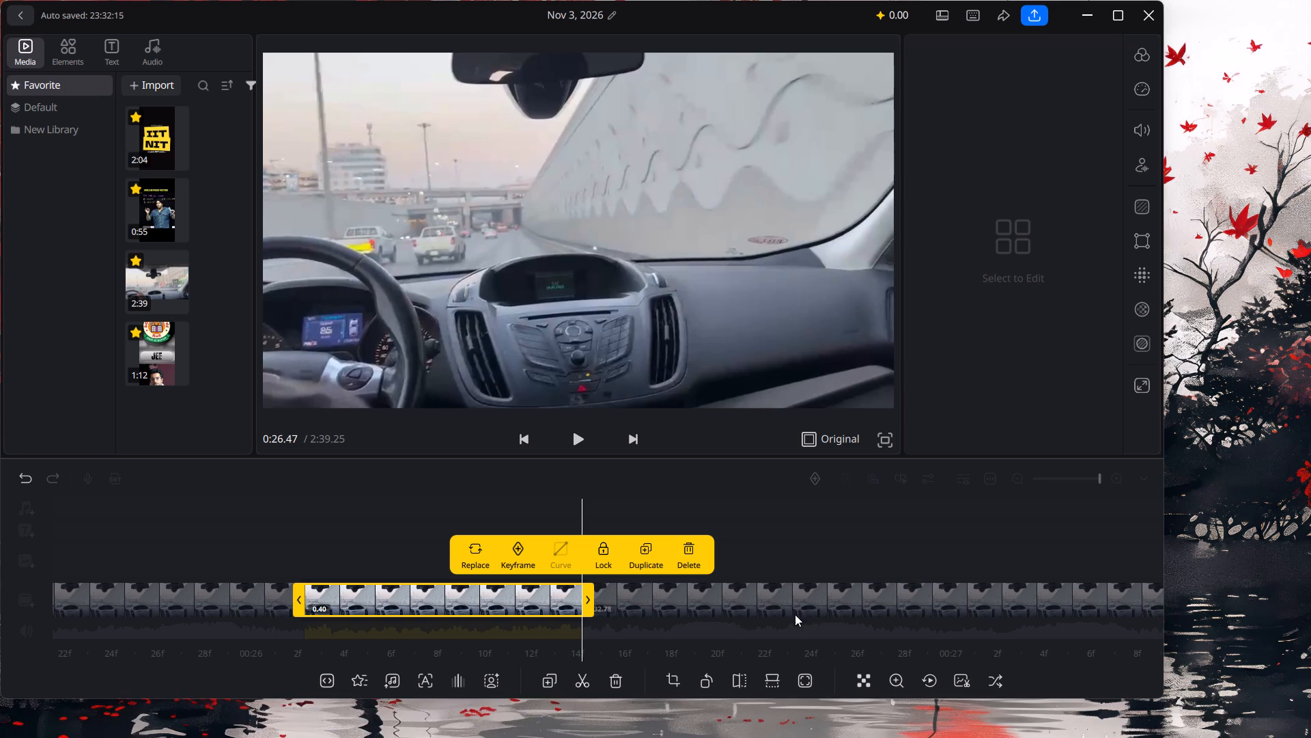
click(864, 602)
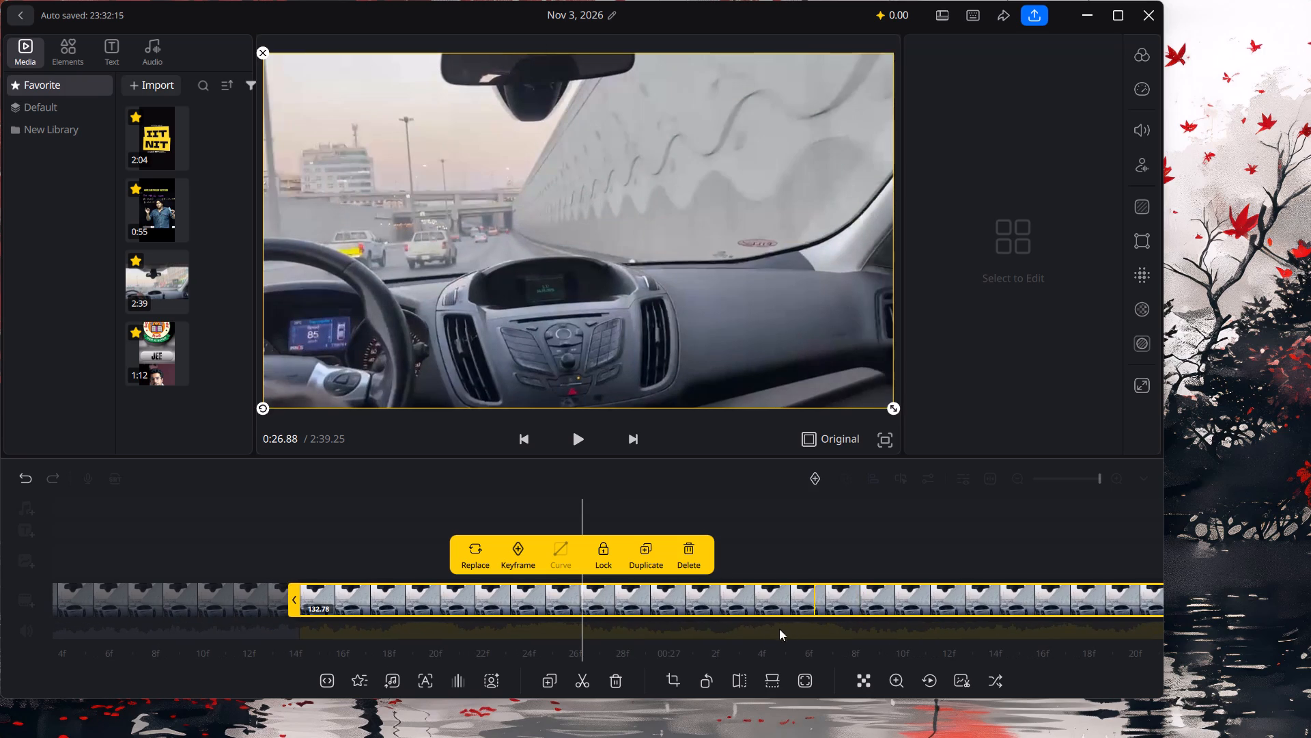
click(579, 672)
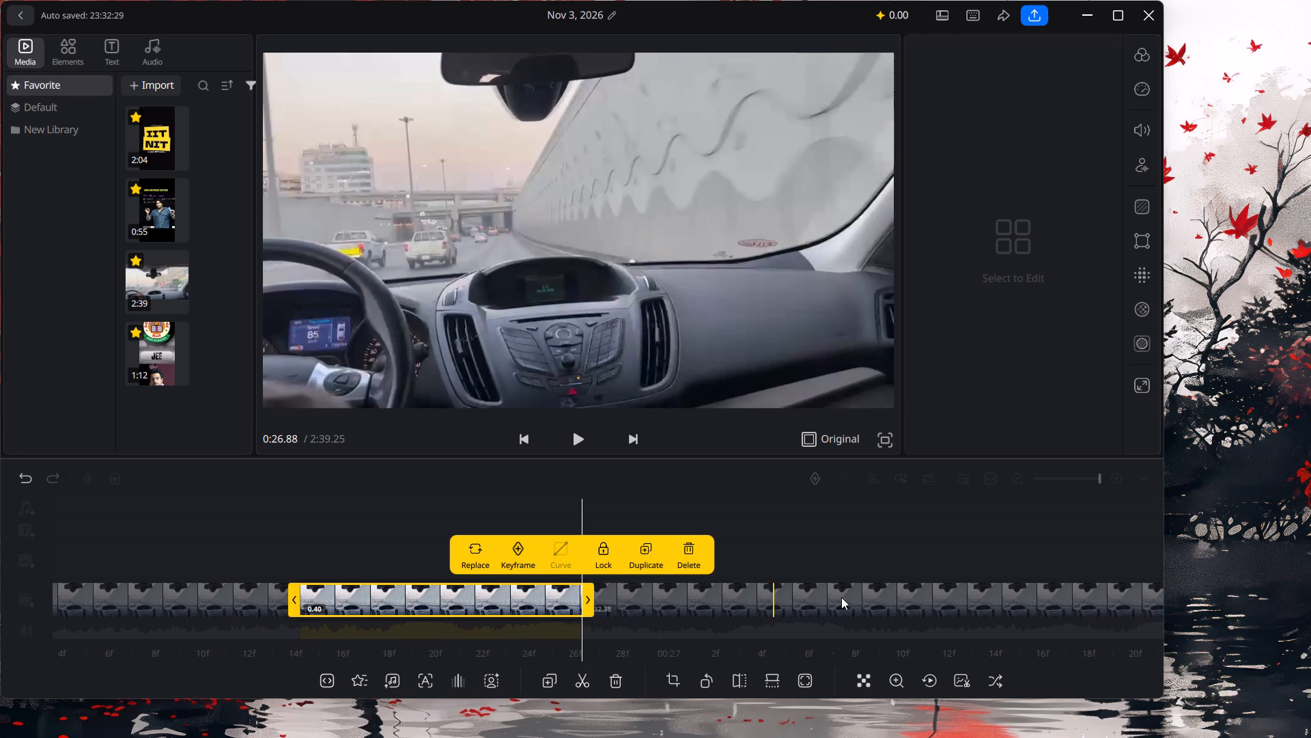
click(862, 597)
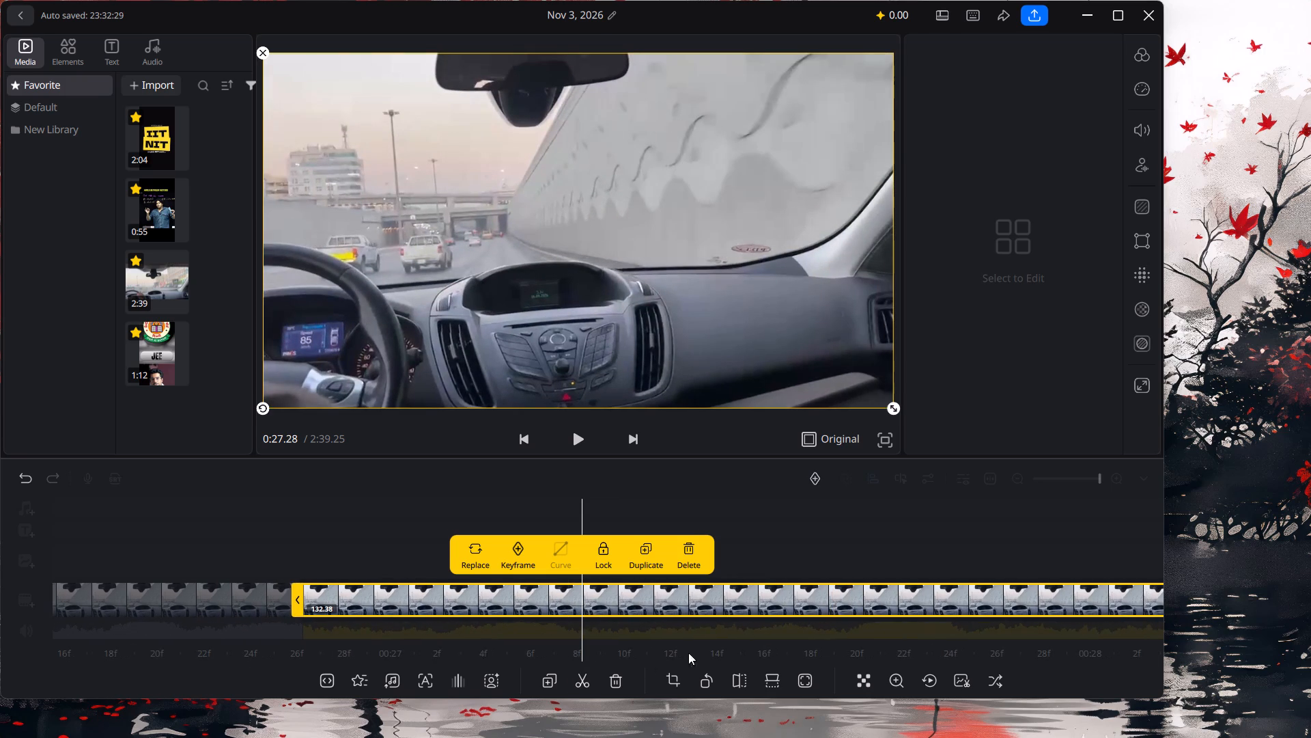
click(590, 679)
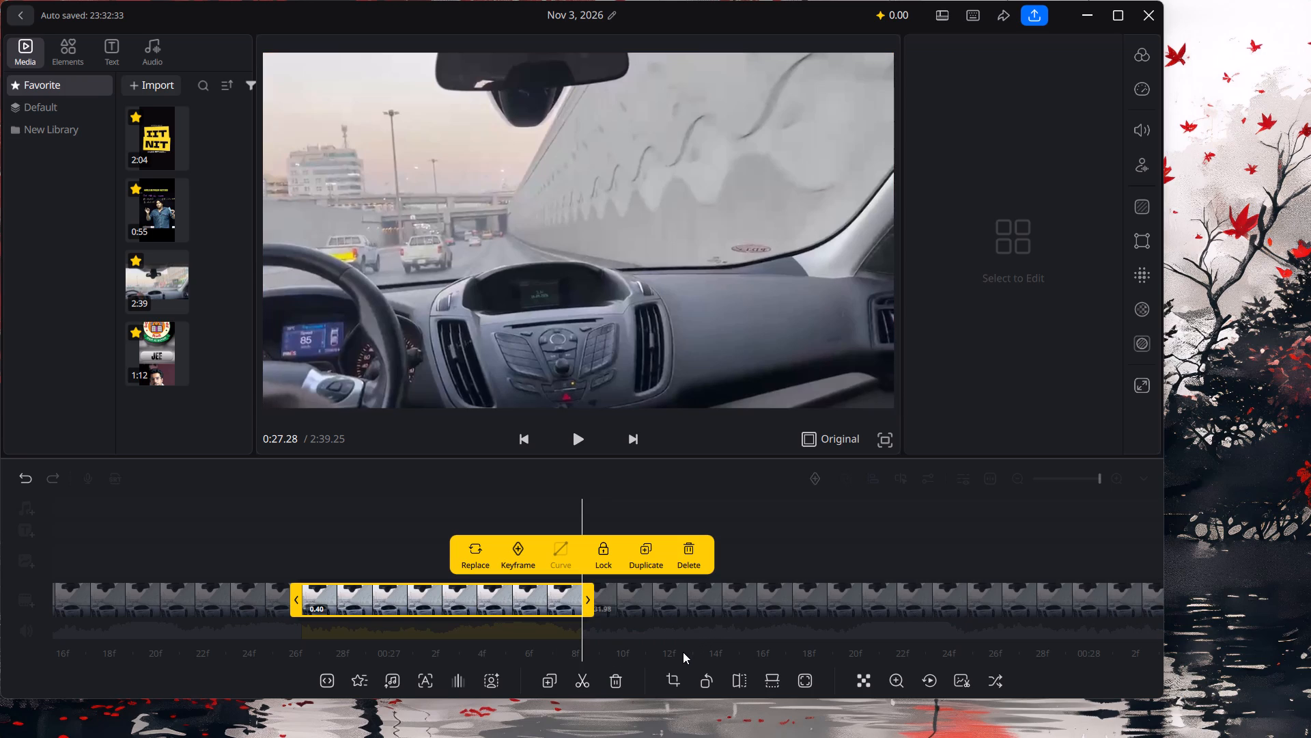
Split the remaining driving footage at about 0:27.72, 0:28.23 and 0:28.62.
click(903, 559)
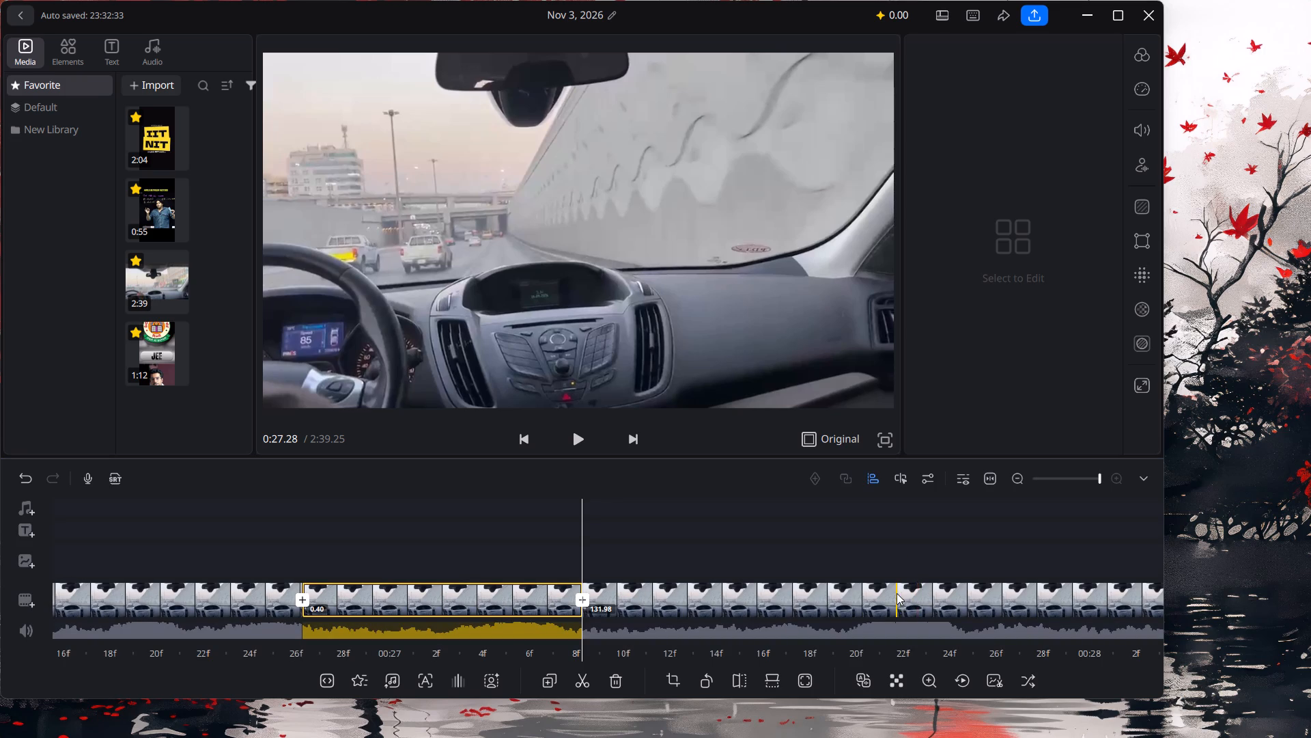
click(895, 593)
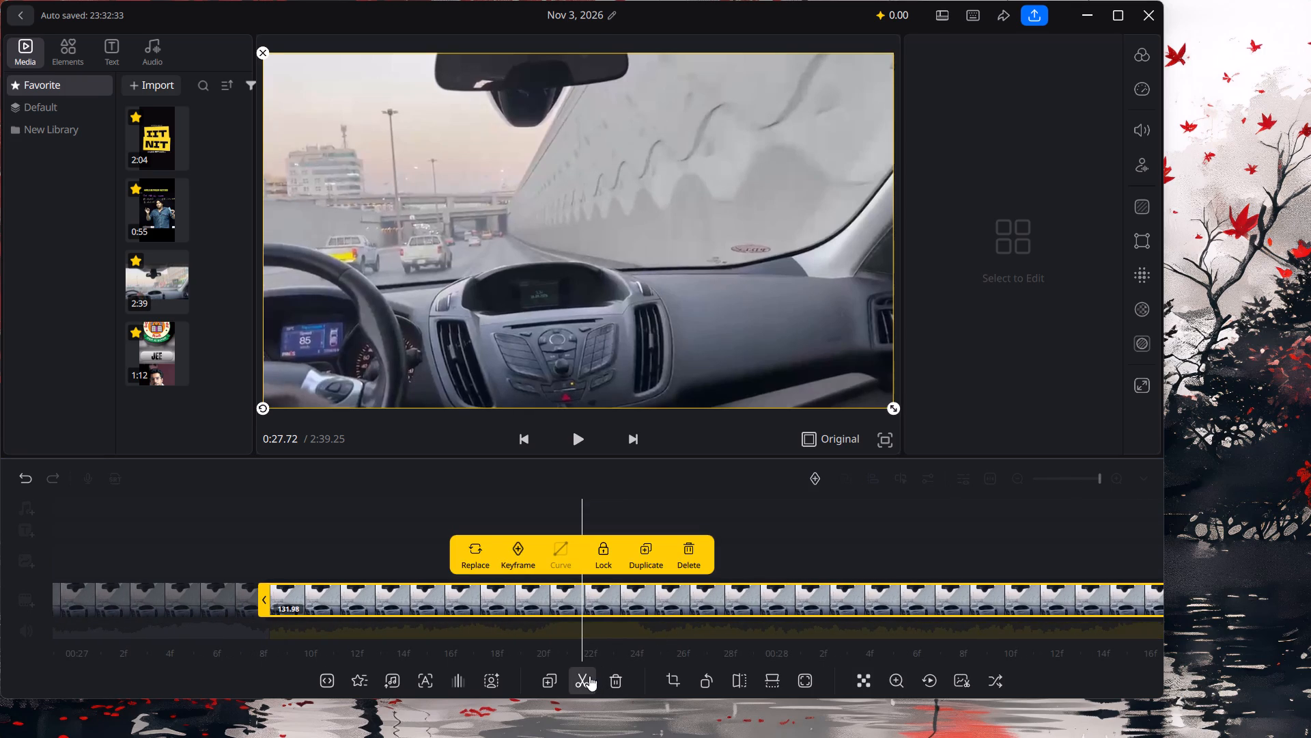
click(589, 676)
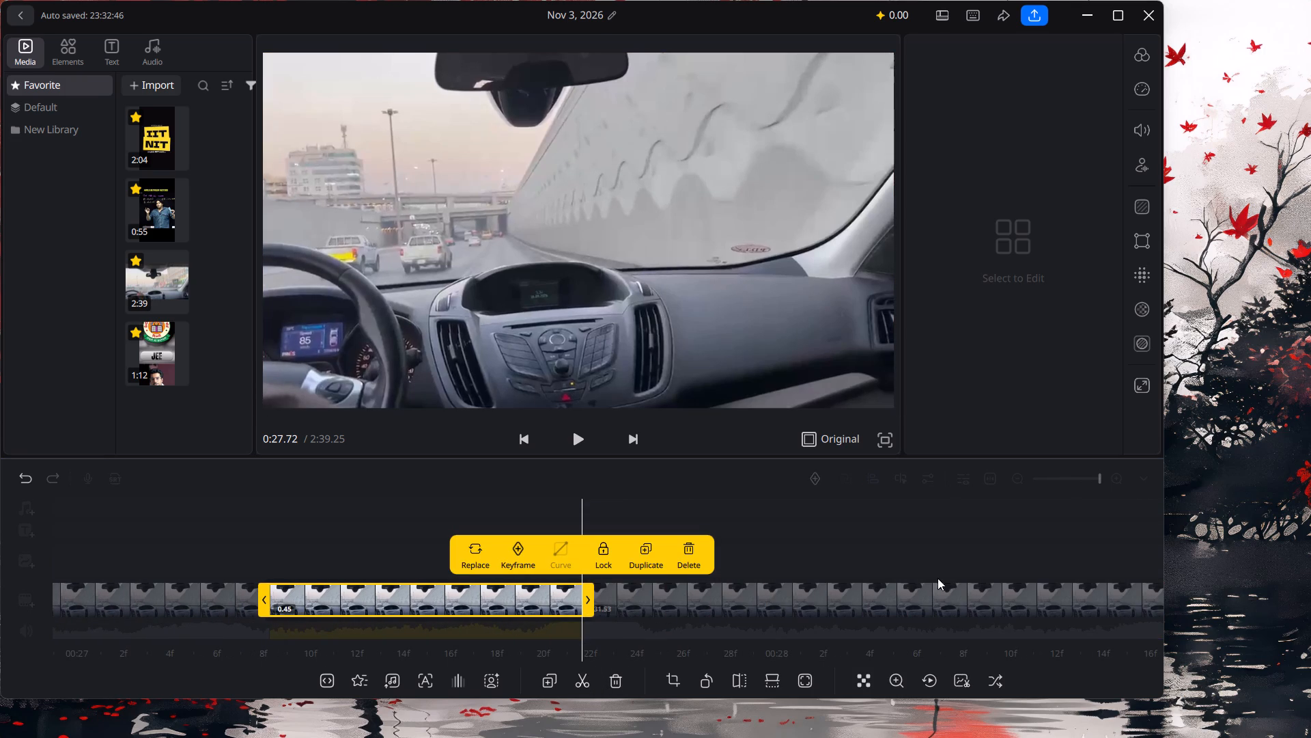
click(935, 588)
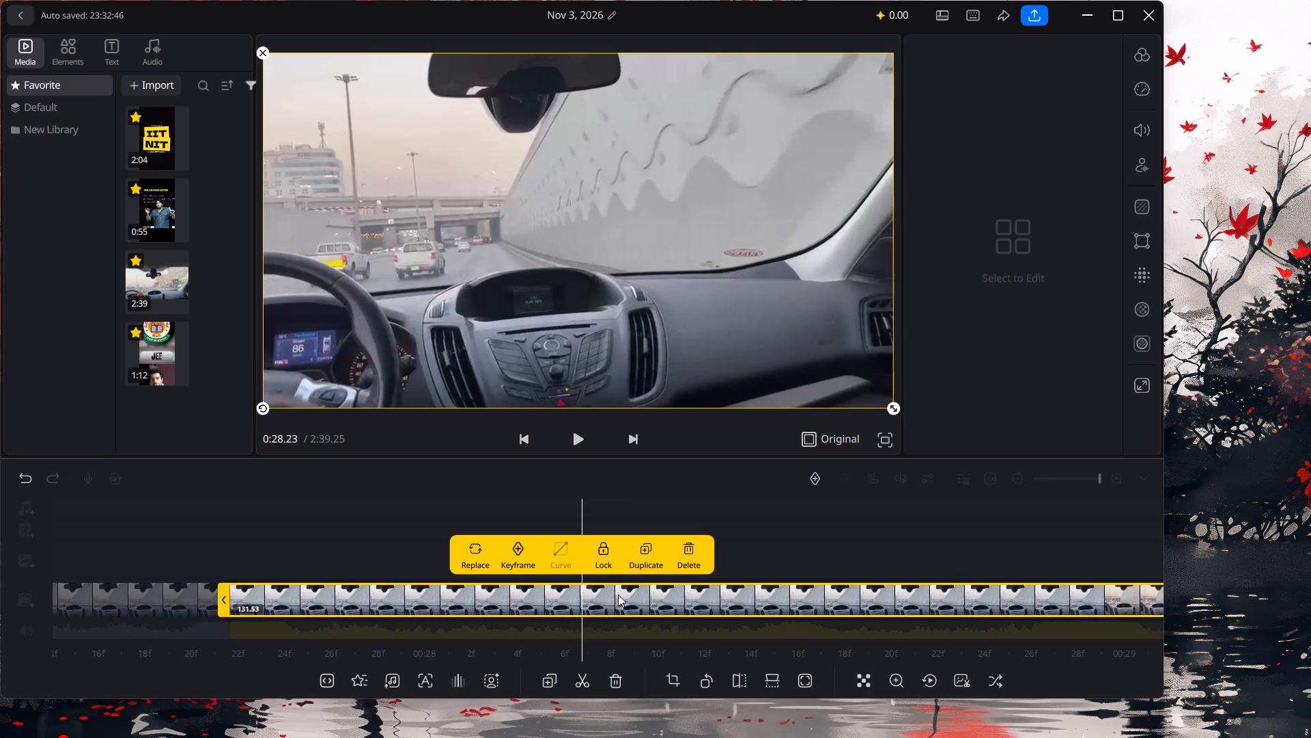
click(579, 678)
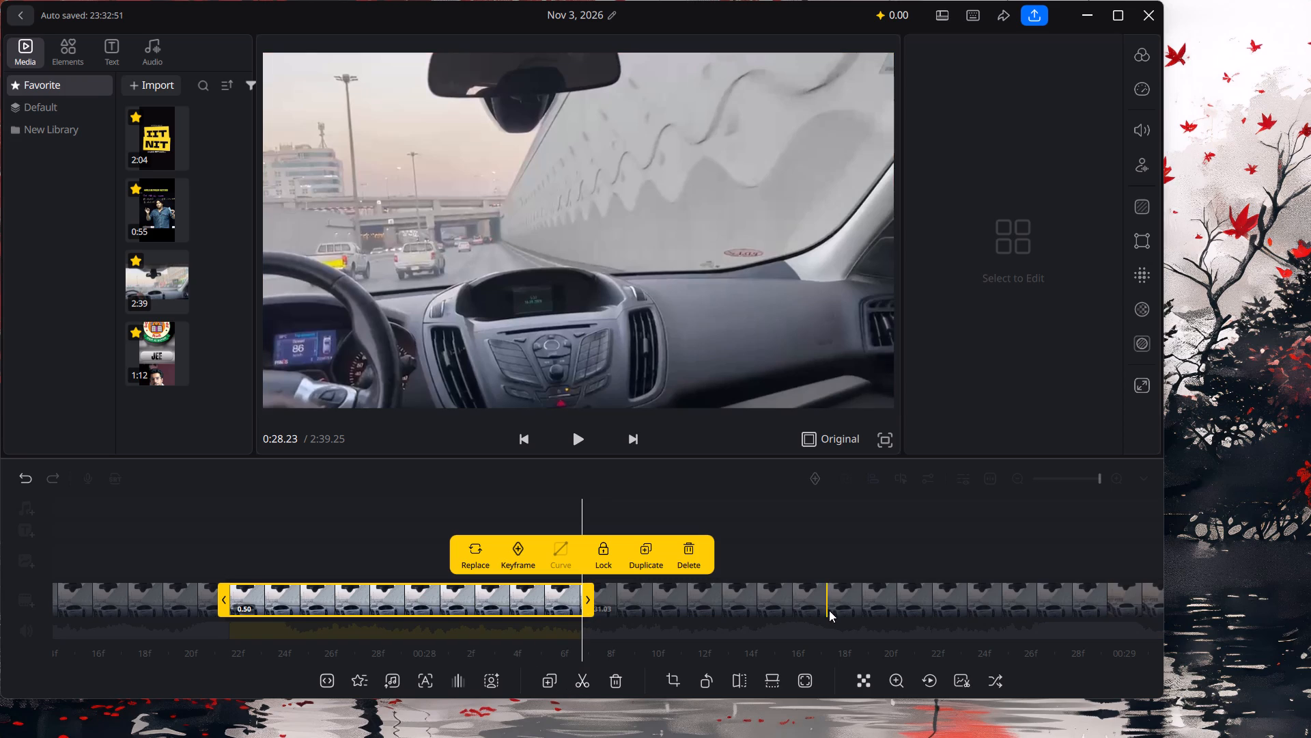
click(859, 600)
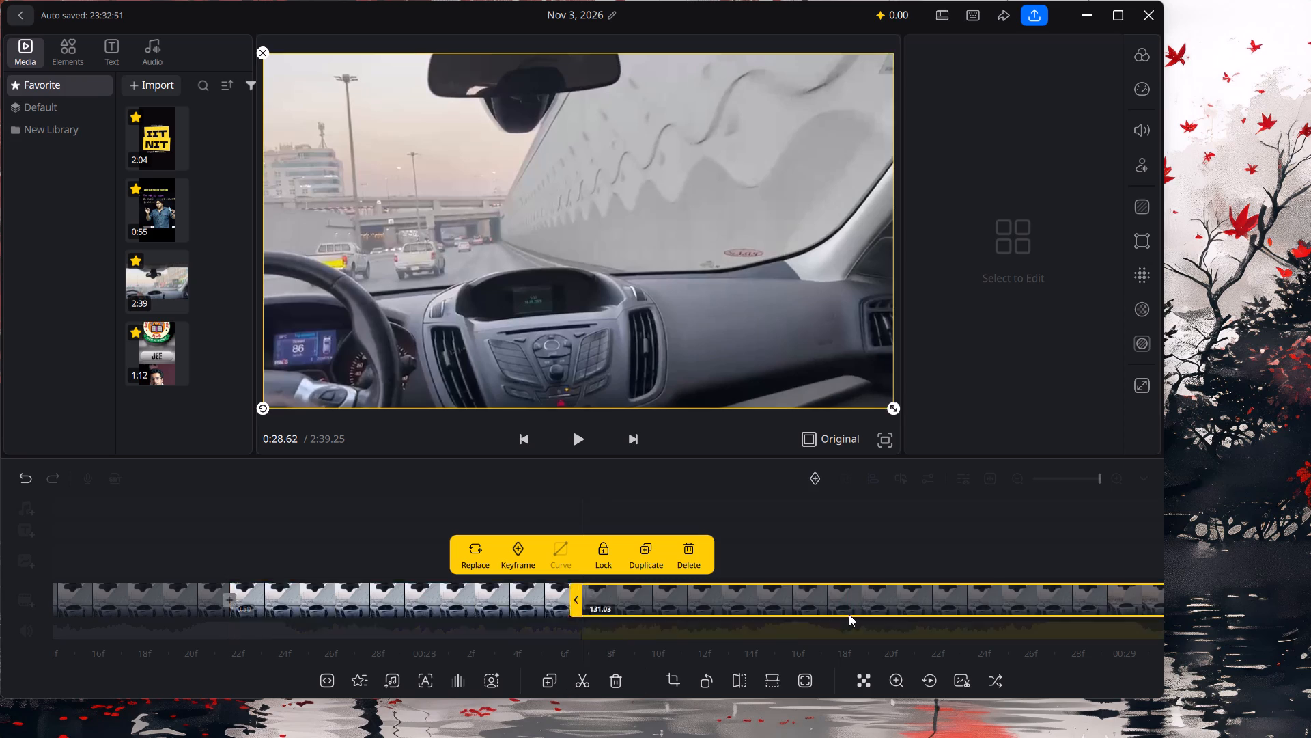
click(591, 680)
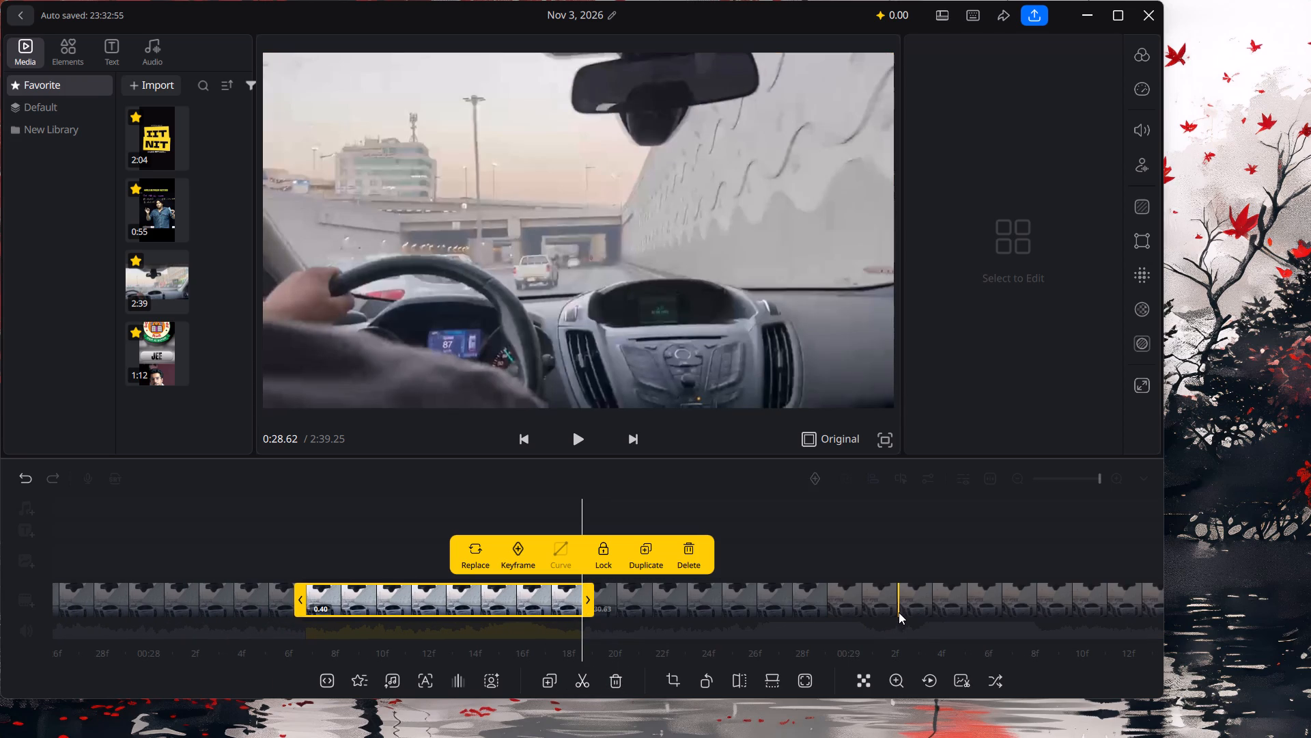
Split the remaining driving footage at about 0:29.07, 0:29.53 and 0:29.98.
click(899, 612)
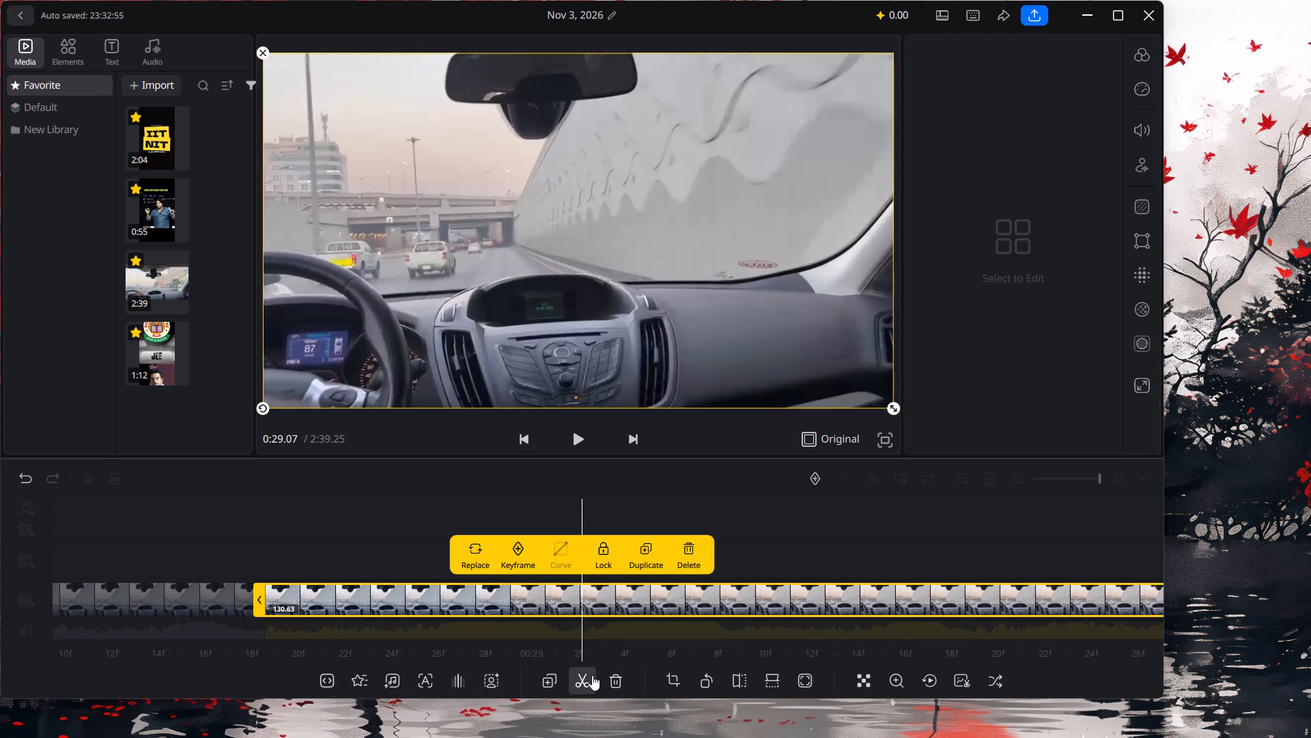
click(592, 675)
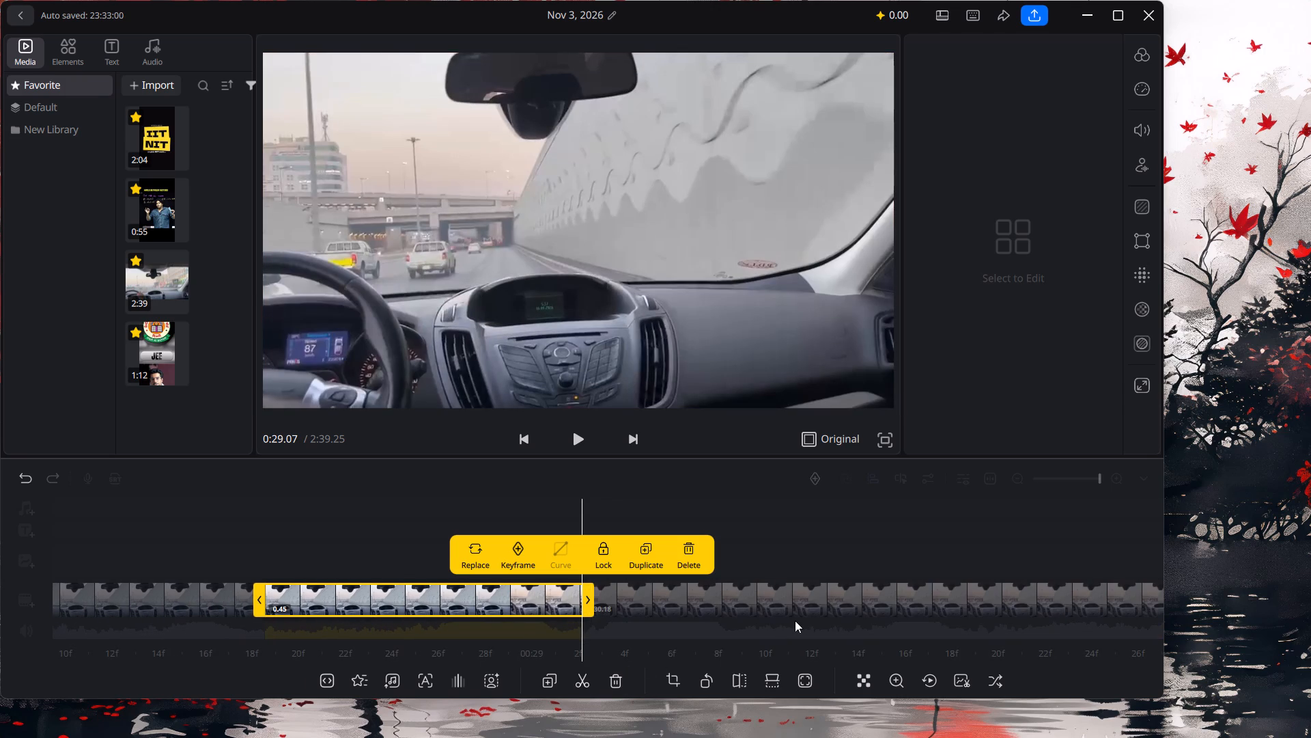
click(901, 614)
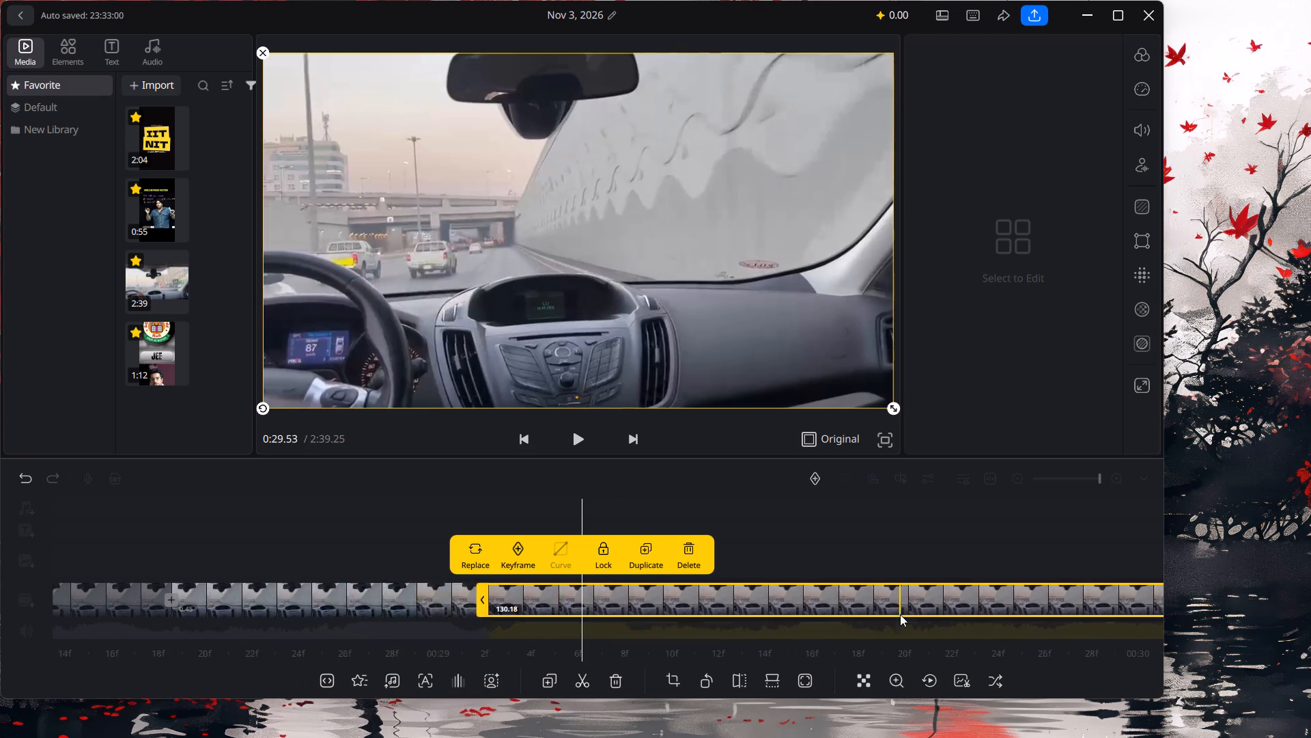
click(574, 690)
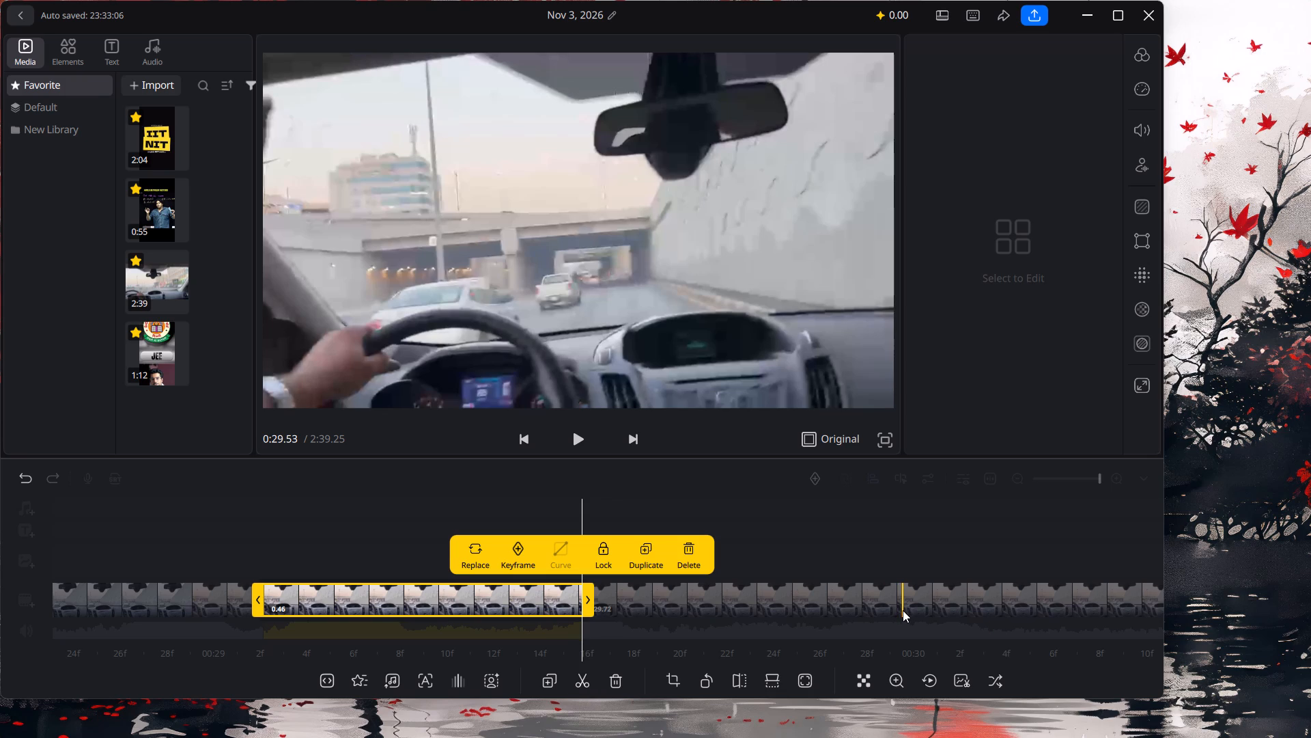
click(899, 610)
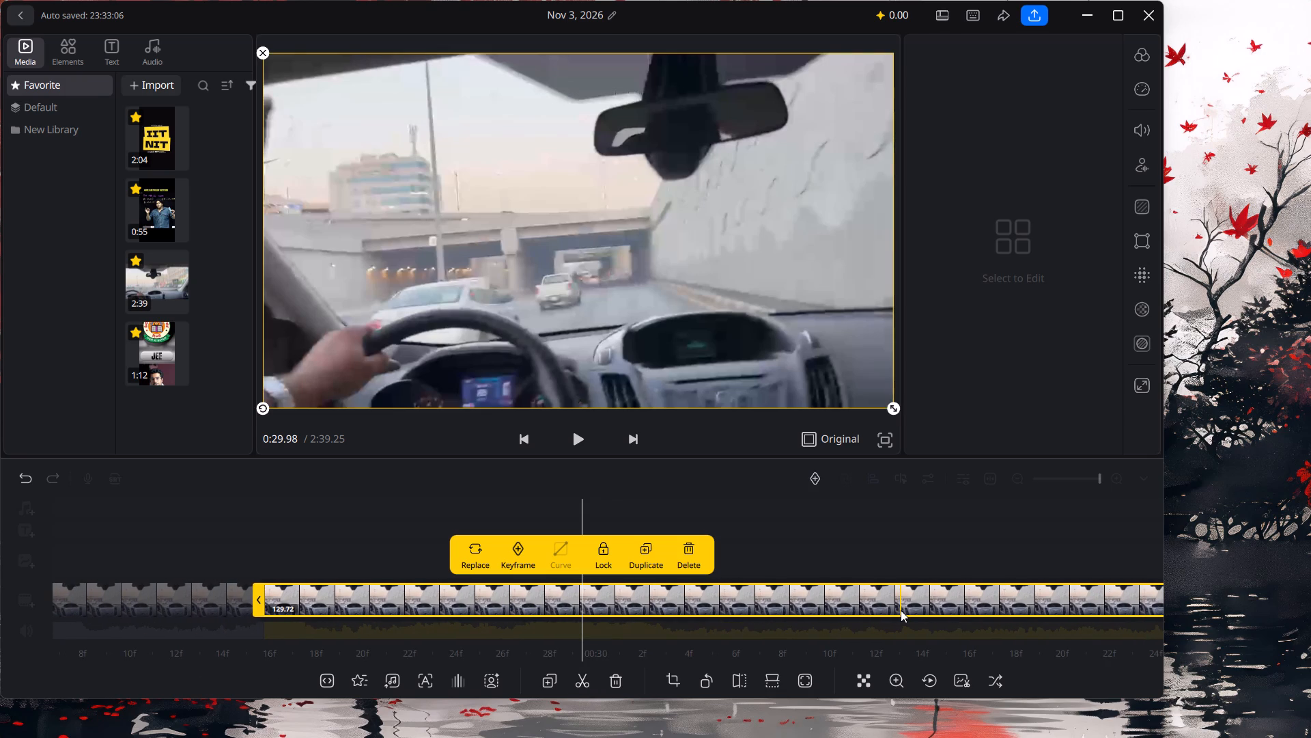
key(ctrl+b)
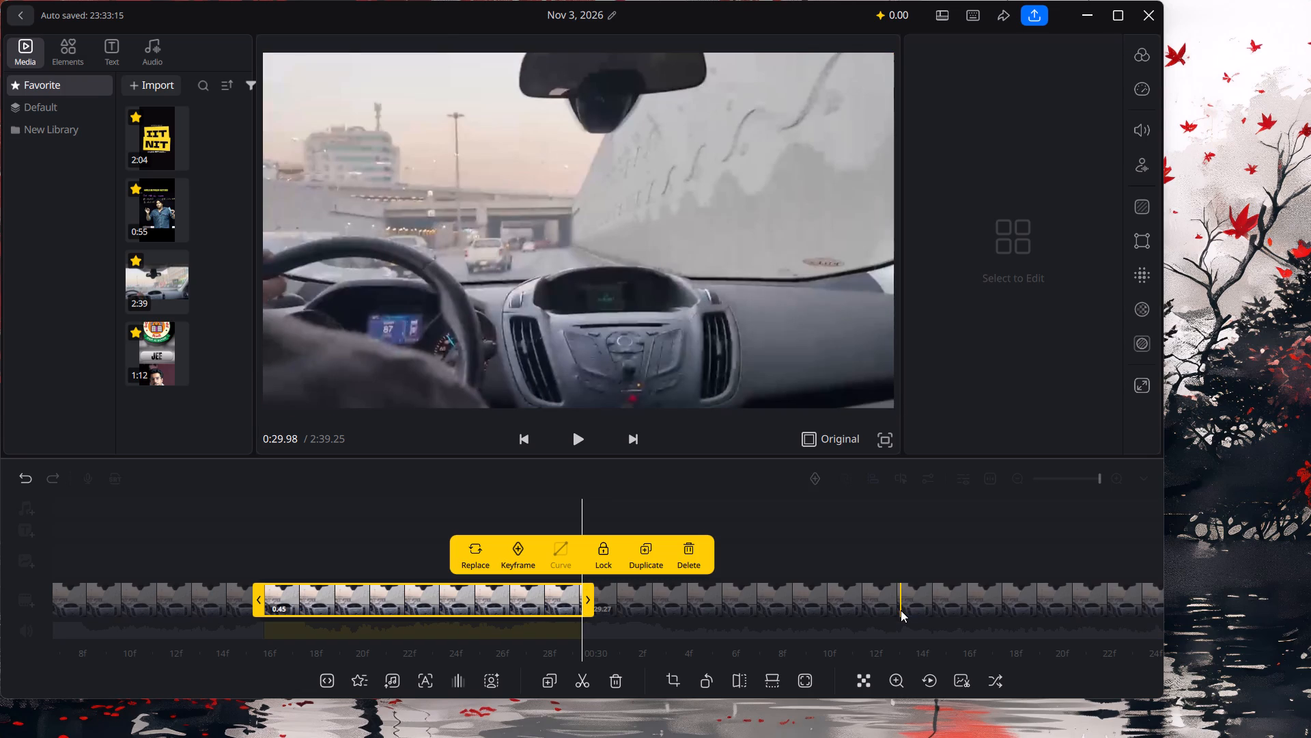
Split the remaining driving footage at about 0:30.44, 0:30.89 and 0:31.39.
click(902, 627)
click(901, 610)
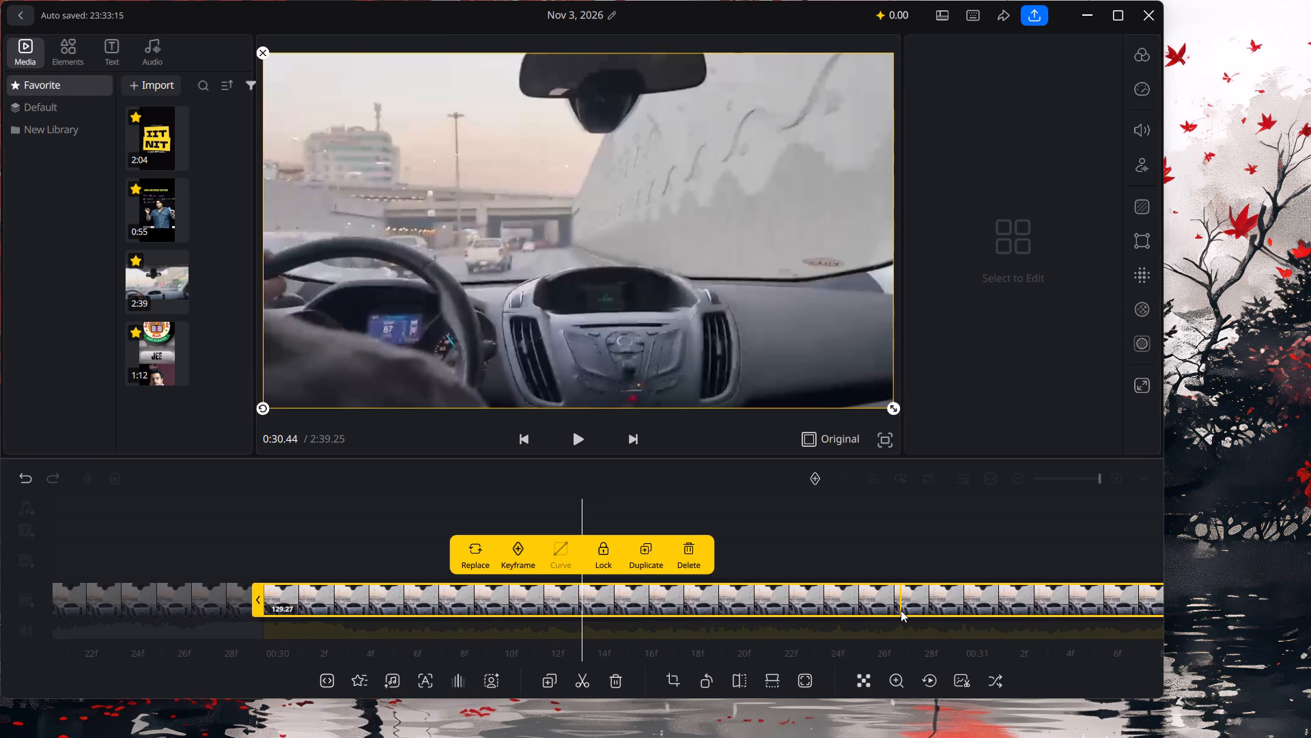
key(ctrl+b)
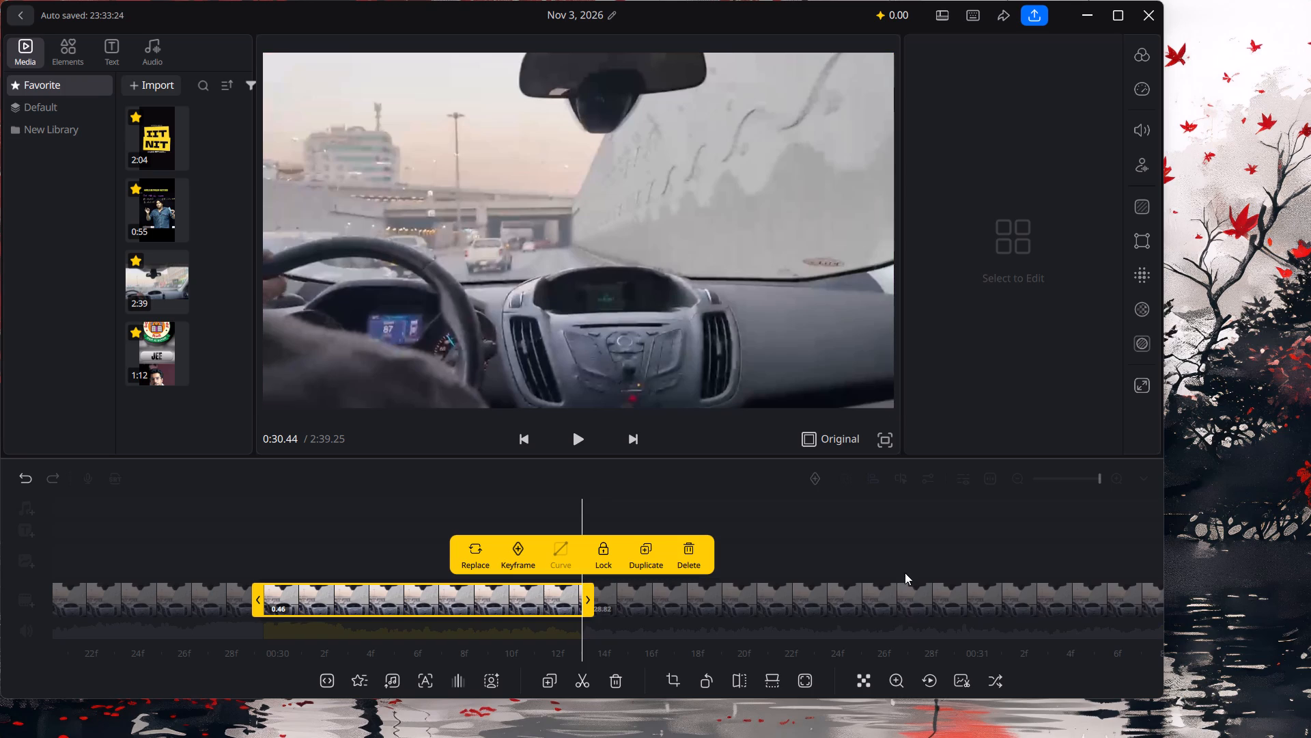
click(941, 538)
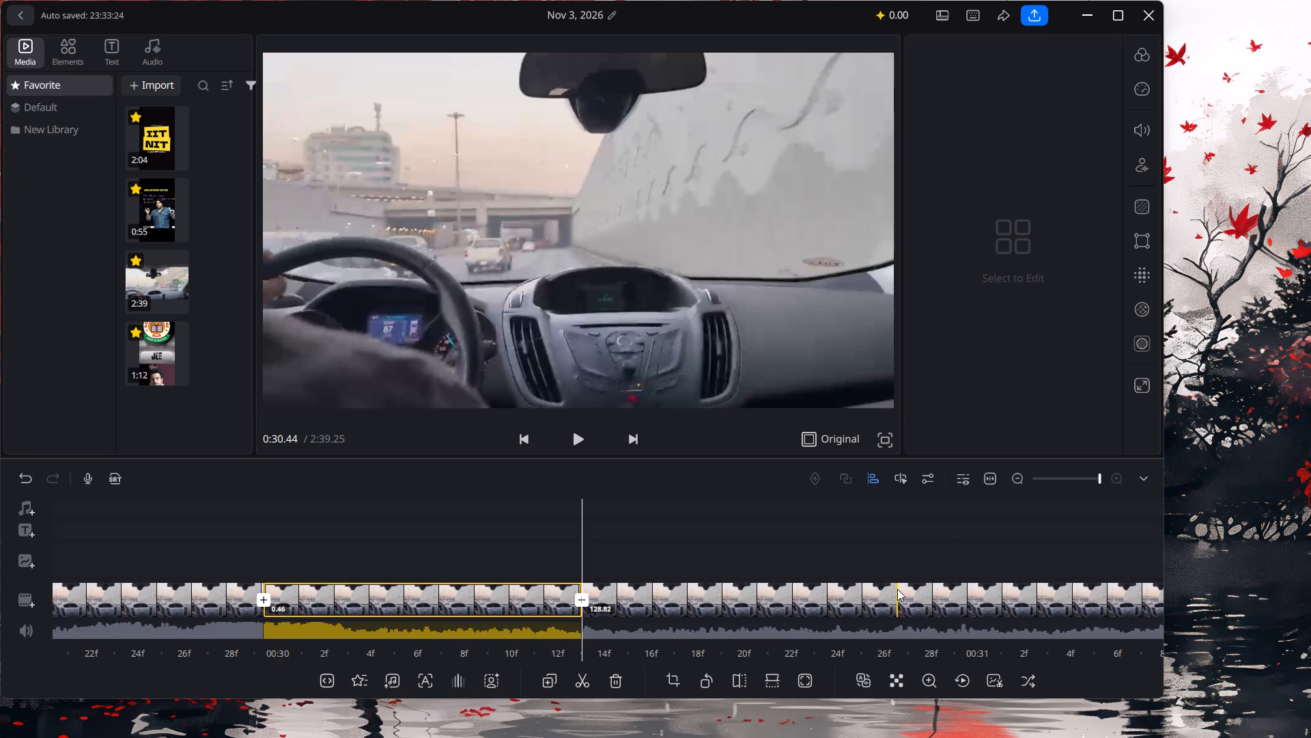
click(897, 589)
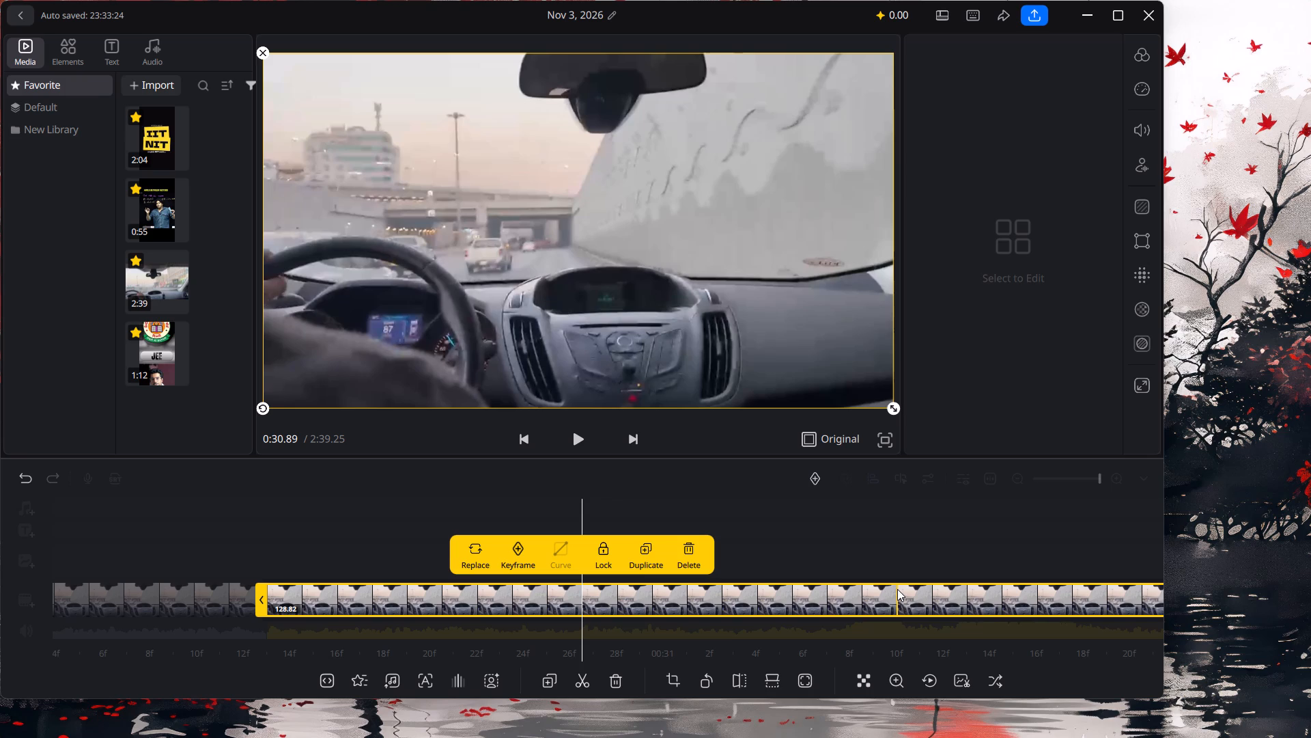
click(582, 671)
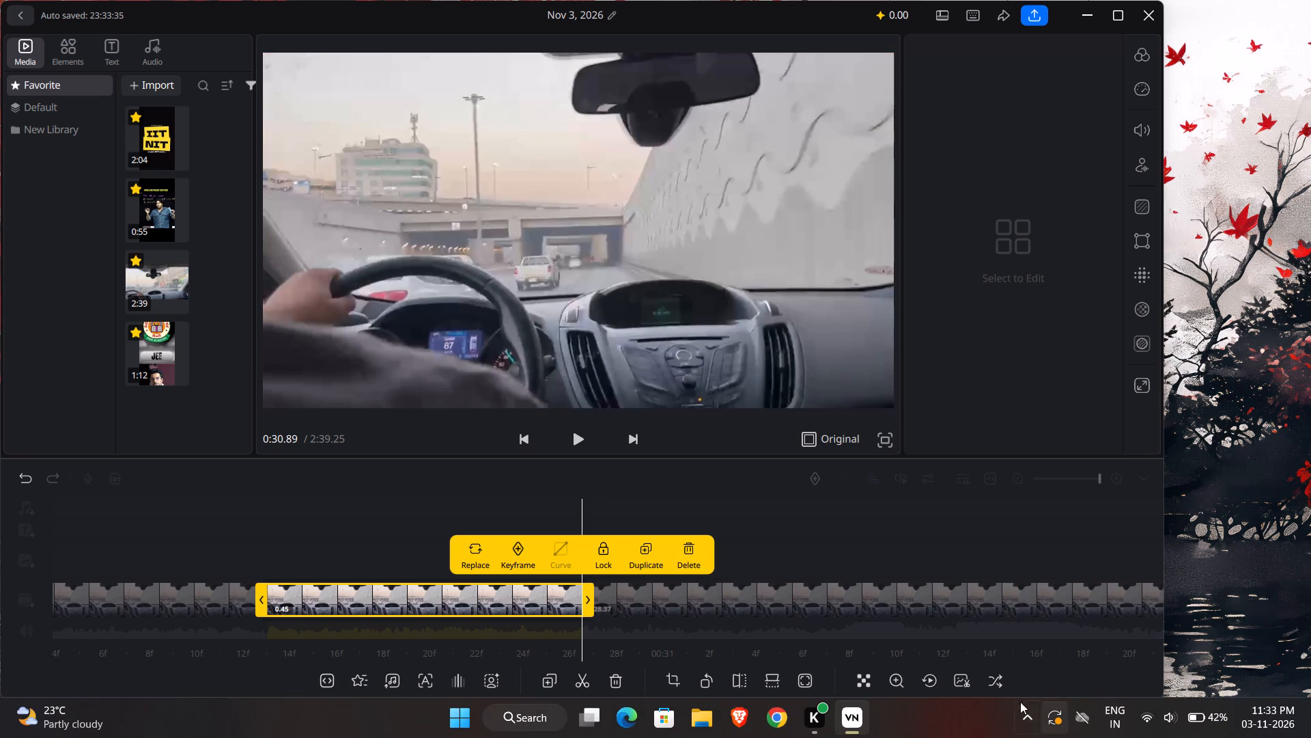
click(935, 595)
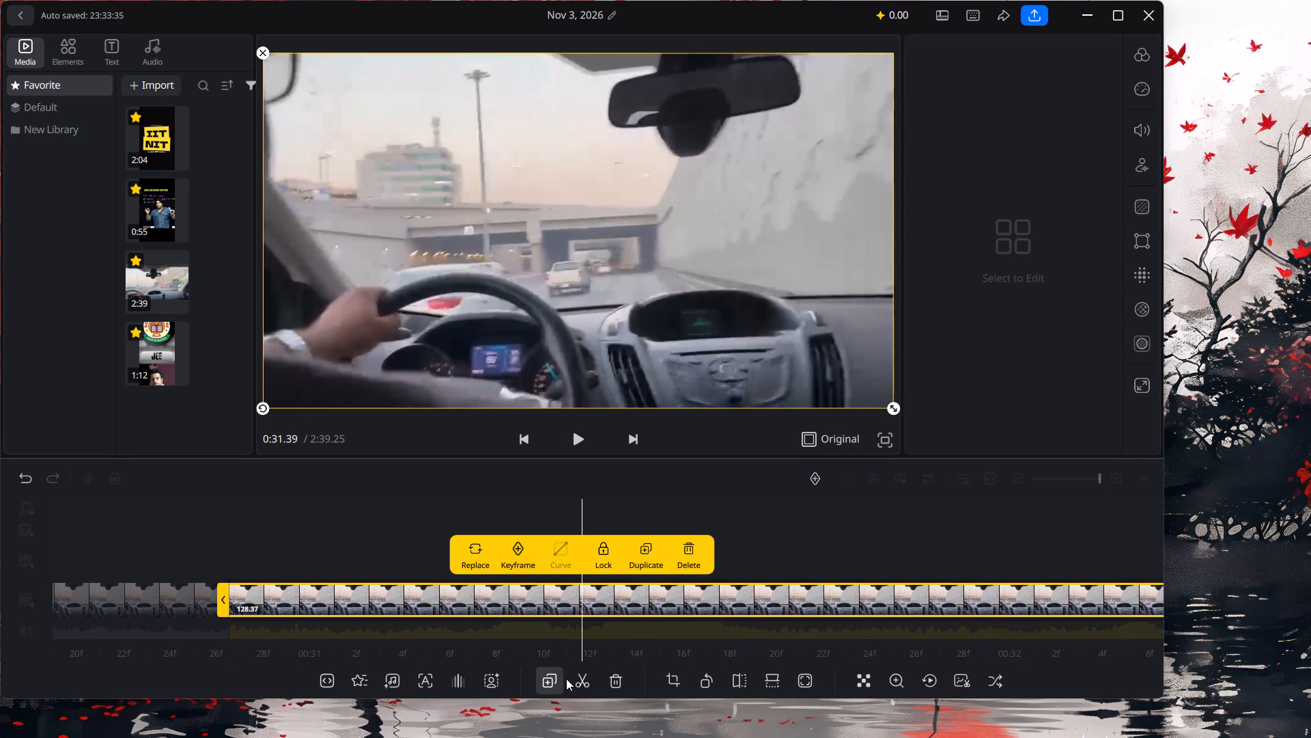
click(578, 679)
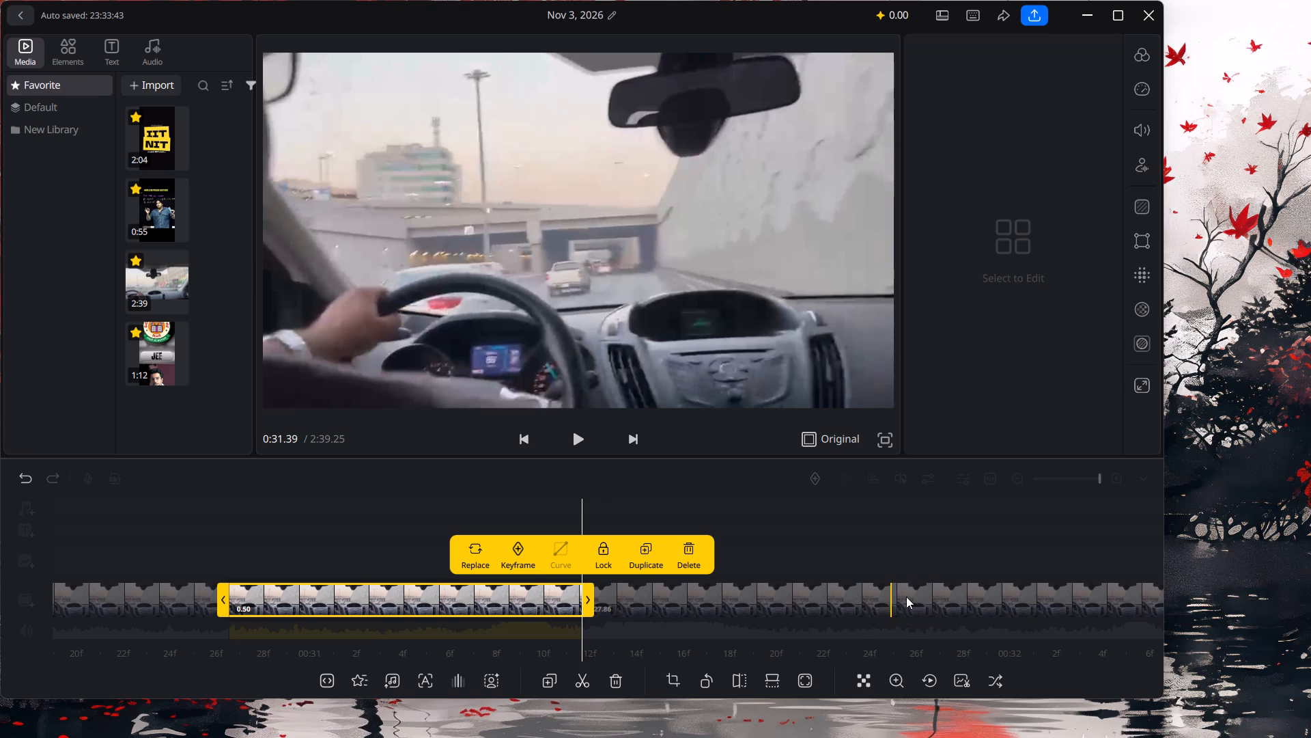
Split the remaining driving footage at about 0:31.89, 0:32.35, 0:32.80 and 0:33.25.
click(935, 594)
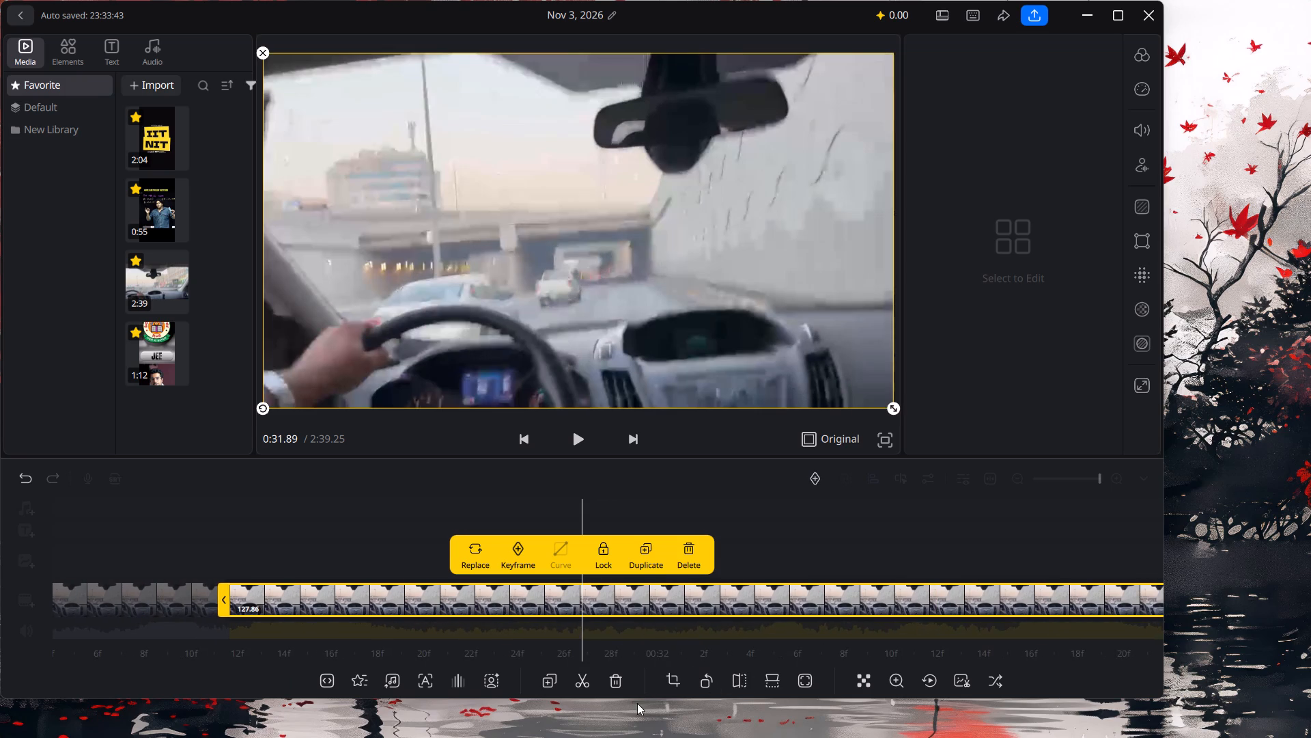
click(586, 685)
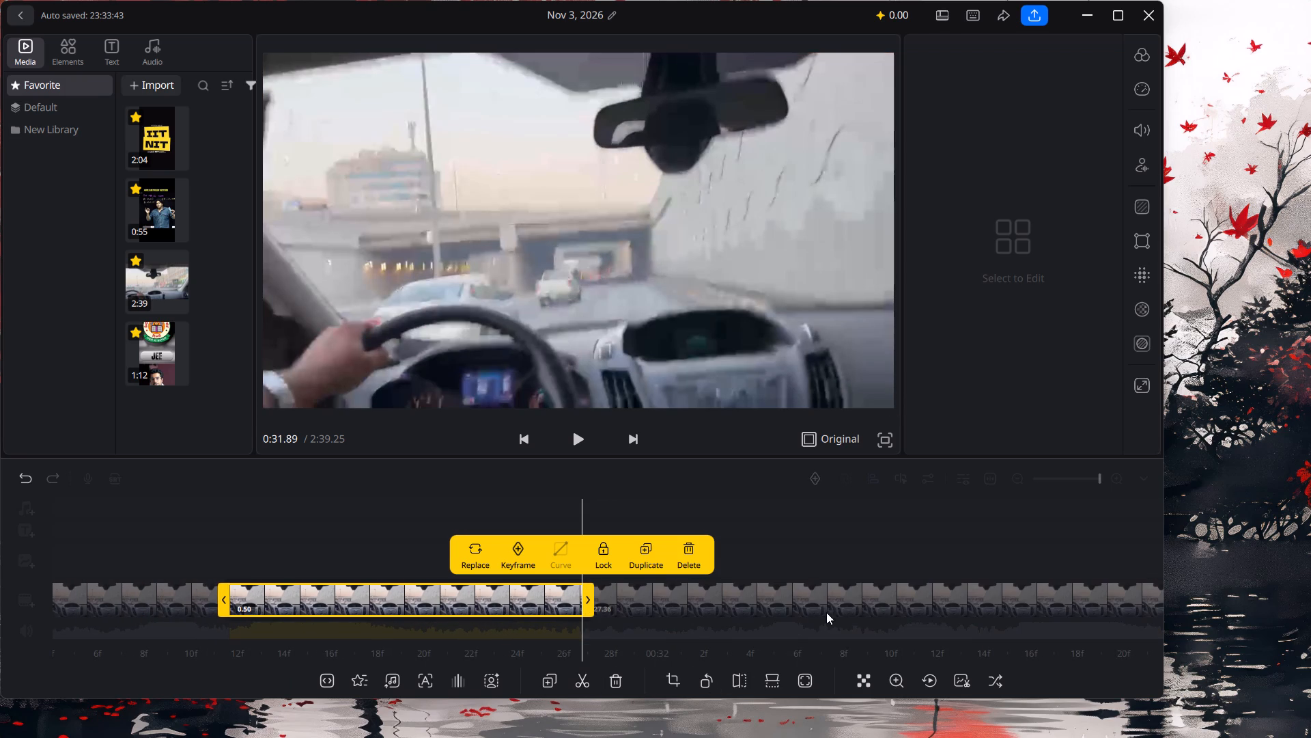
click(899, 614)
click(584, 692)
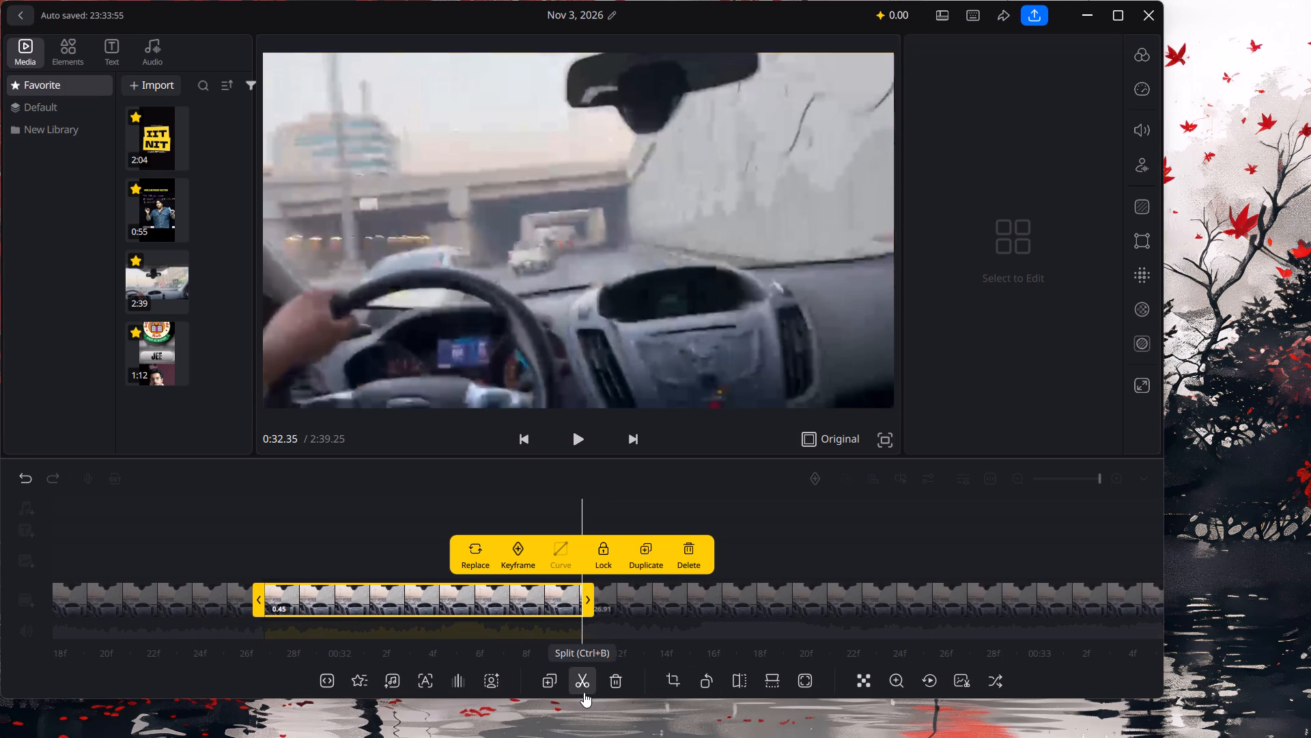
click(899, 603)
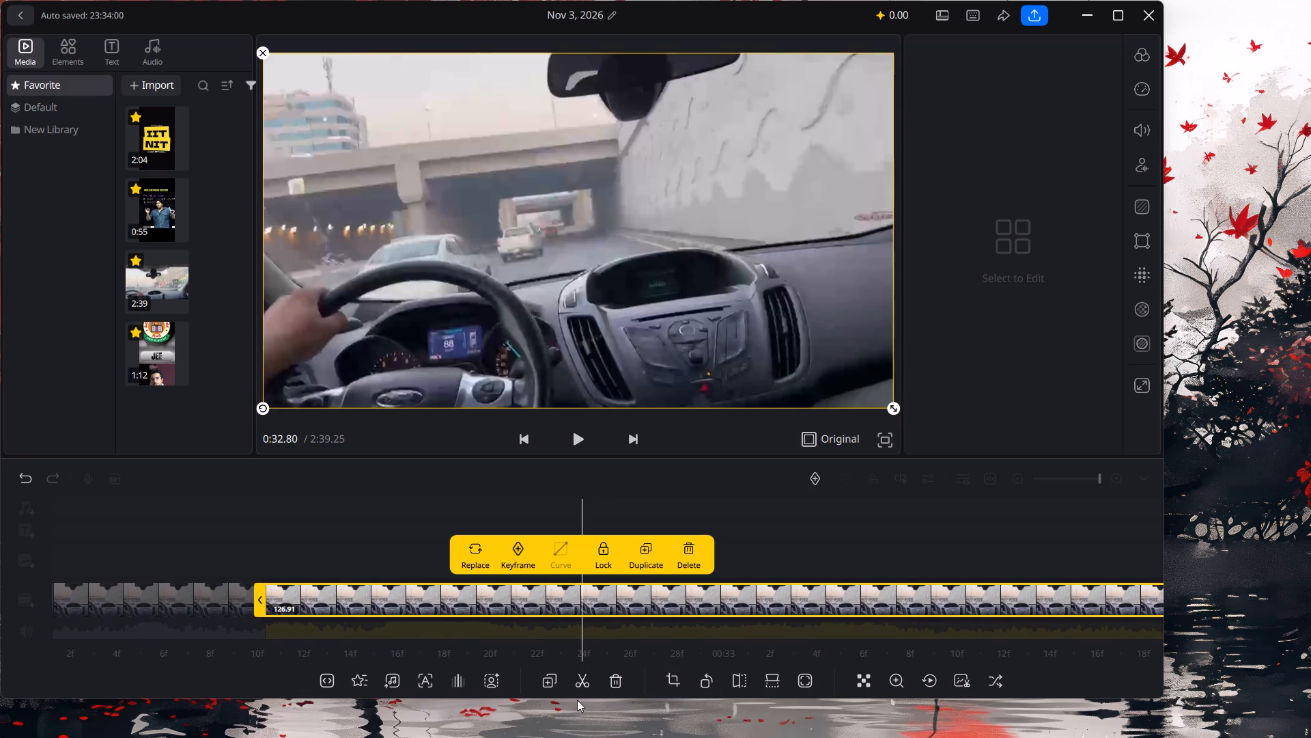
click(580, 689)
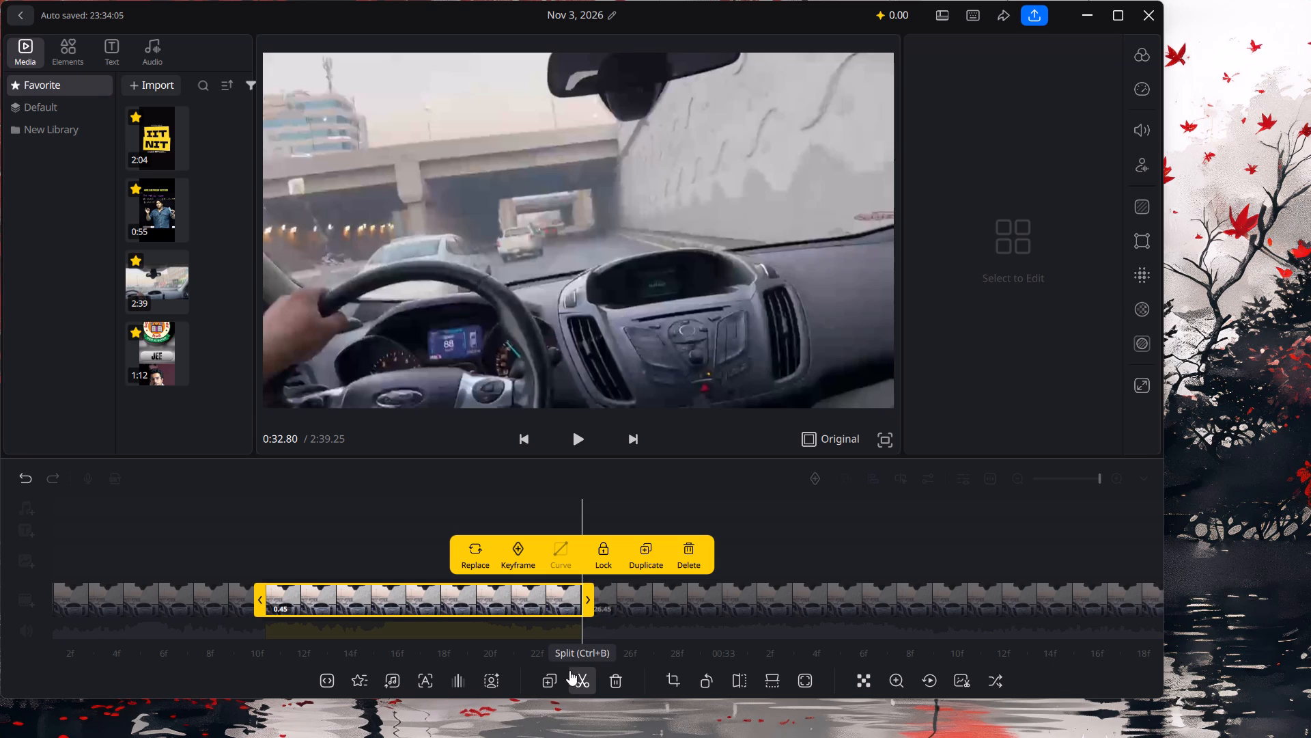
click(899, 603)
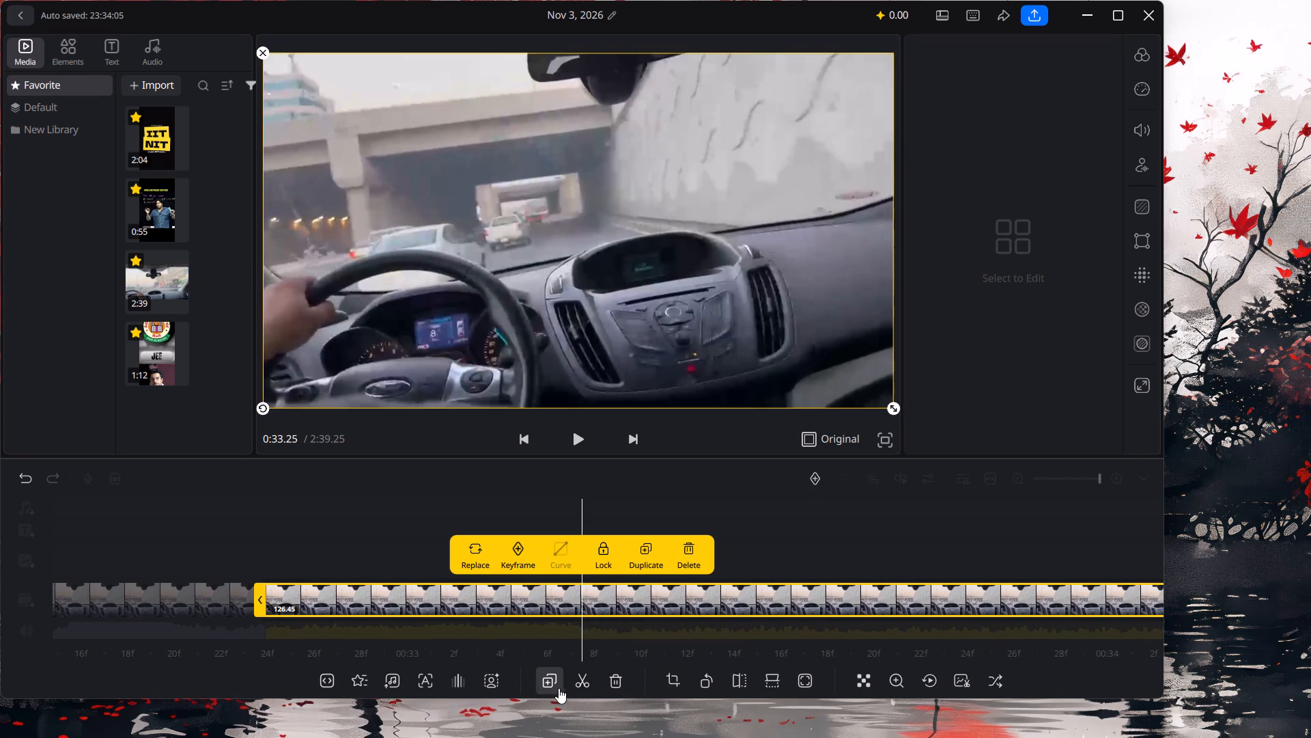
click(579, 679)
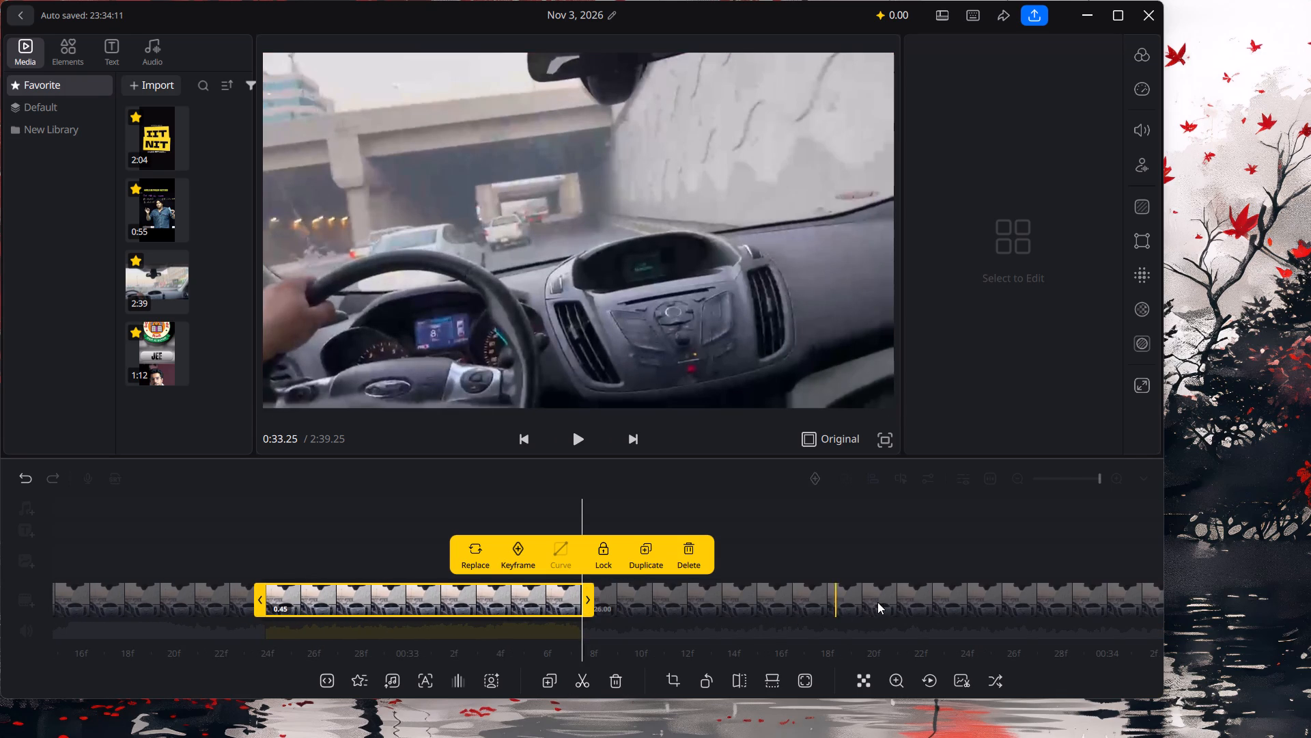
Split the remaining driving footage at about 0:33.75, 0:34.20 and 0:34.65.
click(933, 601)
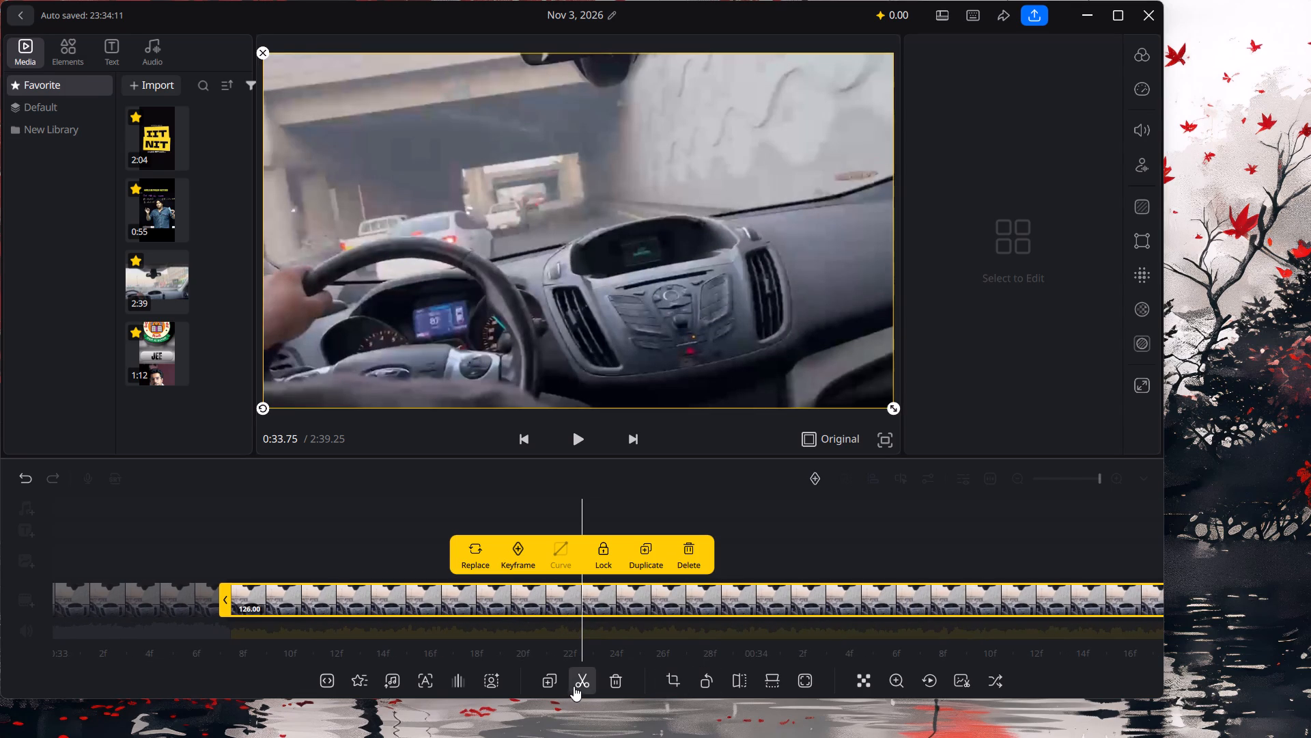
click(578, 684)
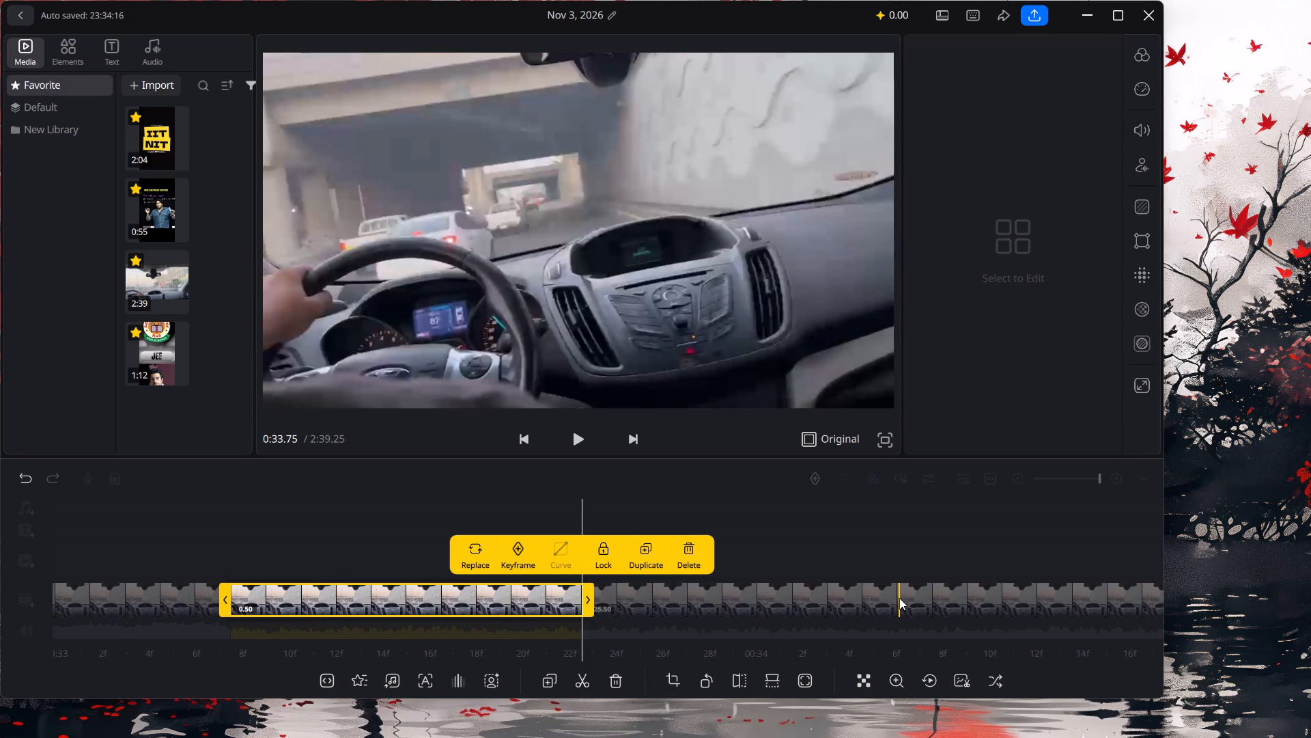
click(898, 604)
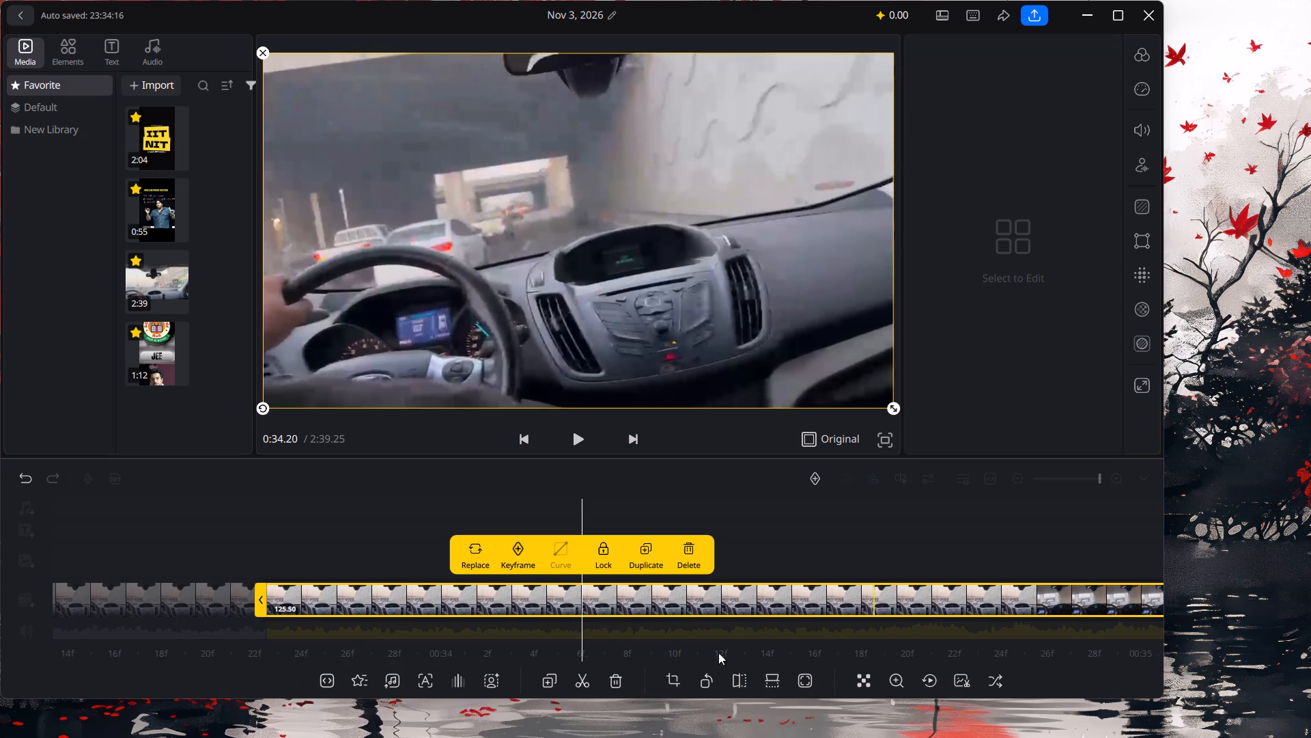
click(592, 679)
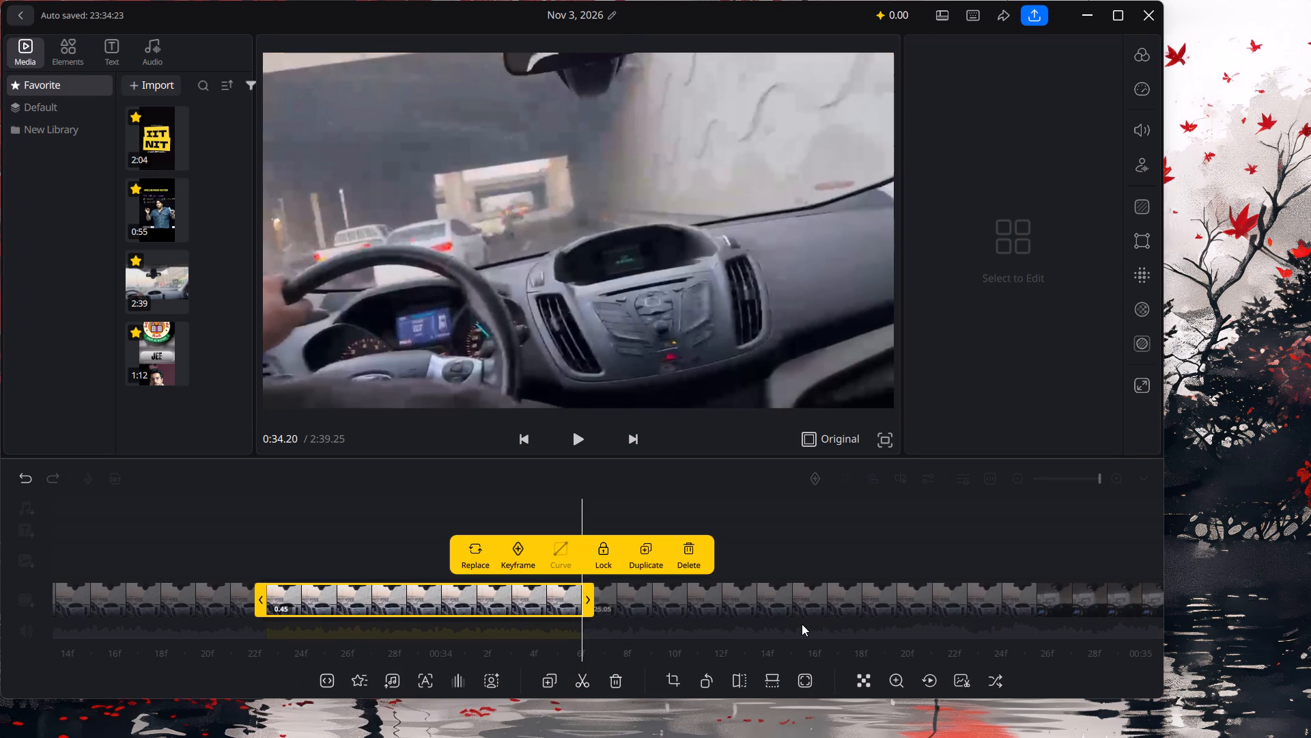
click(899, 599)
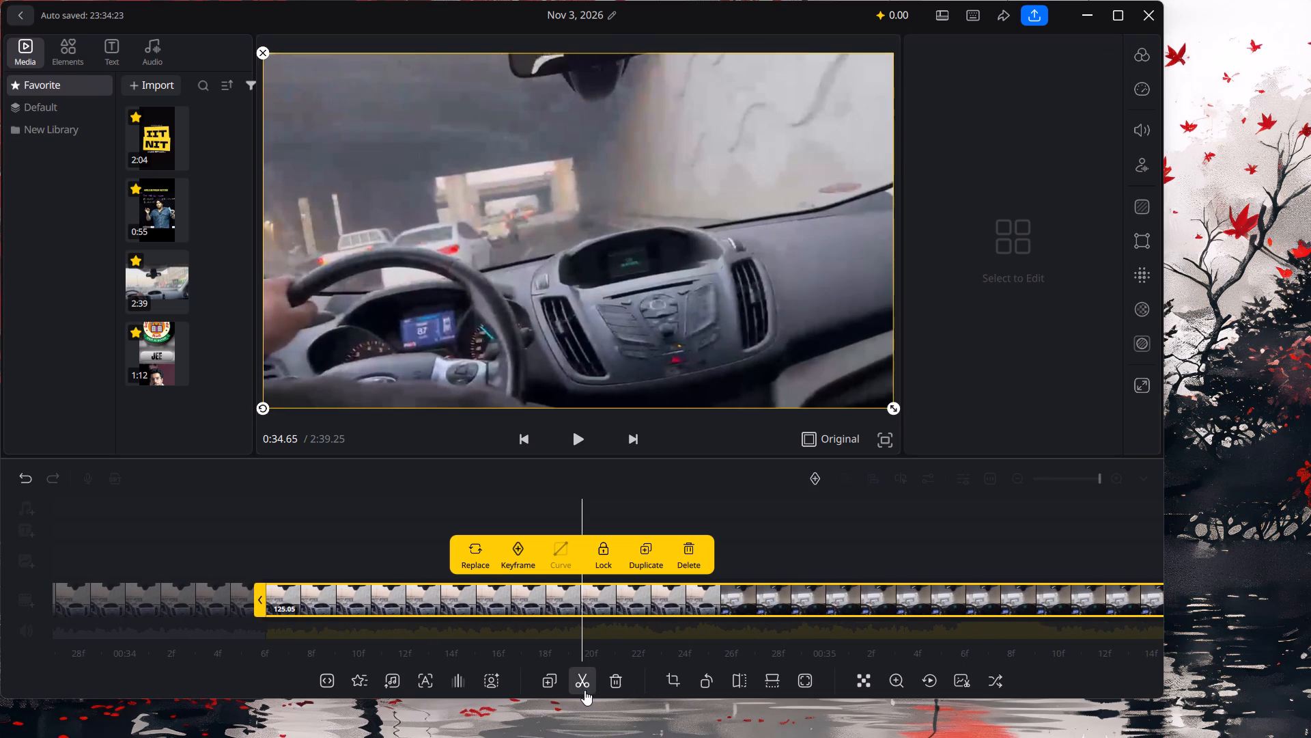
click(584, 690)
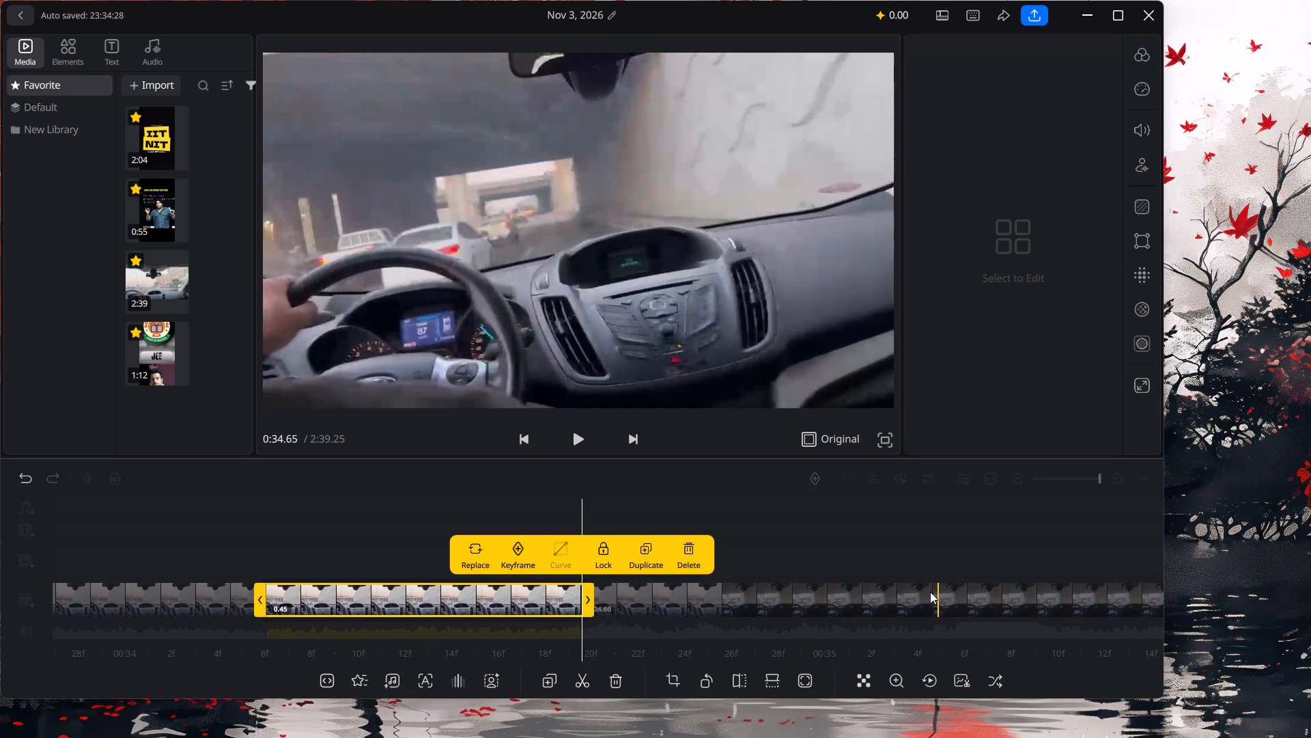
Split the remaining driving footage at about 0:35.15, 0:35.59 and 0:35.97.
click(929, 592)
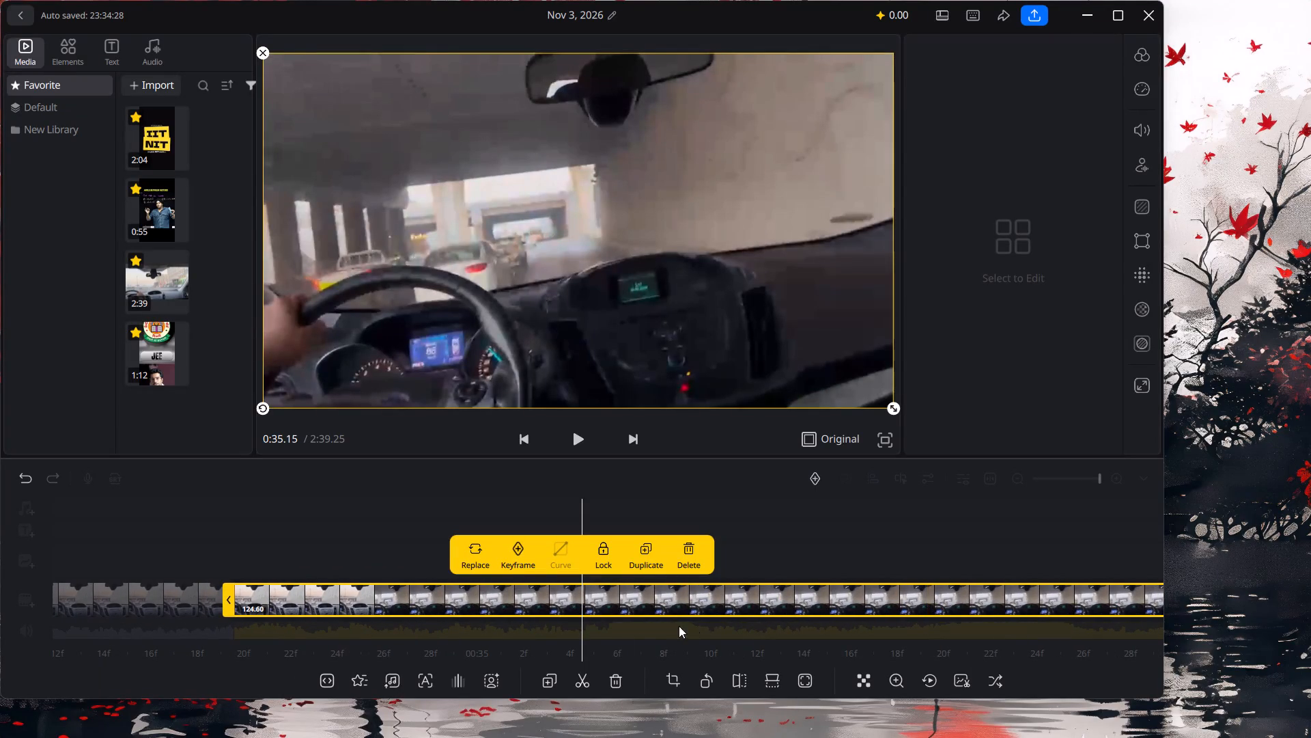
click(590, 671)
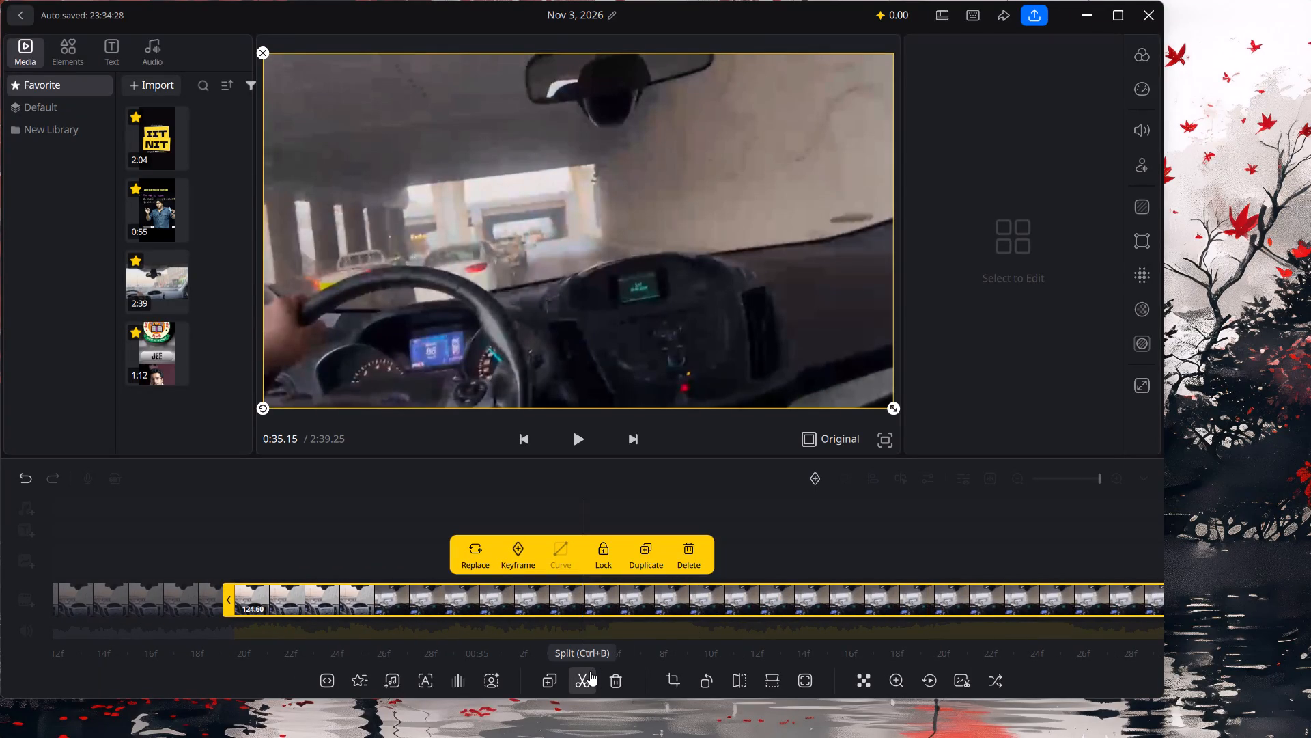
click(892, 587)
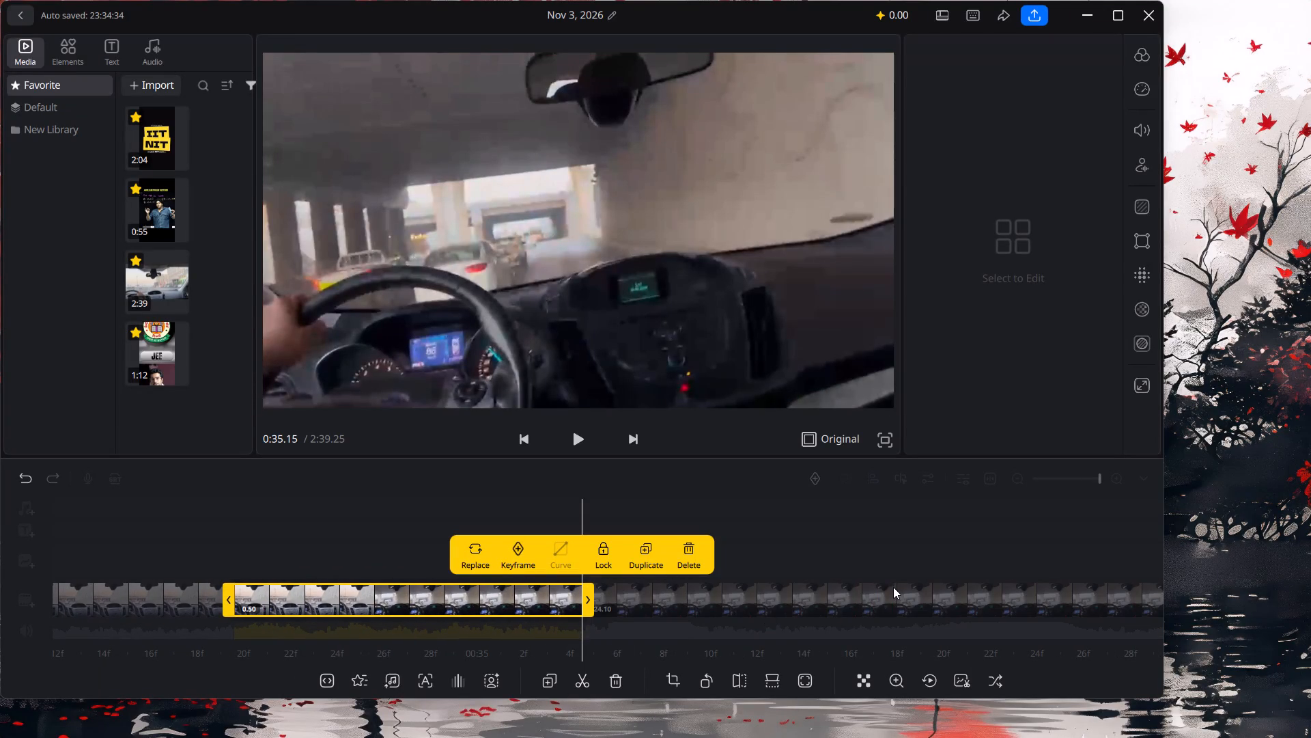
click(599, 670)
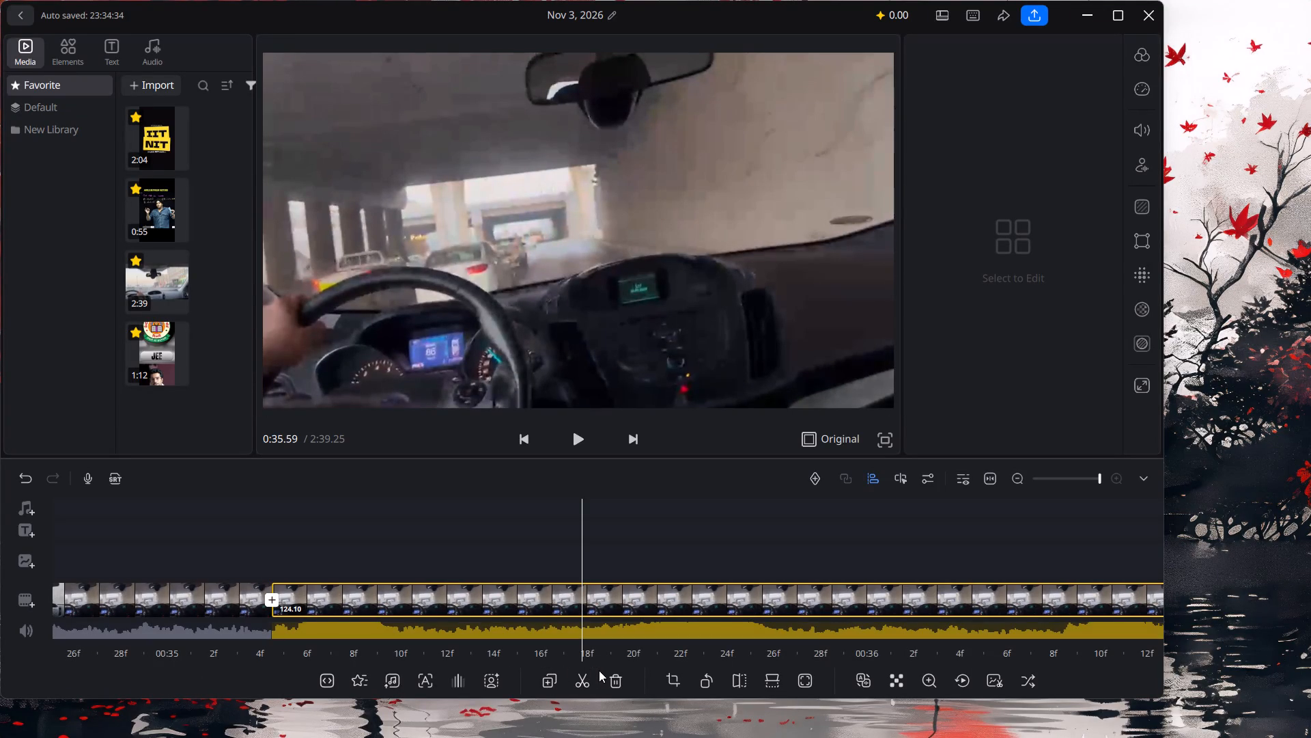
click(580, 678)
click(849, 594)
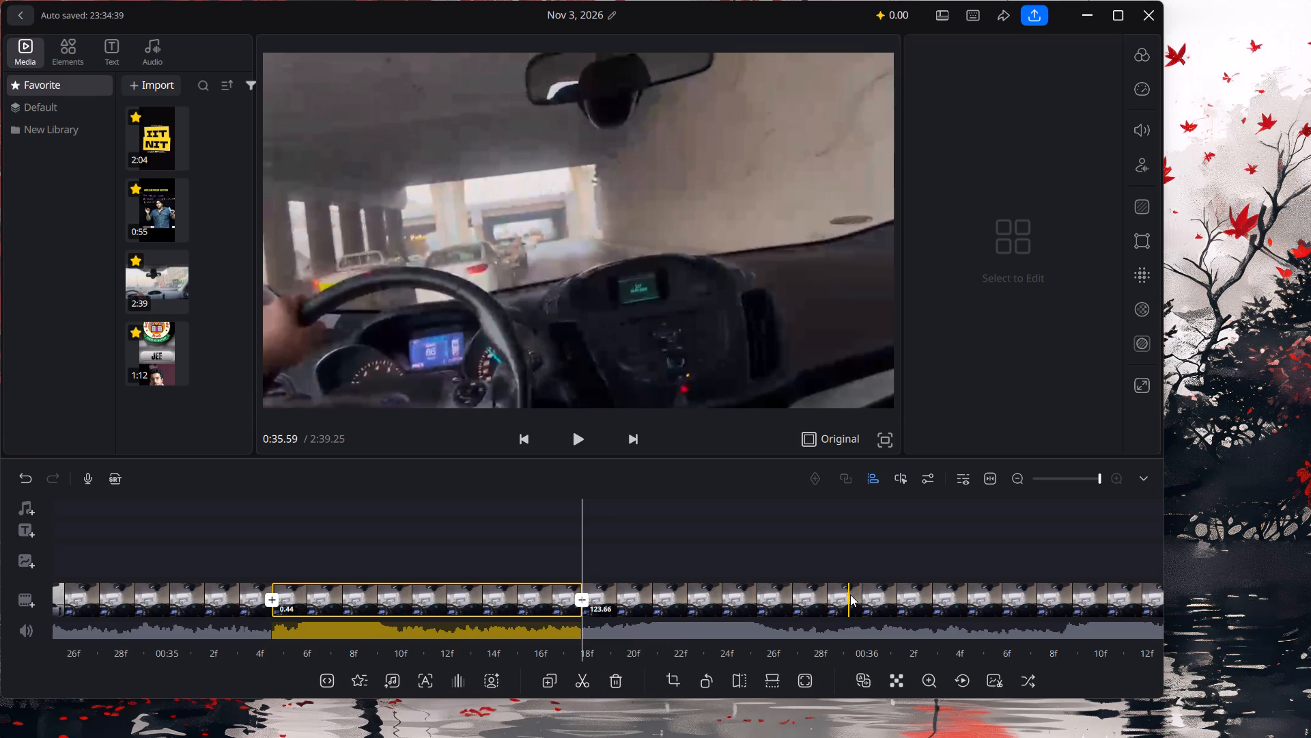
click(589, 678)
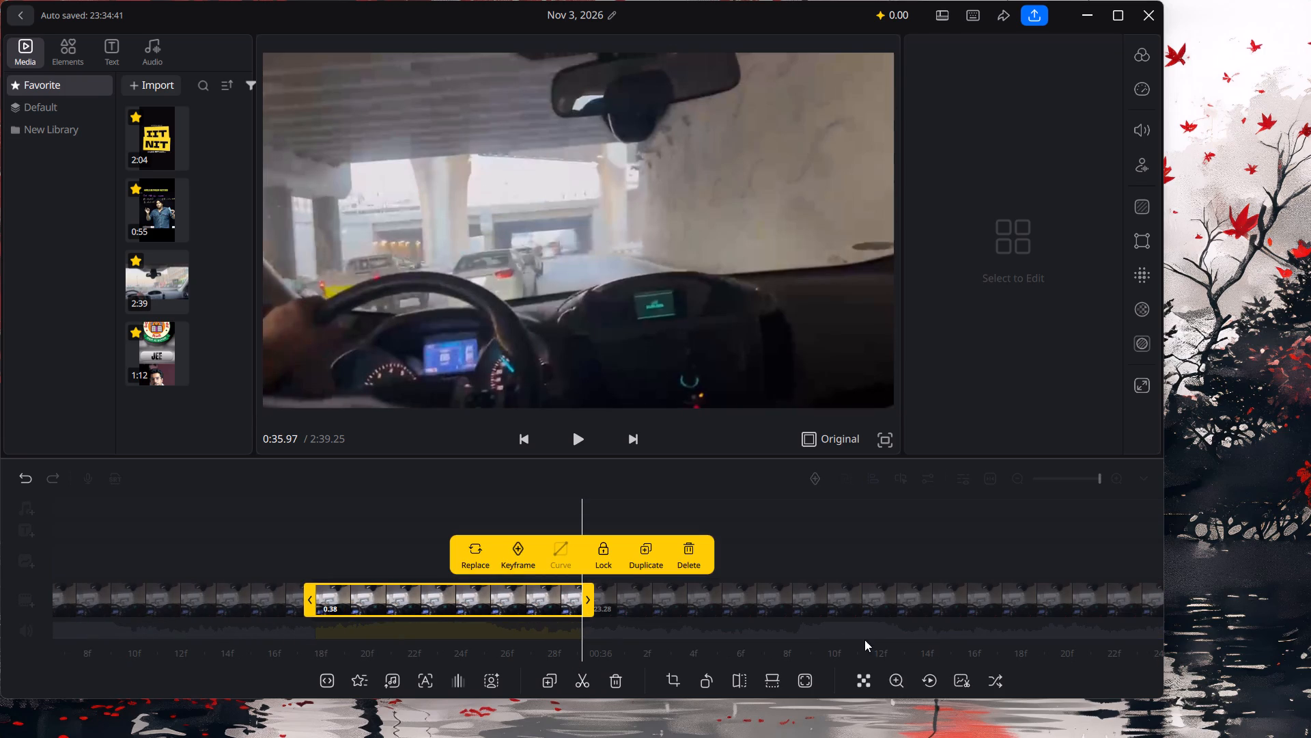
Split the remaining driving footage at about 0:36.40, 0:36.78 and 0:37.18.
click(877, 610)
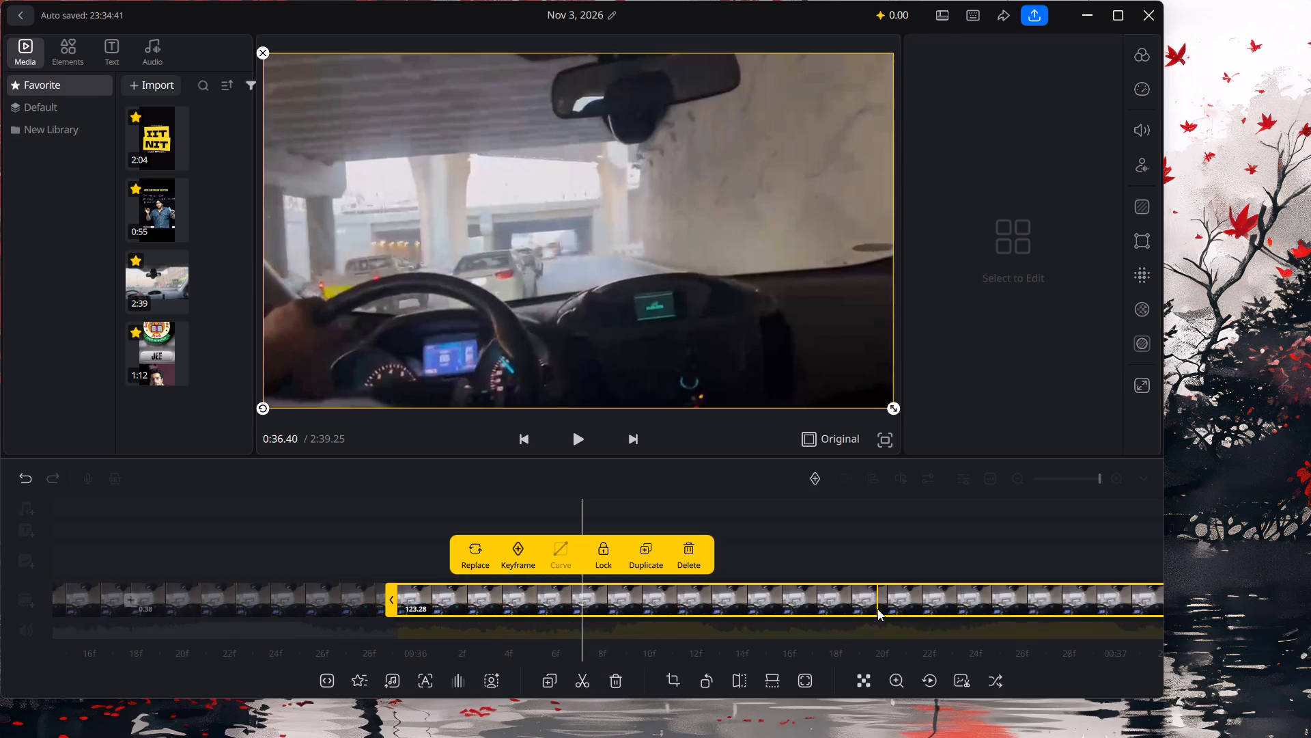
click(584, 692)
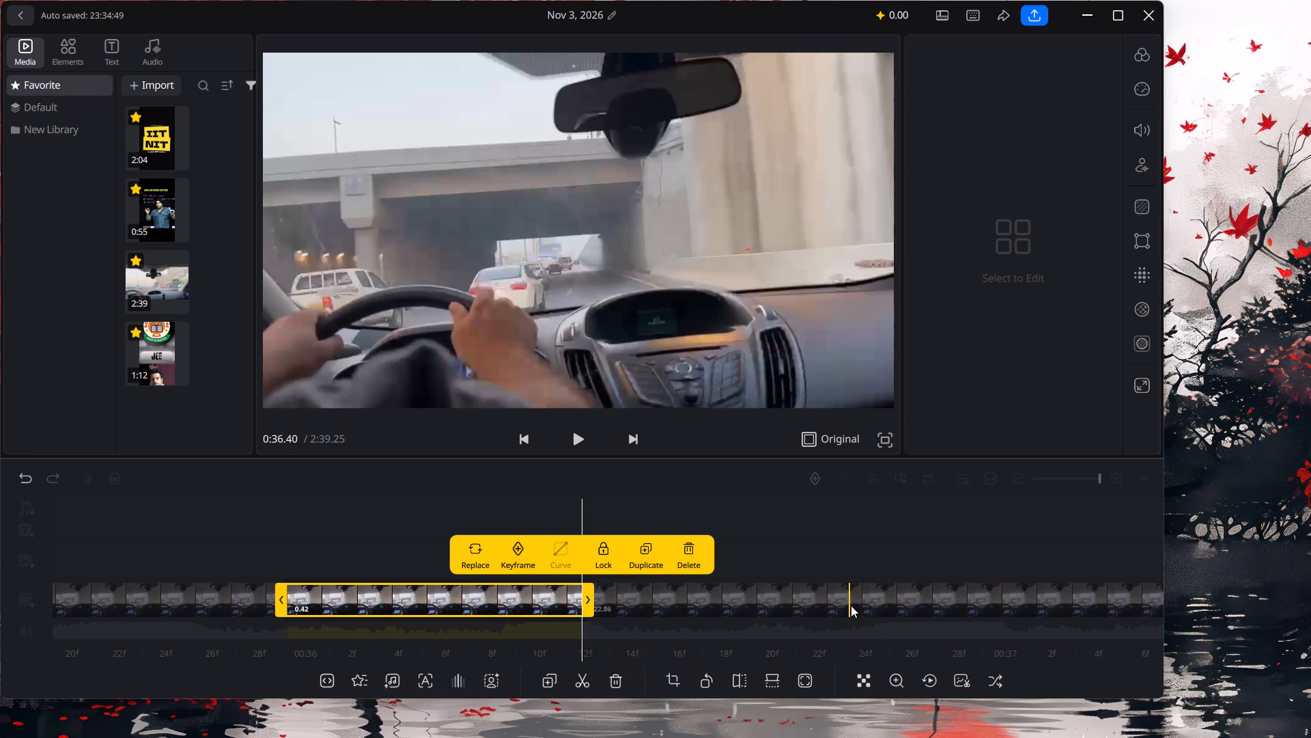
click(852, 606)
click(589, 674)
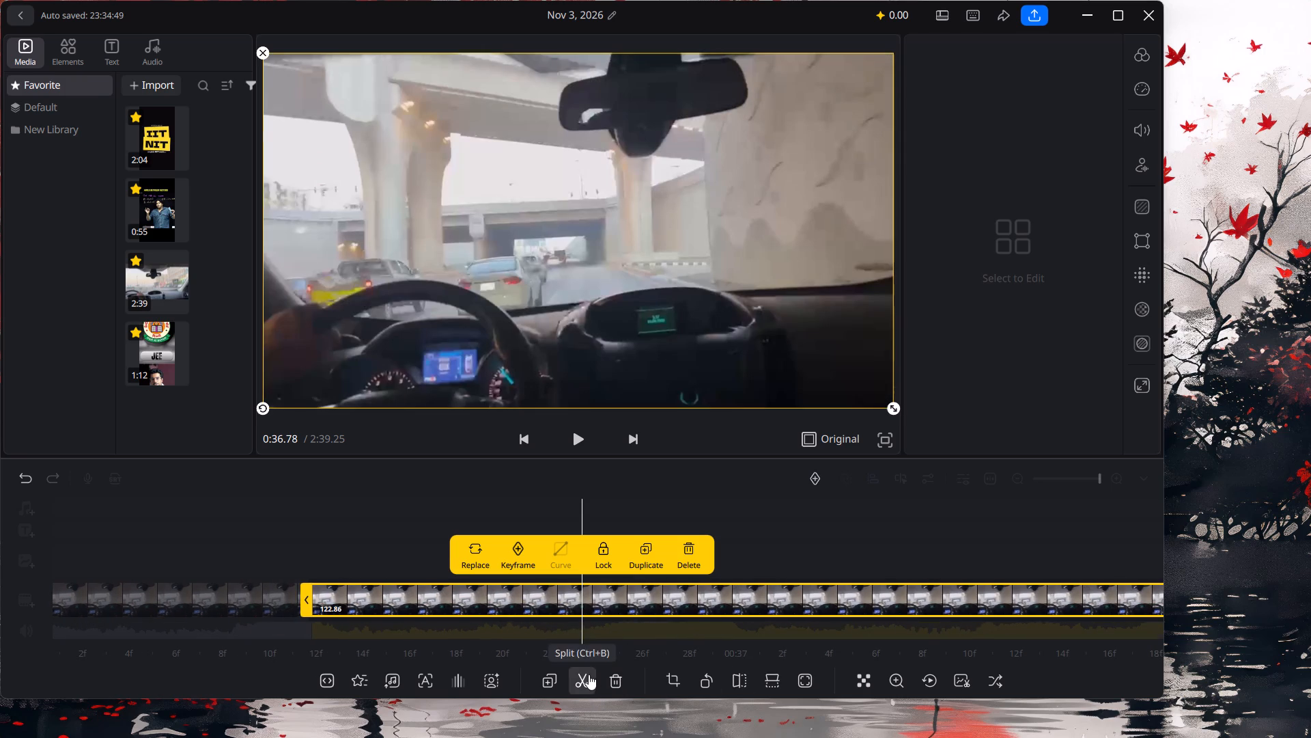
click(862, 594)
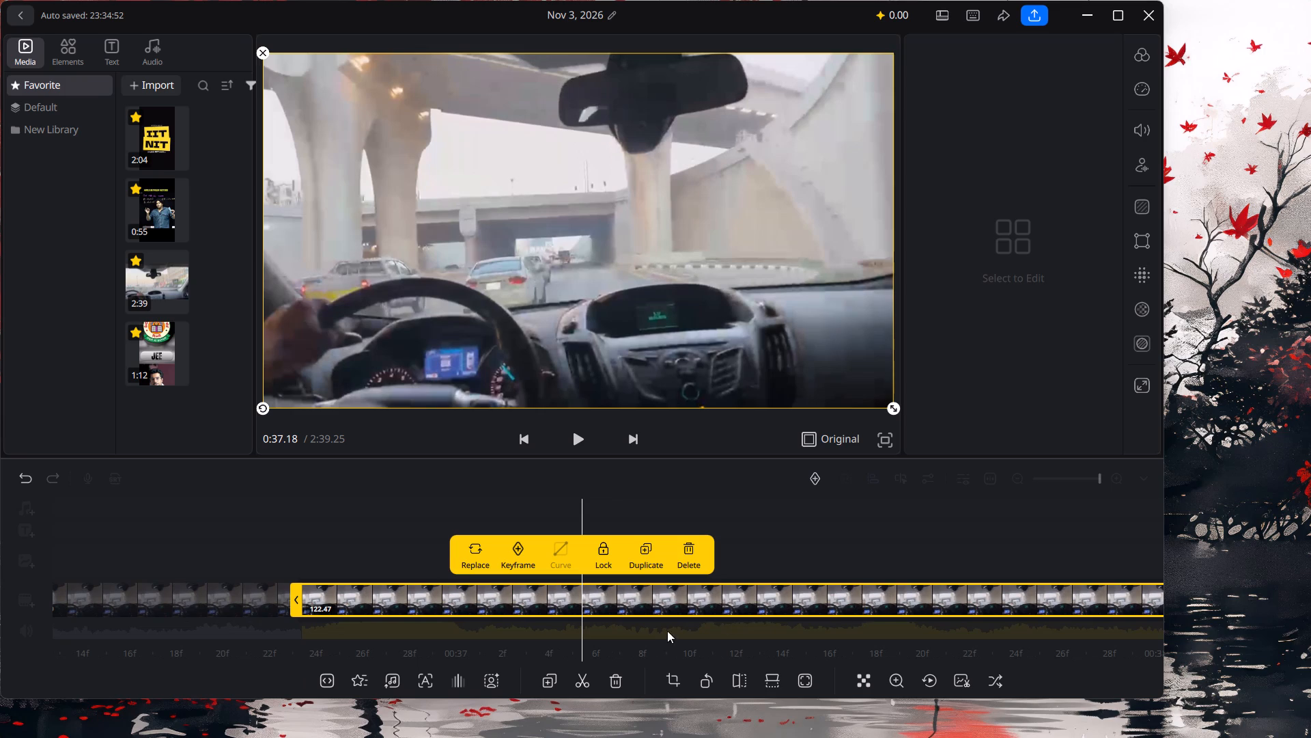
click(587, 674)
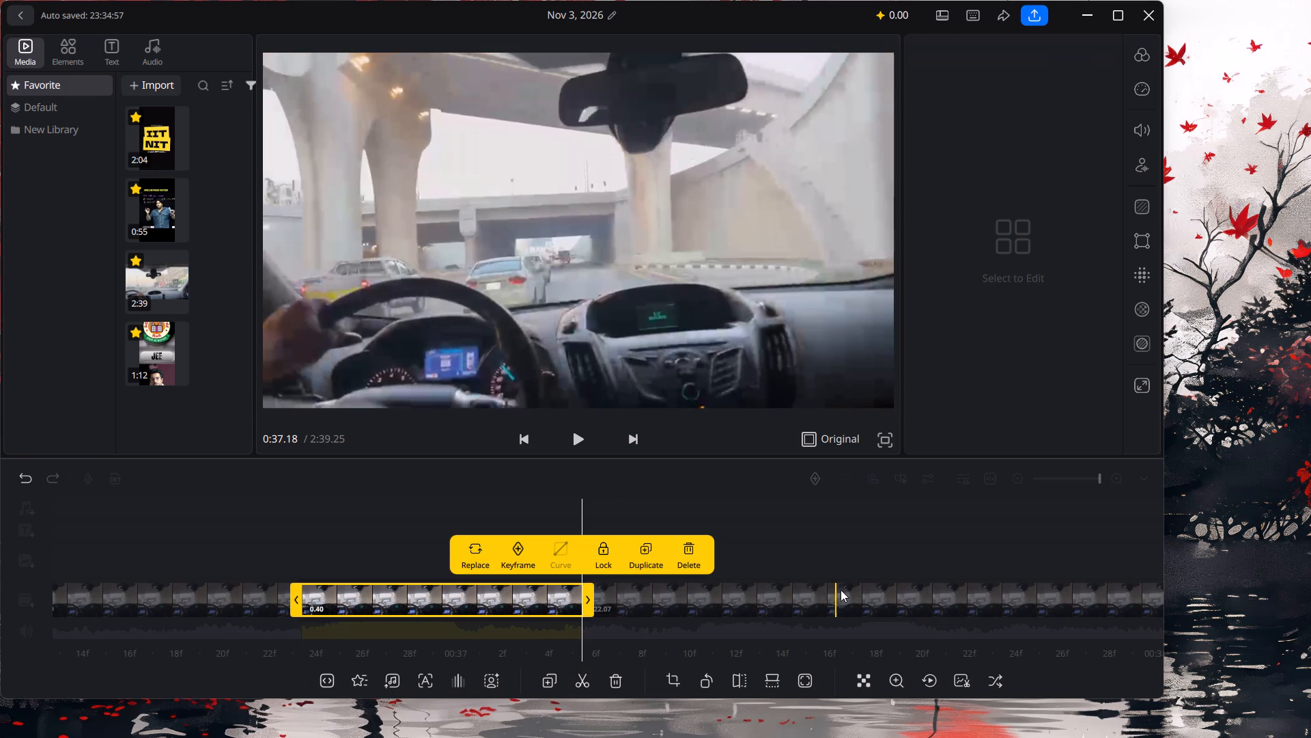
Split the remaining driving footage at about 0:37.63, 0:38.08 and 0:38.53.
click(899, 589)
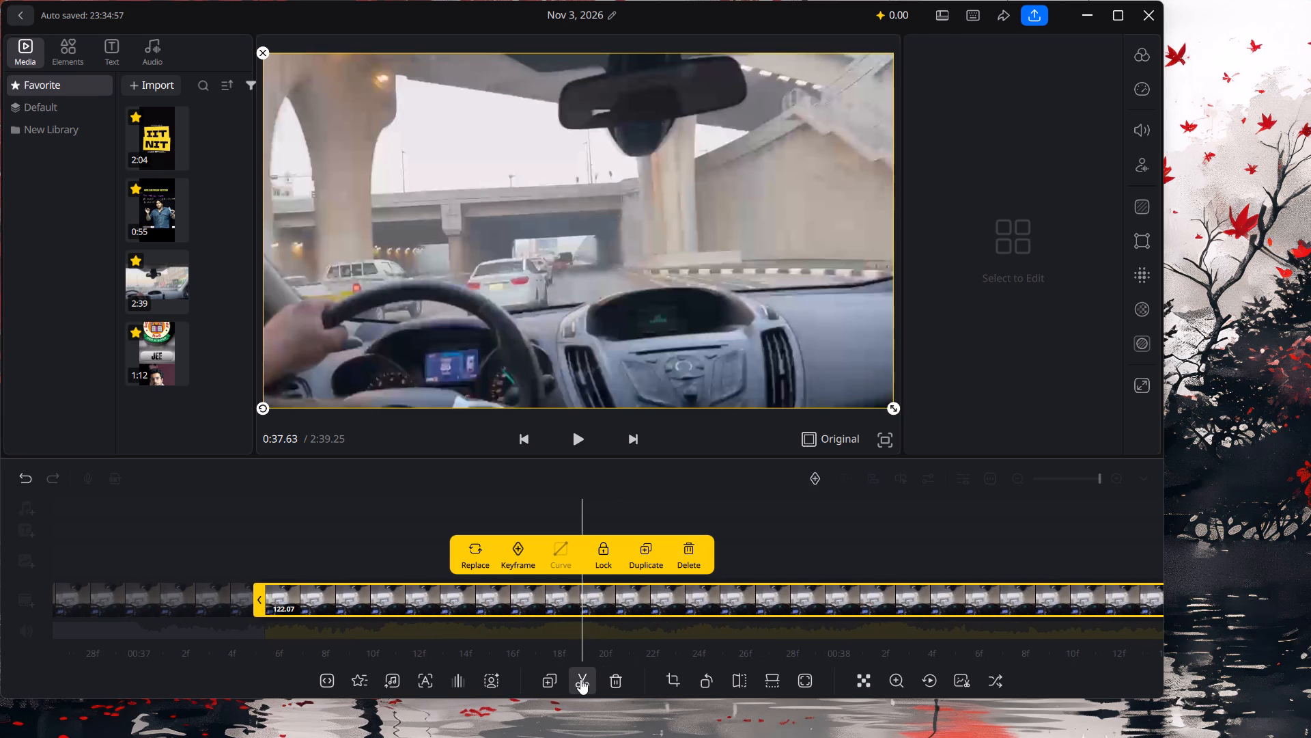
click(580, 679)
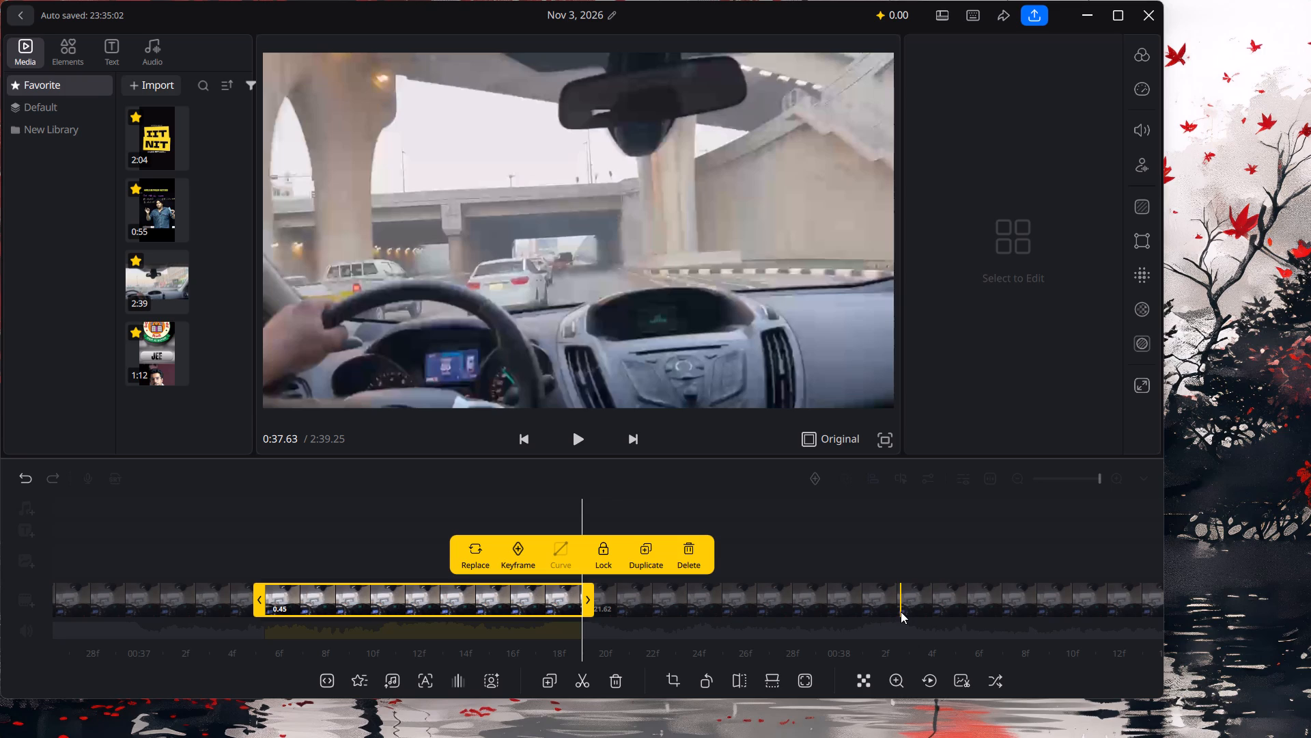
click(895, 611)
click(583, 686)
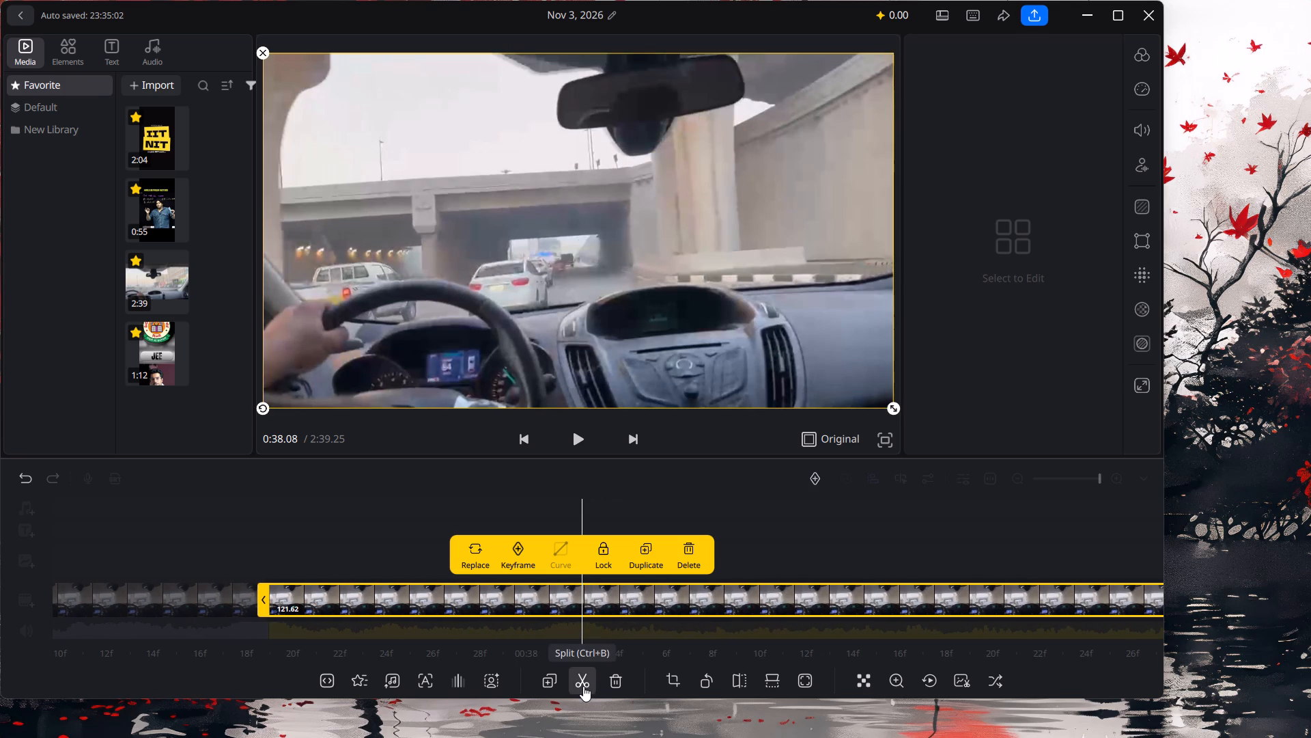
click(894, 614)
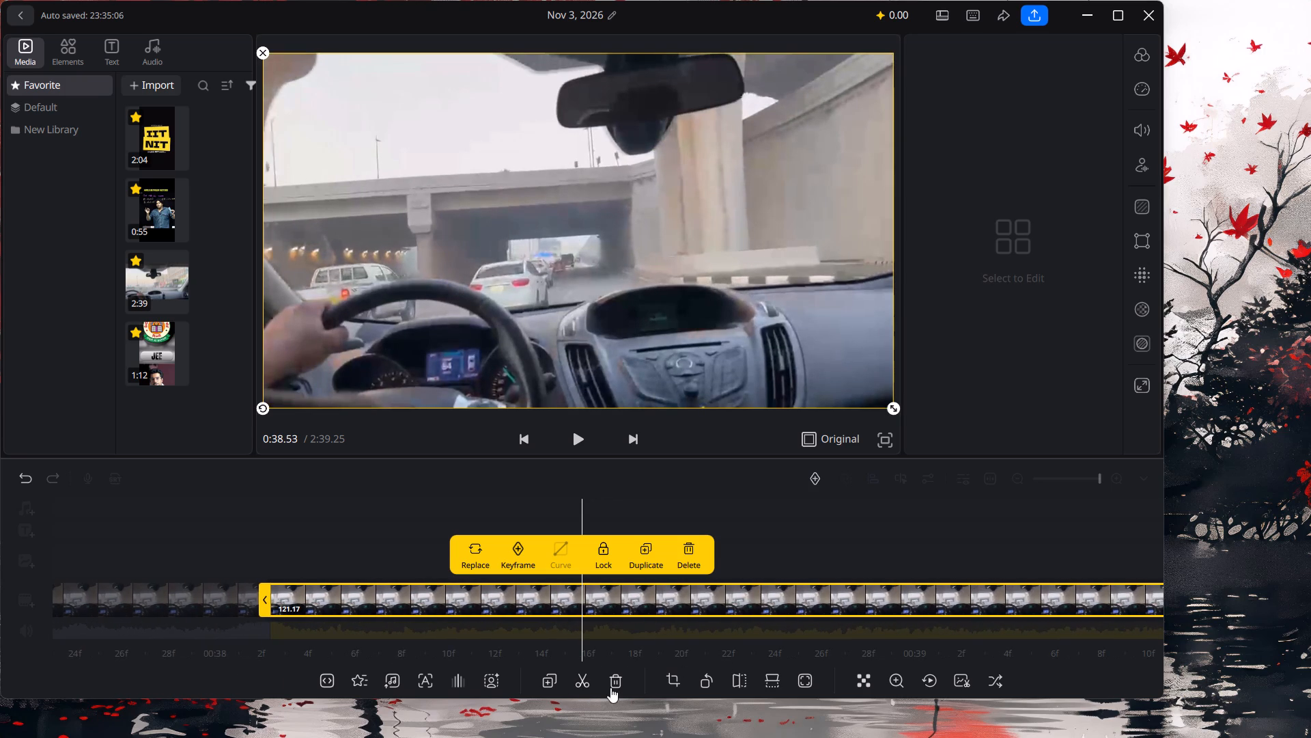
click(583, 691)
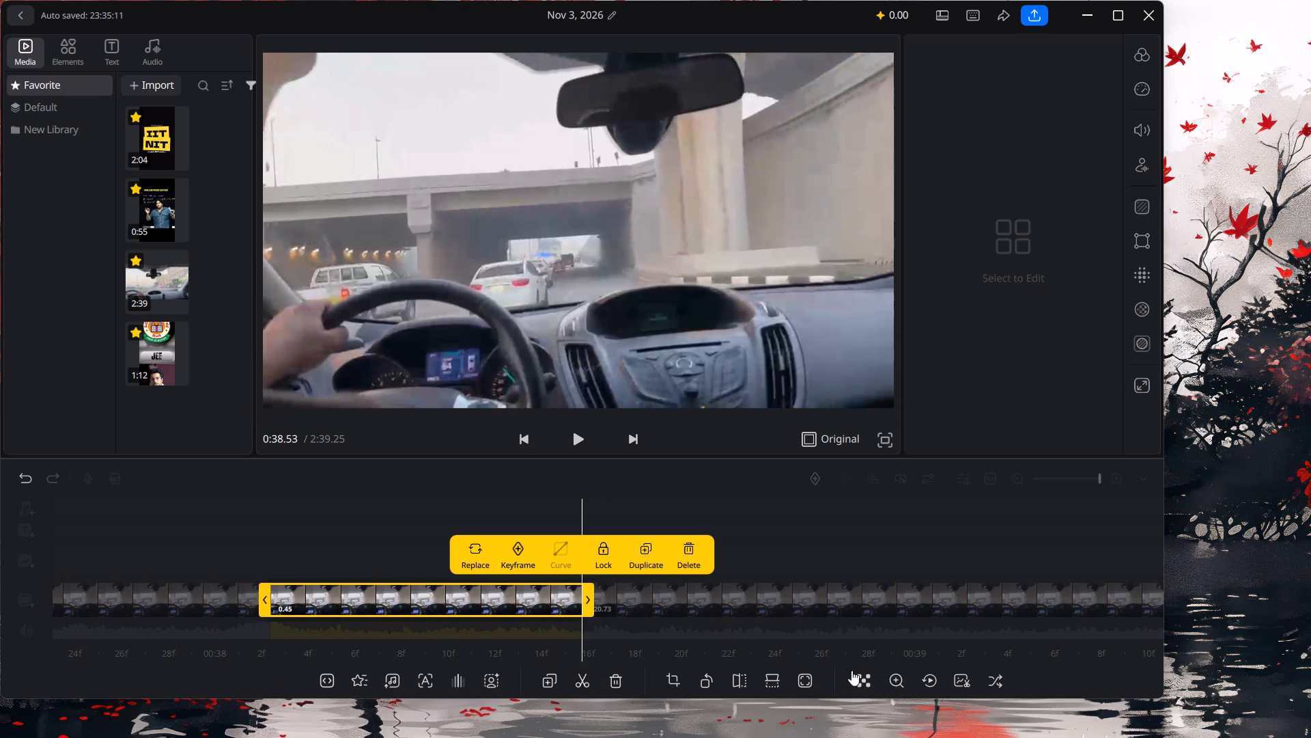
Split the remaining driving footage at about 0:38.97, 0:39.37 and 0:39.87.
click(896, 600)
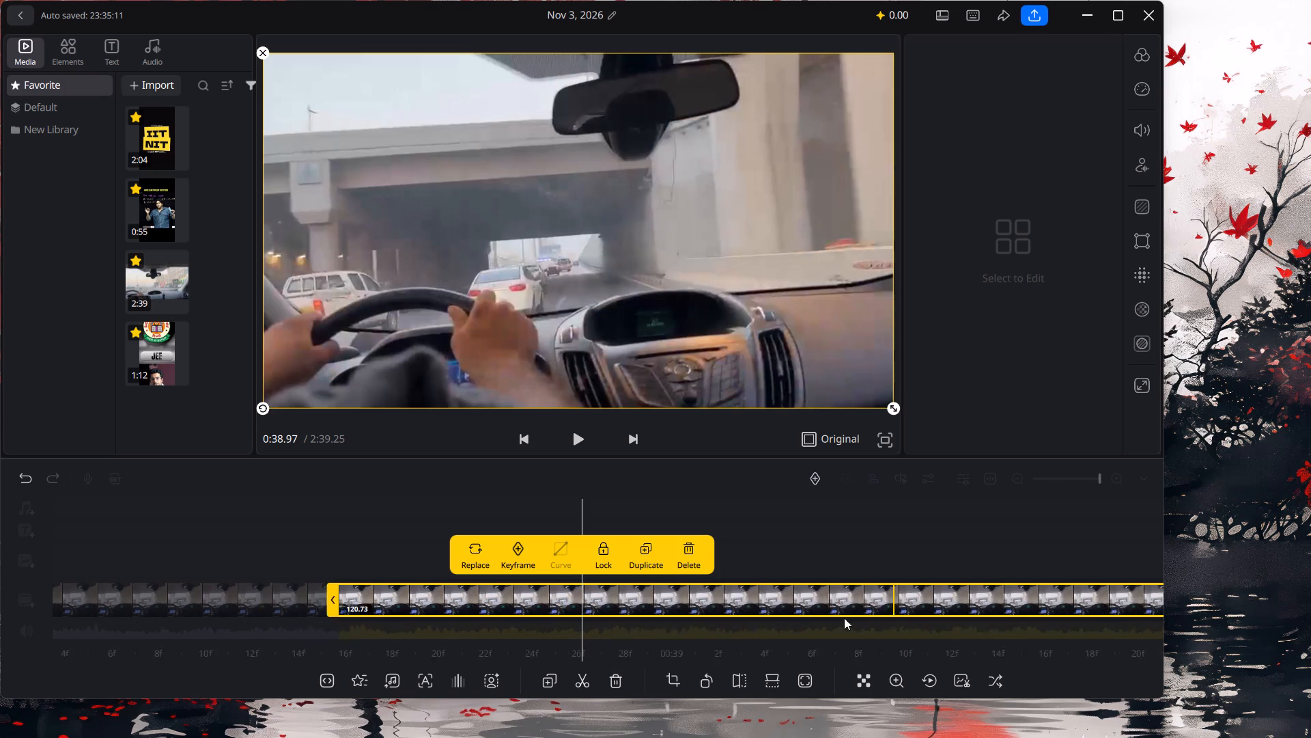
click(587, 682)
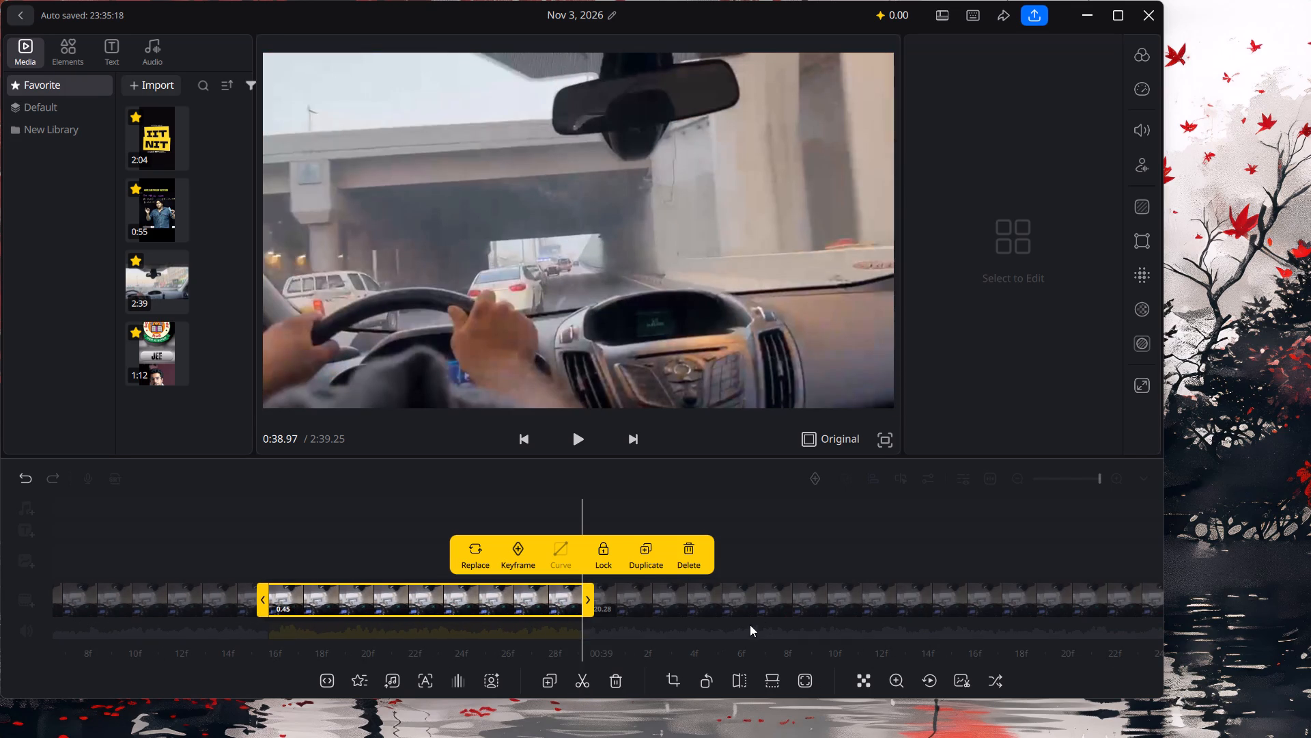
click(861, 610)
click(581, 674)
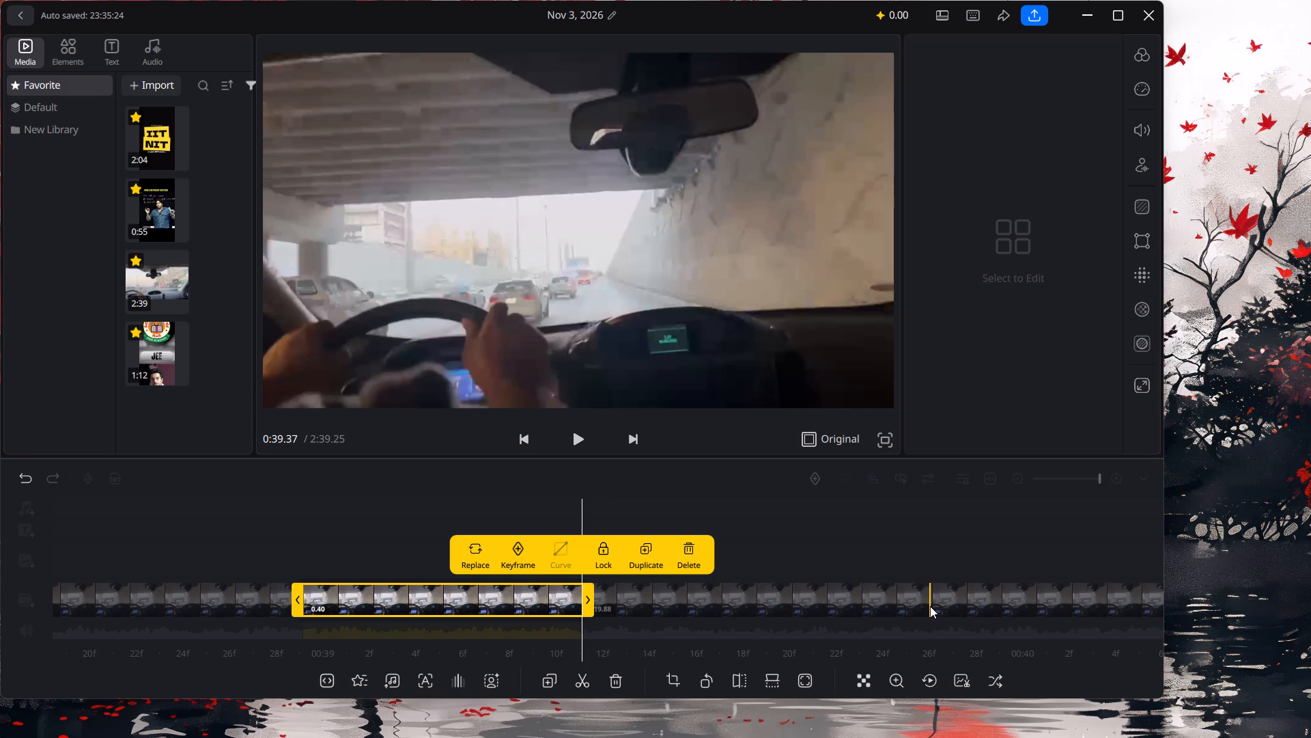
click(930, 606)
click(577, 685)
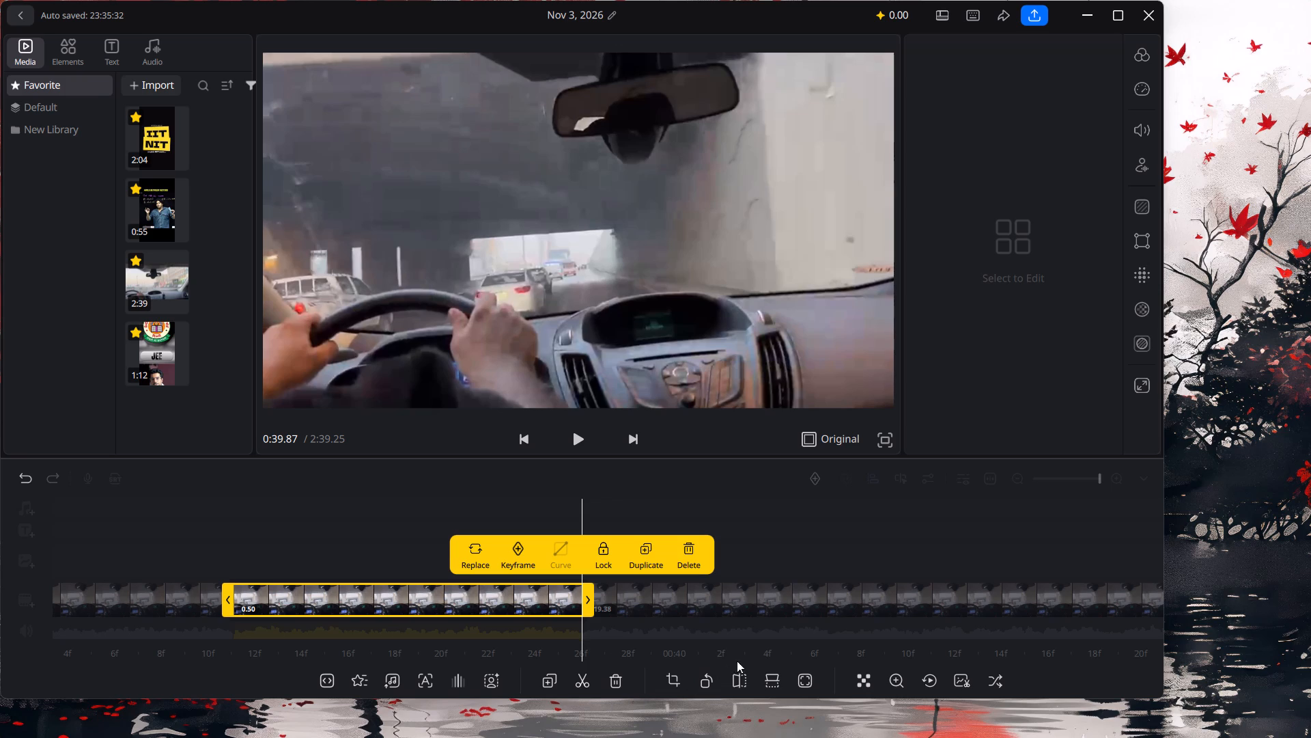
Split the remaining driving footage at about 0:40.32, 0:40.78 and 0:41.17.
click(900, 610)
click(586, 670)
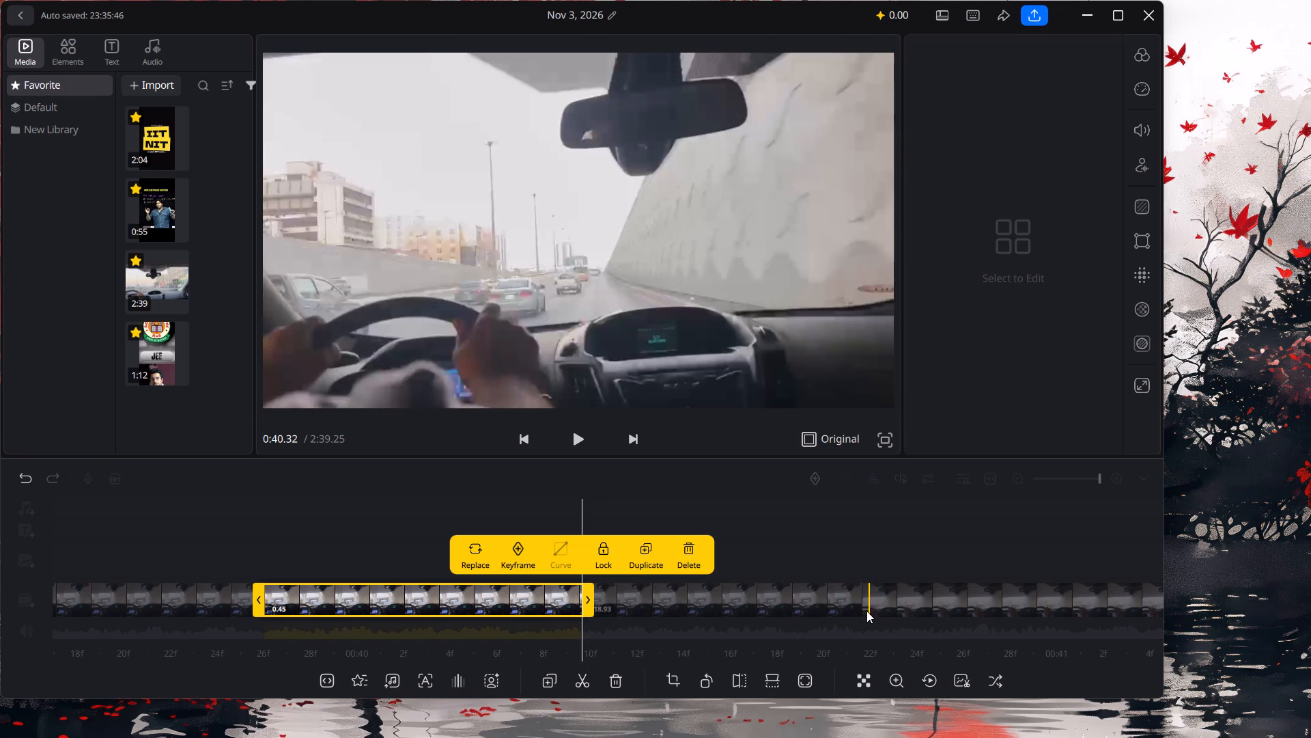
click(901, 607)
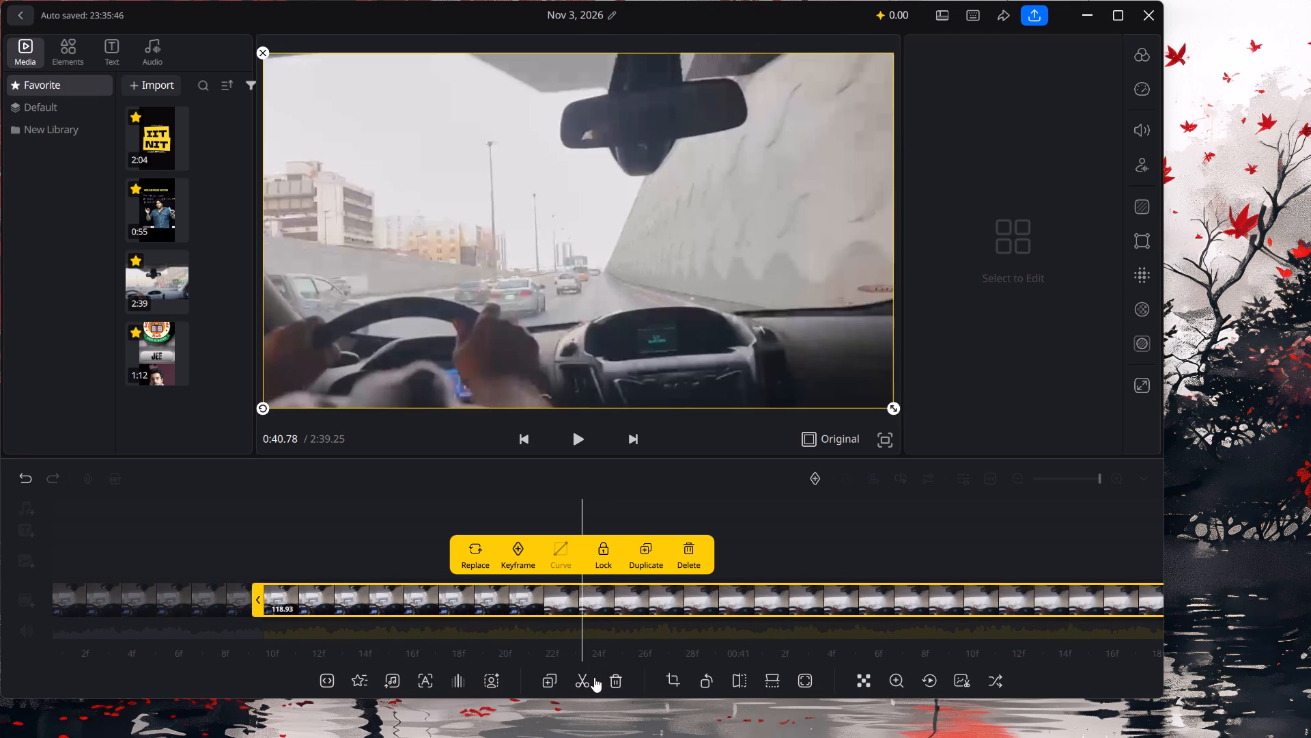
click(592, 677)
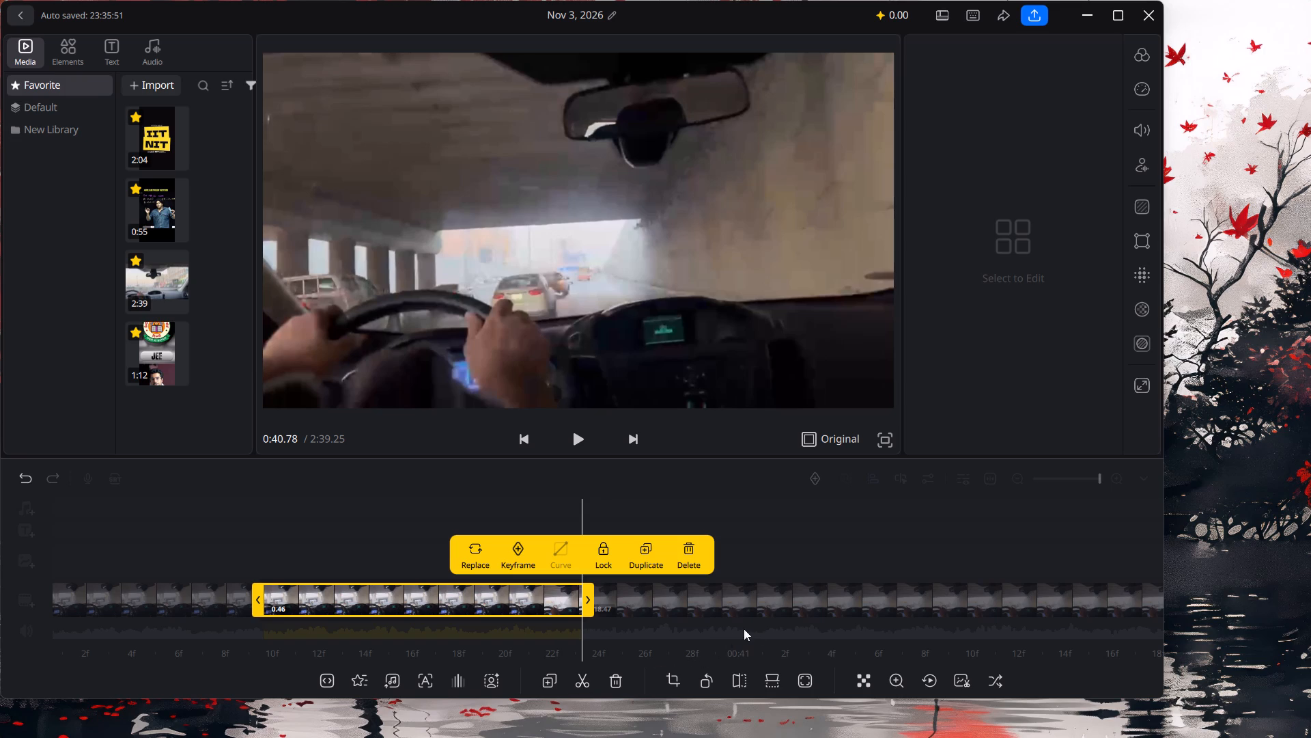
click(859, 599)
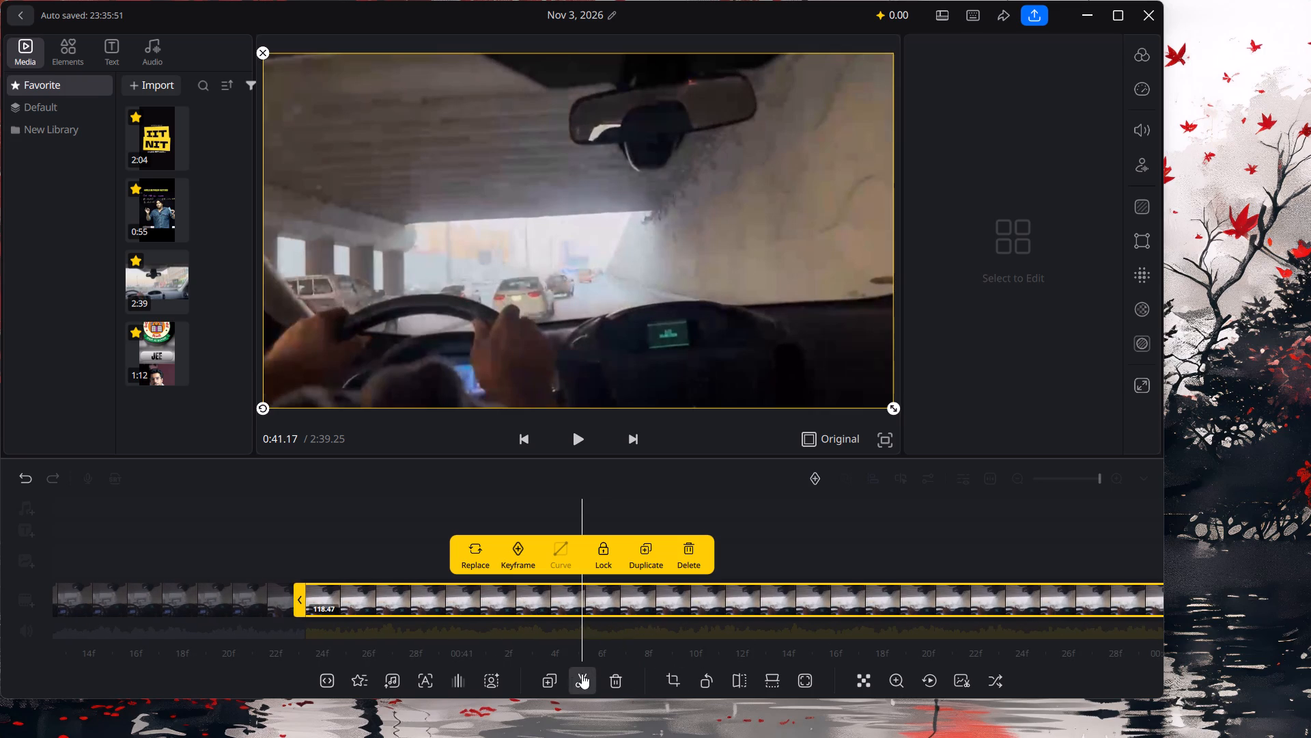
click(570, 677)
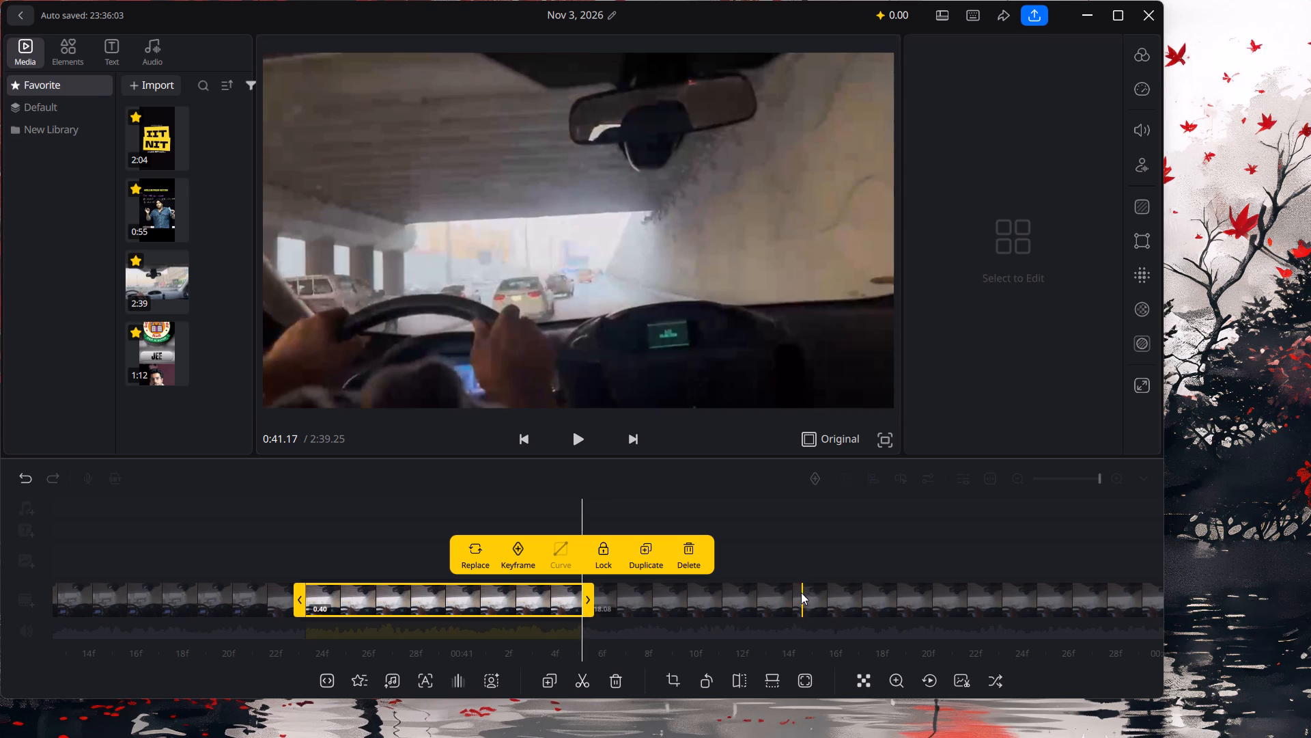
Split the remaining driving footage at about 0:42.04.
drag(828, 572, 814, 575)
drag(692, 587, 683, 588)
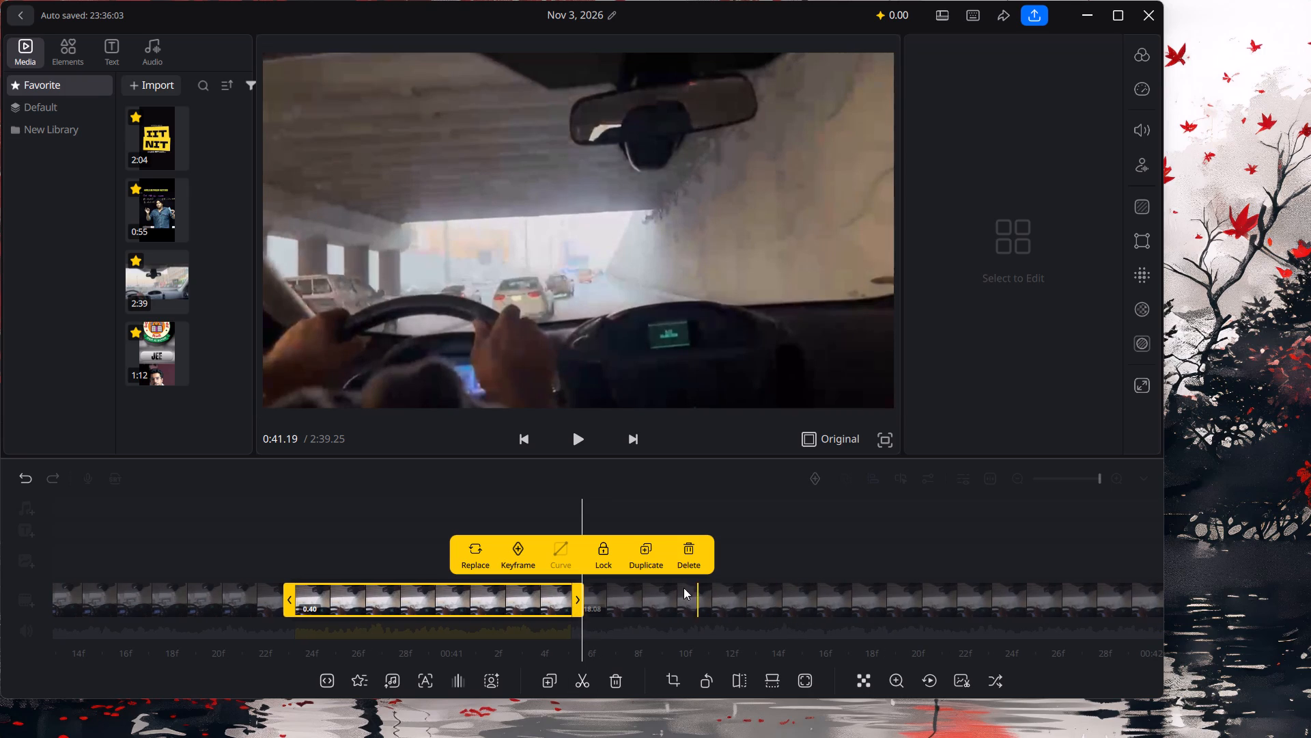
drag(683, 588, 672, 588)
drag(808, 541, 637, 557)
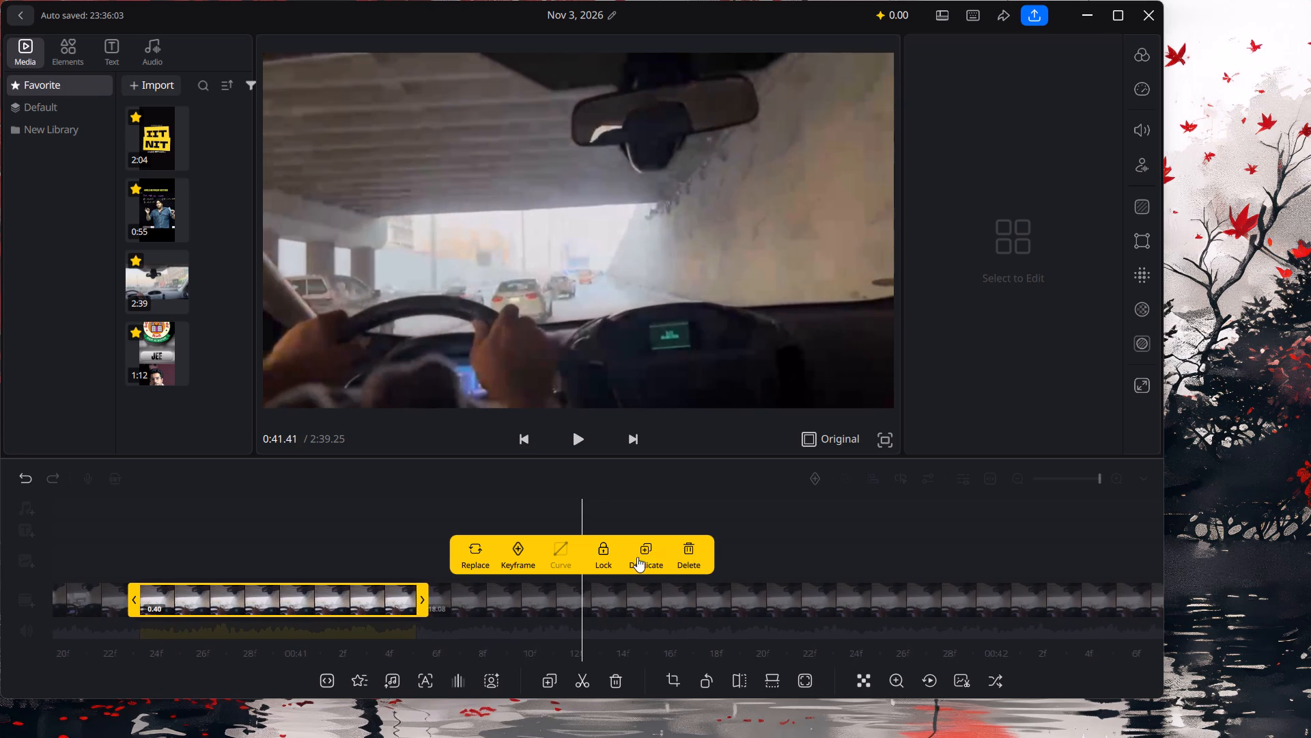
drag(637, 557, 625, 557)
drag(717, 536, 617, 547)
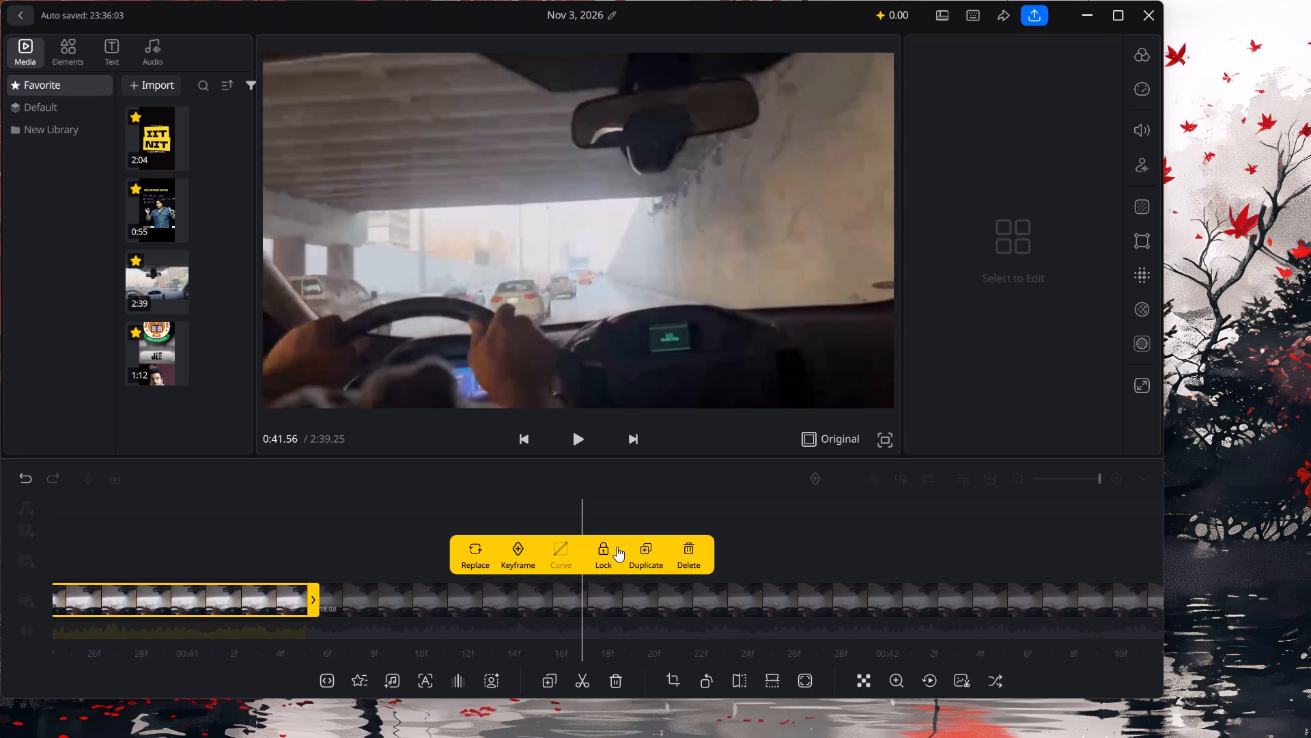
drag(617, 547, 521, 551)
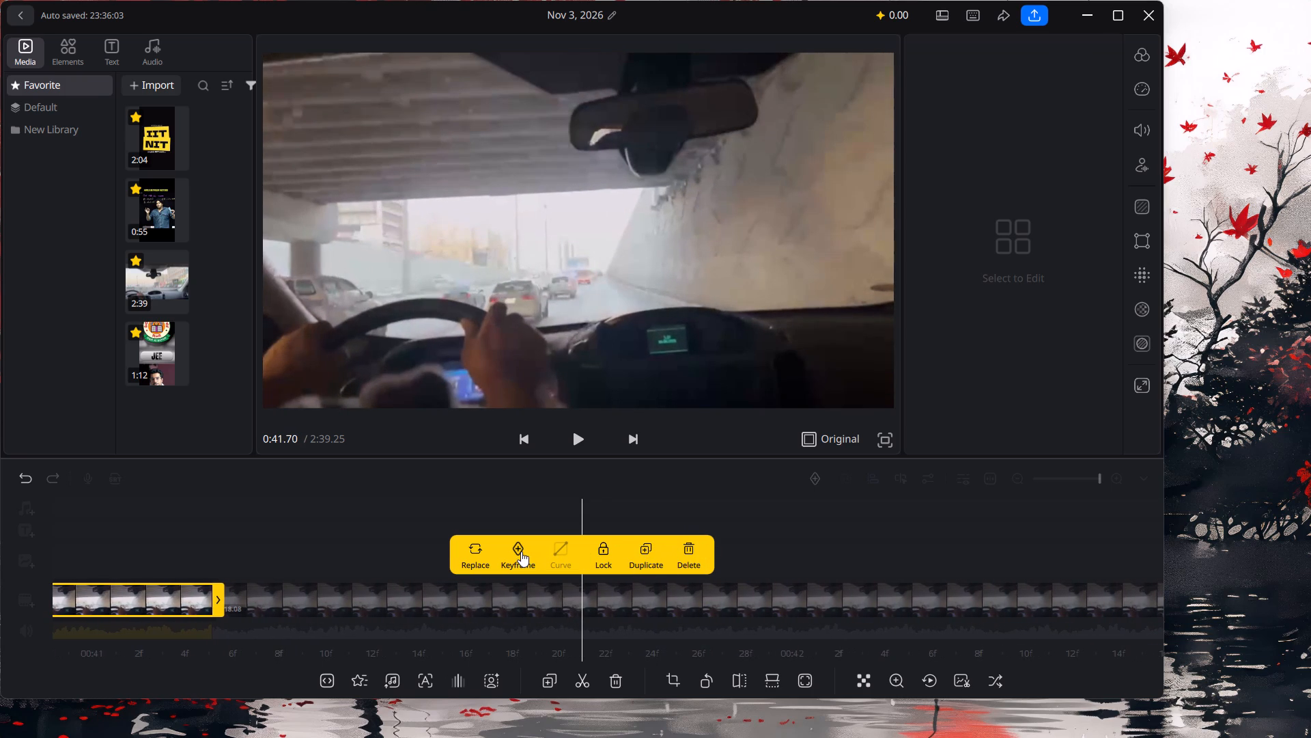
drag(613, 535, 539, 545)
drag(642, 512, 640, 513)
drag(640, 513, 507, 523)
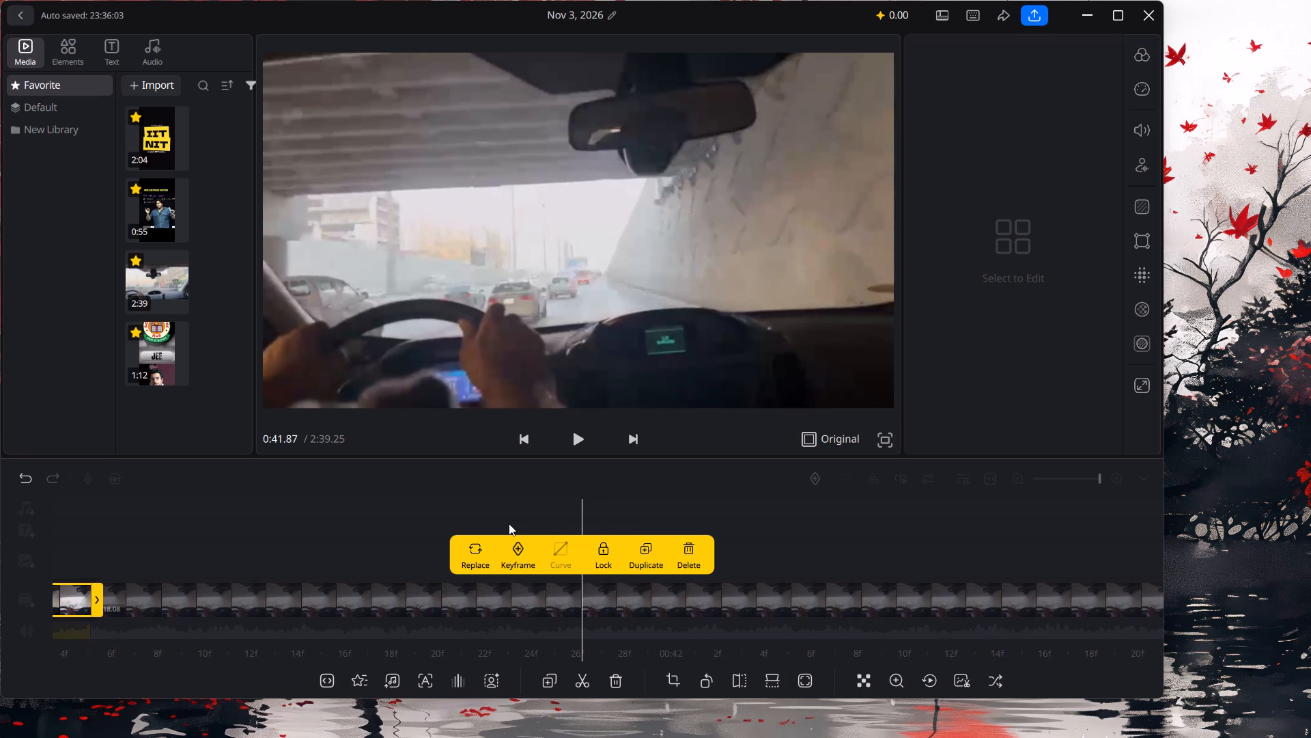
drag(622, 511, 485, 528)
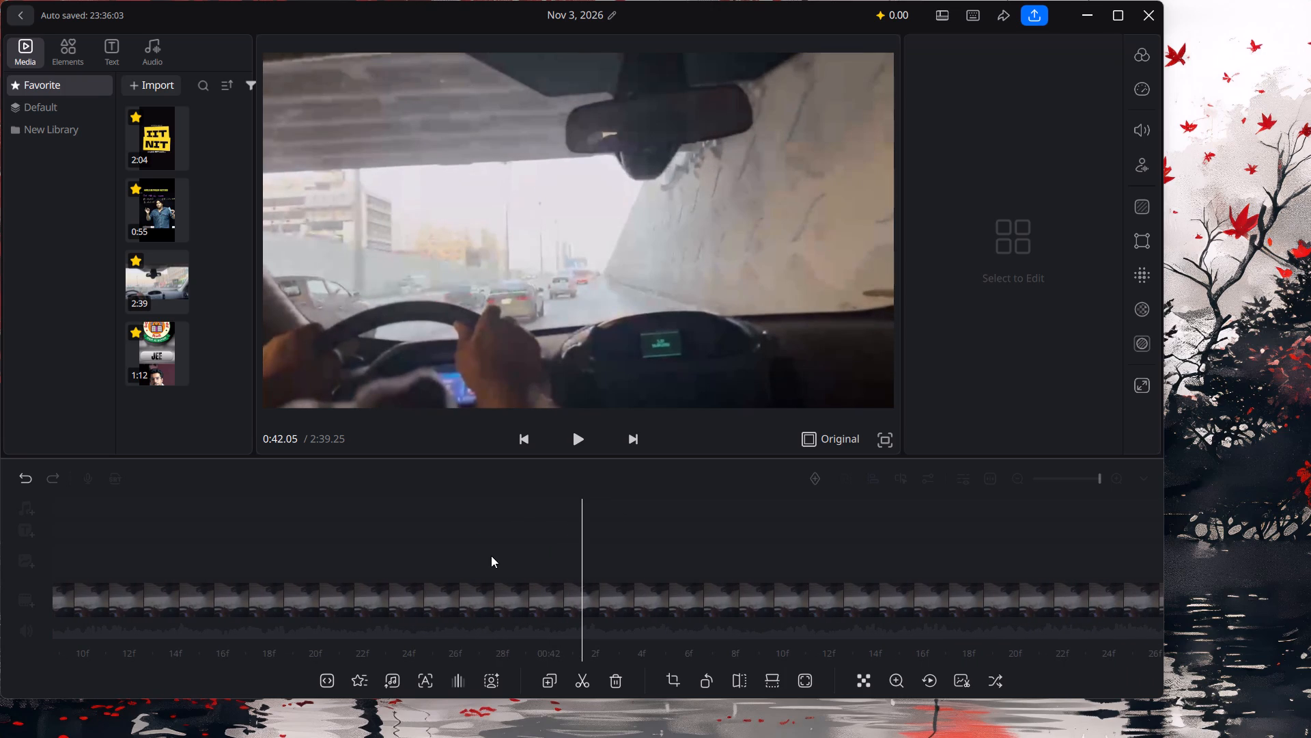
click(584, 681)
click(587, 674)
click(576, 608)
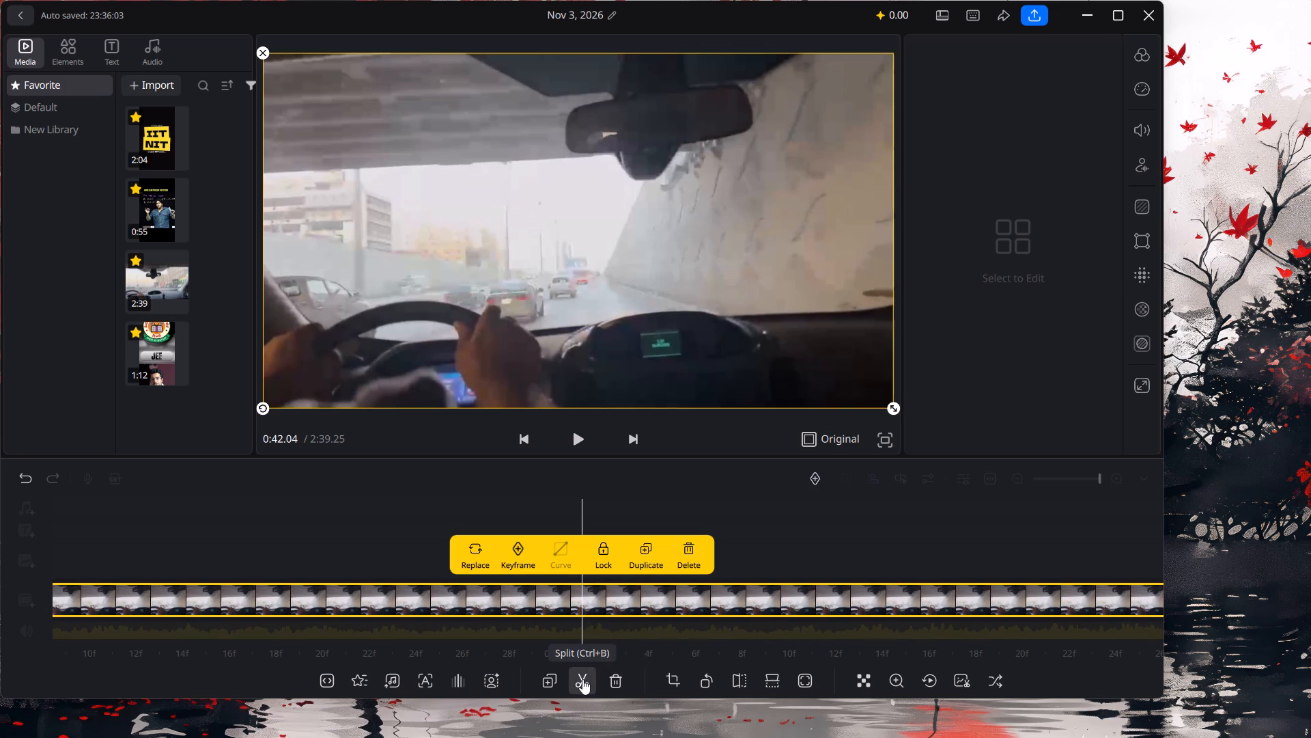
click(582, 680)
click(640, 511)
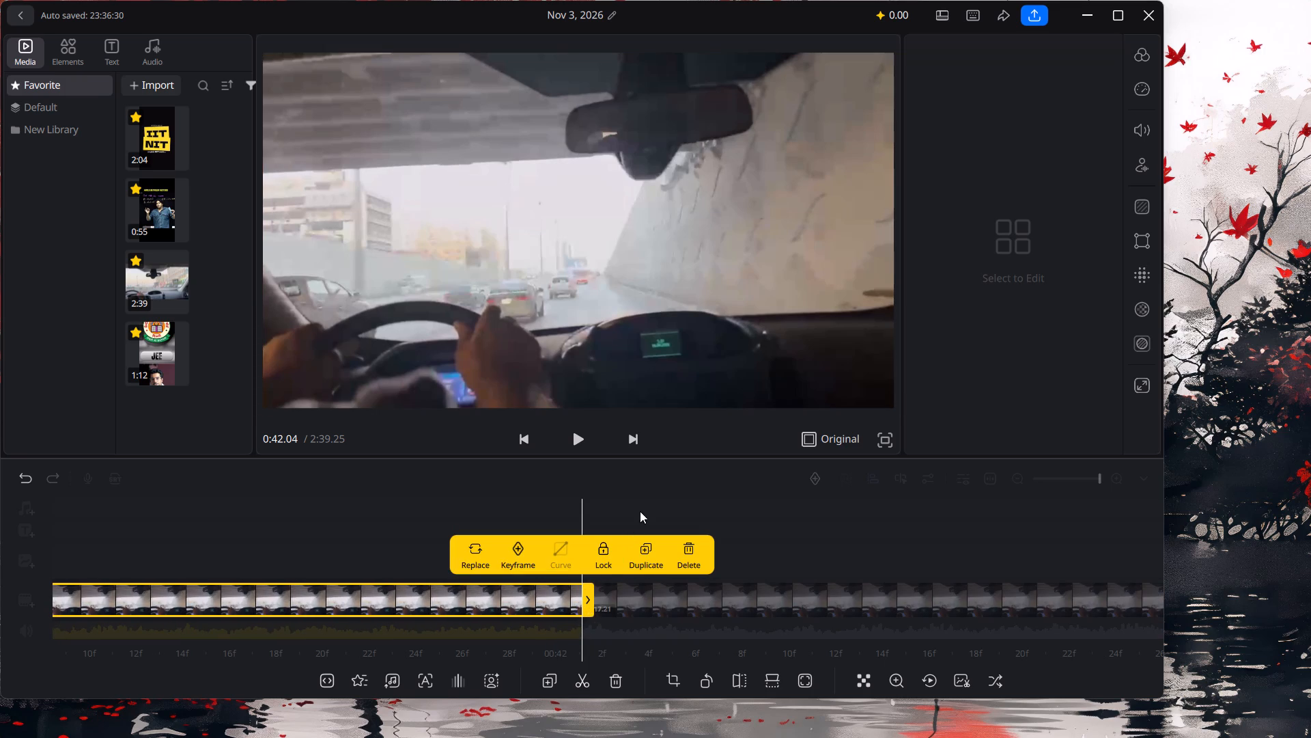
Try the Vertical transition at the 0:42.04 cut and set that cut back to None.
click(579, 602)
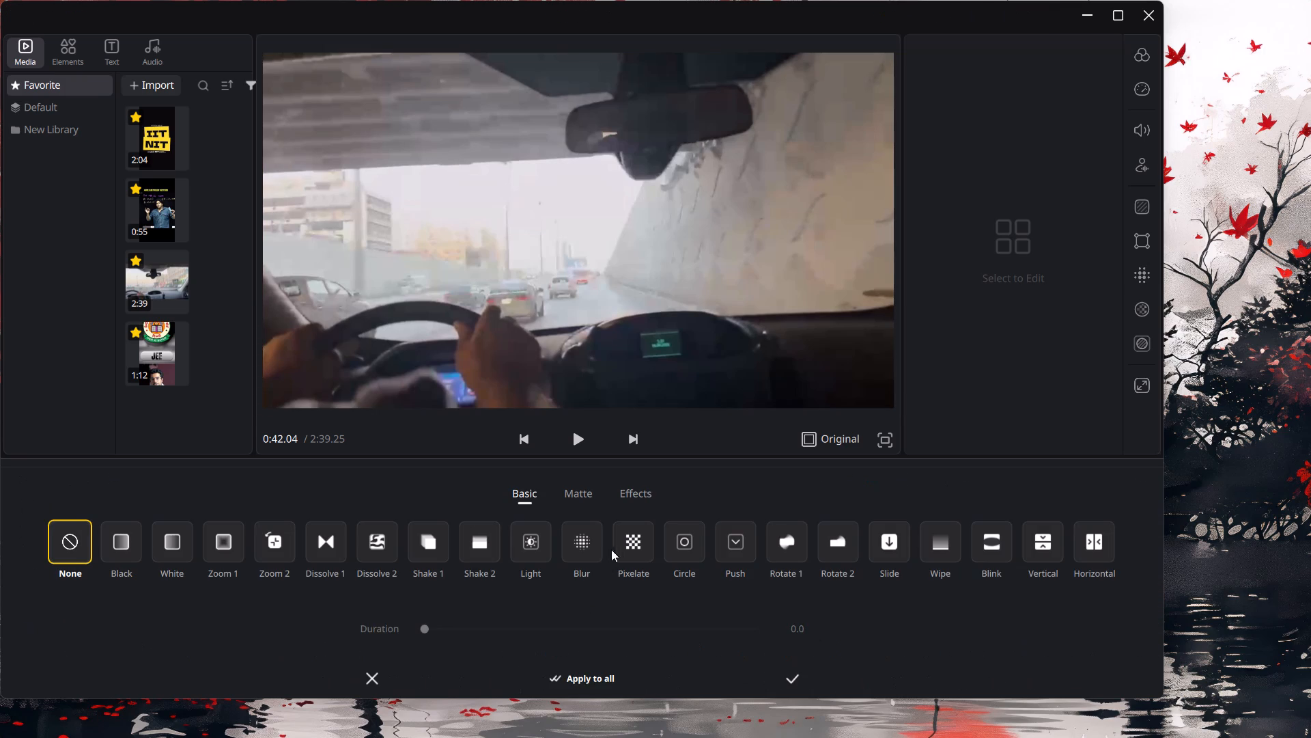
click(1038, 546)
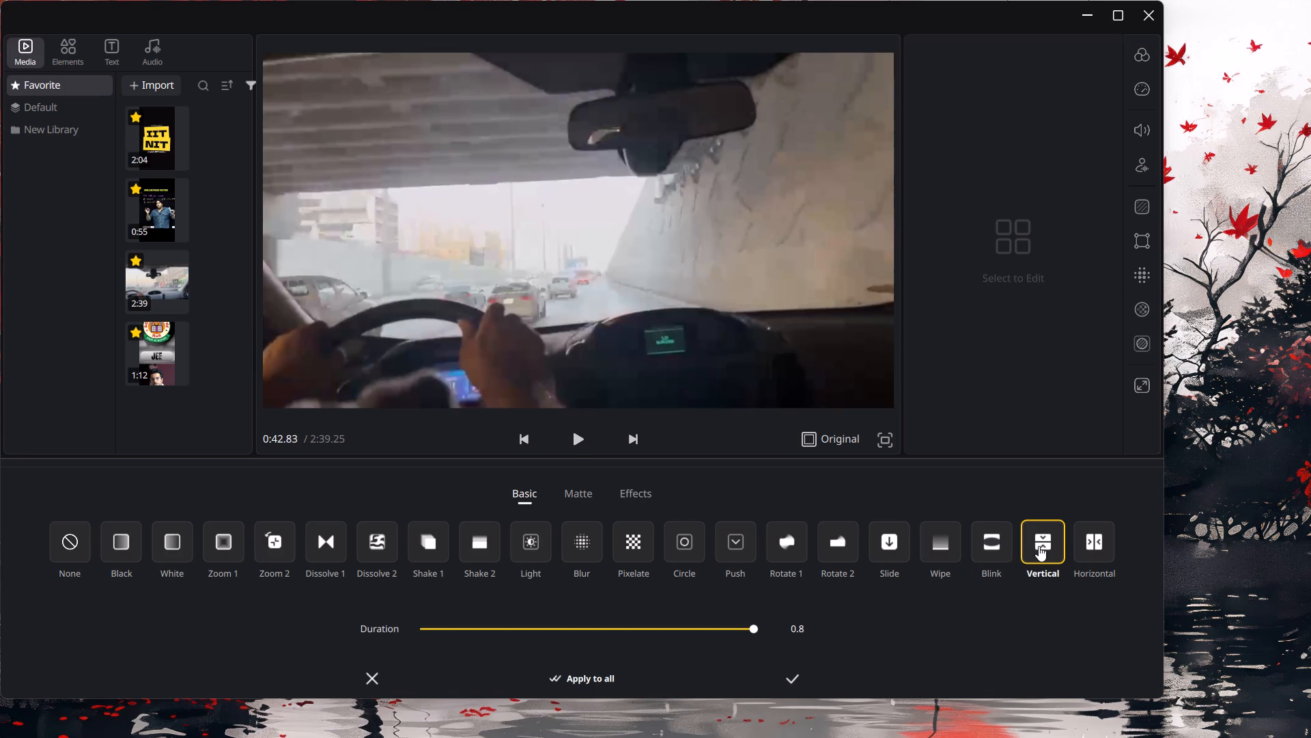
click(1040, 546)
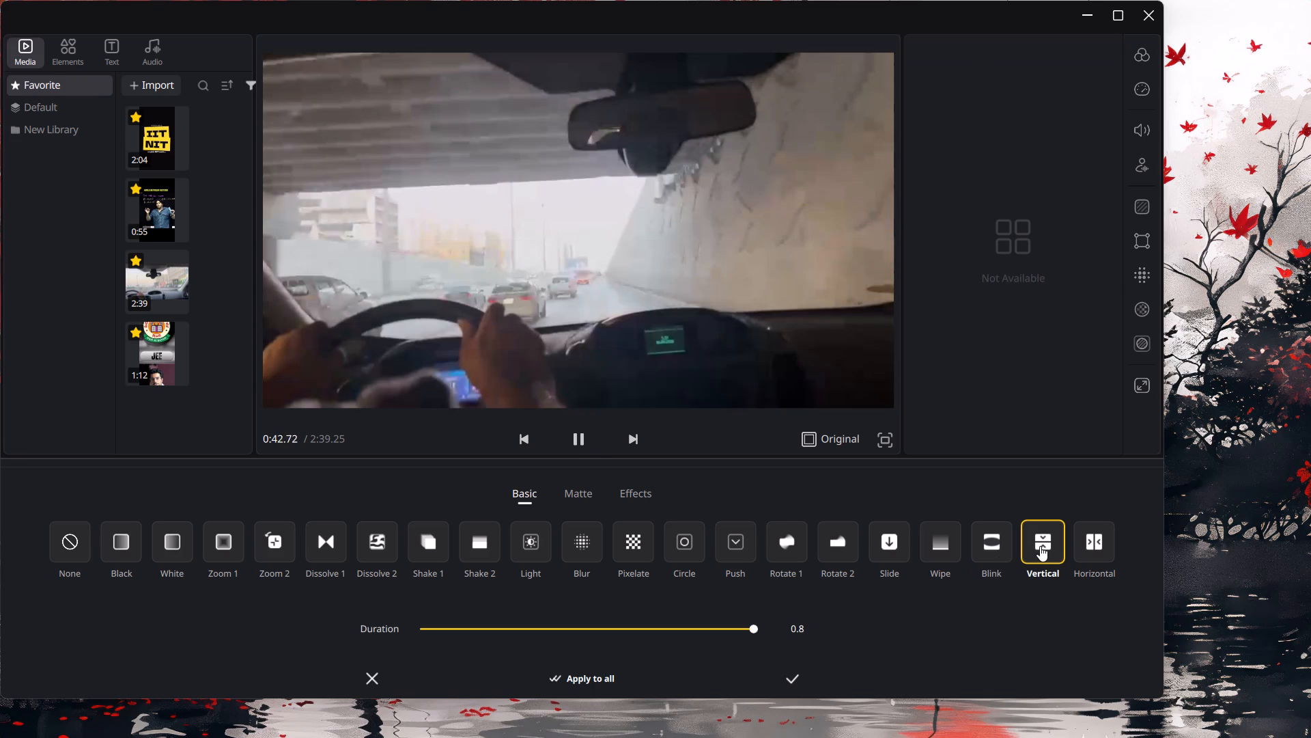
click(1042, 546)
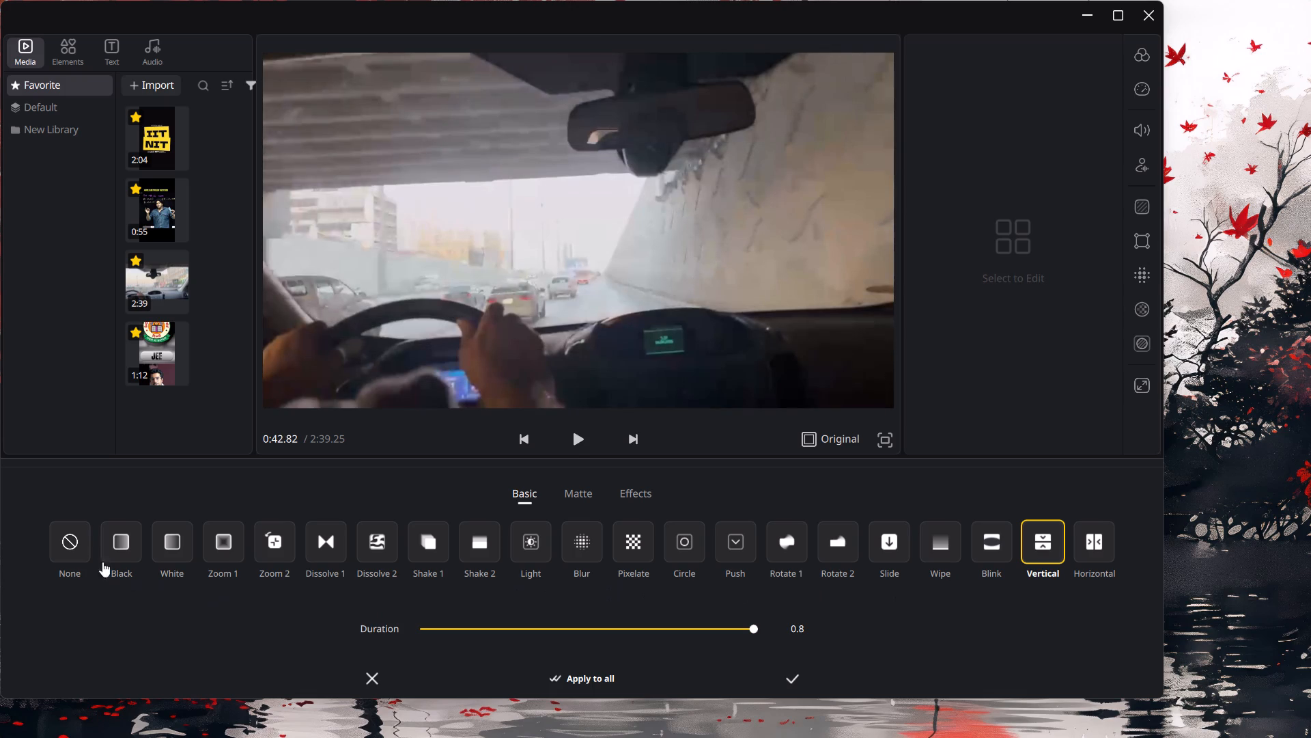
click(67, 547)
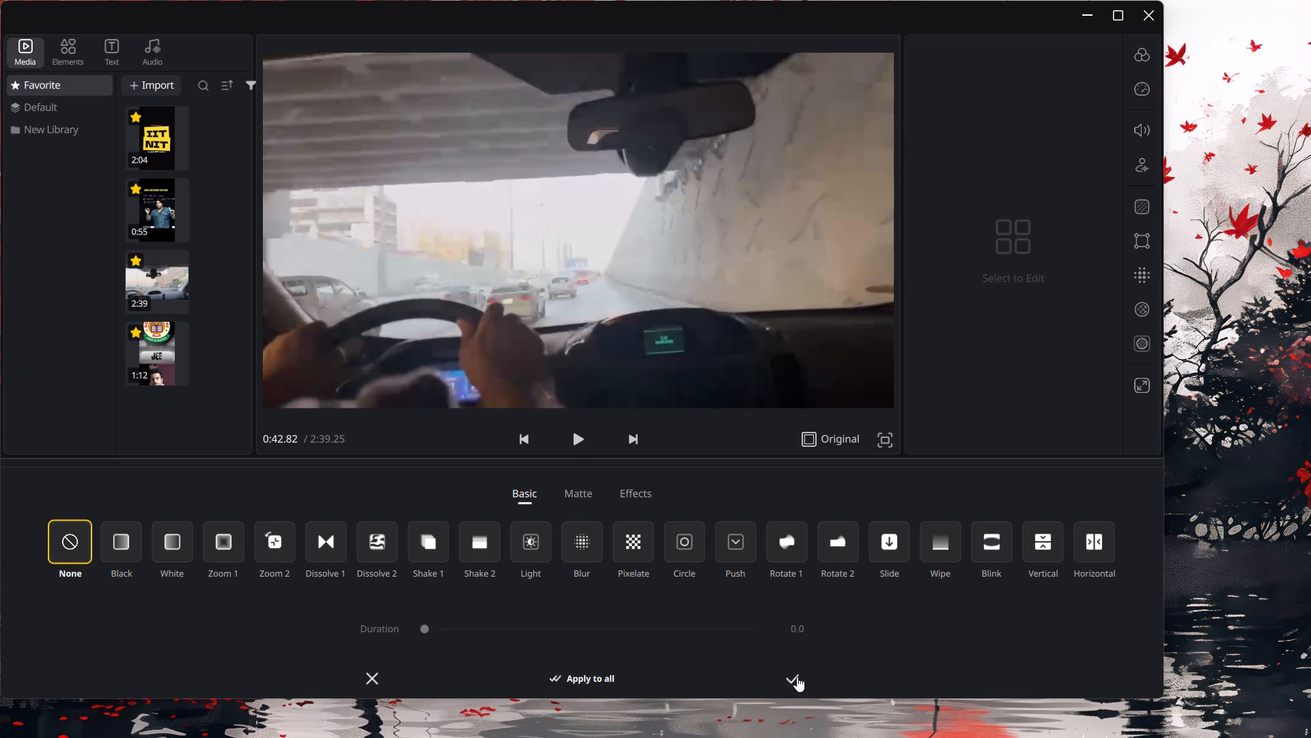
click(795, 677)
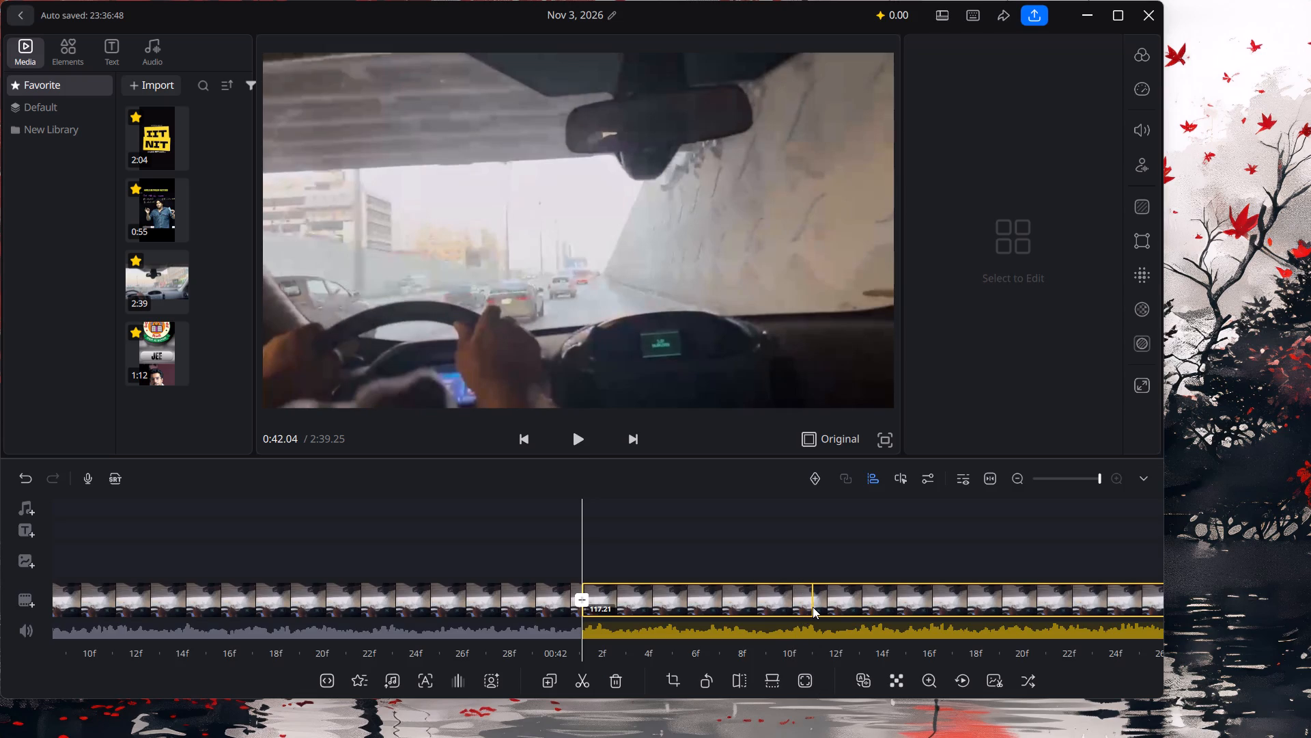
Split the remaining driving footage at about 0:42.40.
key(Right)
key(Right)
key(Right)
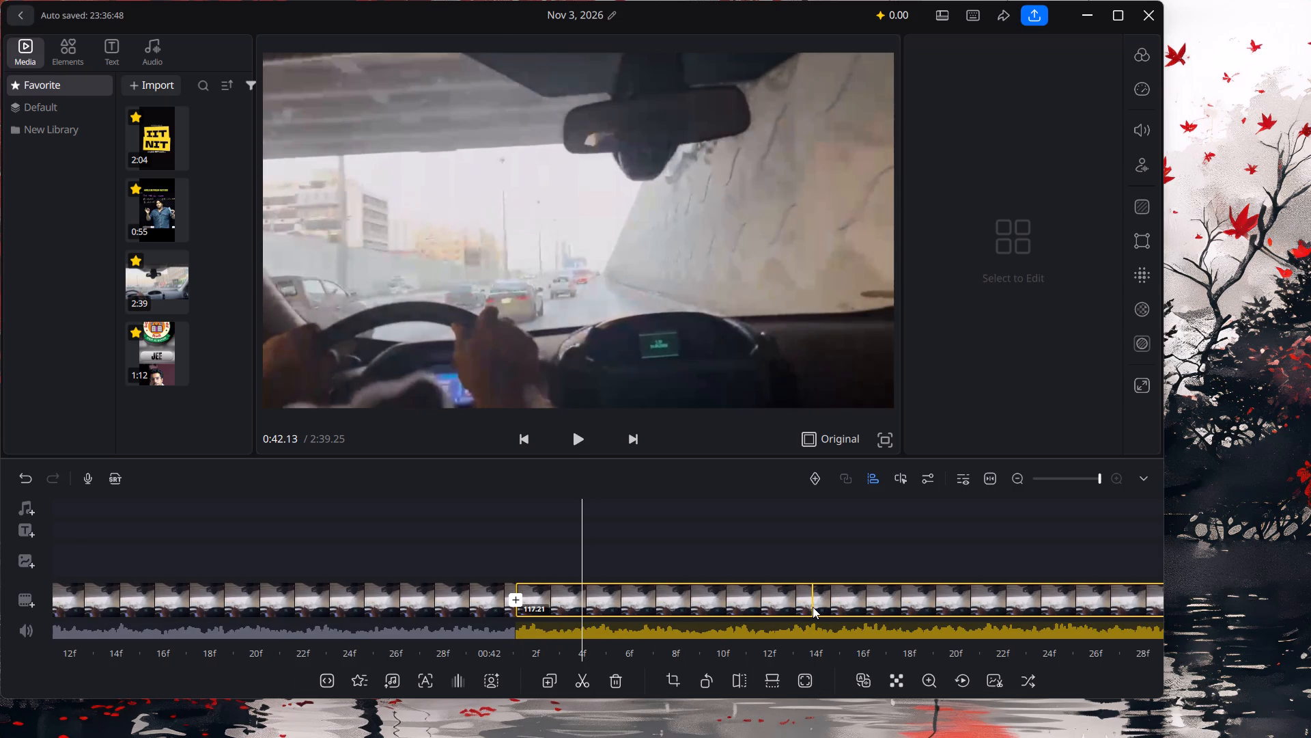
key(Right)
key(Right)
key(Right)
key(Right)
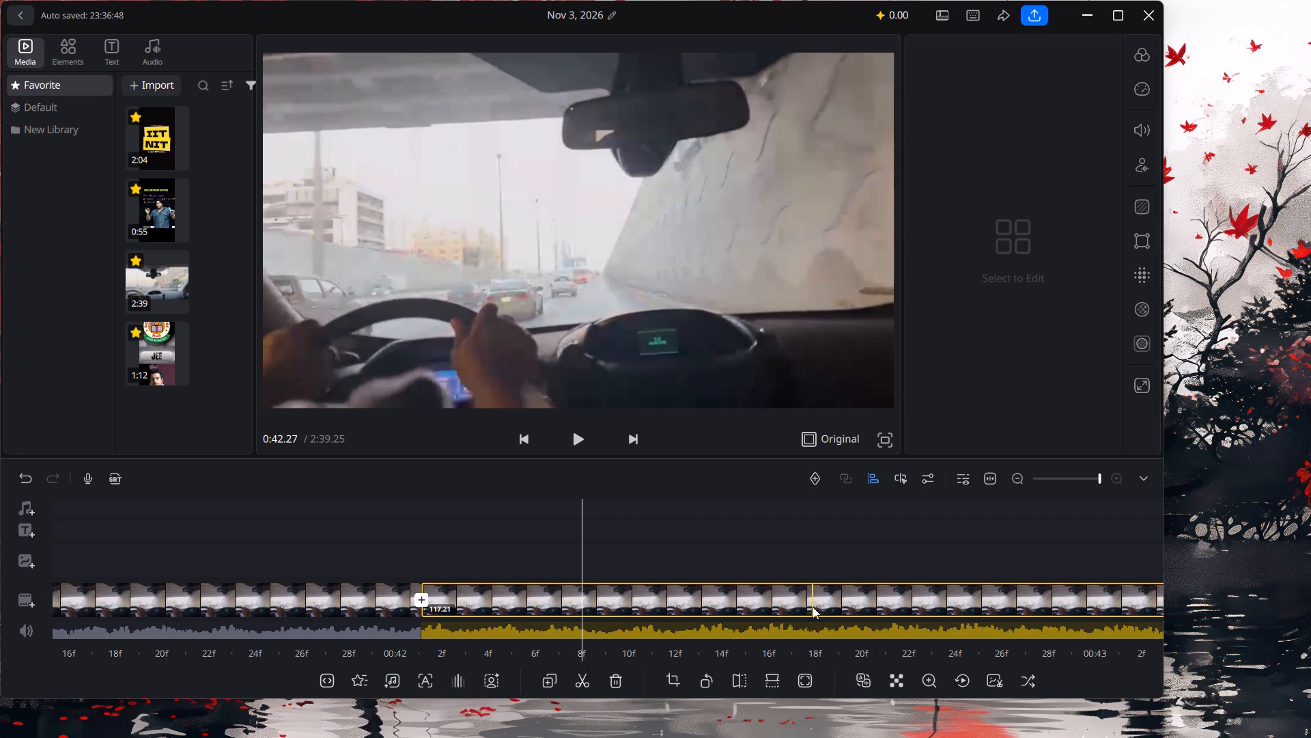
key(Right)
key(Right)
key(Right)
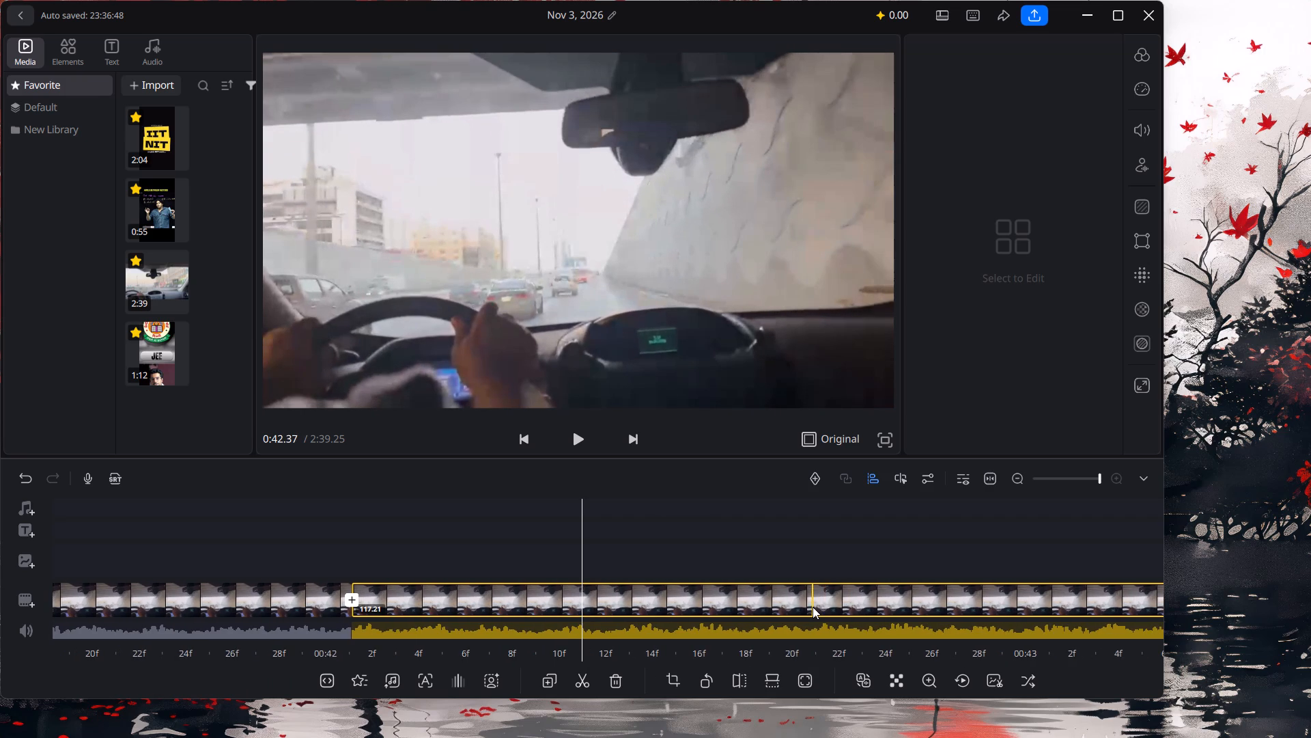
key(Right)
key(Right)
key(Right)
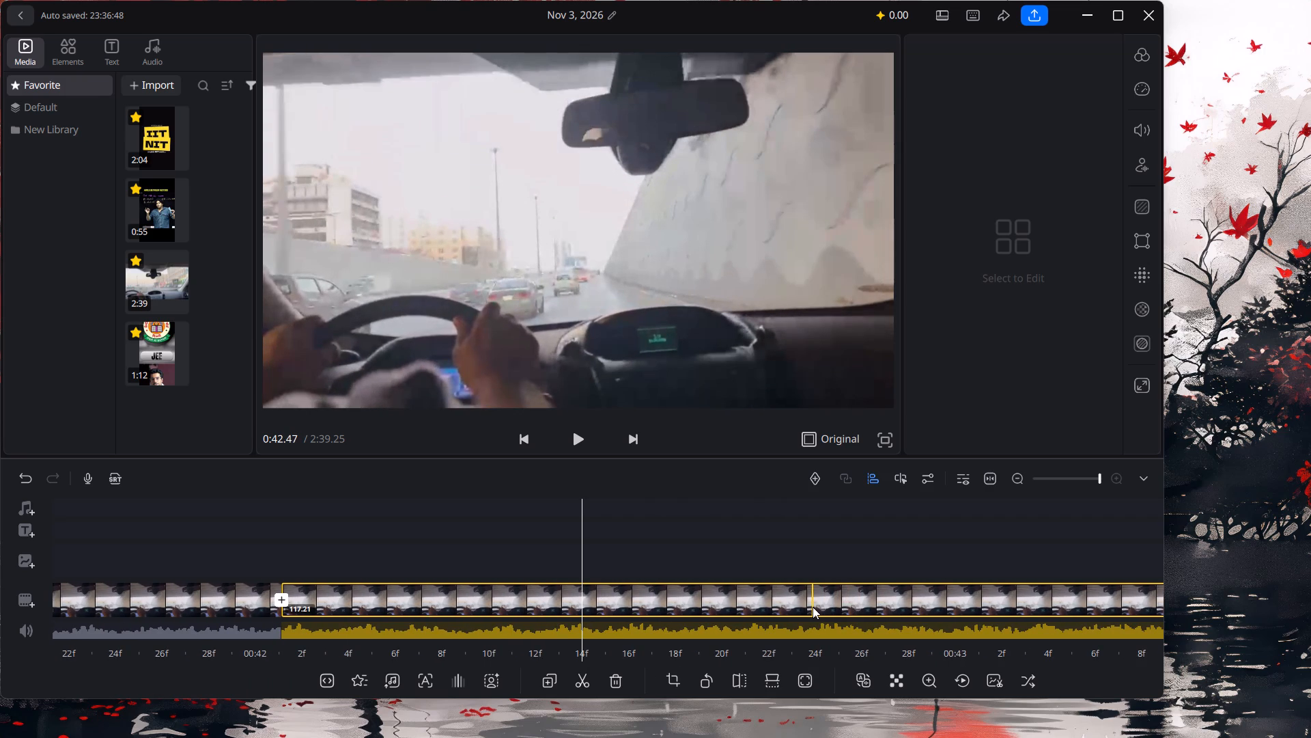
key(Right)
key(Right)
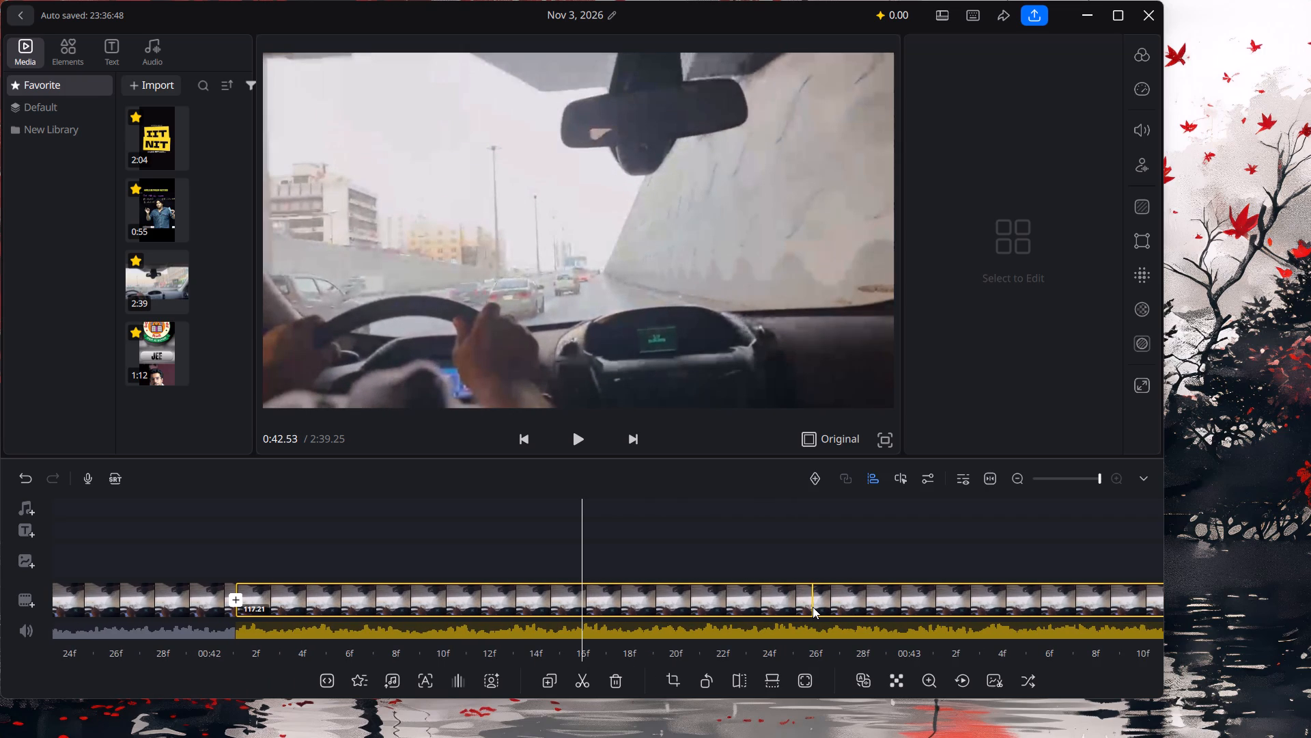
key(Left)
key(Left)
key(Left)
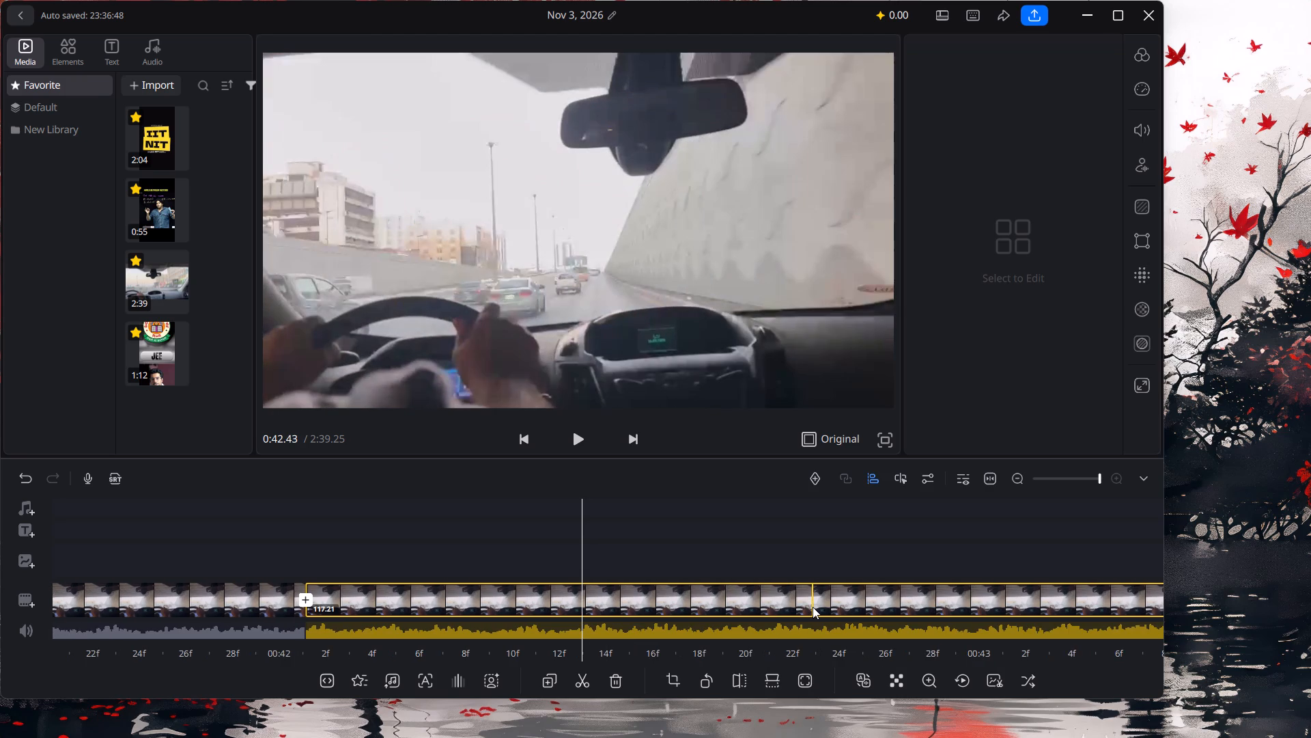
key(Left)
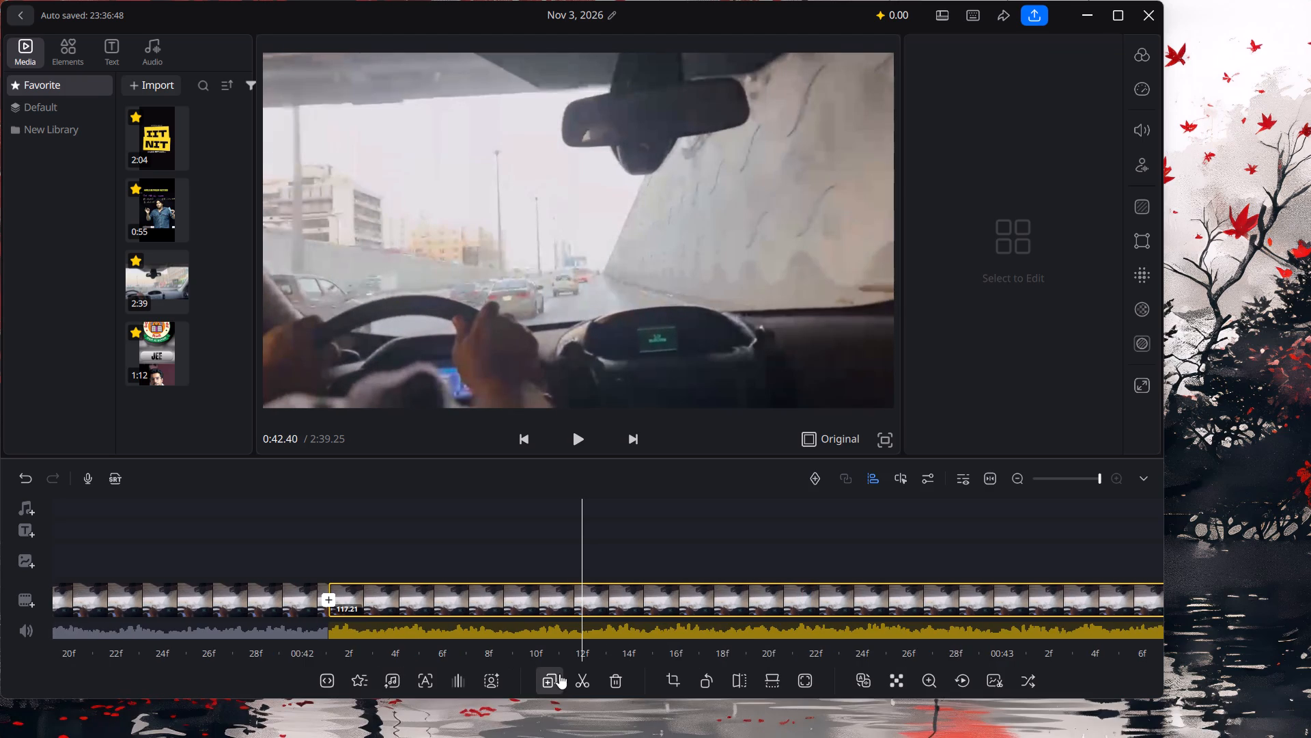
click(578, 674)
Apply the Blink transition with a 0.4-second duration at the 0:42.40 cut.
click(580, 597)
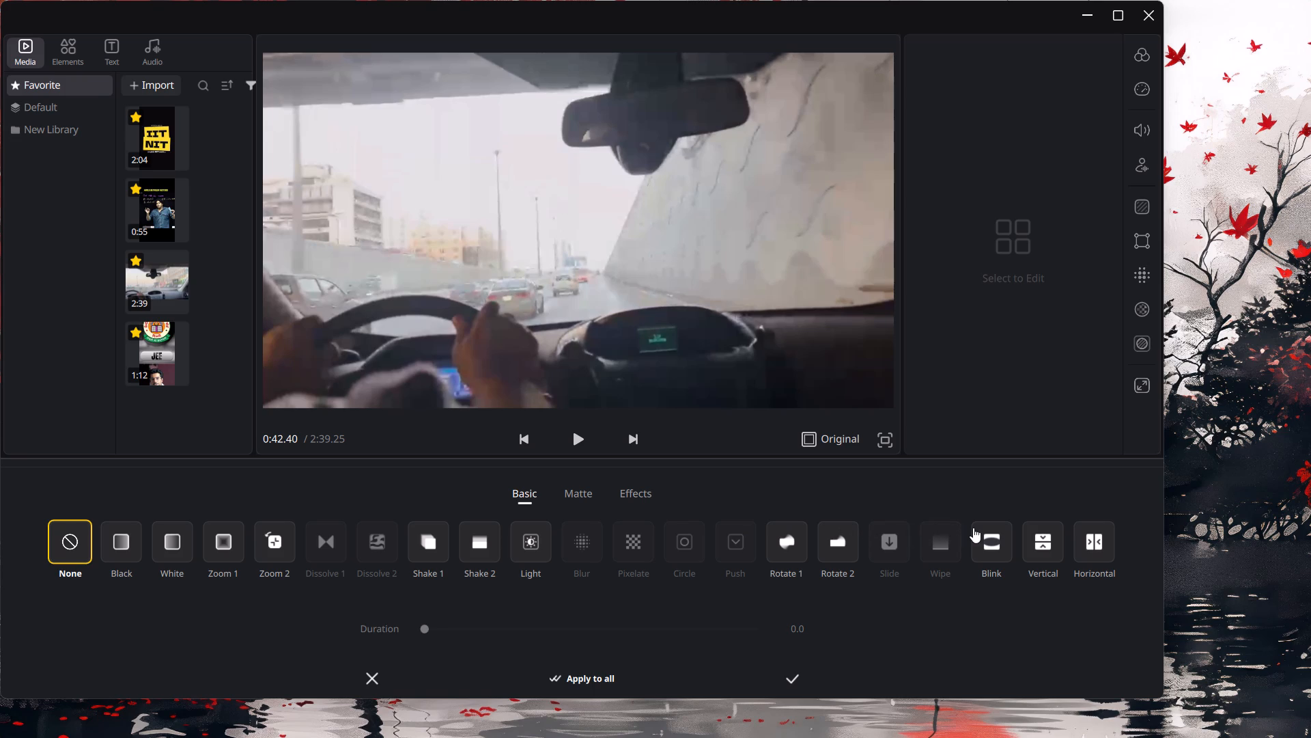
click(985, 534)
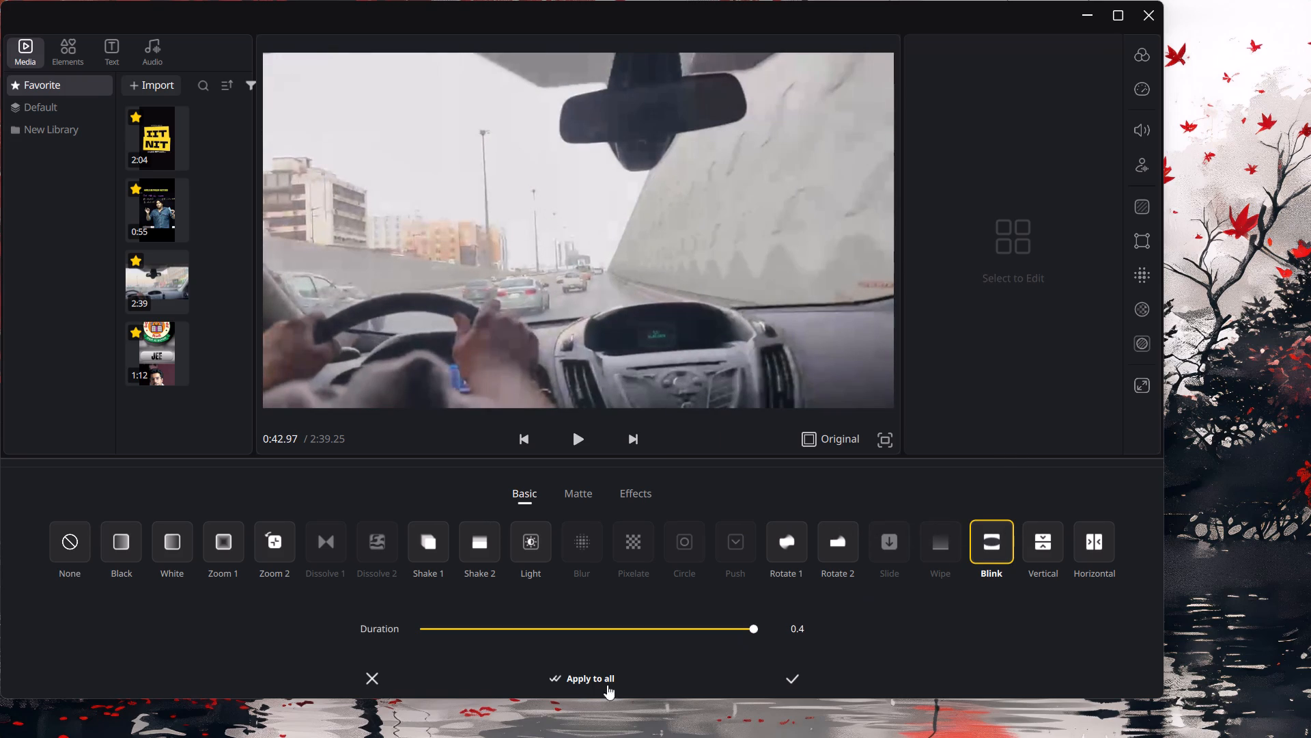
click(793, 668)
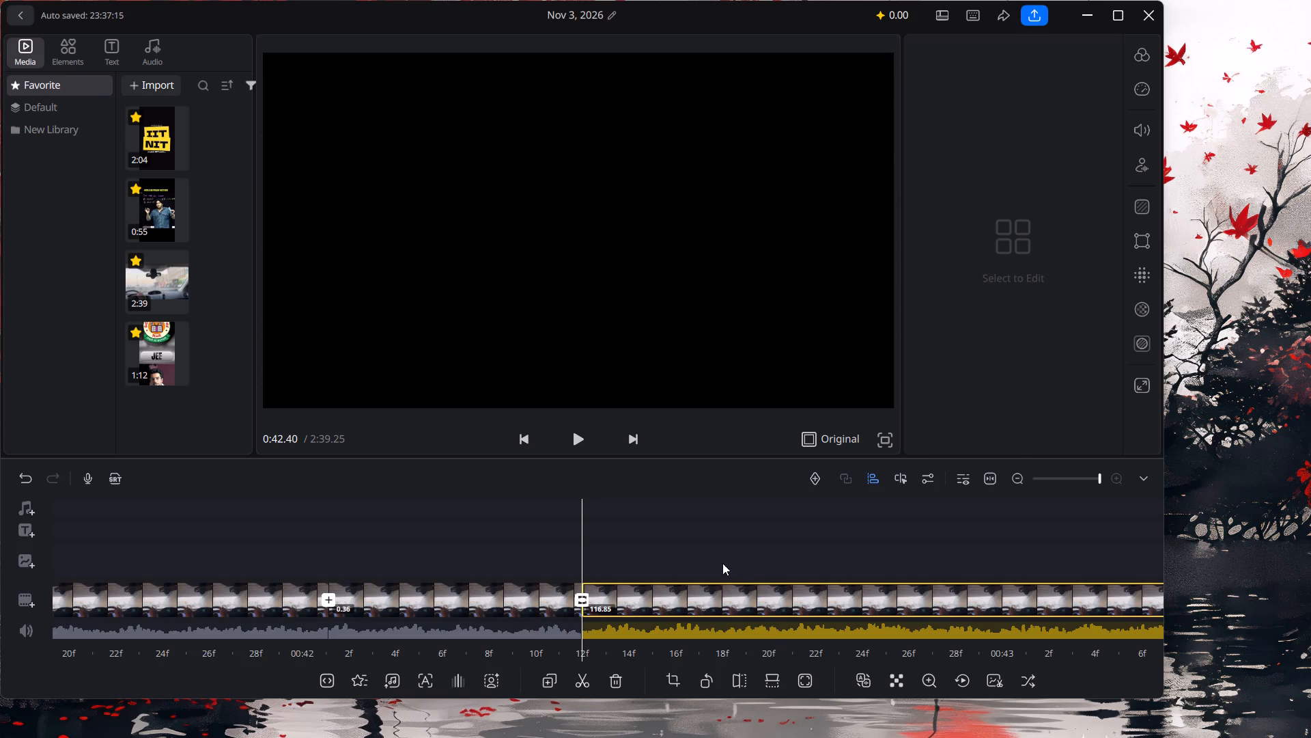
Split the segment just before the 0:42.04 cut at about 0:41.58.
drag(369, 602, 734, 591)
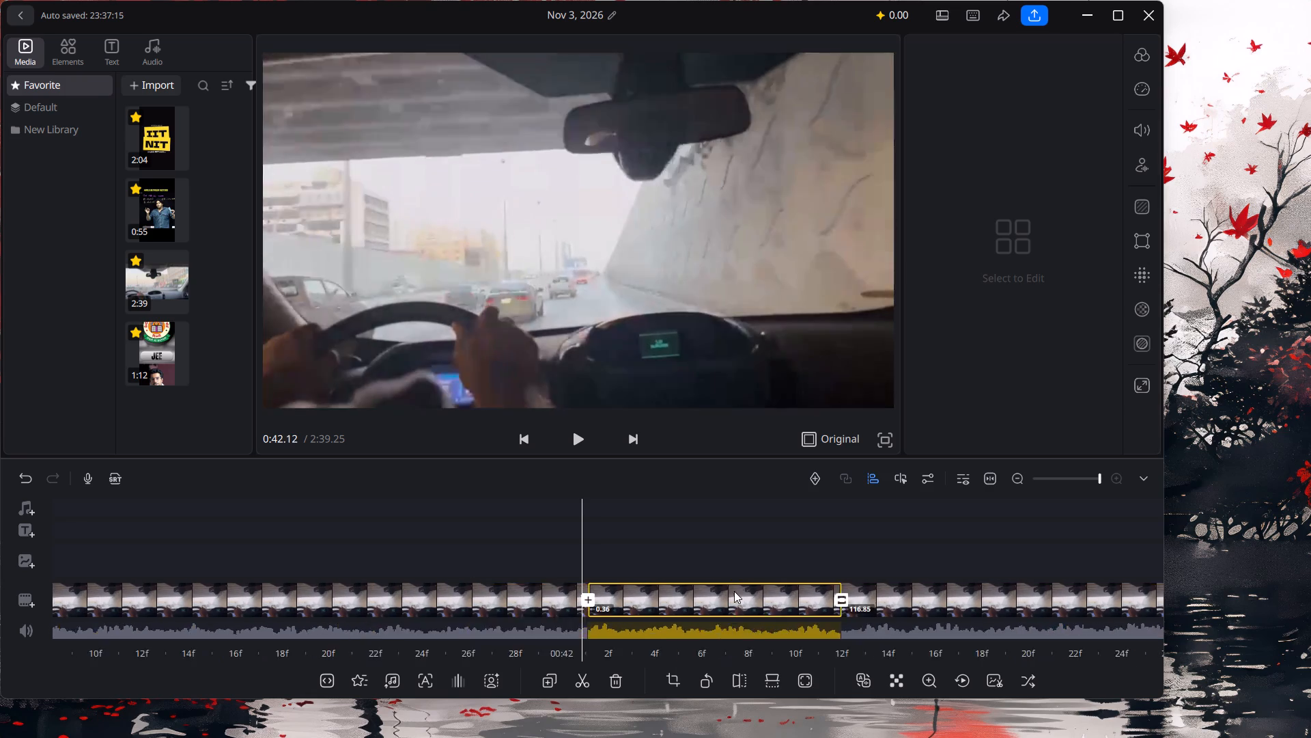
drag(734, 591, 752, 588)
drag(496, 616, 746, 597)
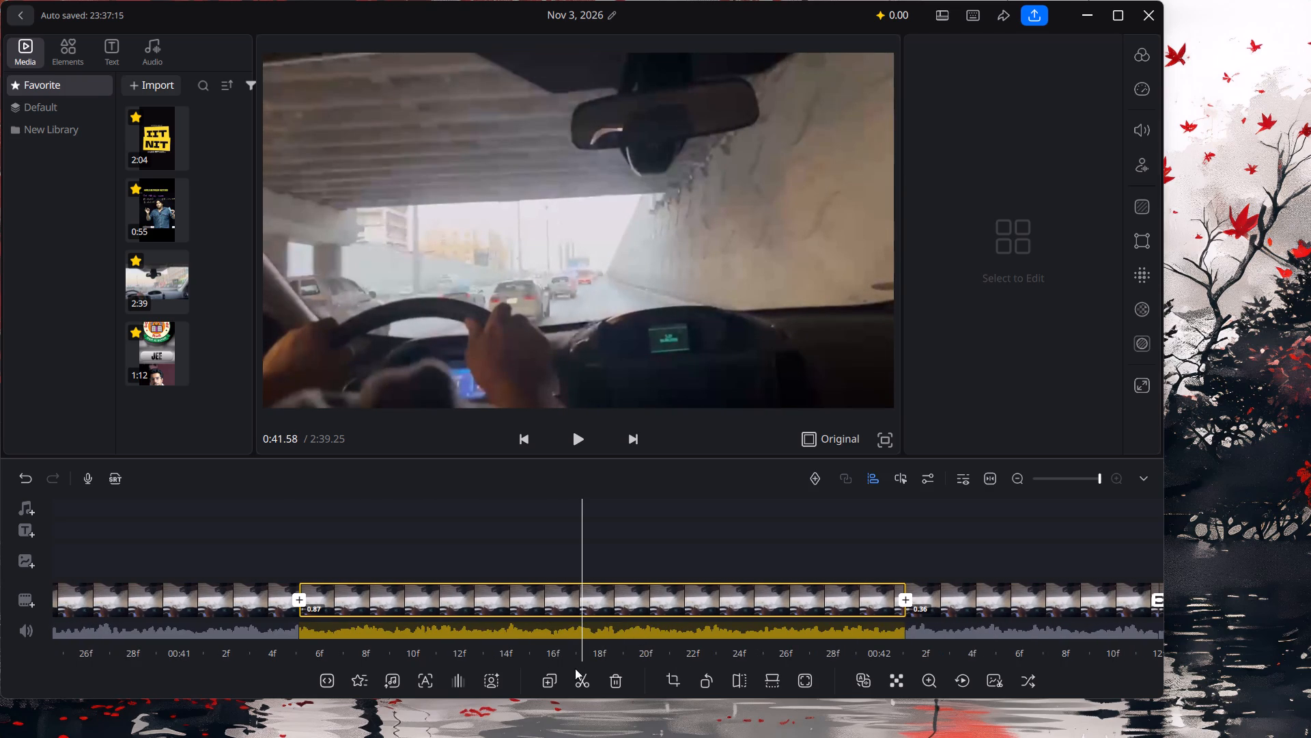
click(578, 674)
Split the remaining driving footage at about 0:42.93.
drag(508, 601, 522, 601)
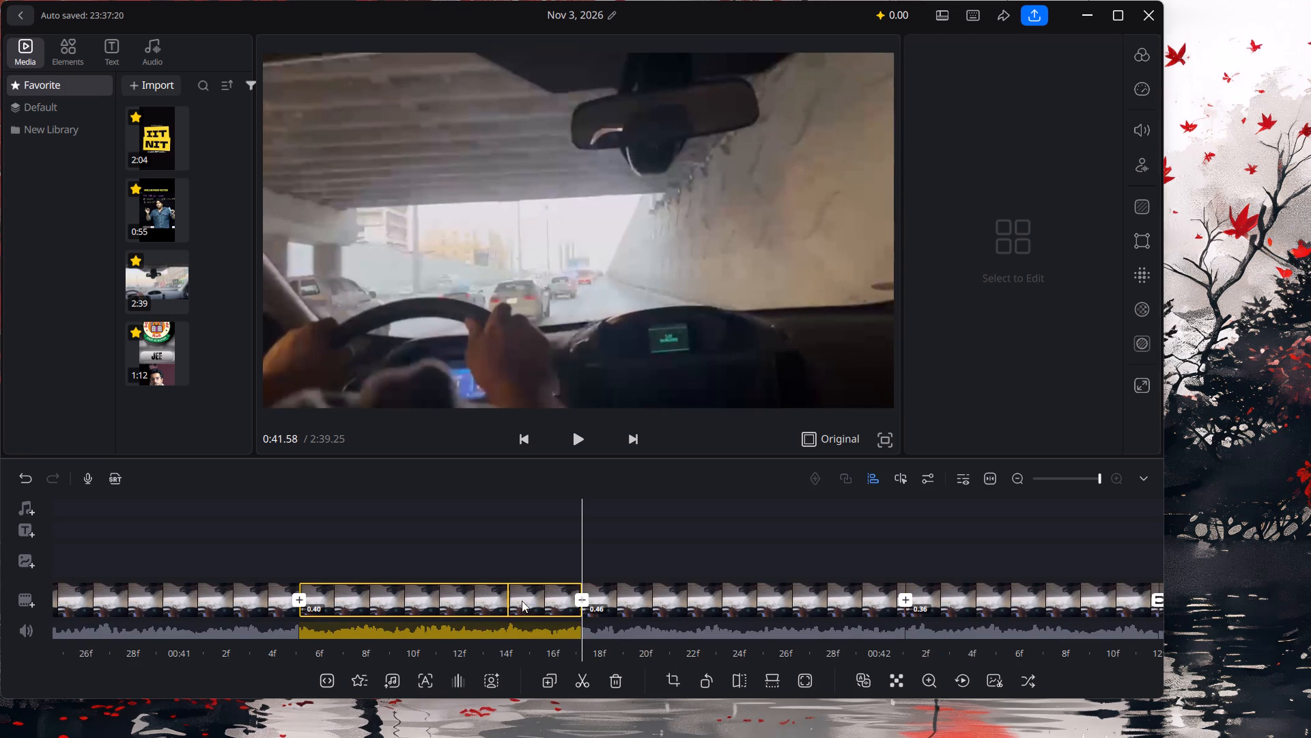
drag(522, 601, 892, 586)
drag(653, 615, 322, 647)
drag(599, 581, 590, 589)
drag(591, 589, 664, 588)
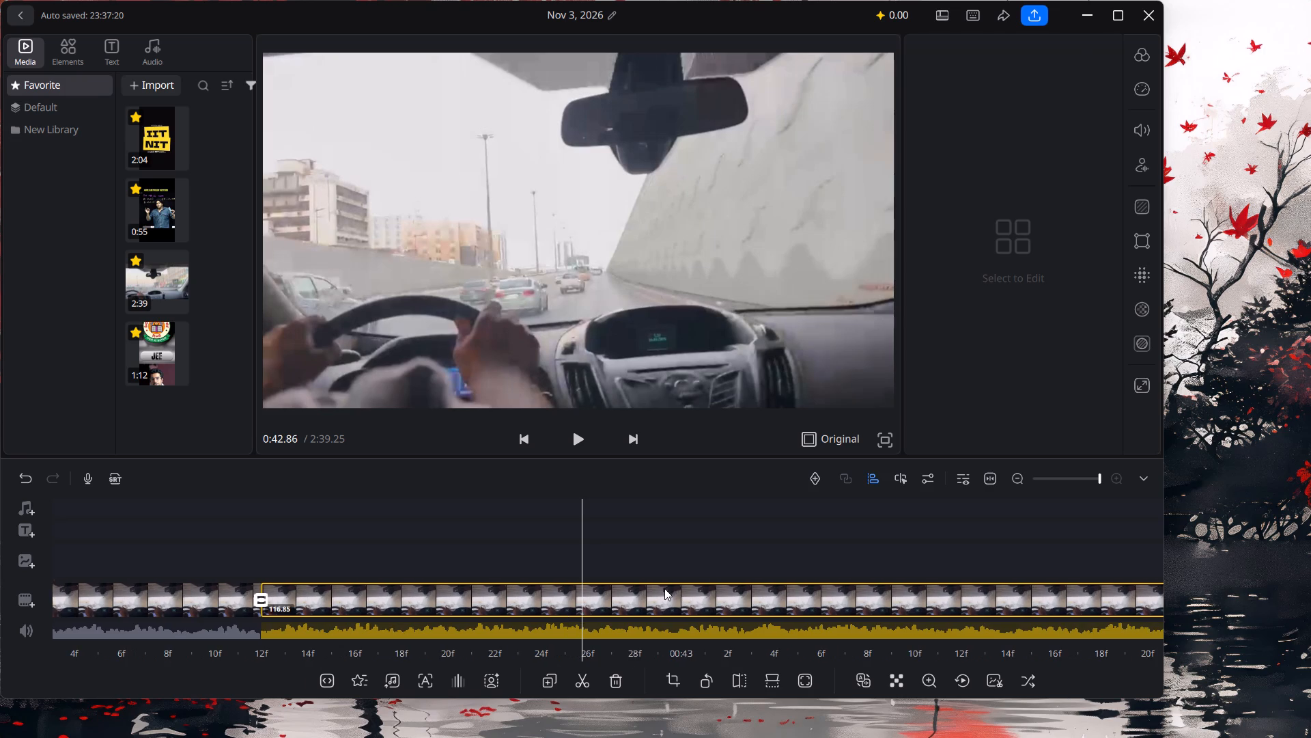
drag(664, 588, 661, 588)
click(589, 674)
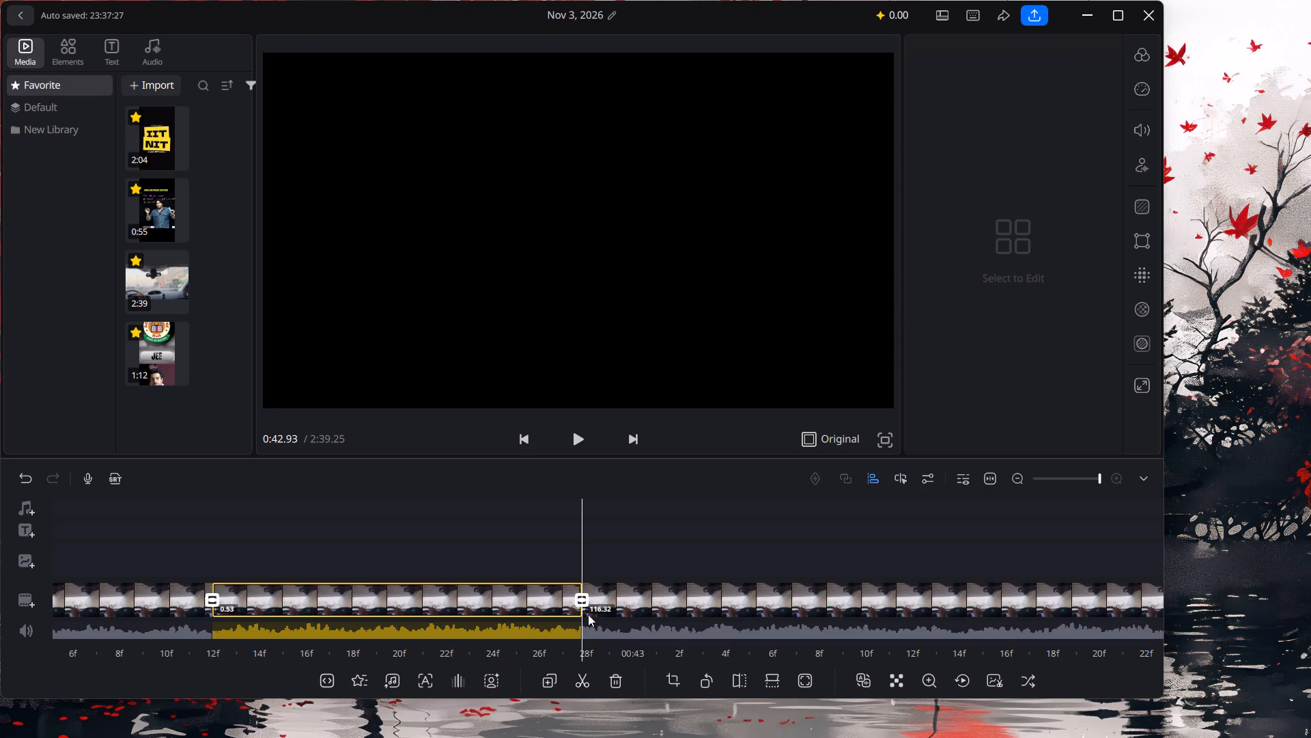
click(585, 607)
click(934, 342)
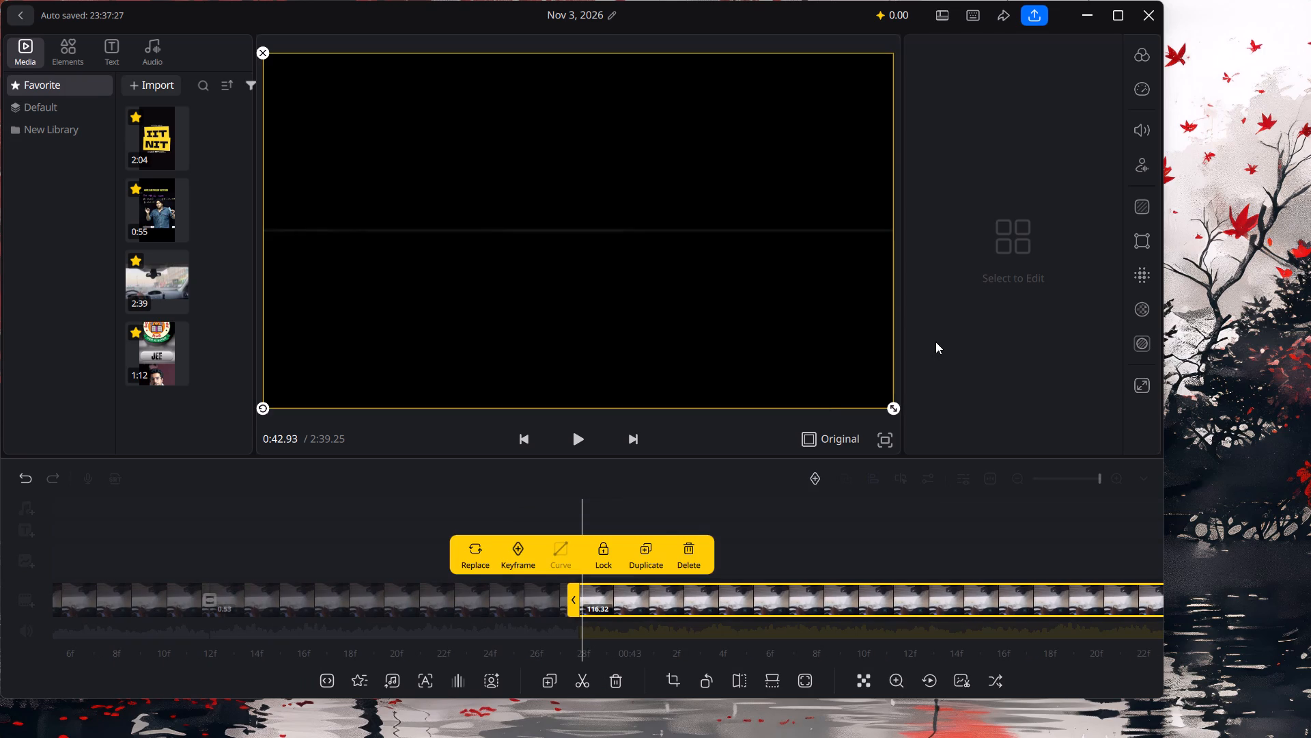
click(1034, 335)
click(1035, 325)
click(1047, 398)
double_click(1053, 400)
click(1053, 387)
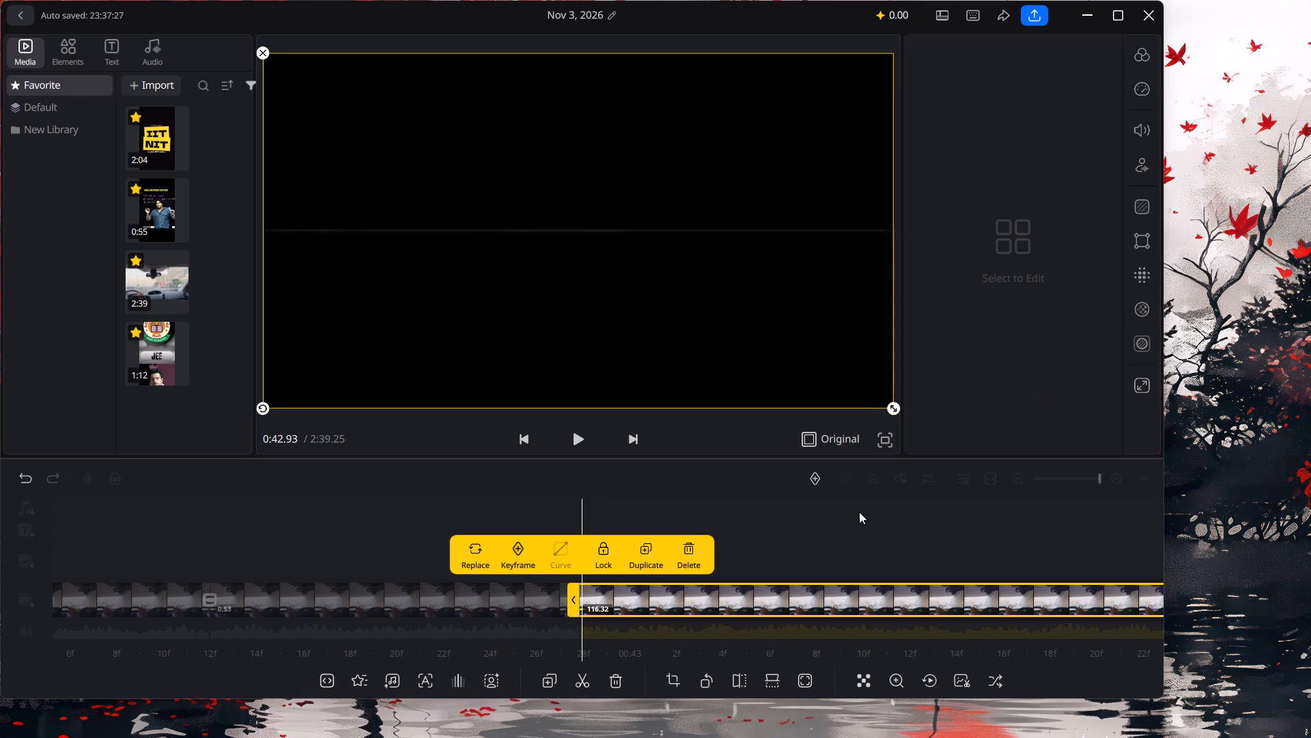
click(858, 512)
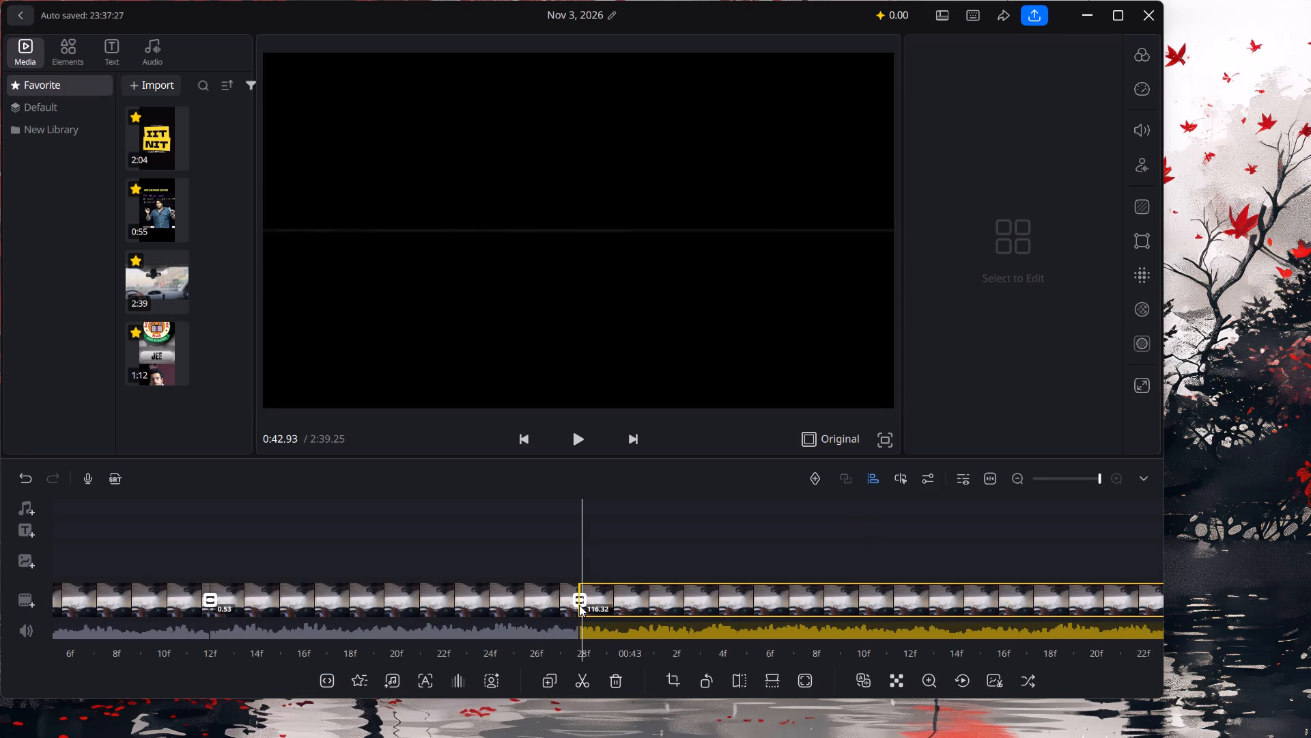
Apply the Shake 2 transition with a 0.5-second duration at the 0:42.93 cut.
click(579, 604)
click(479, 540)
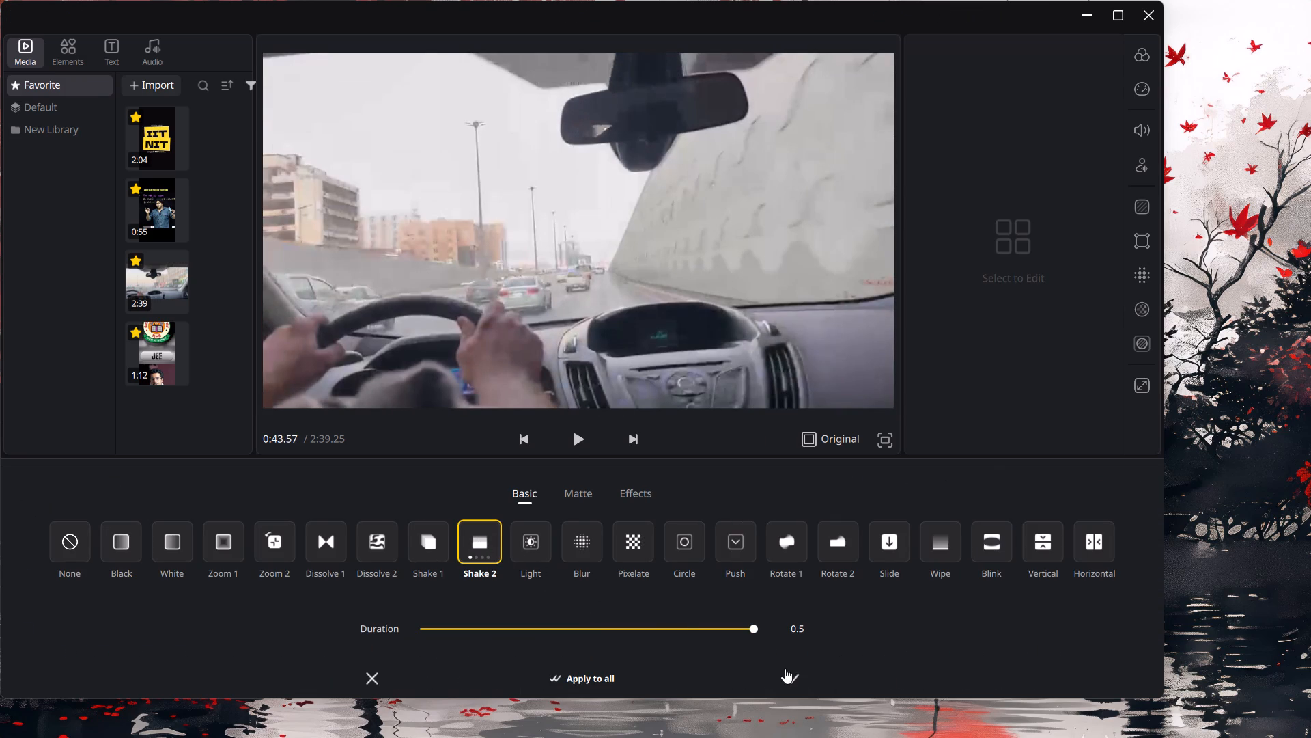
click(789, 675)
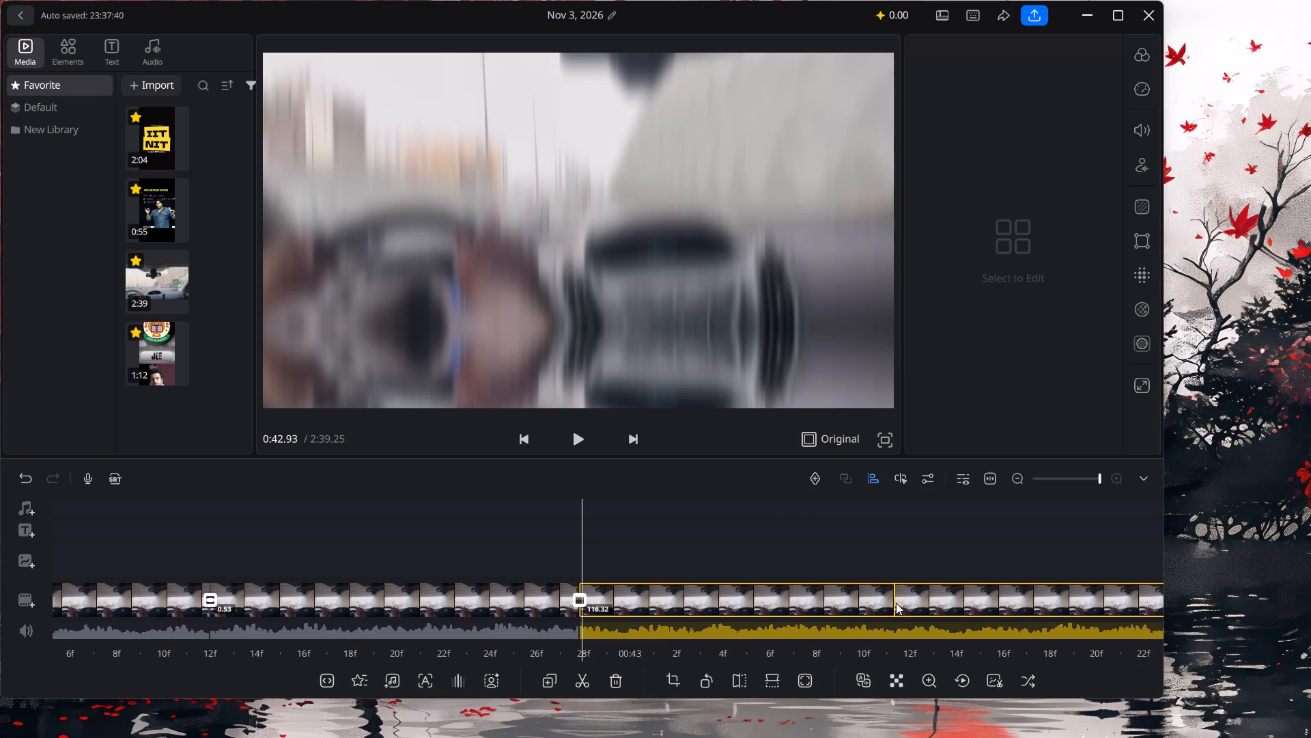
Split the remaining driving footage at about 0:43.37.
click(930, 596)
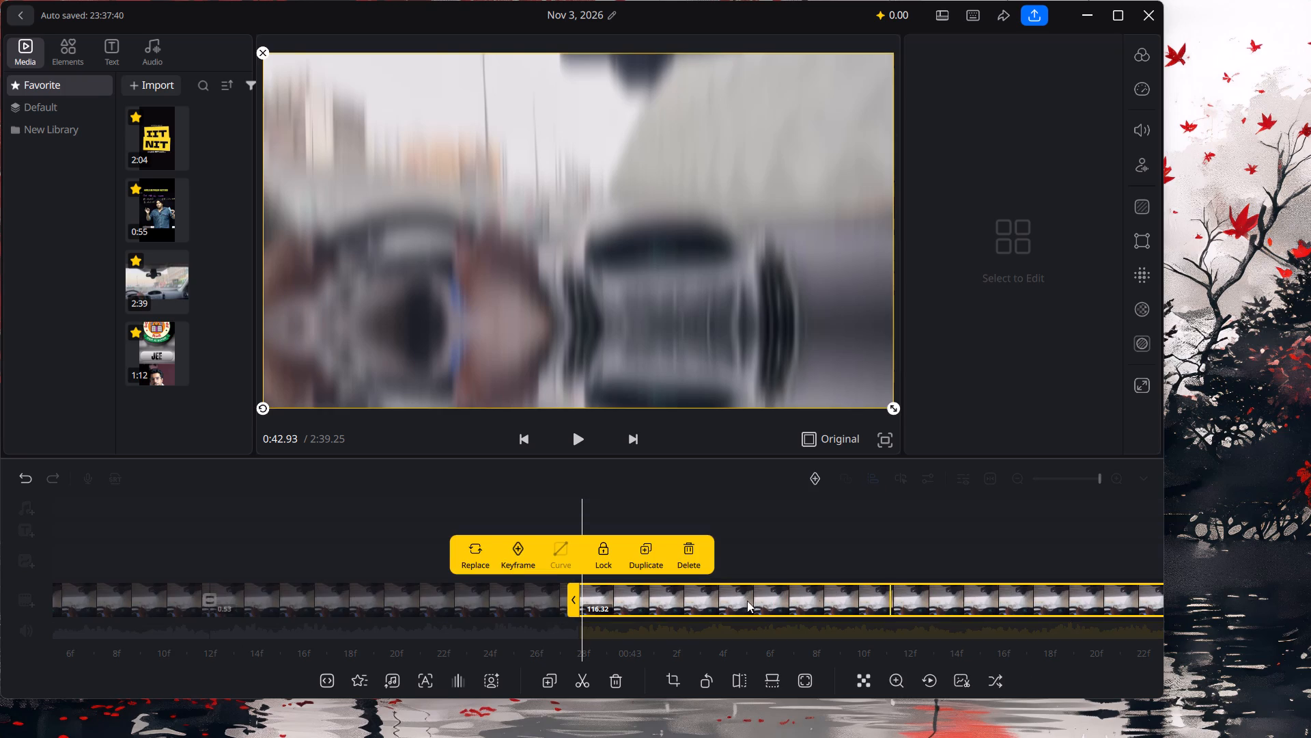
click(892, 597)
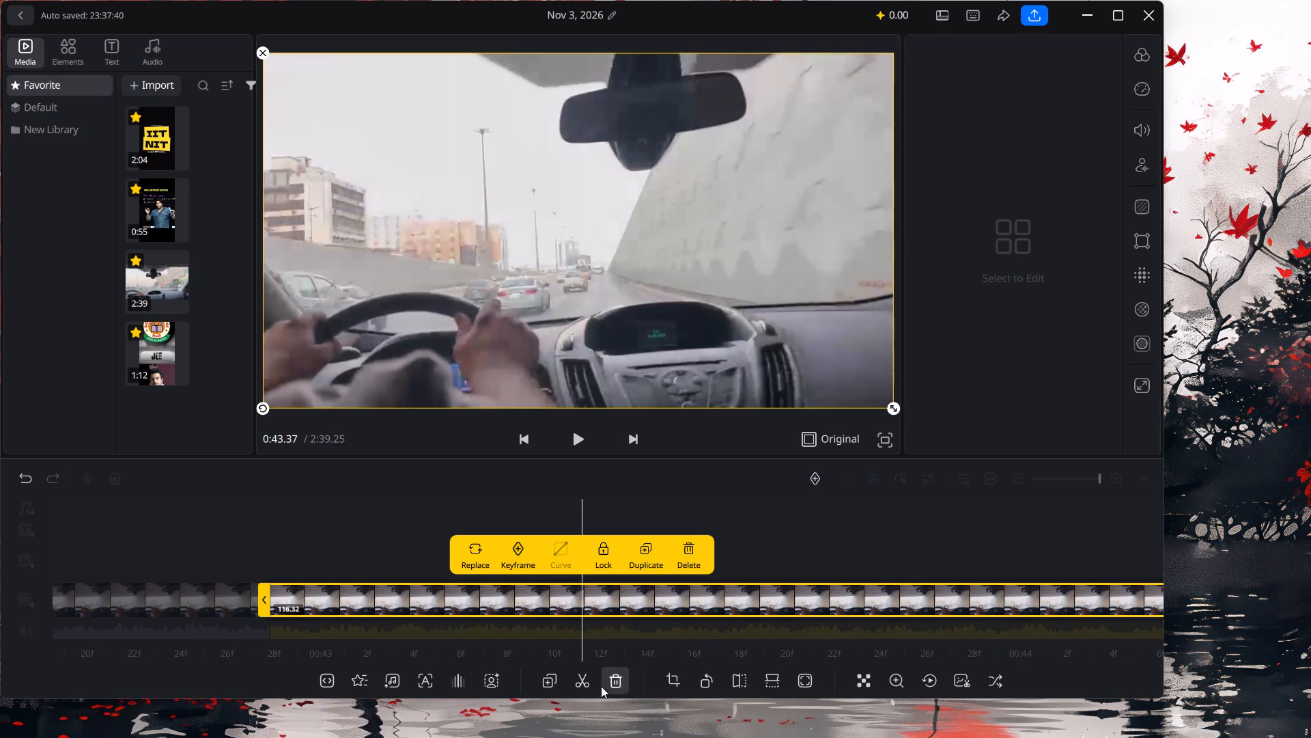
click(580, 687)
click(943, 559)
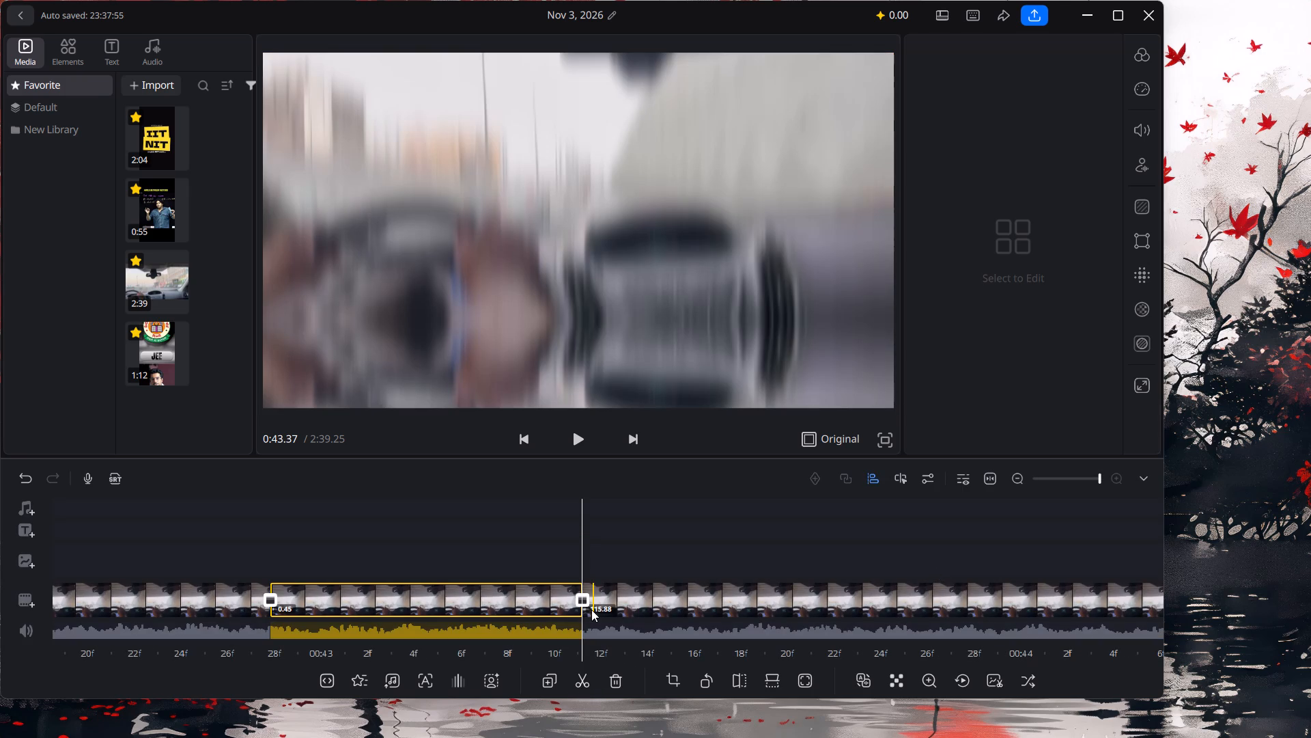
Apply the Black transition with a 0.4-second duration at the 0:43.37 cut.
click(585, 600)
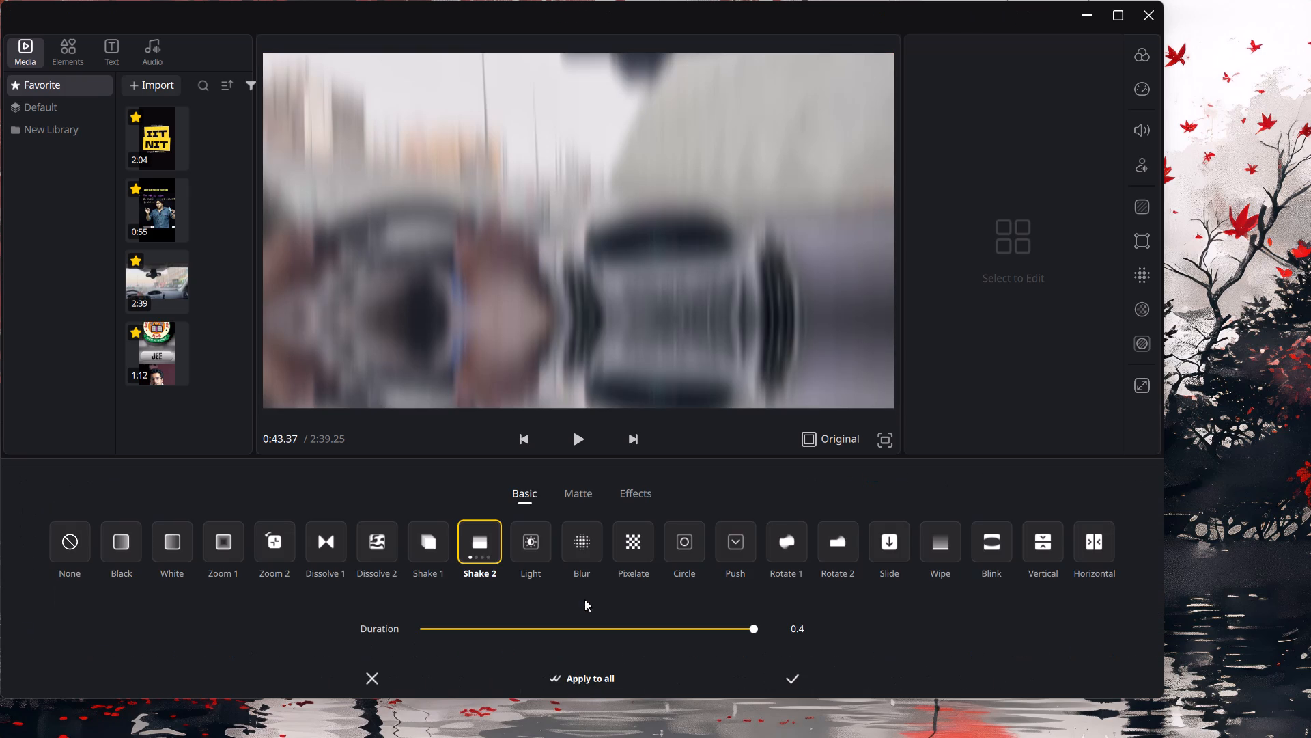
click(124, 538)
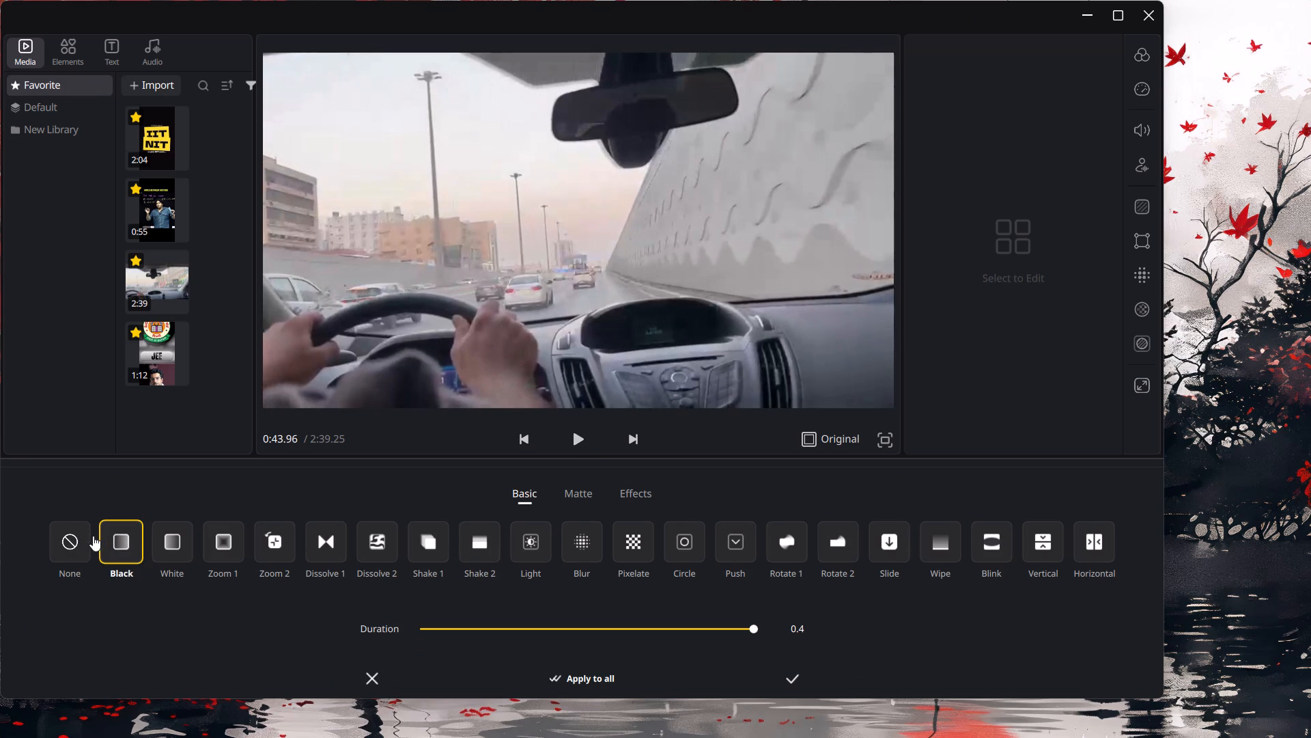
click(70, 542)
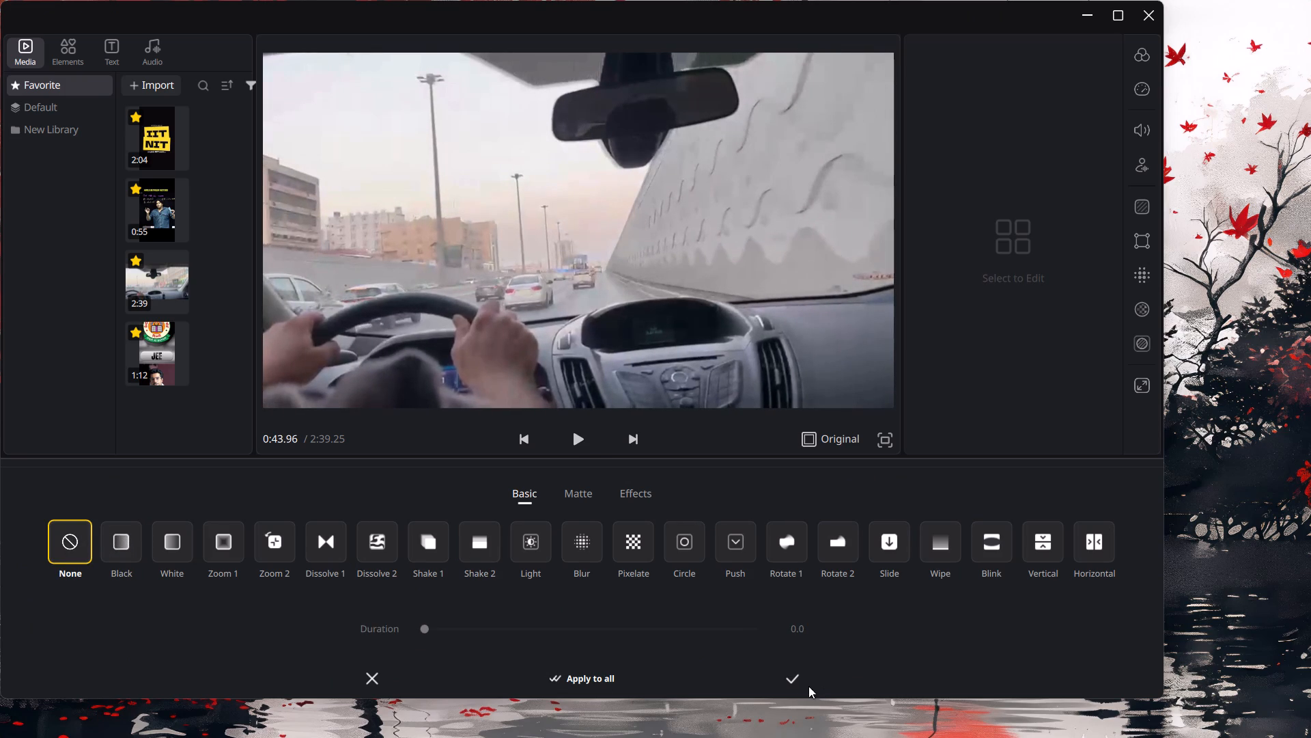
click(132, 560)
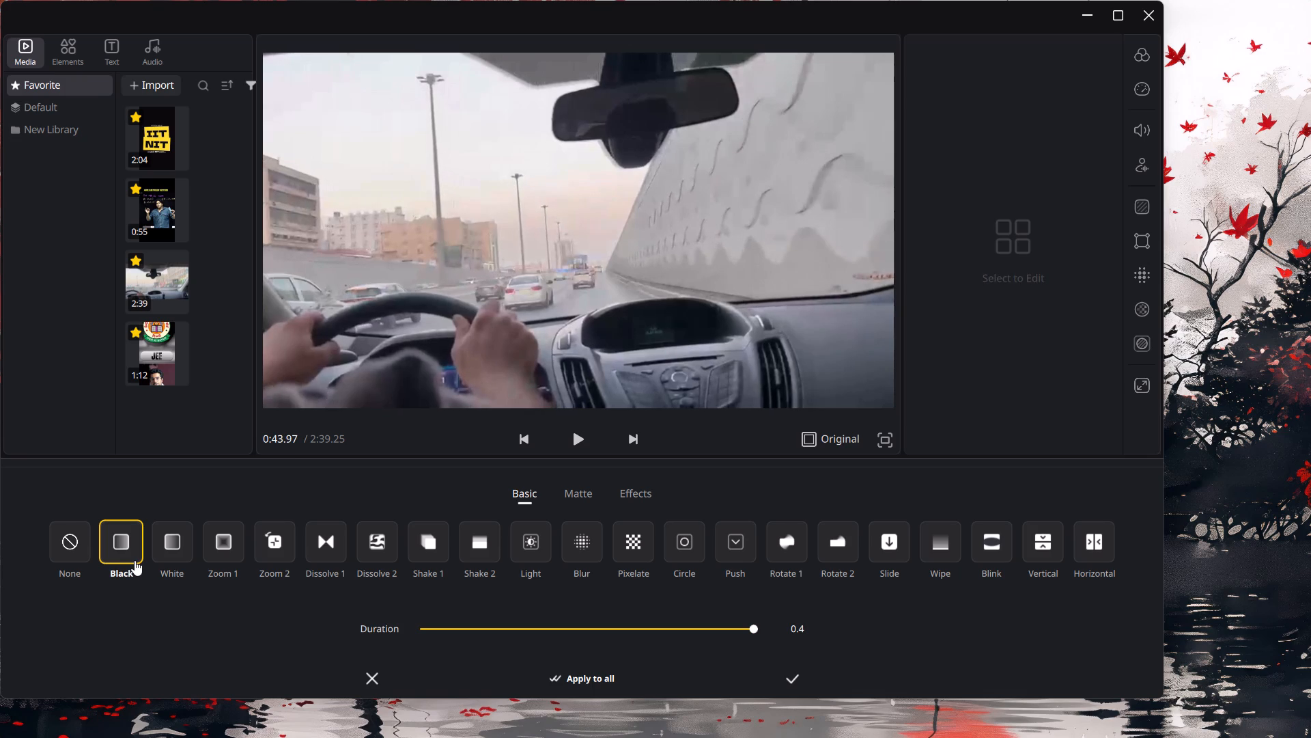
click(110, 548)
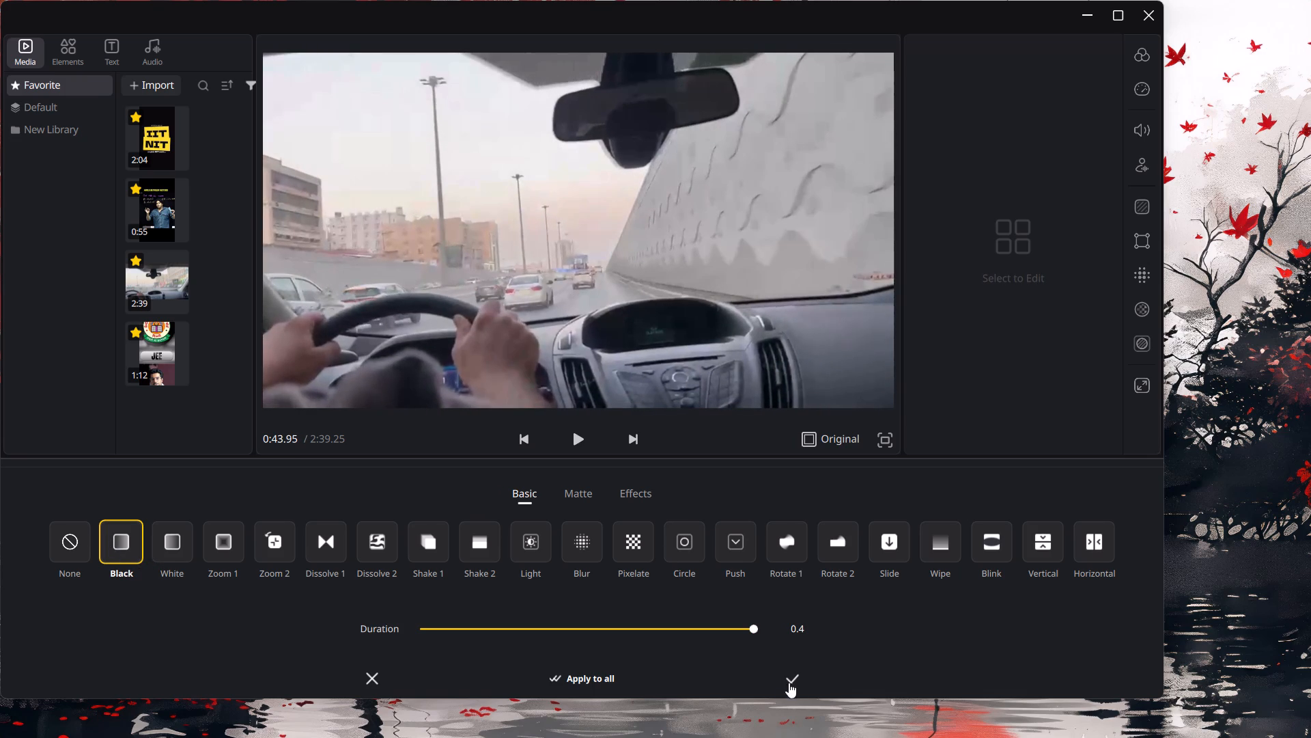
click(787, 674)
Split the remaining driving footage at about 0:43.84.
click(933, 597)
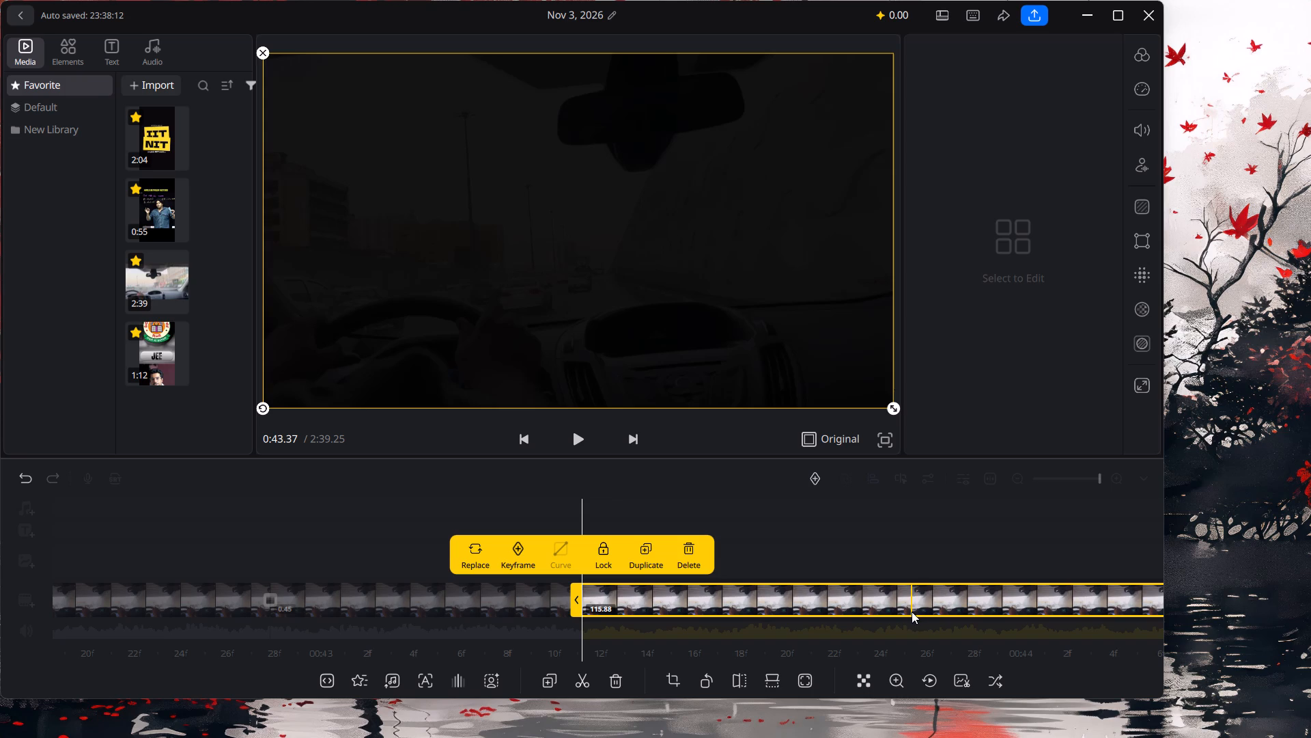
click(912, 612)
click(576, 683)
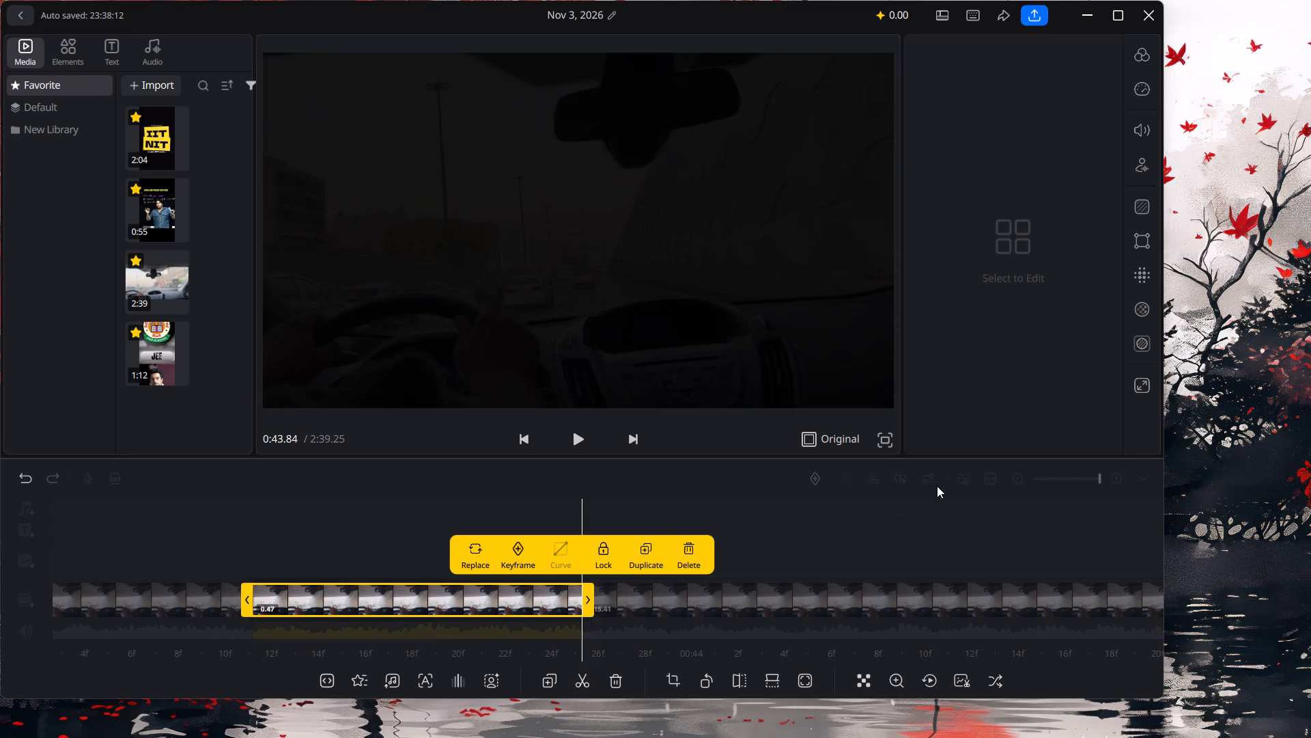
click(952, 484)
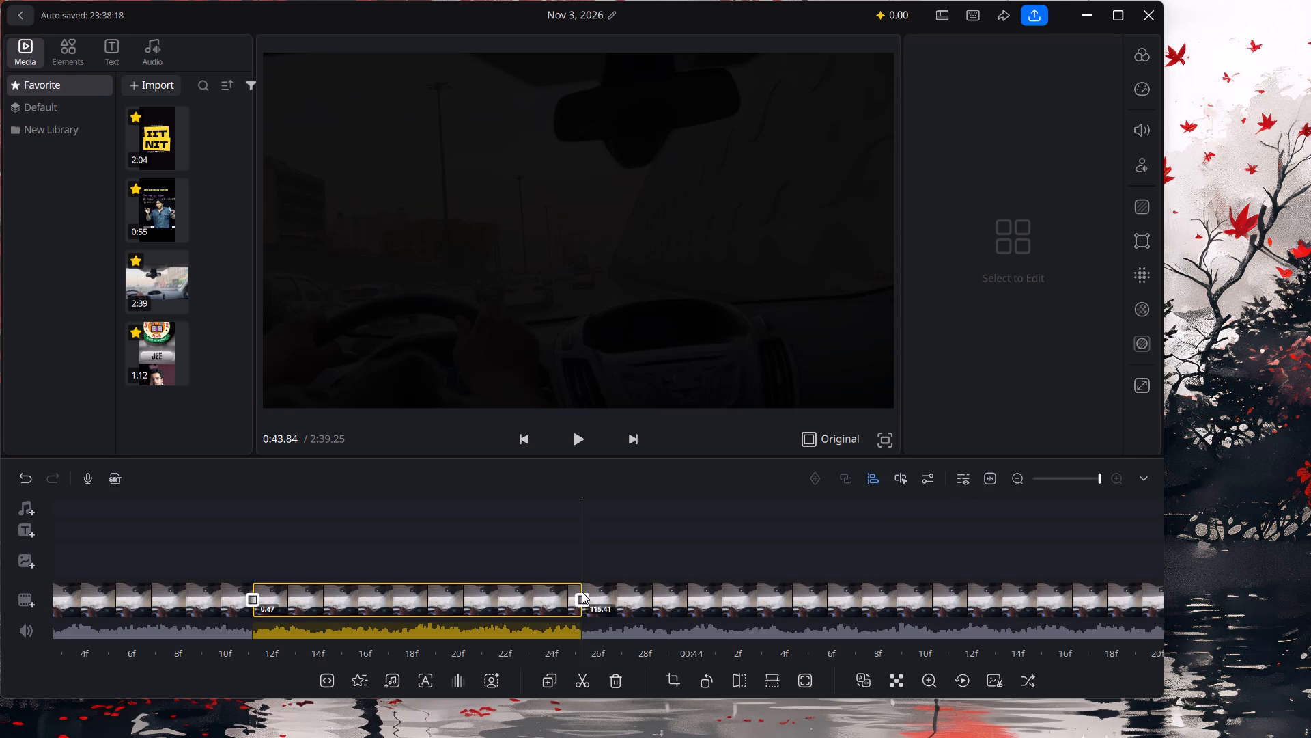
Set the transition at the 0:43.84 cut to None.
click(582, 590)
click(841, 524)
click(584, 597)
click(60, 564)
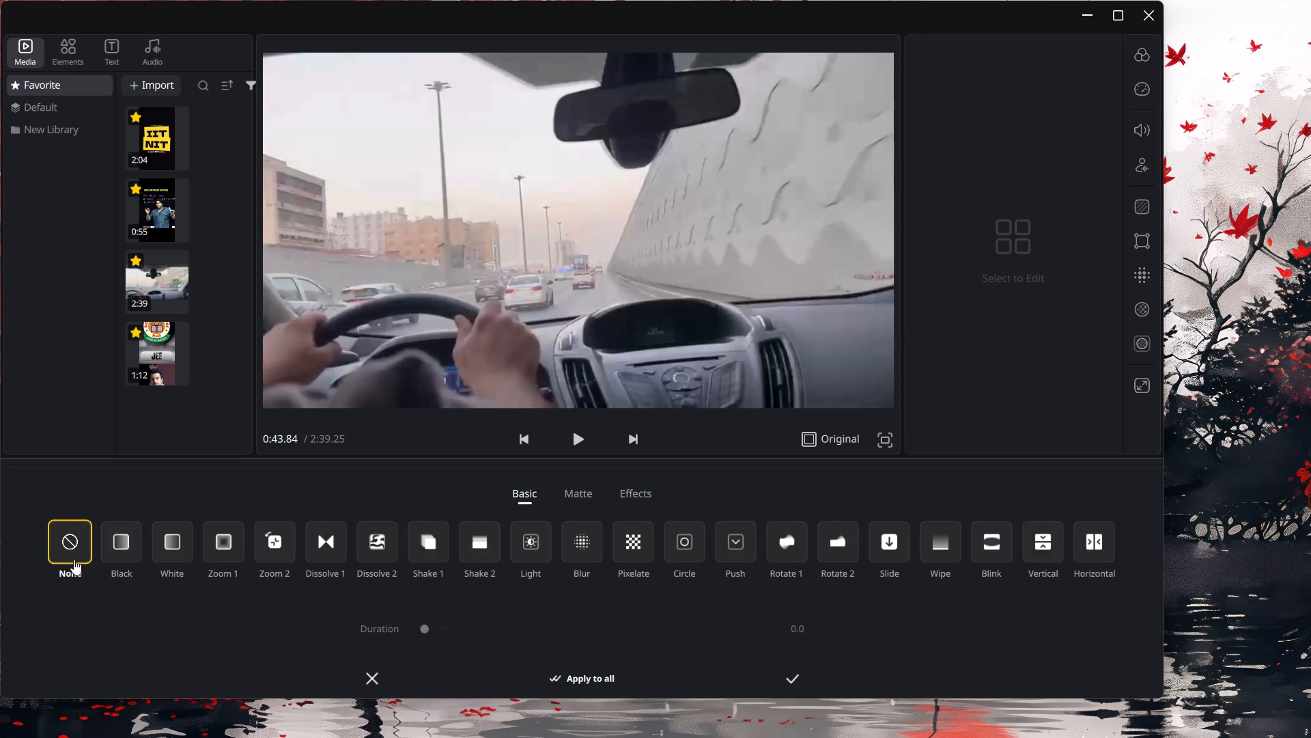
drag(699, 630, 725, 629)
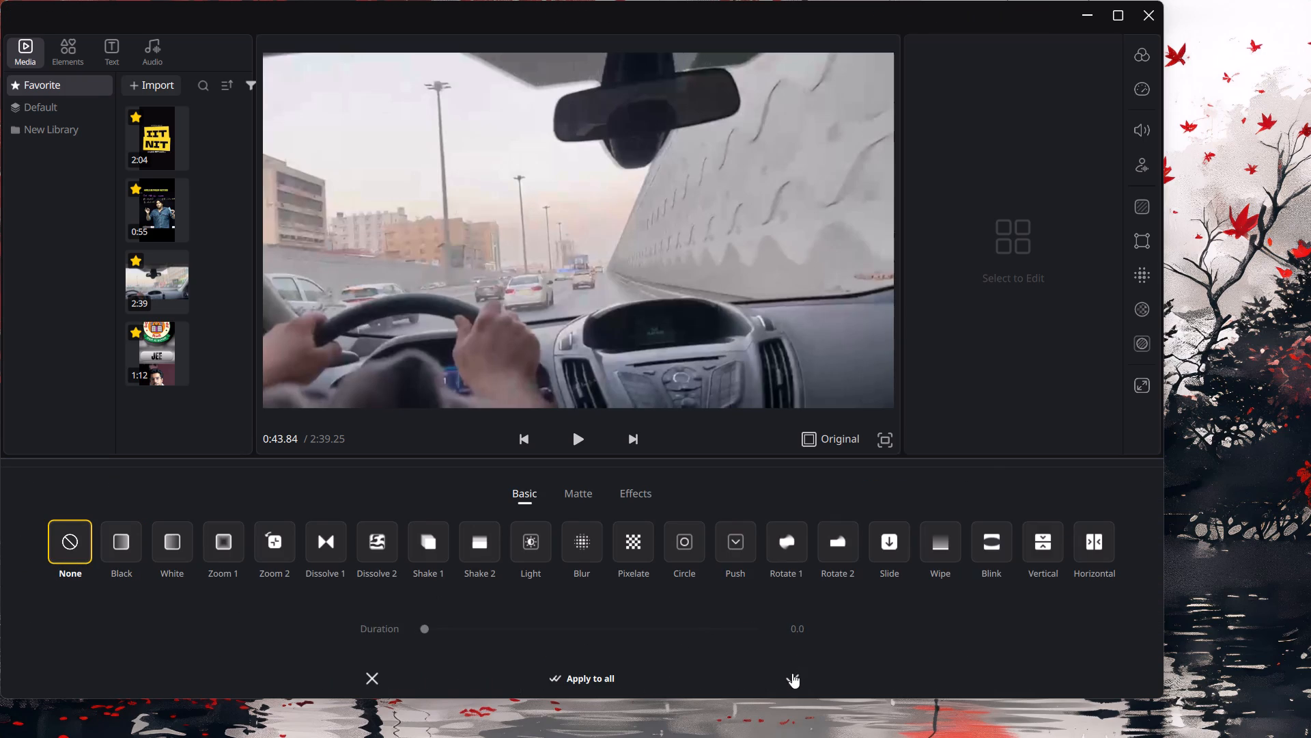
click(792, 673)
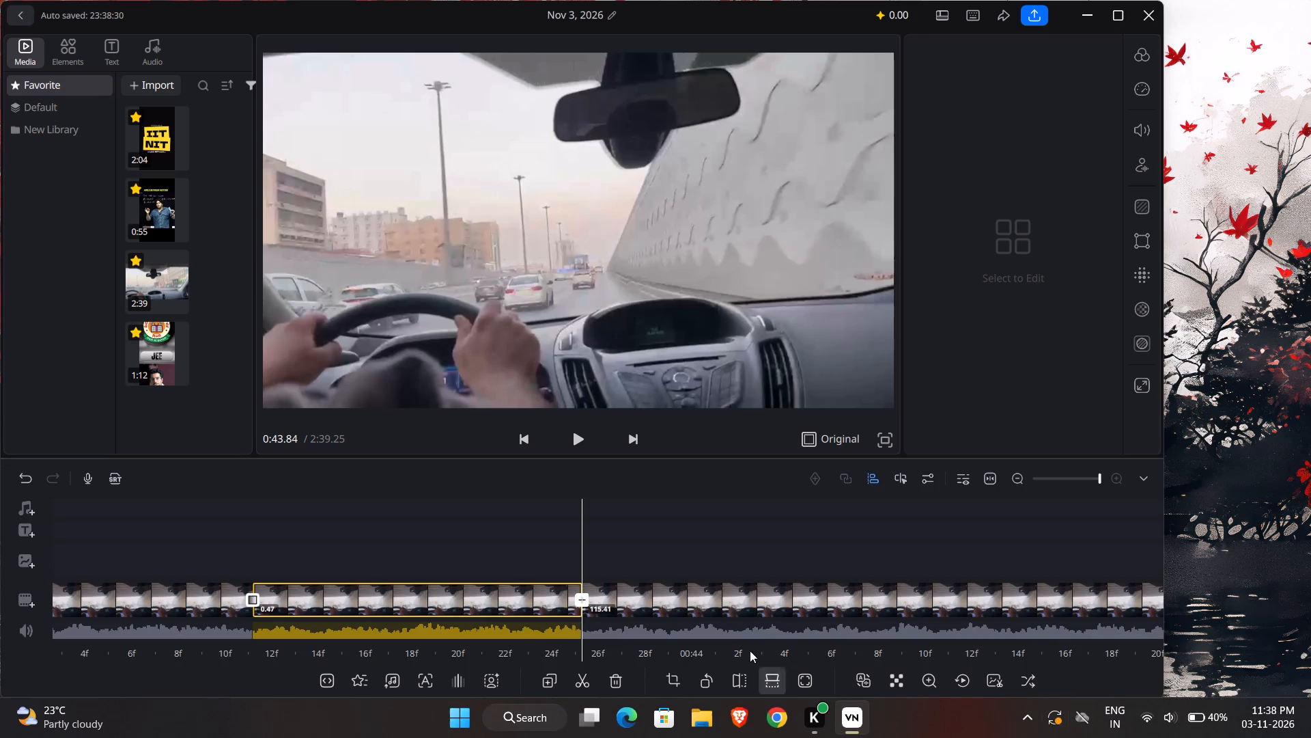
Split the remaining driving footage at about 0:44.29, 0:44.70, 0:45.15 and 0:45.55.
click(897, 594)
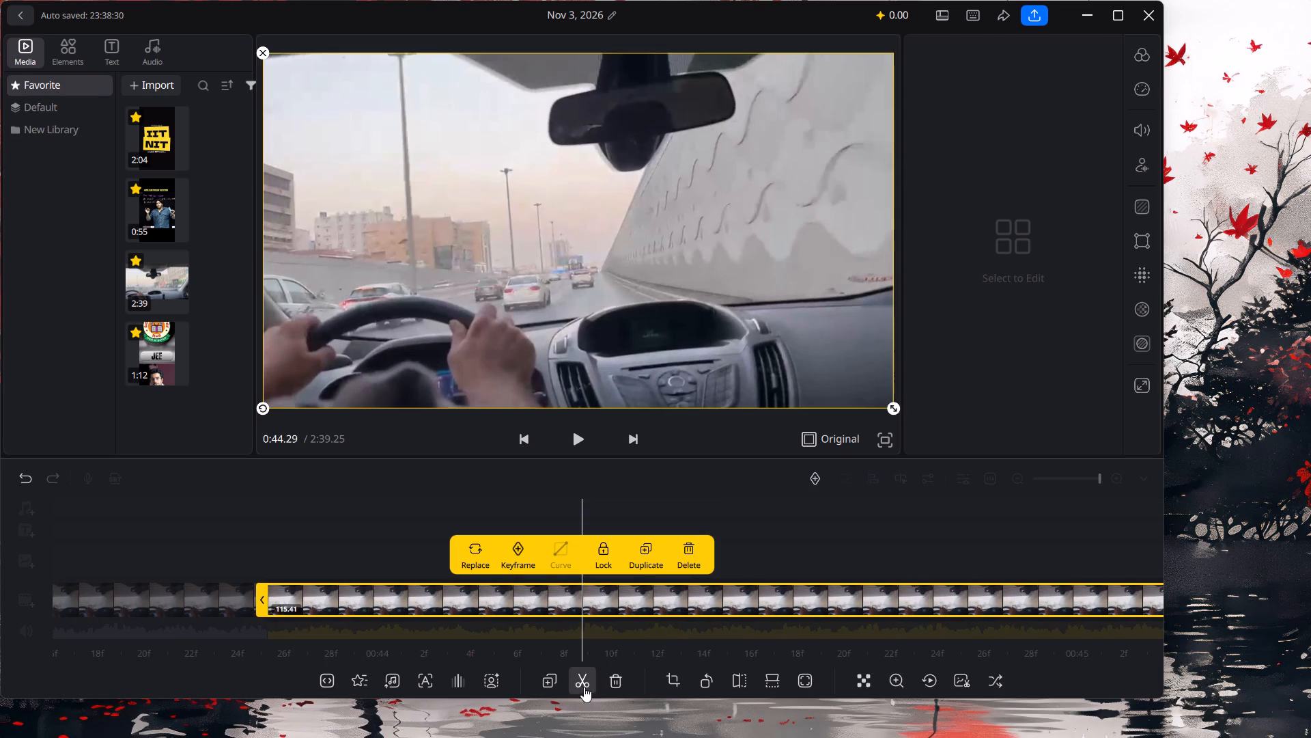
click(582, 688)
click(853, 500)
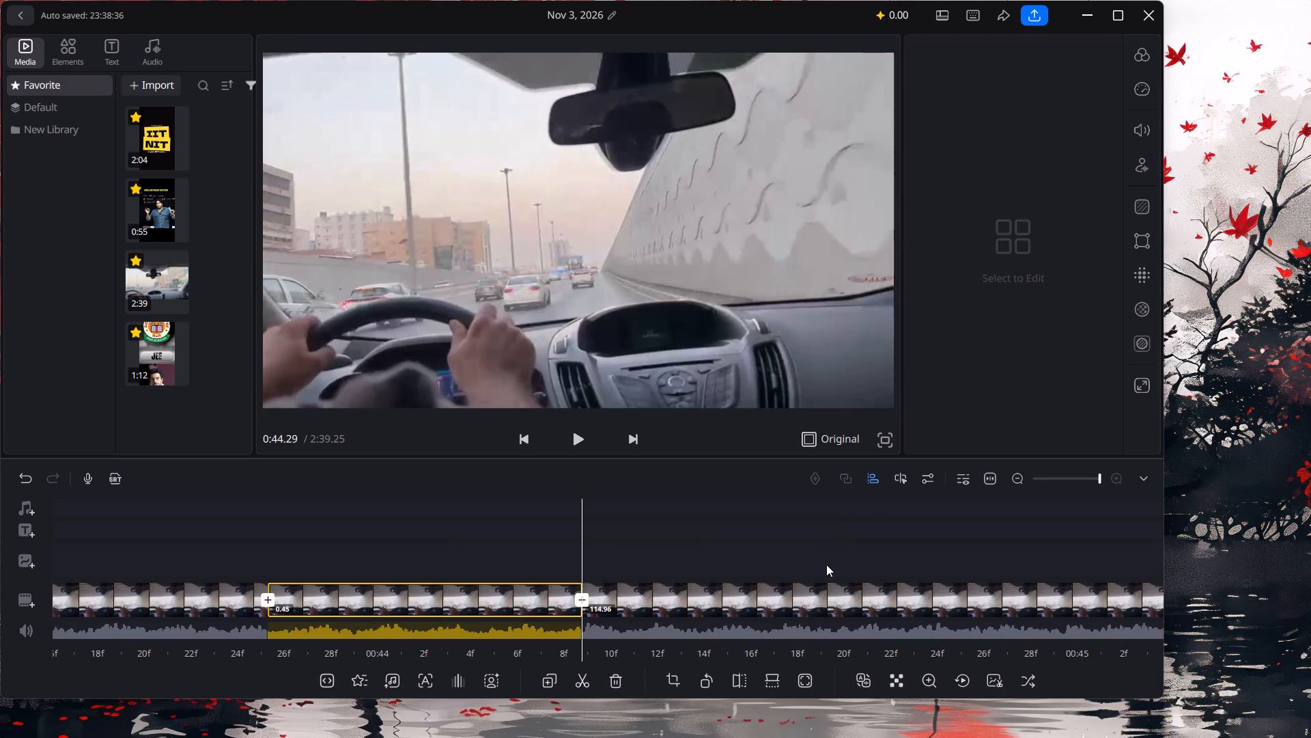
click(865, 595)
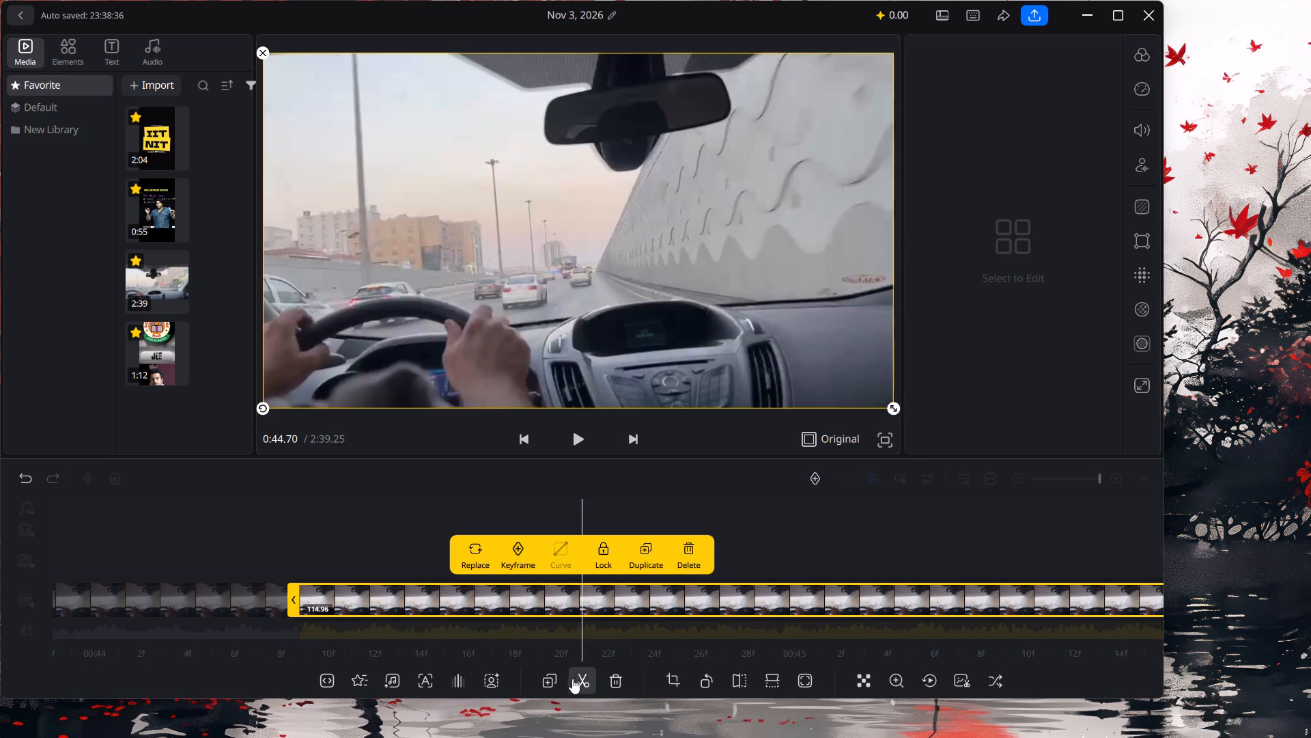
click(584, 674)
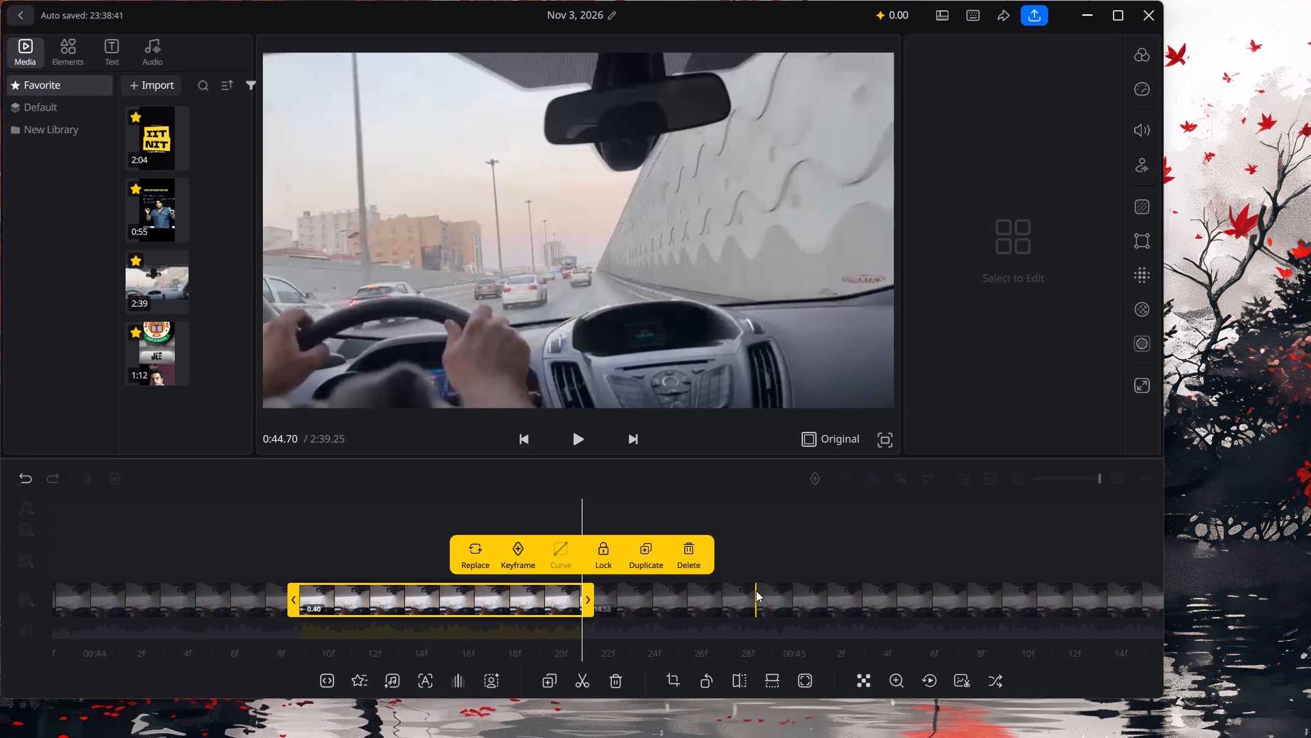
click(897, 595)
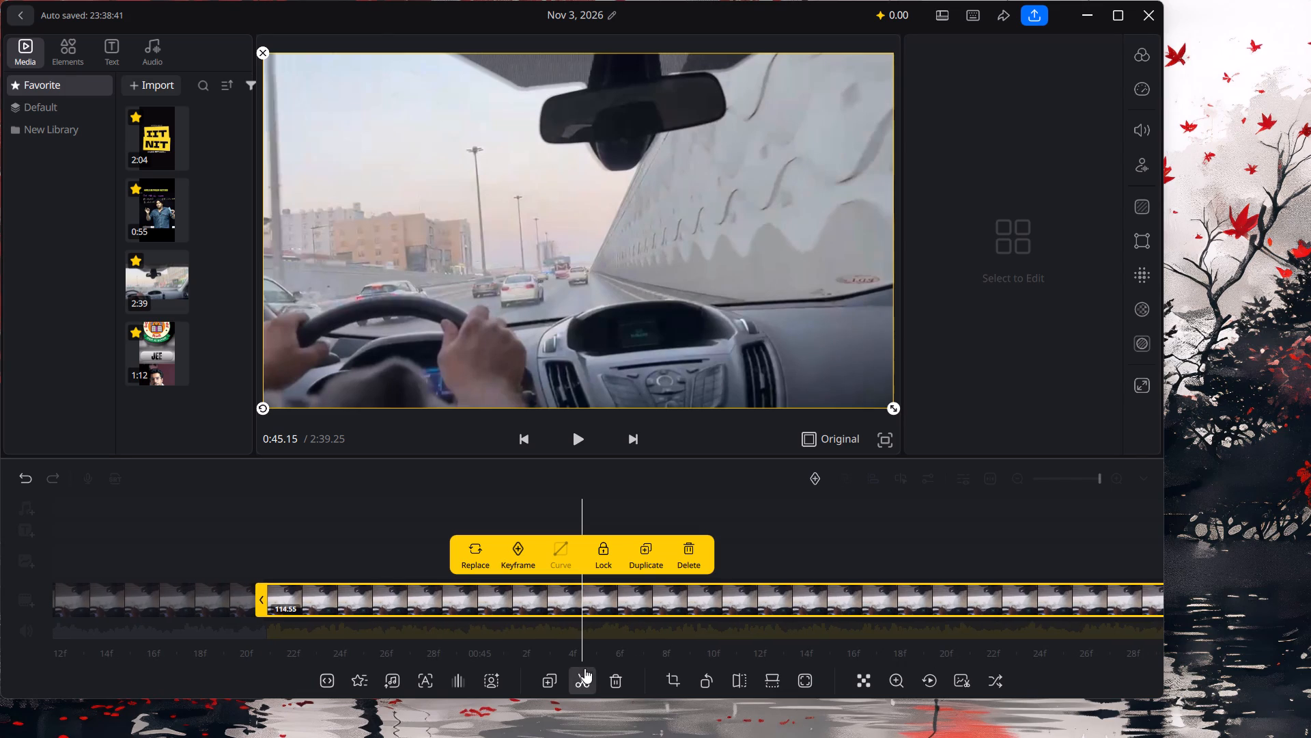
click(584, 668)
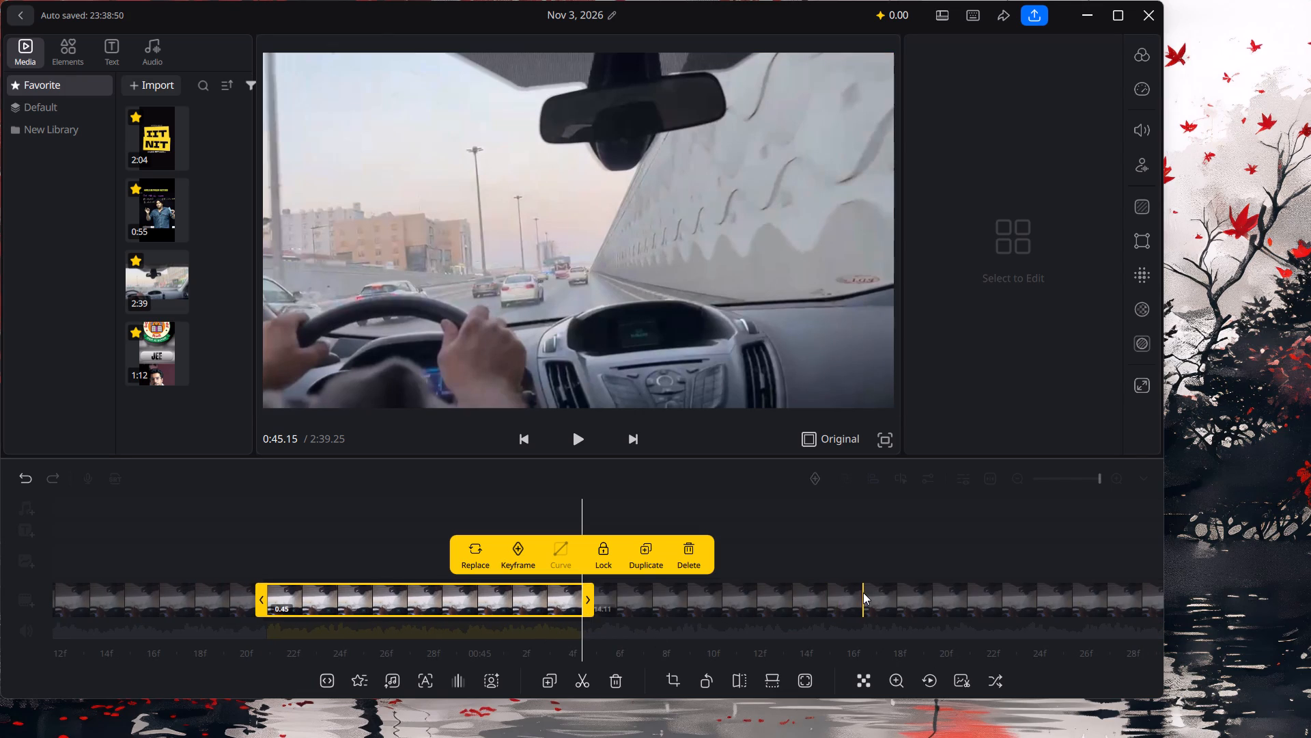
click(864, 592)
click(589, 672)
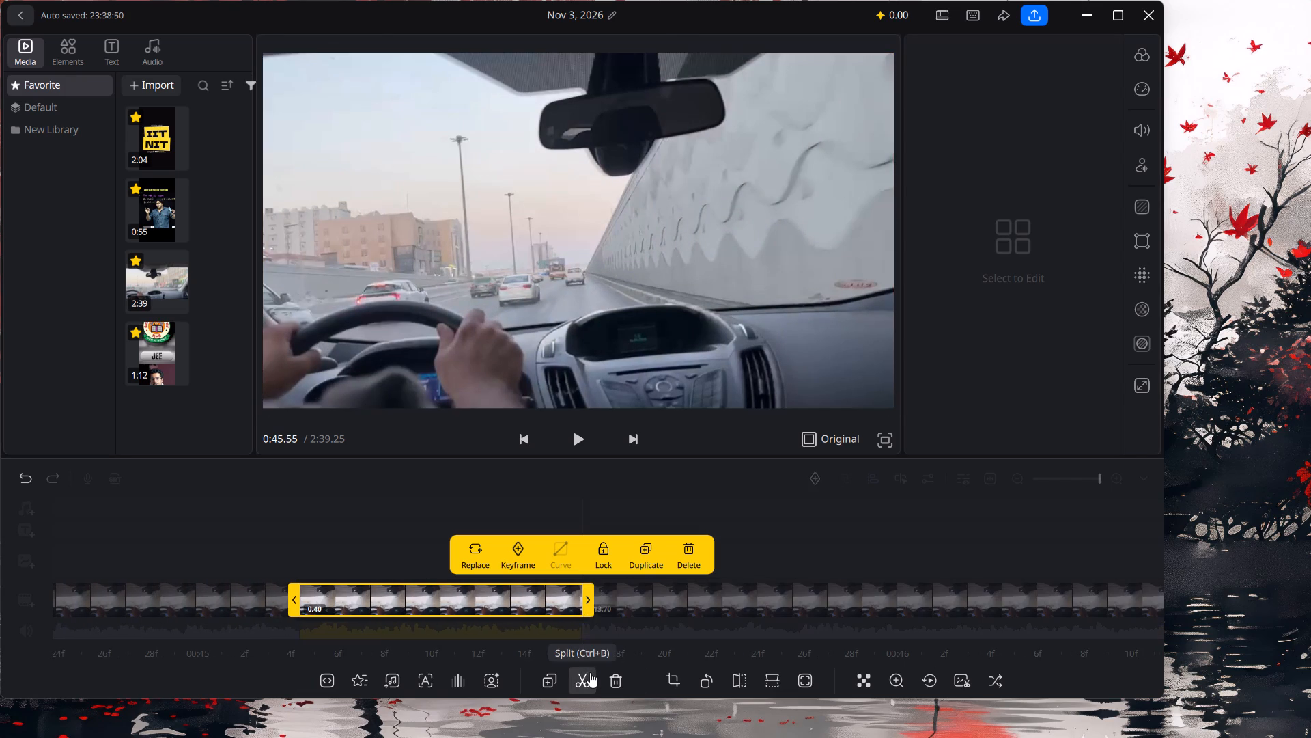
Split the remaining driving footage at about 0:45.94, 0:46.35, 0:46.80 and 0:47.22.
click(859, 593)
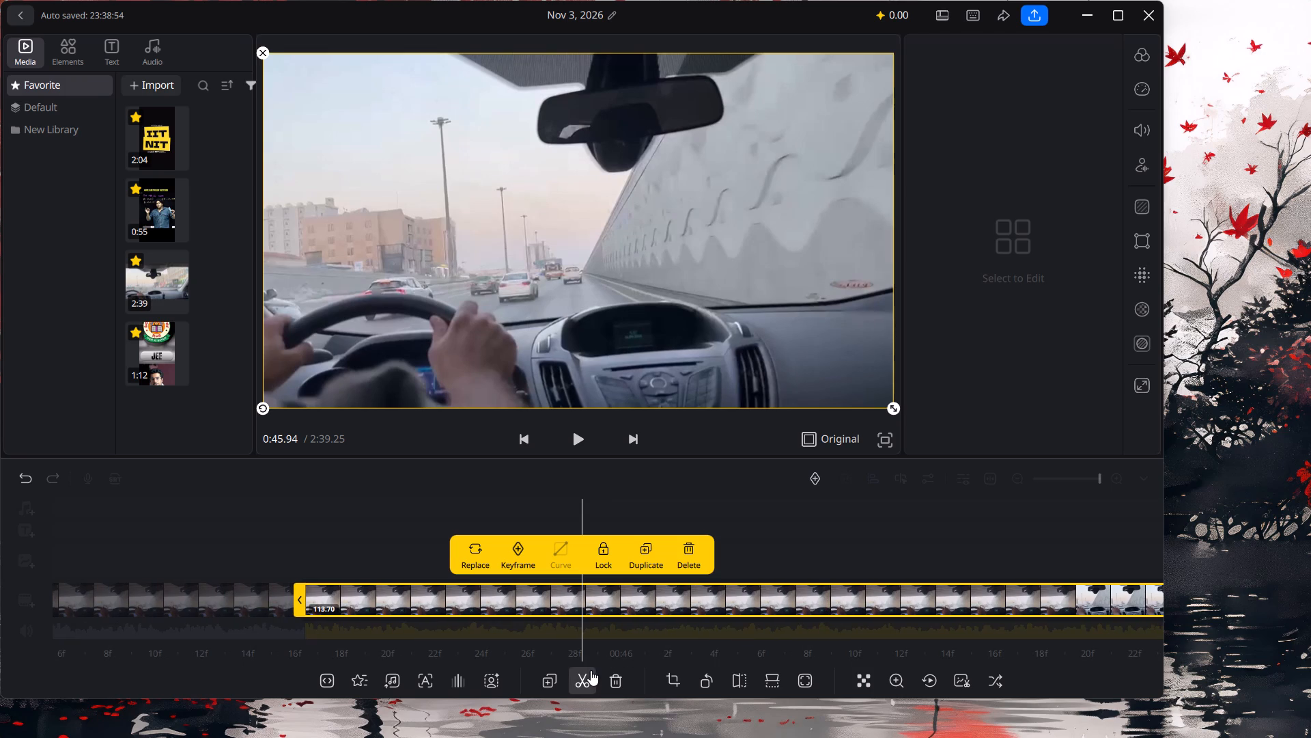
click(591, 672)
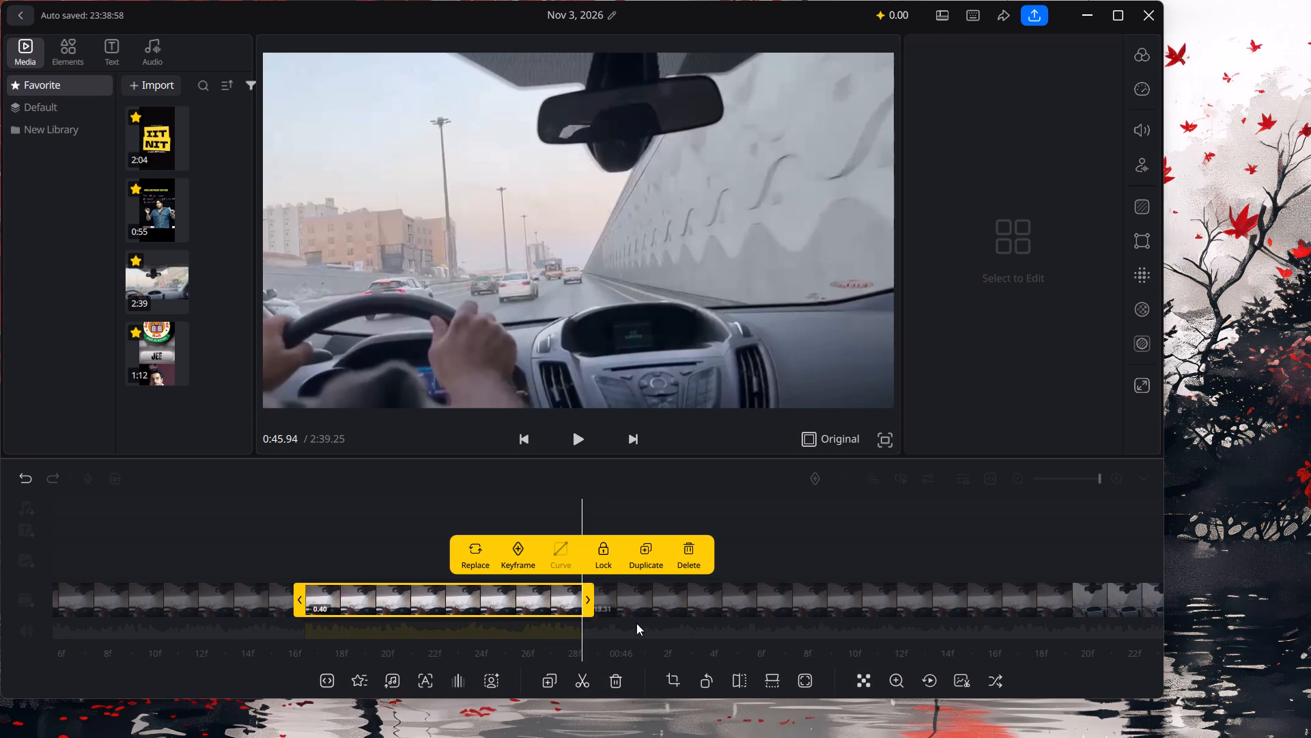
click(867, 605)
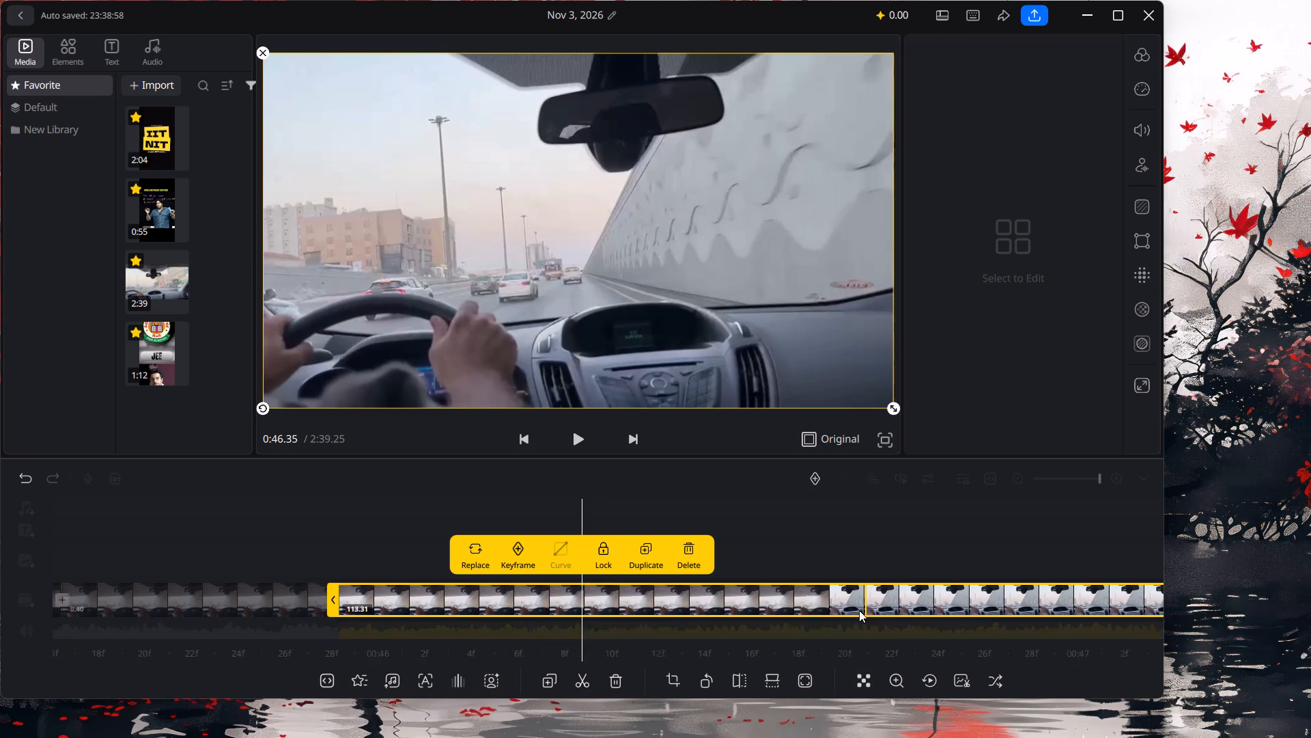
click(586, 675)
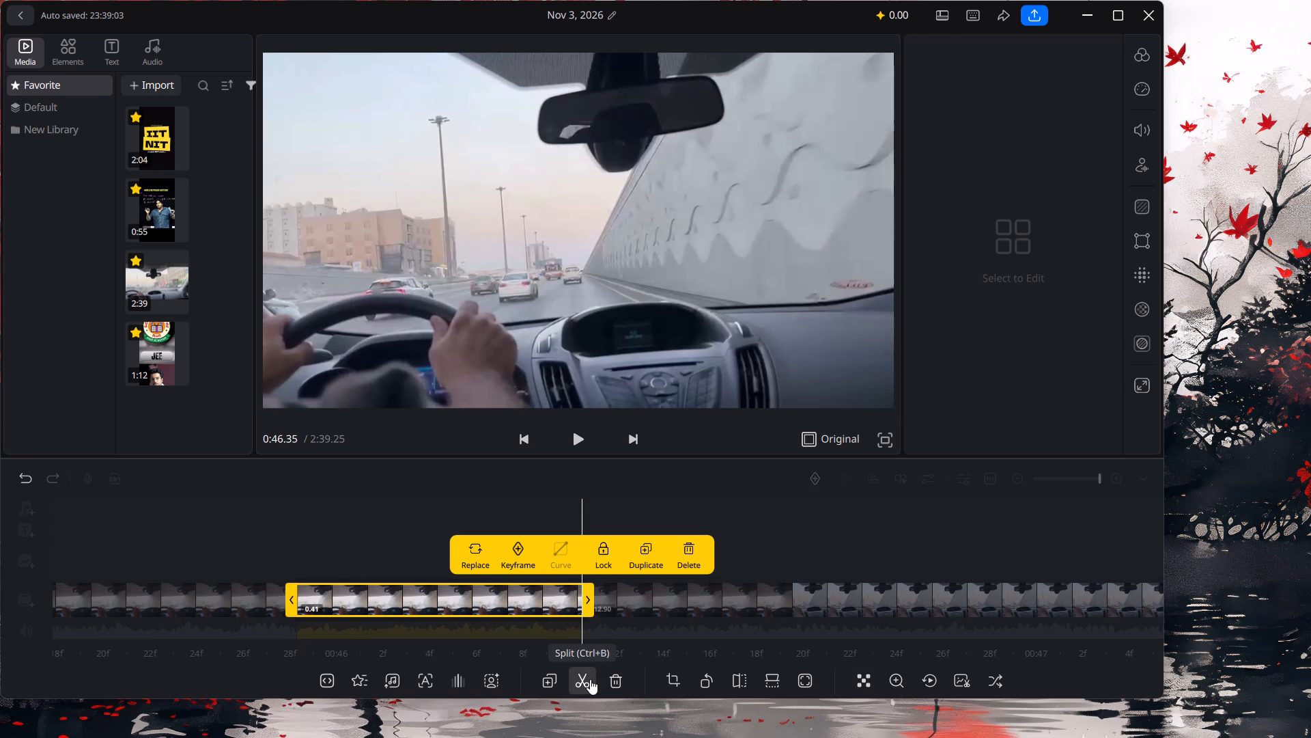
click(858, 623)
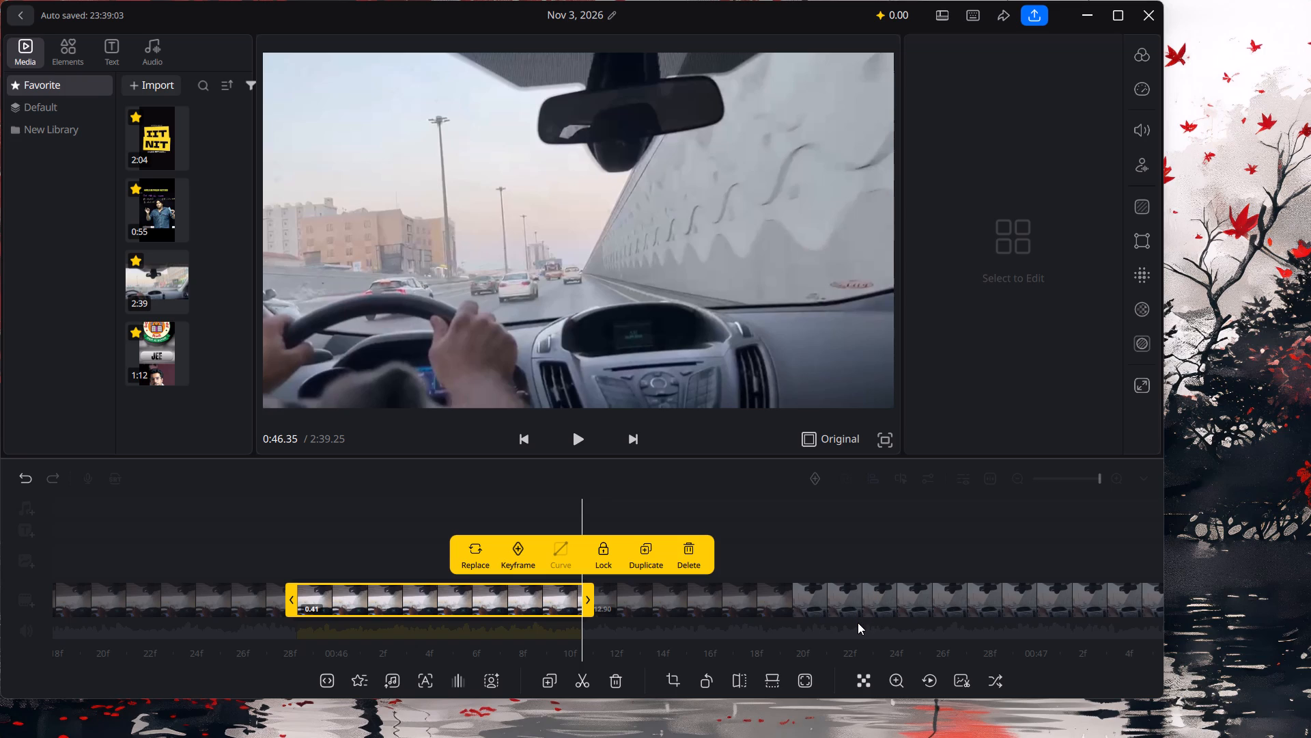
click(581, 689)
click(896, 594)
click(580, 679)
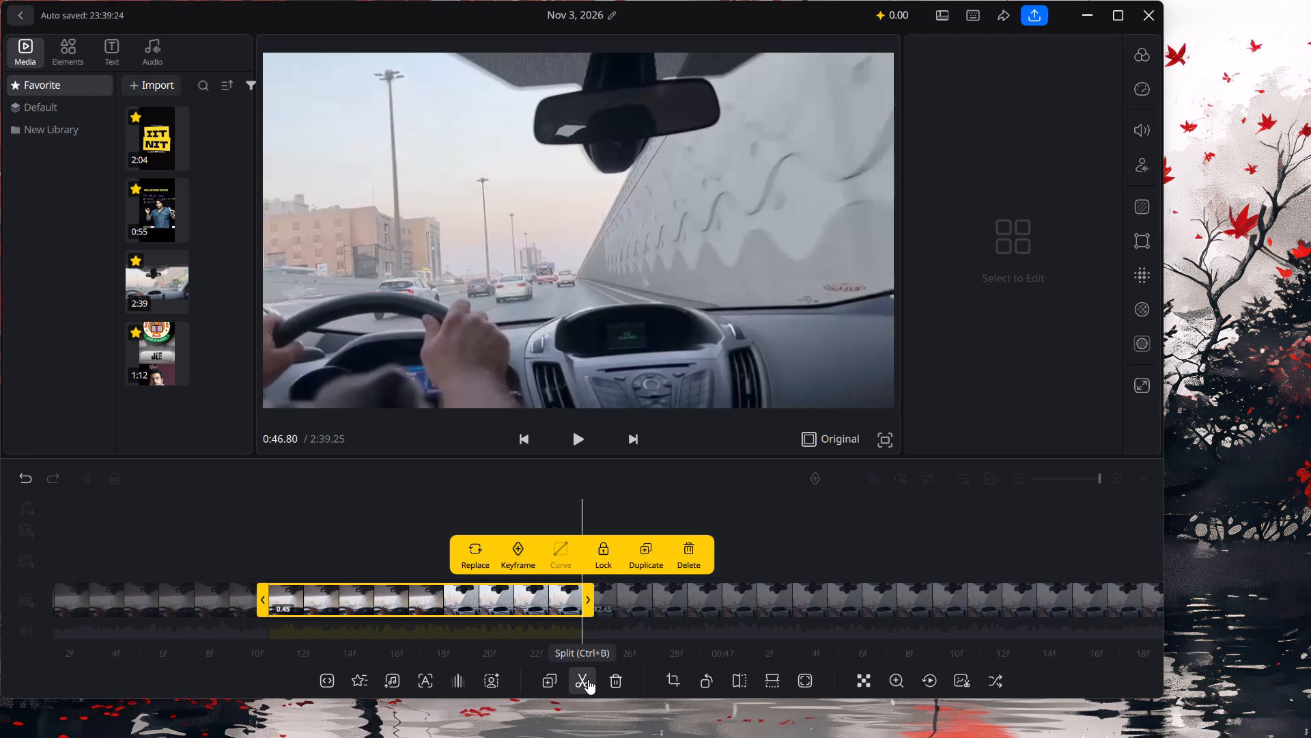
click(878, 610)
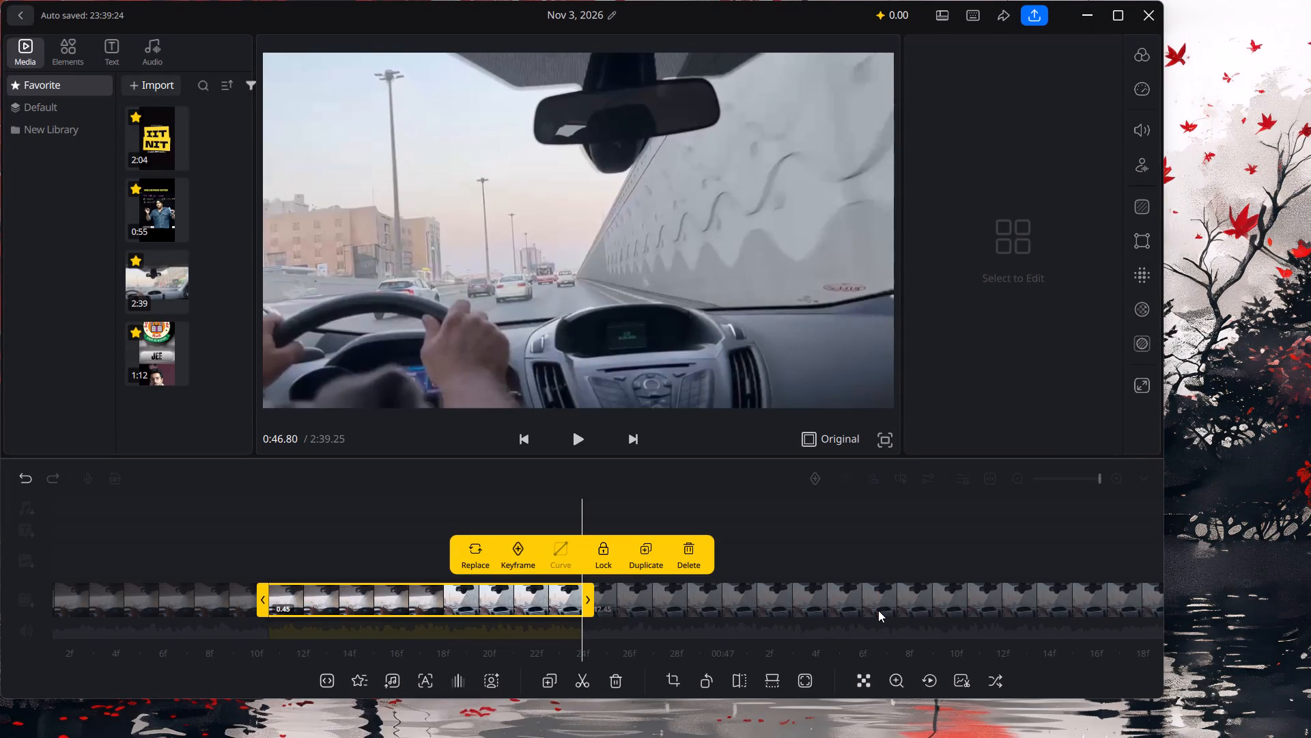
click(591, 674)
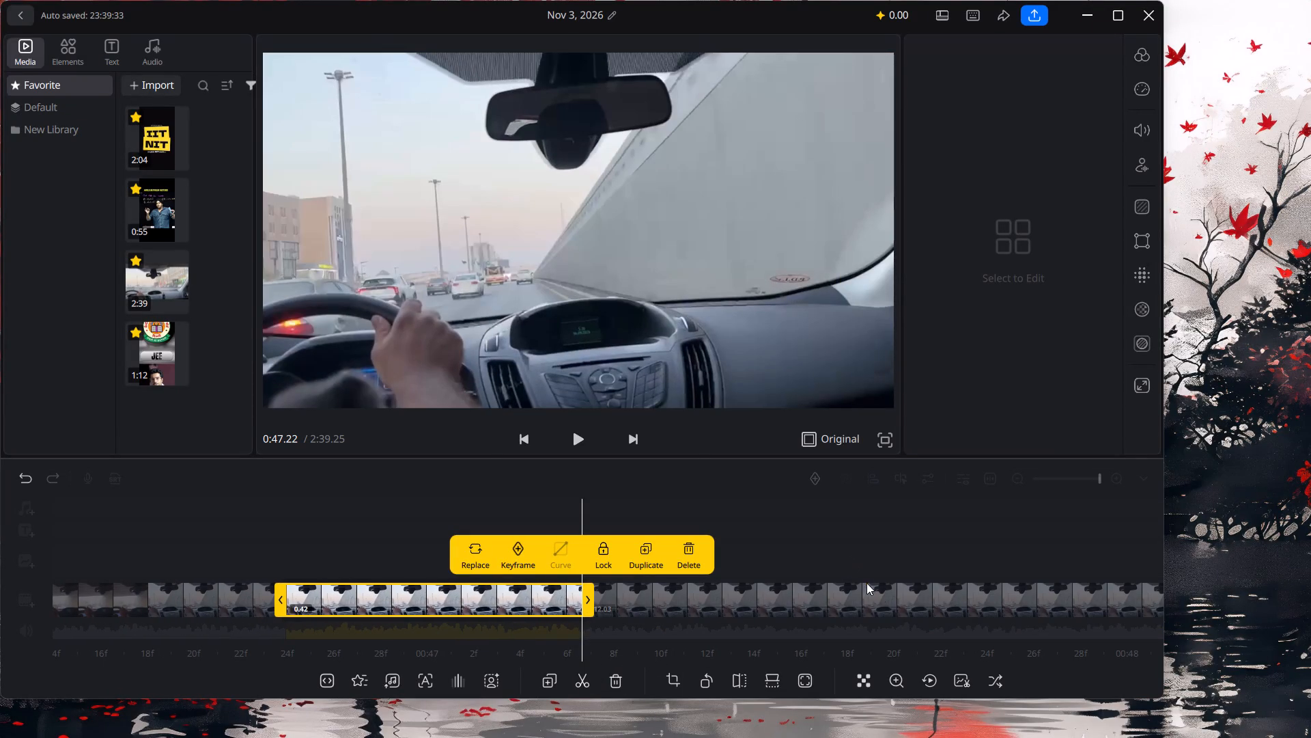
Split the remaining driving footage at about 0:47.68, 0:48.13, 0:48.54, 0:48.94 and 0:49.38.
click(903, 590)
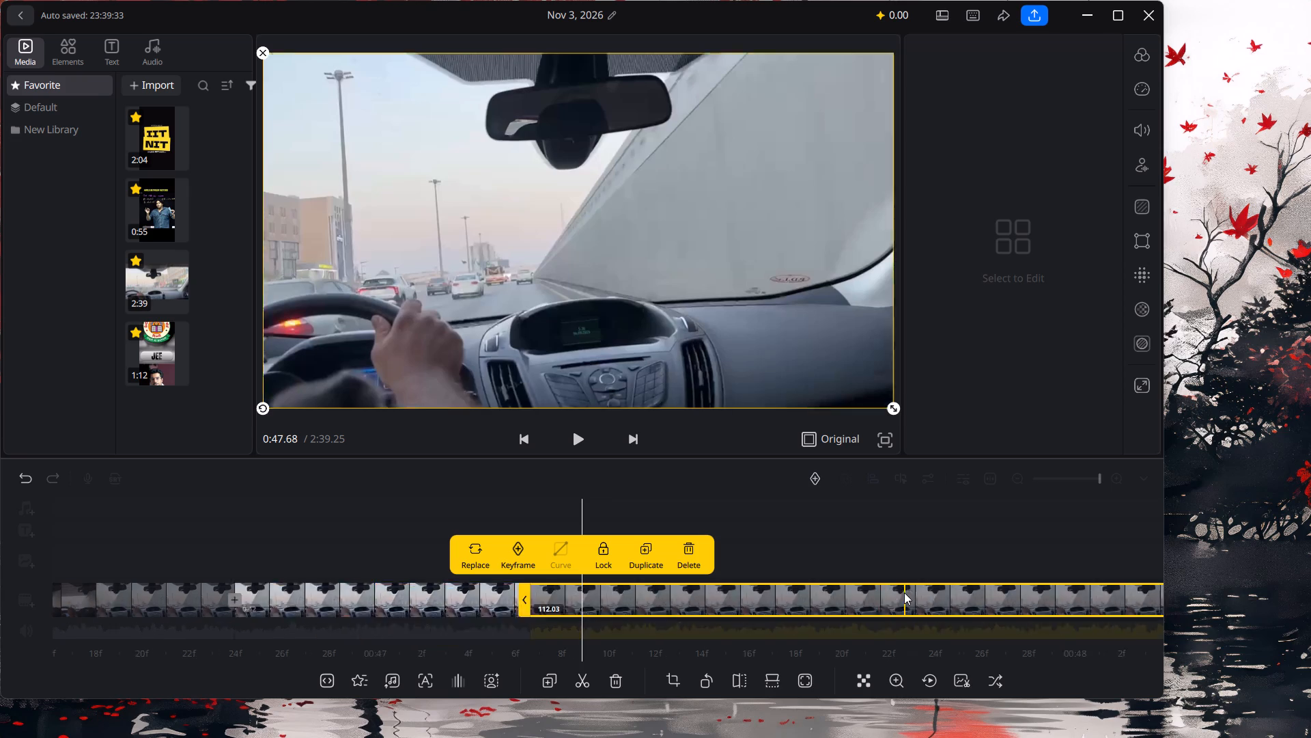
click(589, 681)
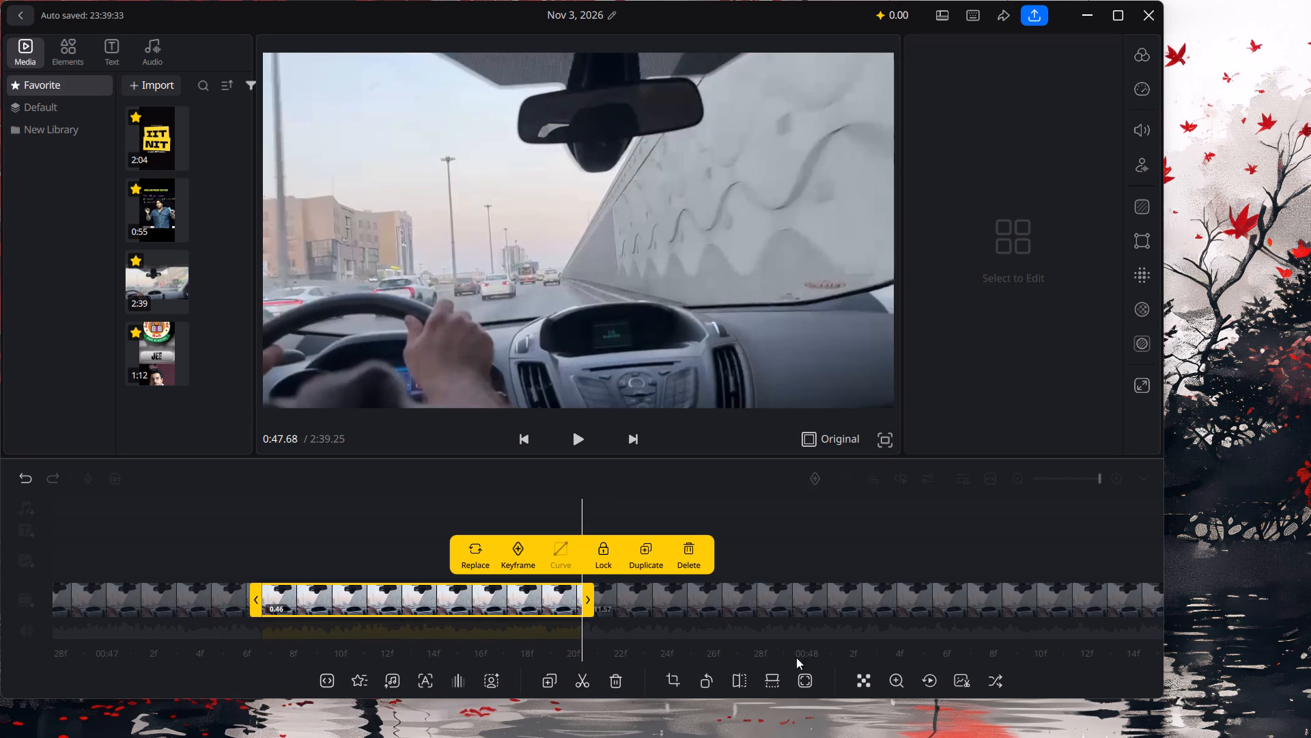
click(899, 608)
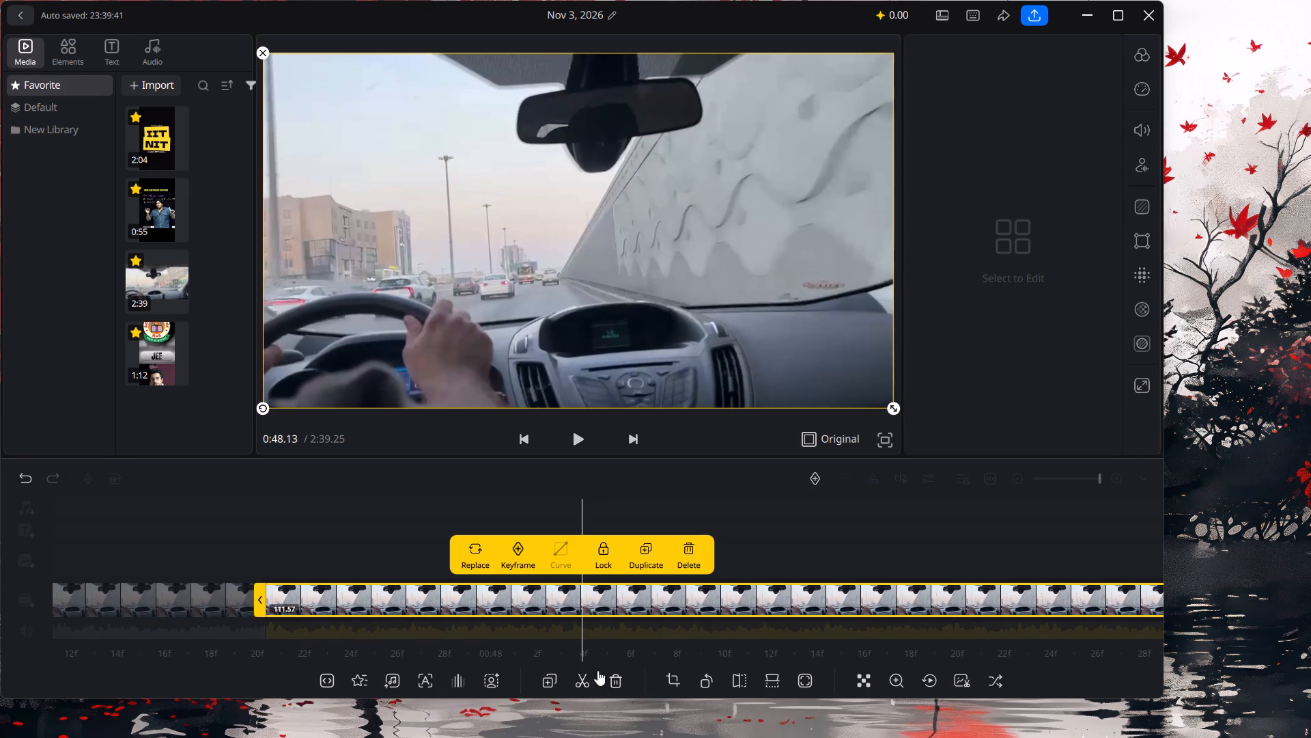
click(587, 677)
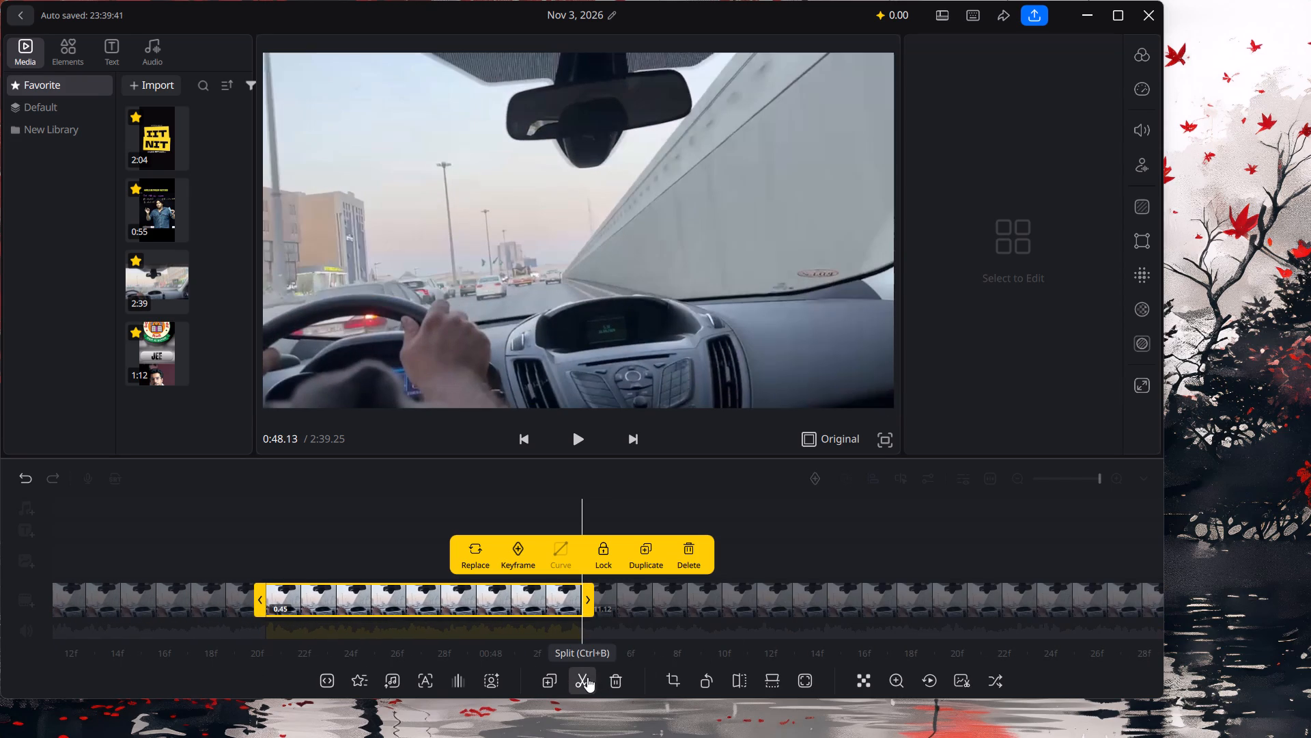
click(865, 603)
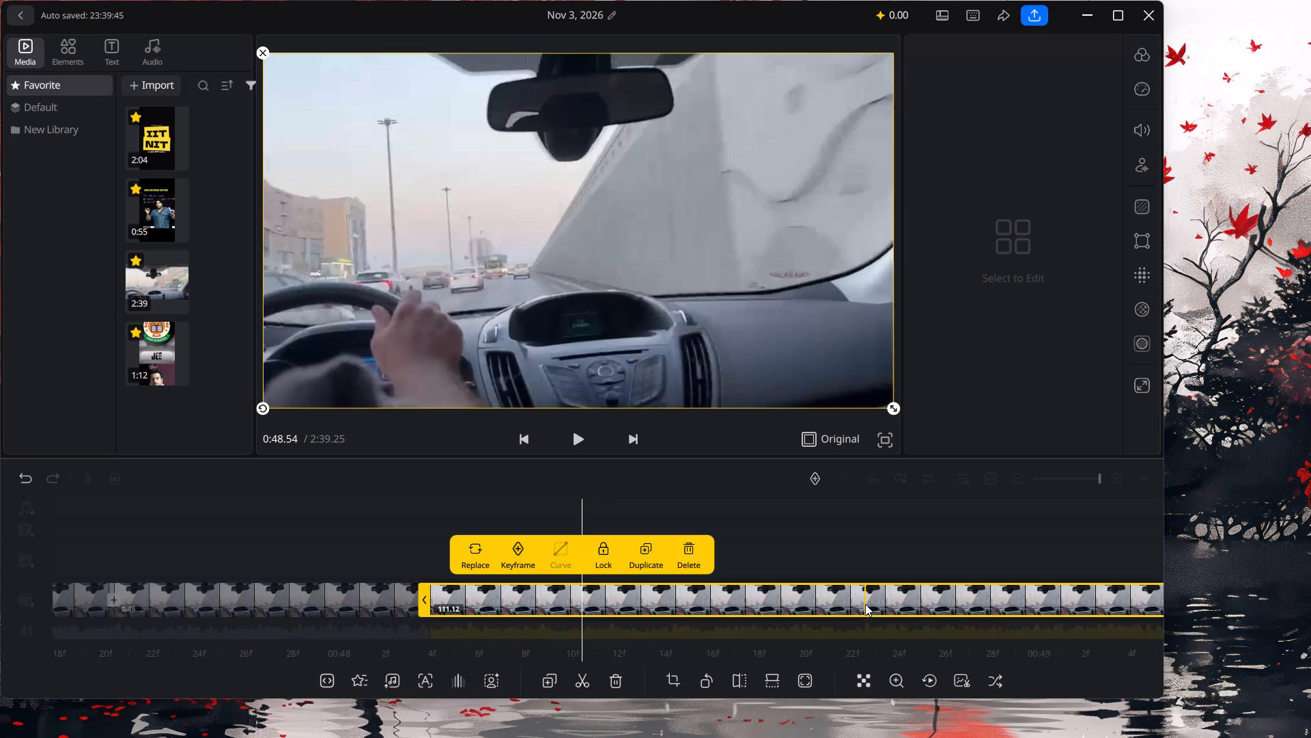
click(584, 670)
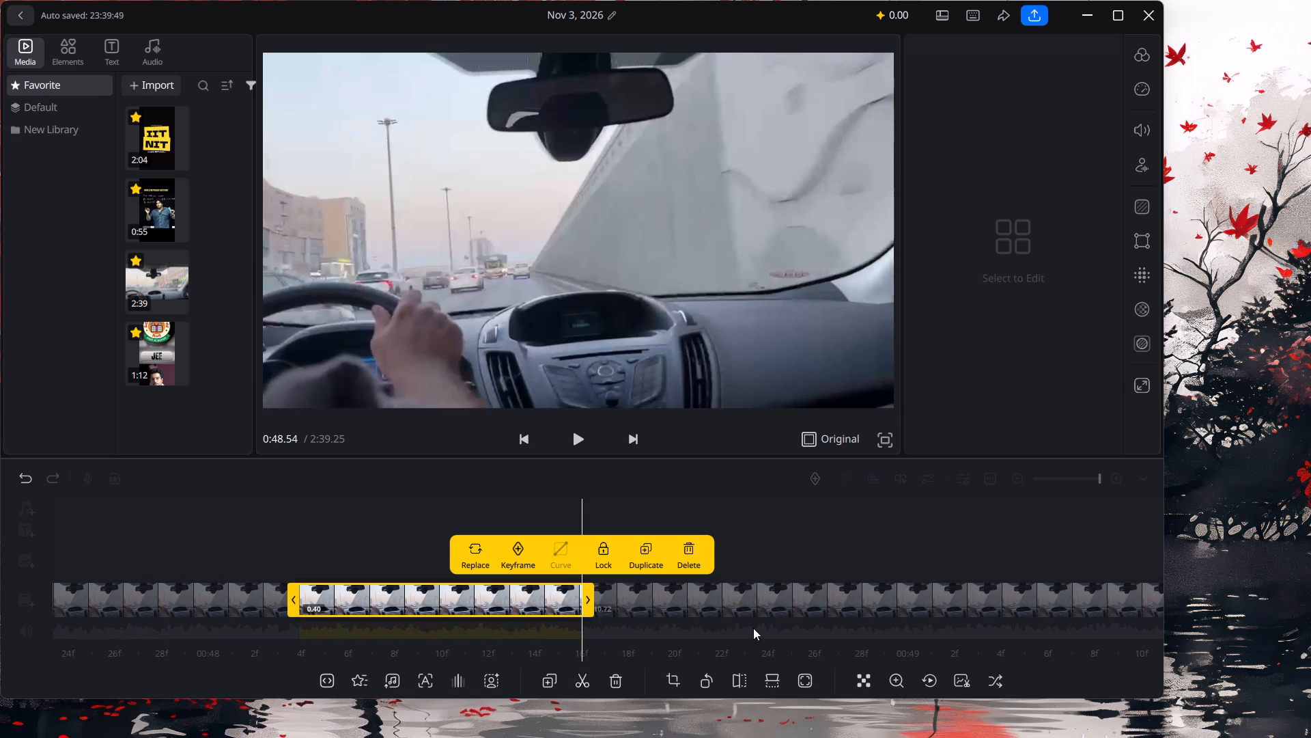
click(863, 614)
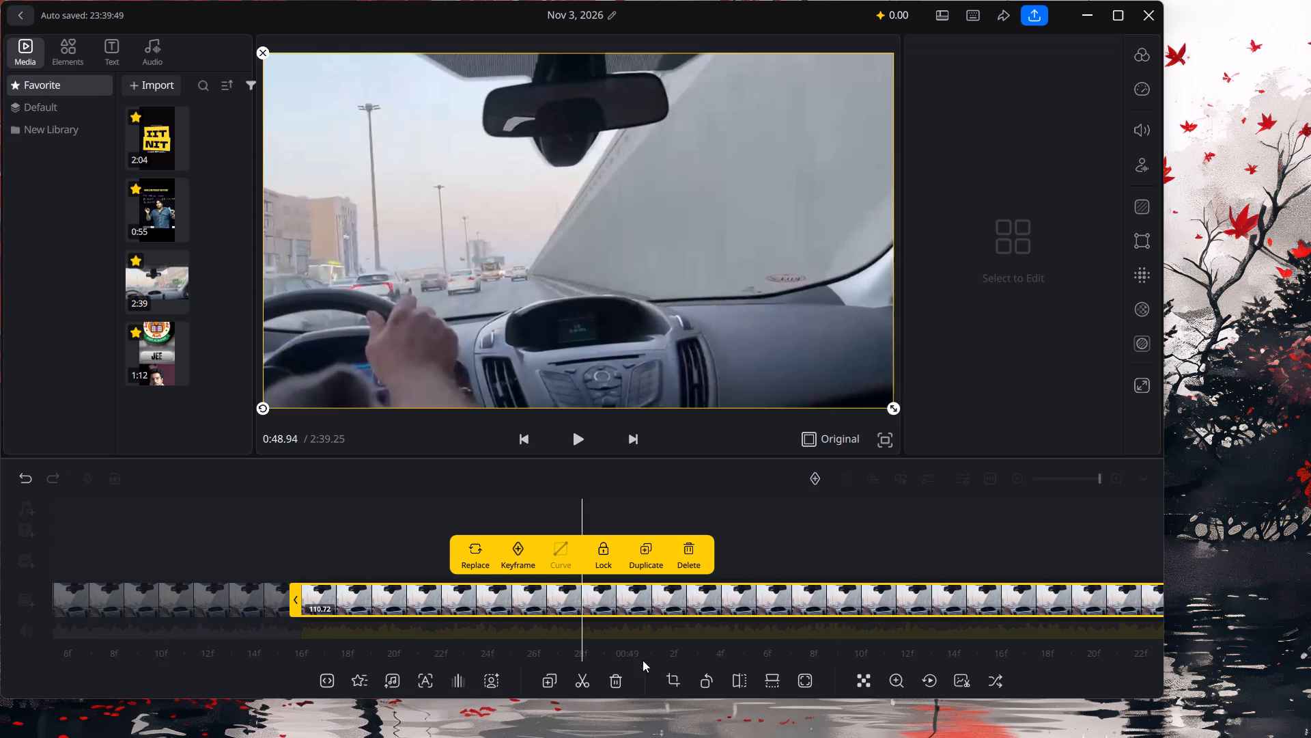
click(582, 682)
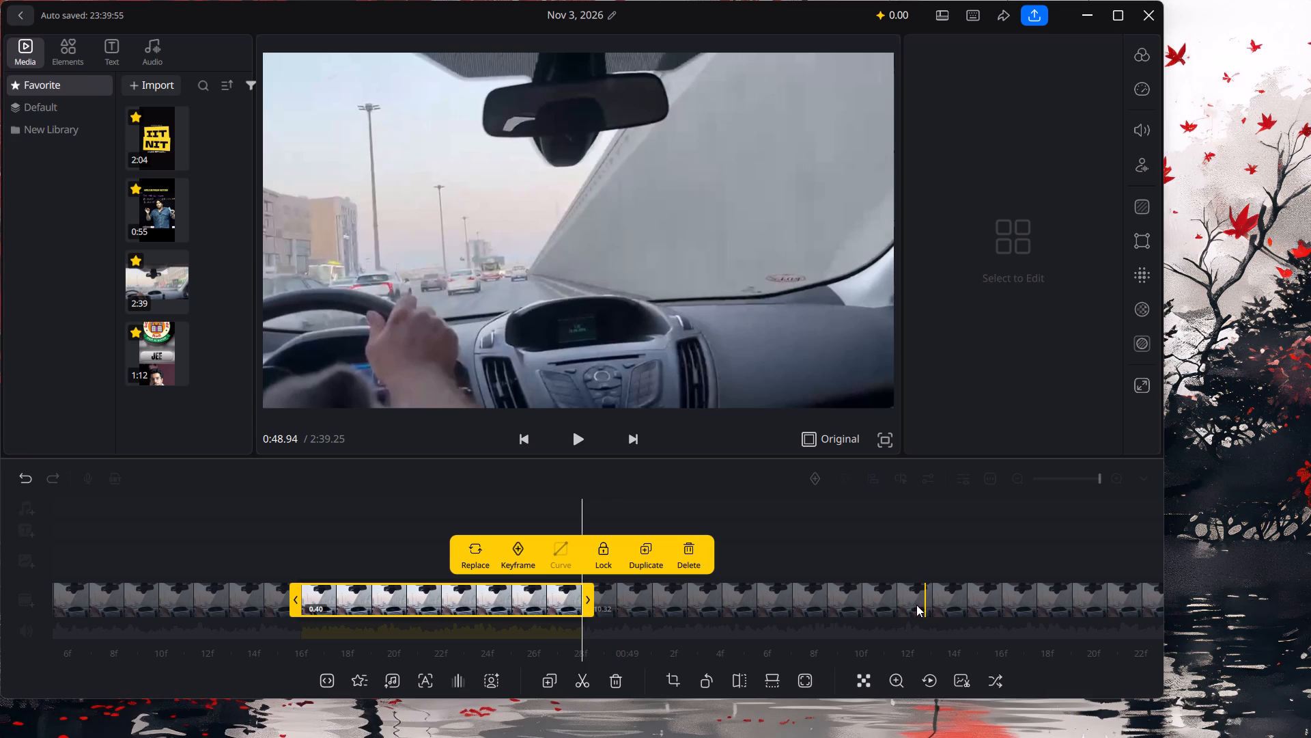
click(894, 606)
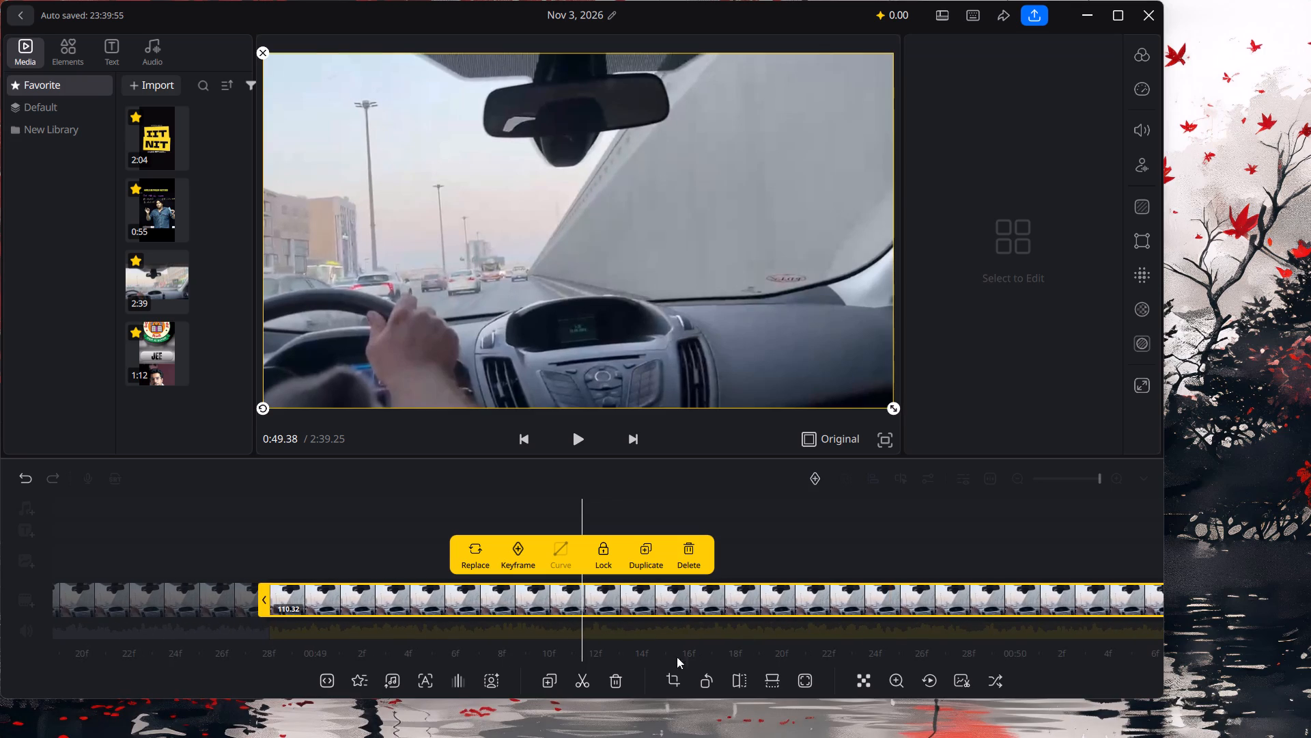
click(593, 681)
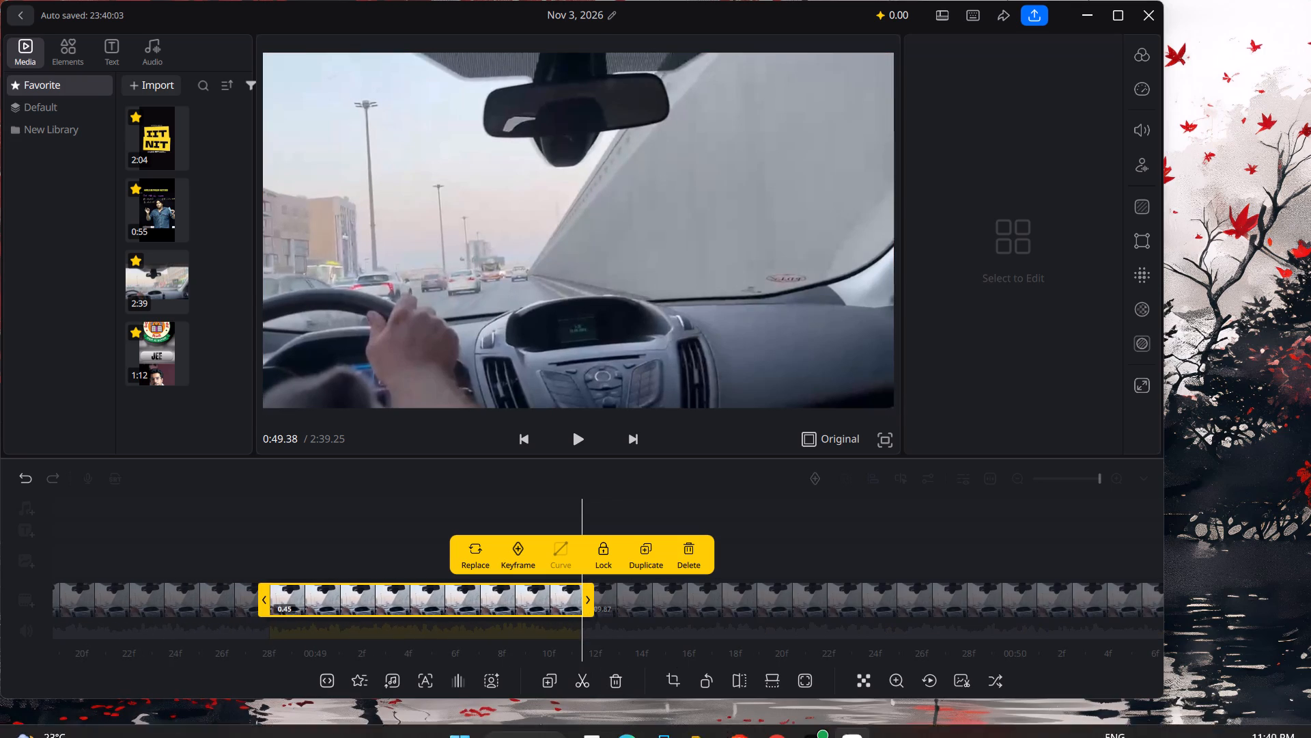
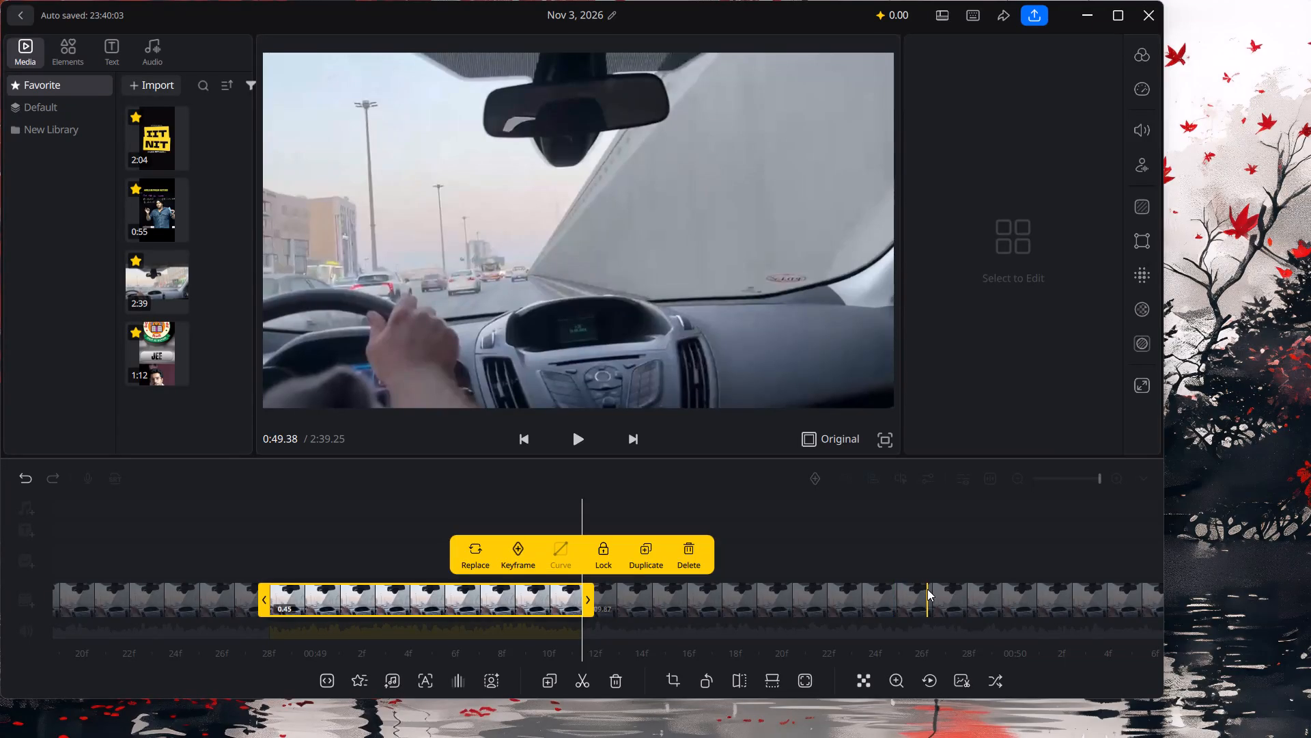
Split the remaining driving footage at about 0:49.88, 0:50.28, 0:50.78 and 0:51.22.
click(929, 588)
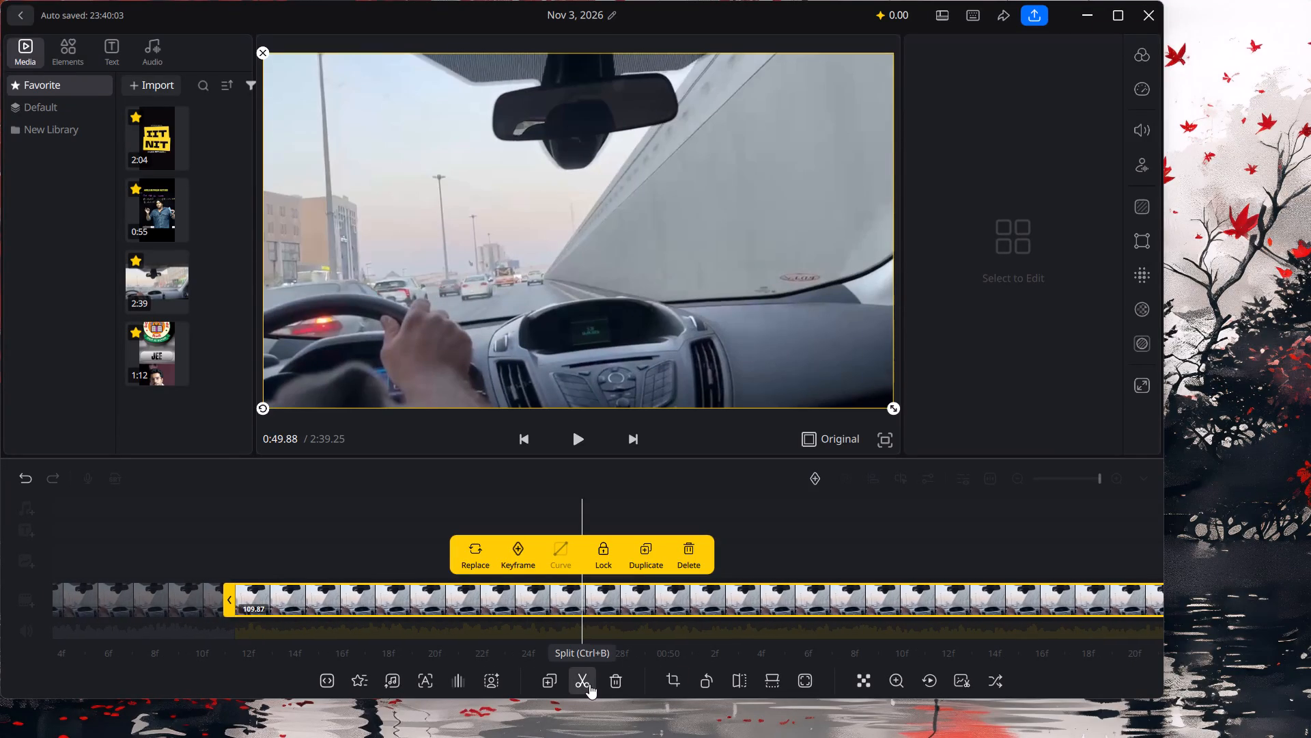
click(589, 683)
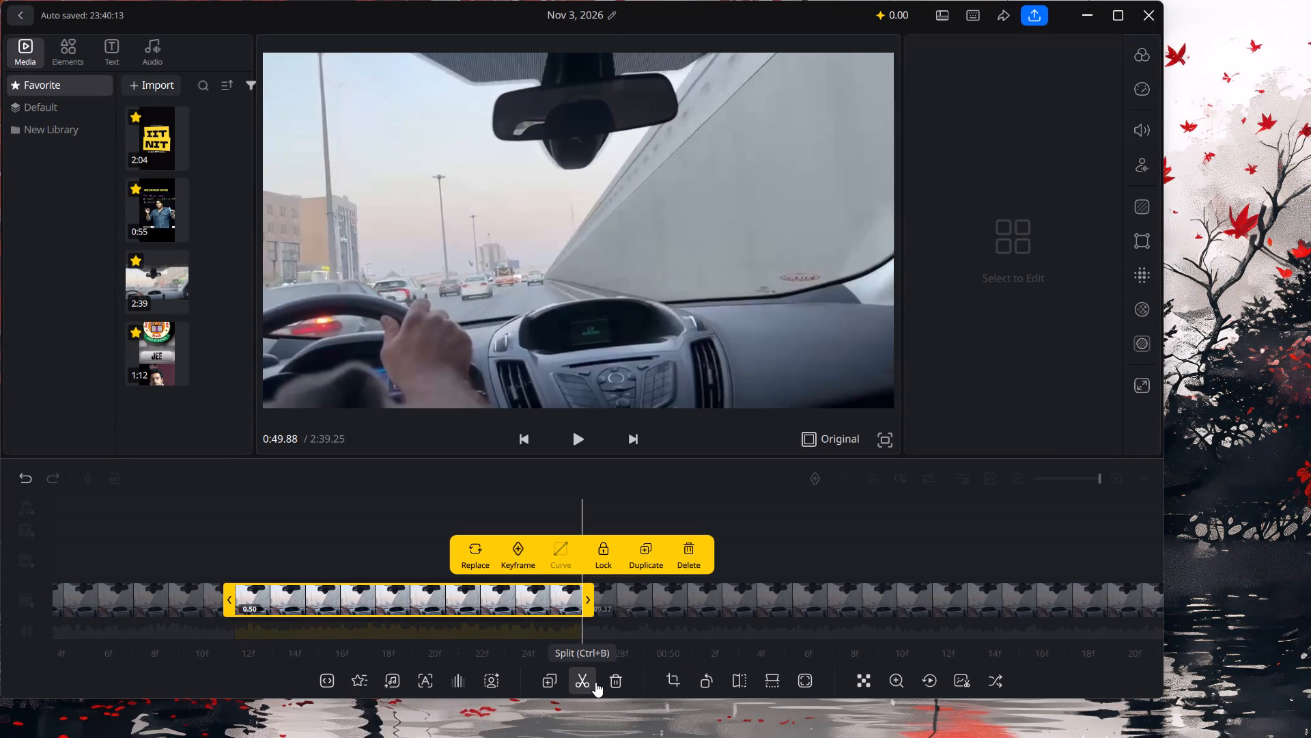
click(810, 502)
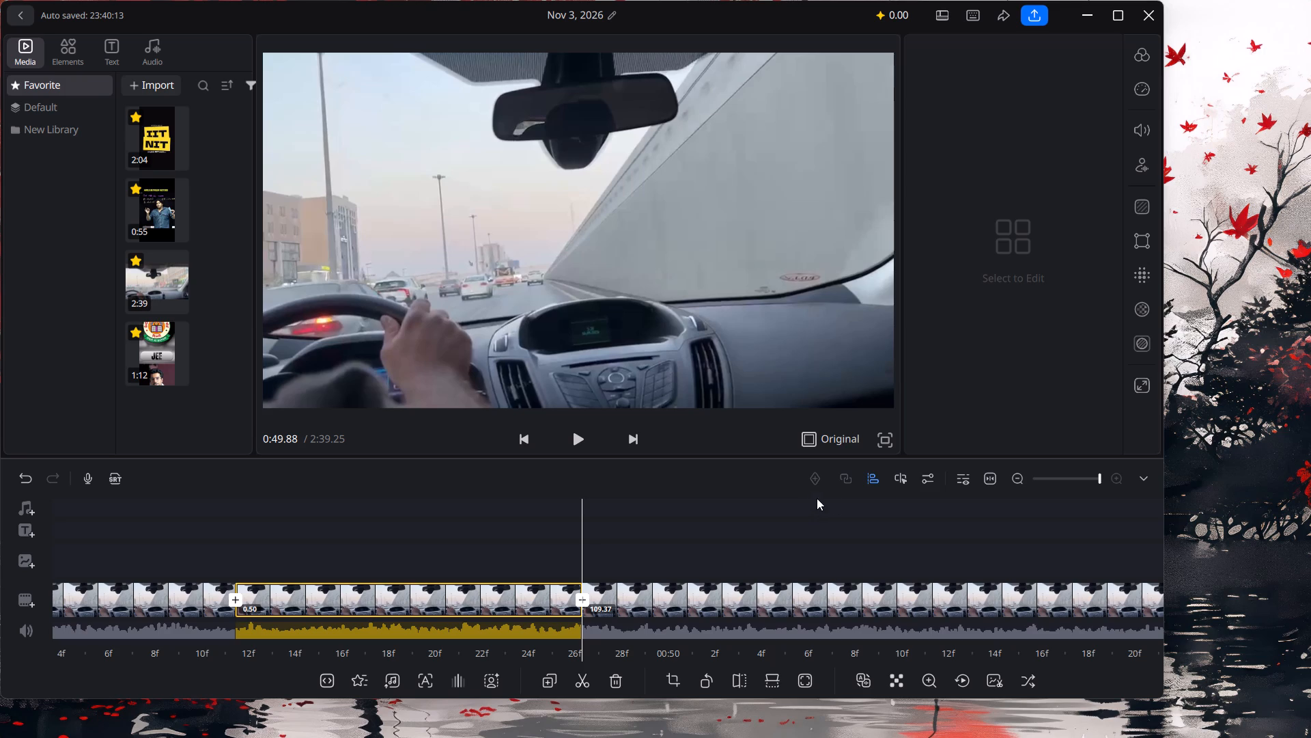
click(887, 582)
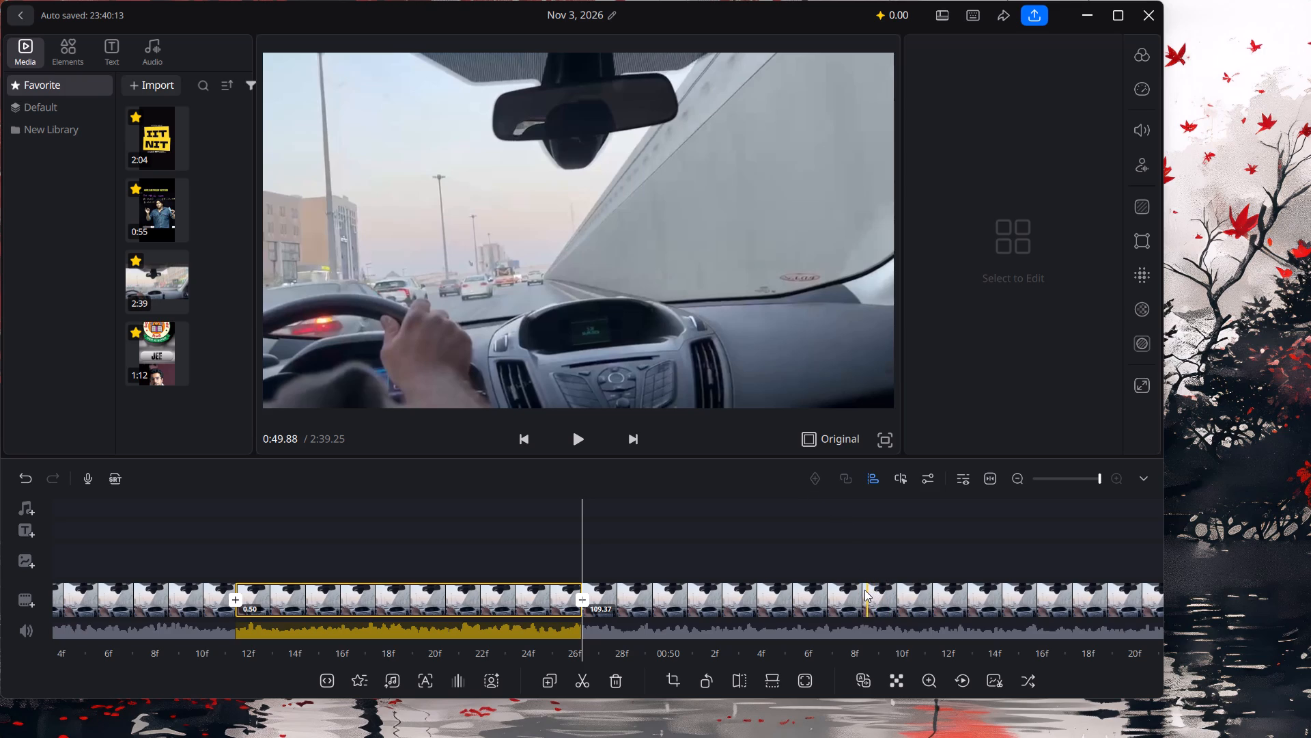
click(864, 590)
click(579, 672)
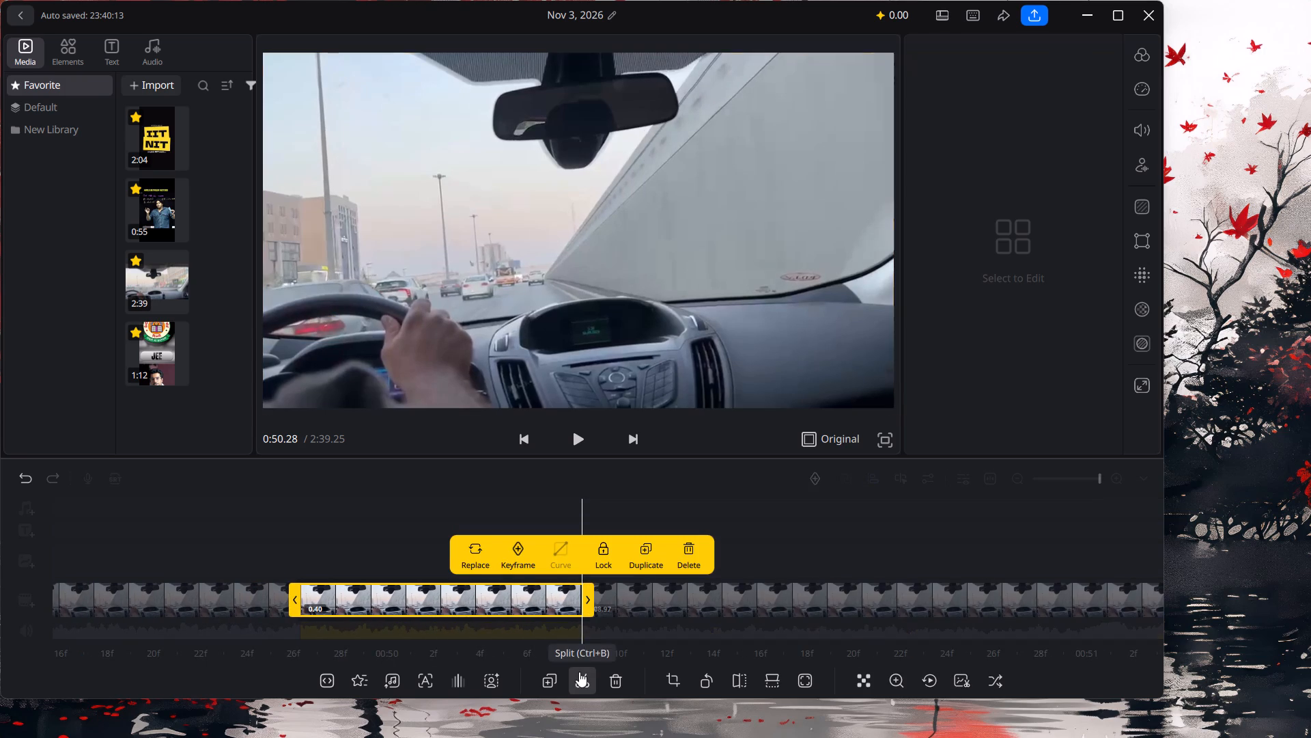
click(933, 595)
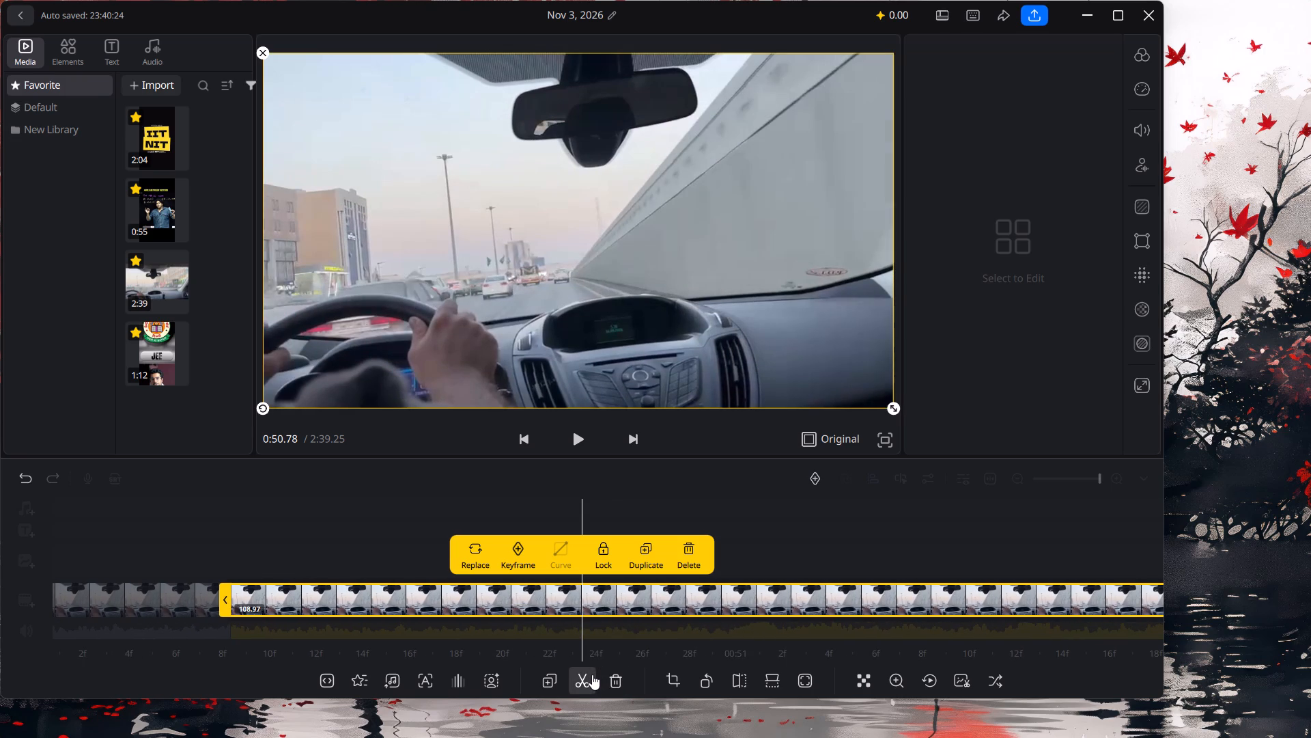
click(591, 674)
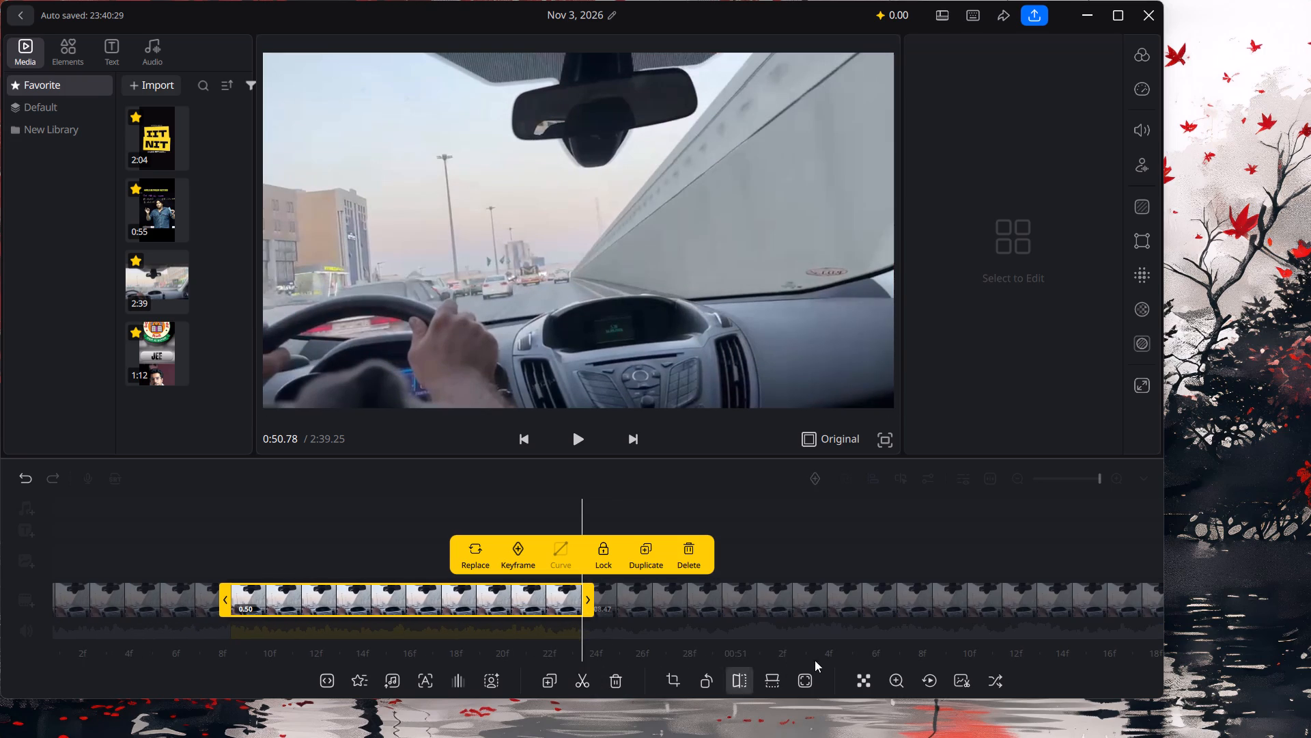
click(892, 610)
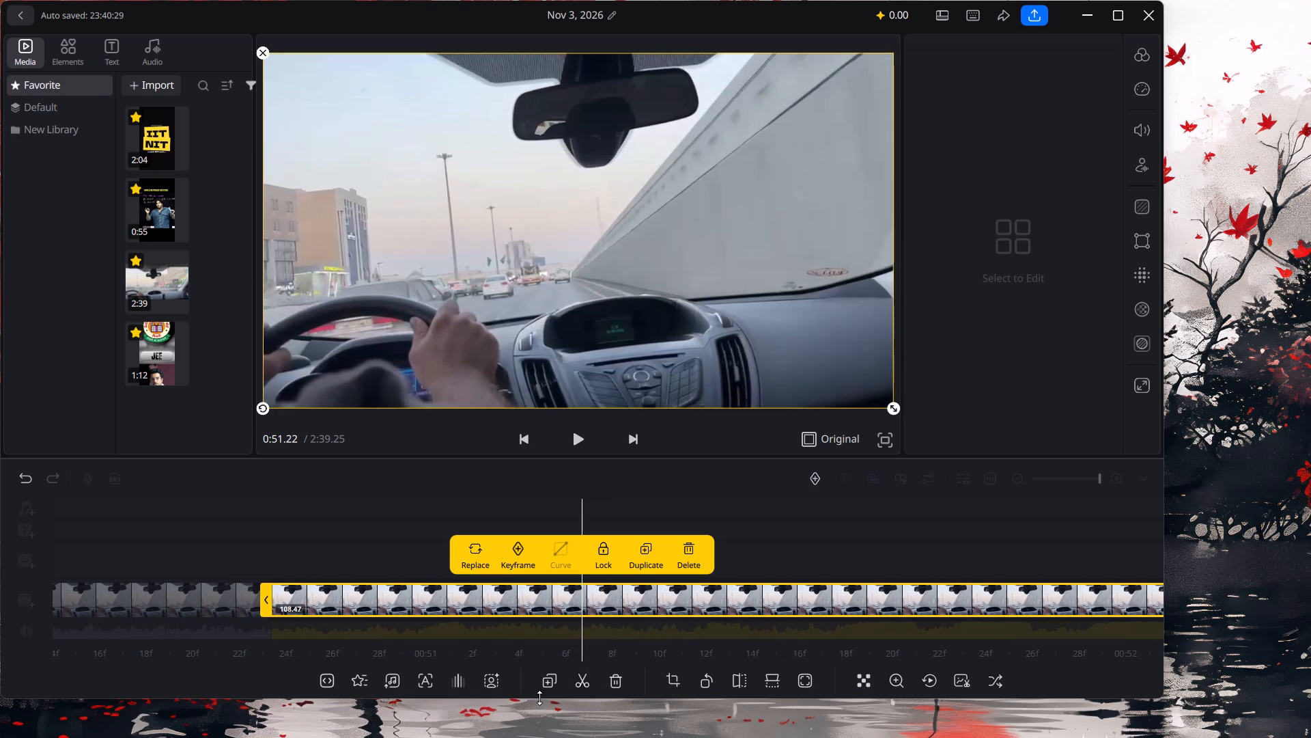
click(577, 687)
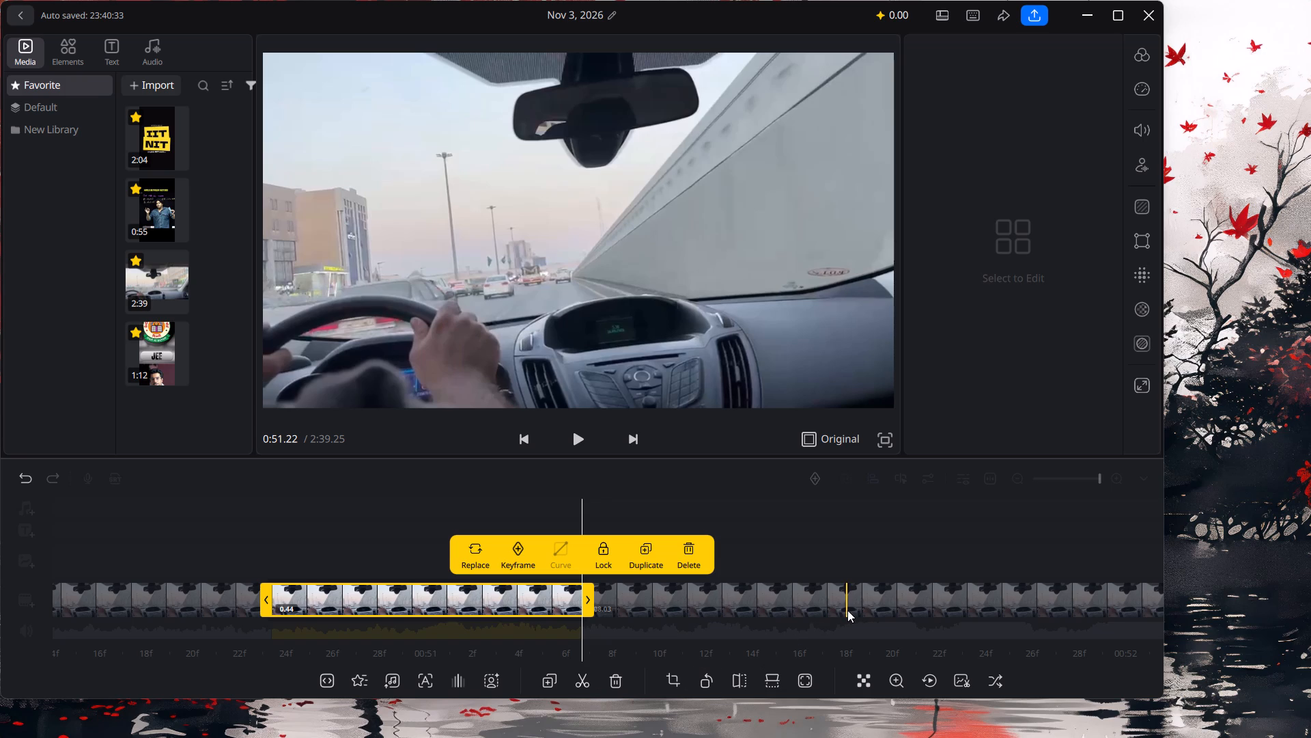
Split the remaining driving footage at about 0:51.63, 0:52.13 and 0:52.55.
click(865, 604)
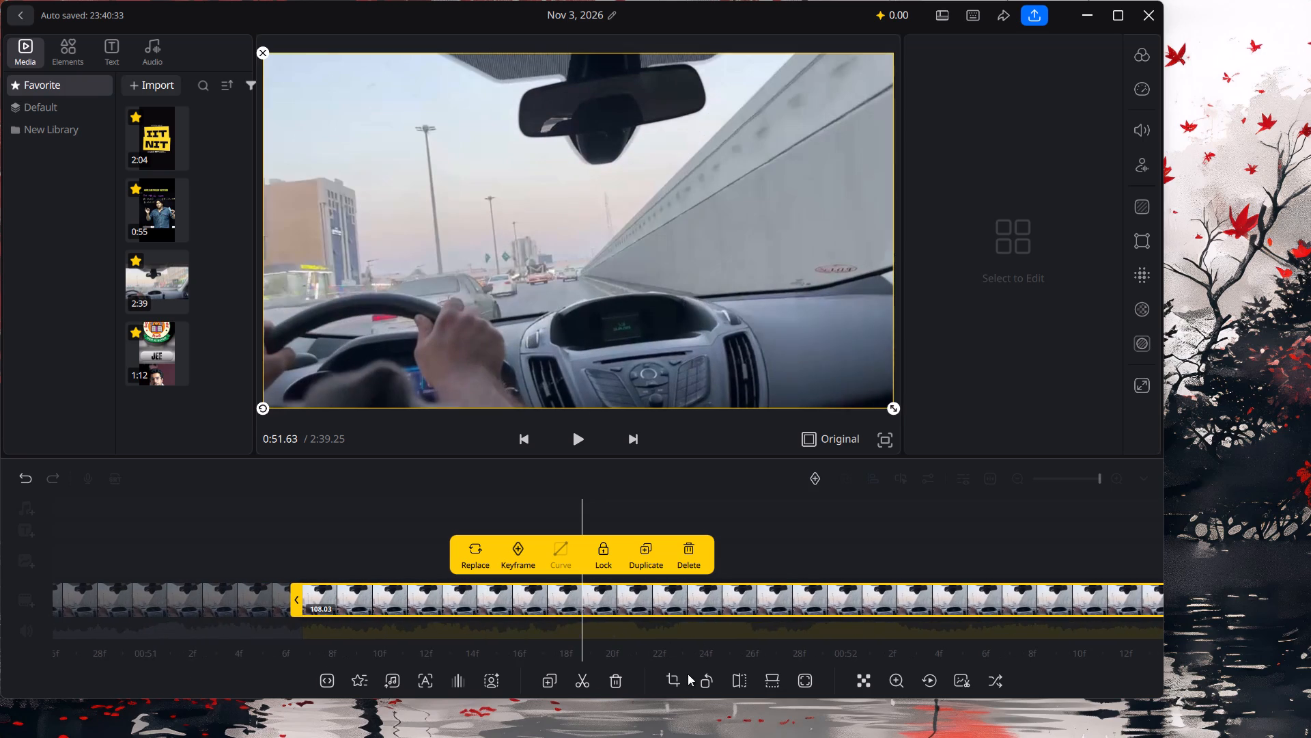
click(590, 690)
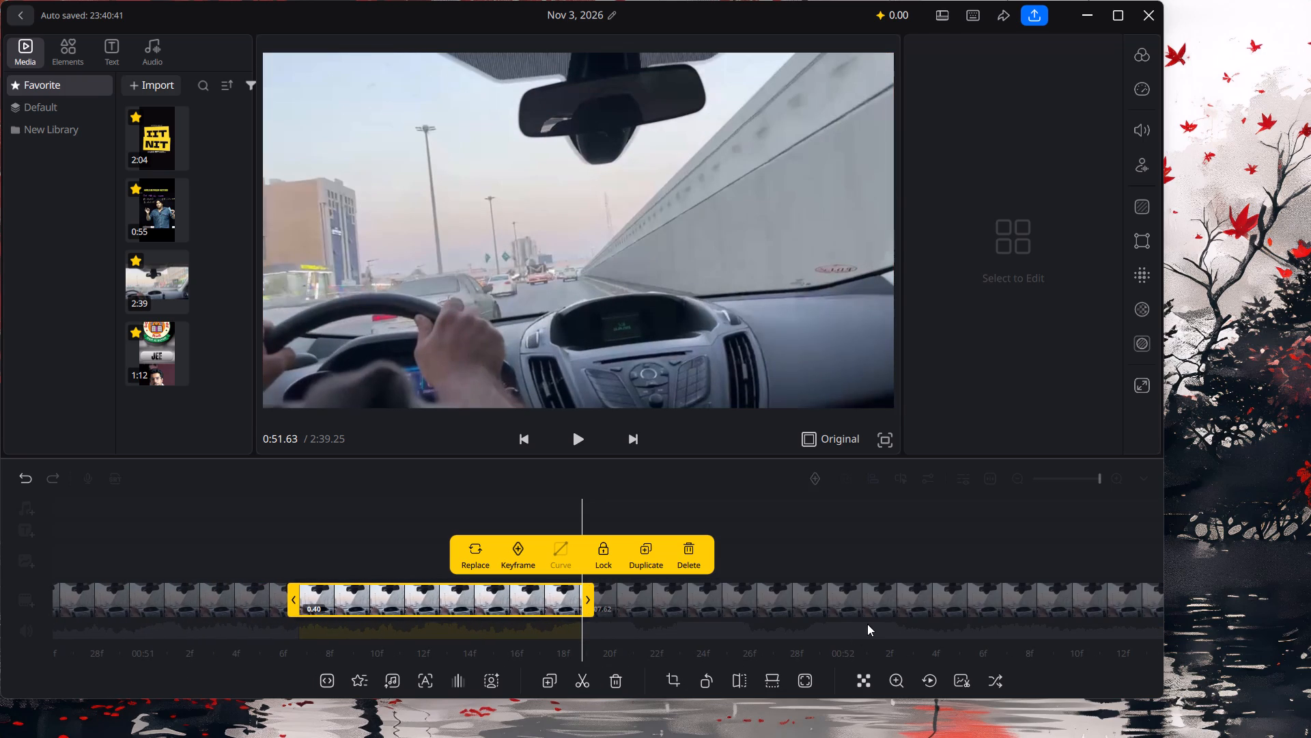
click(898, 606)
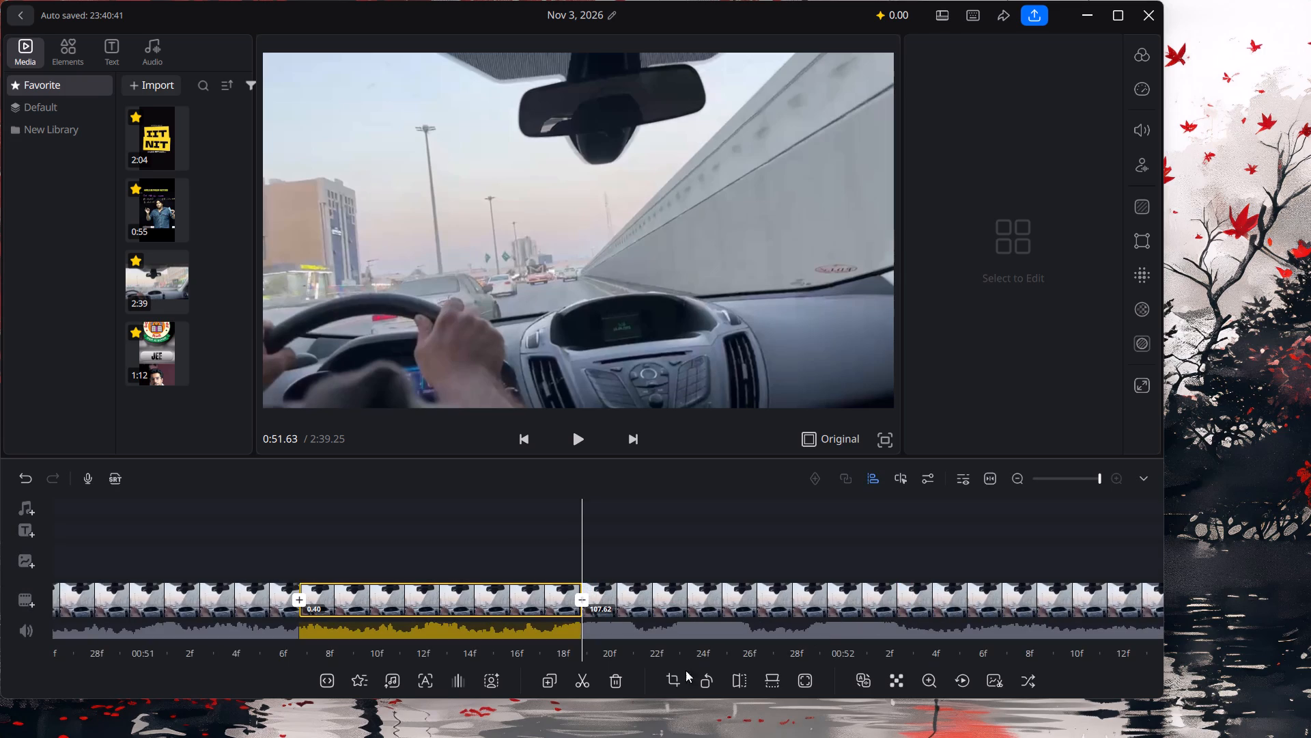
click(586, 687)
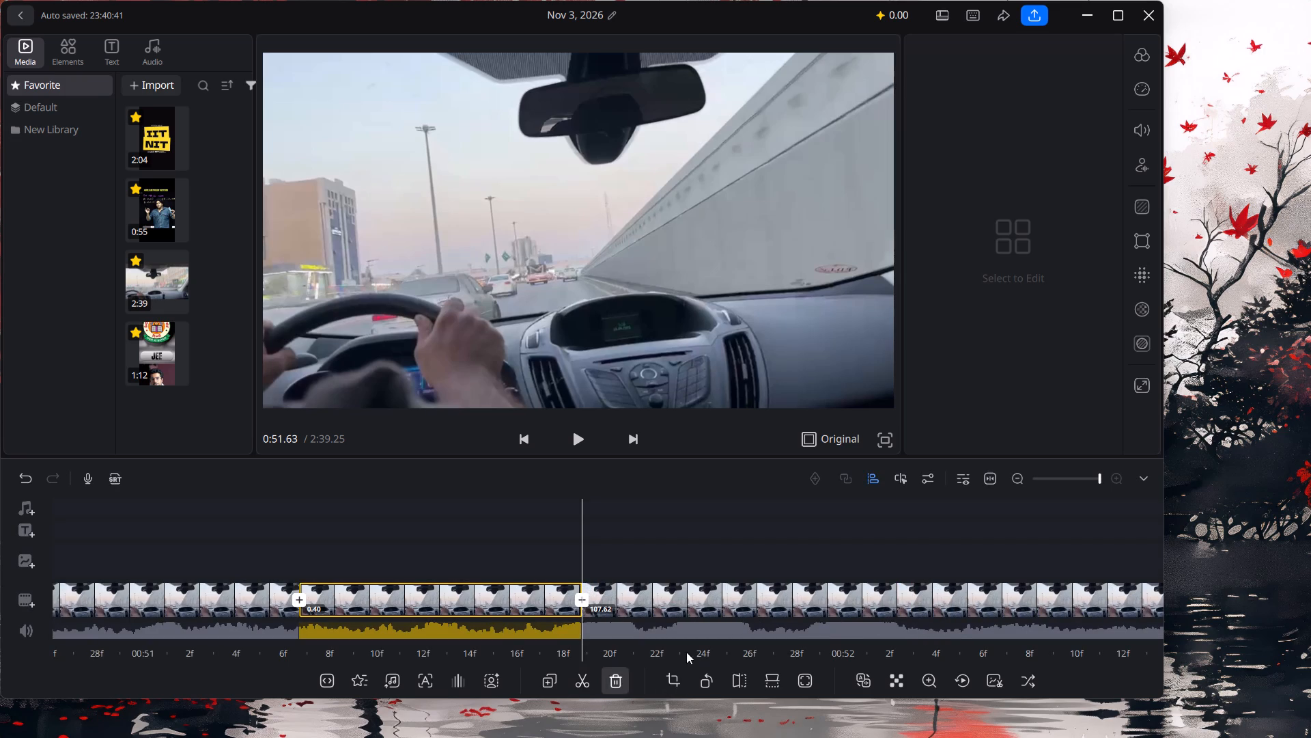
click(933, 617)
click(927, 614)
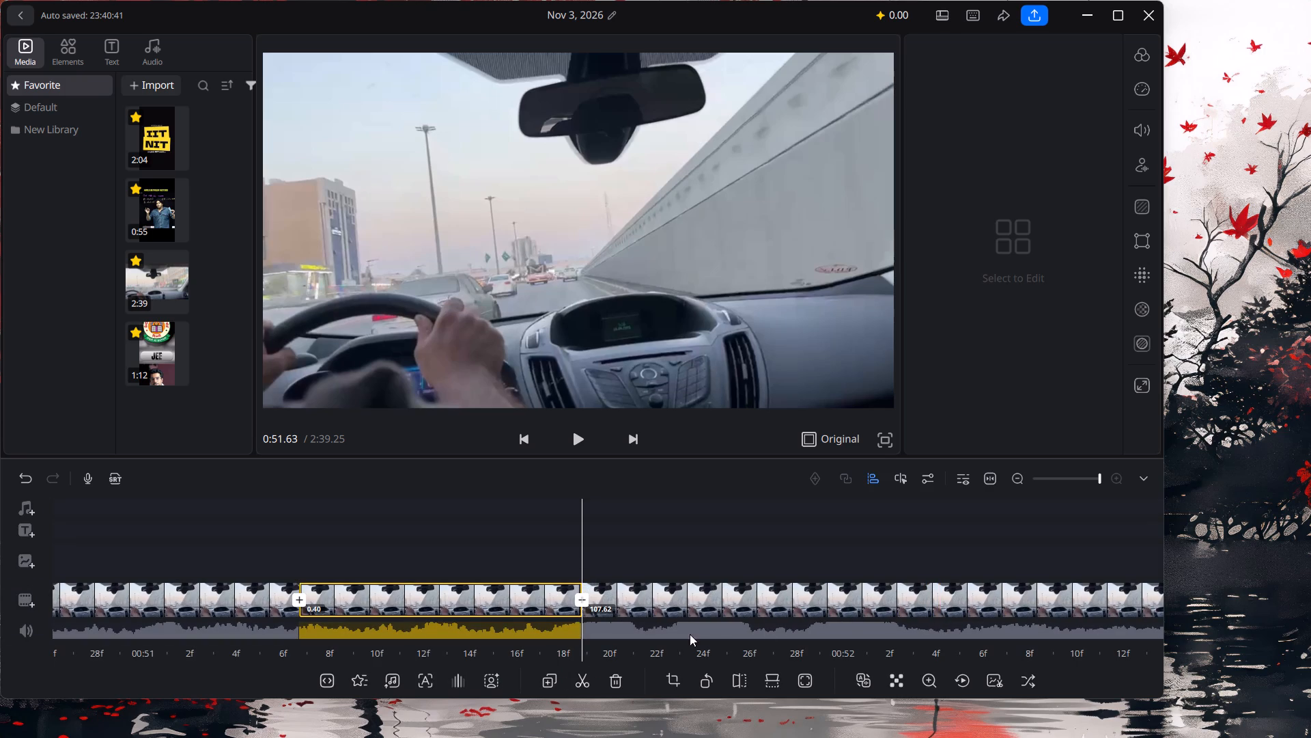
click(585, 680)
click(935, 586)
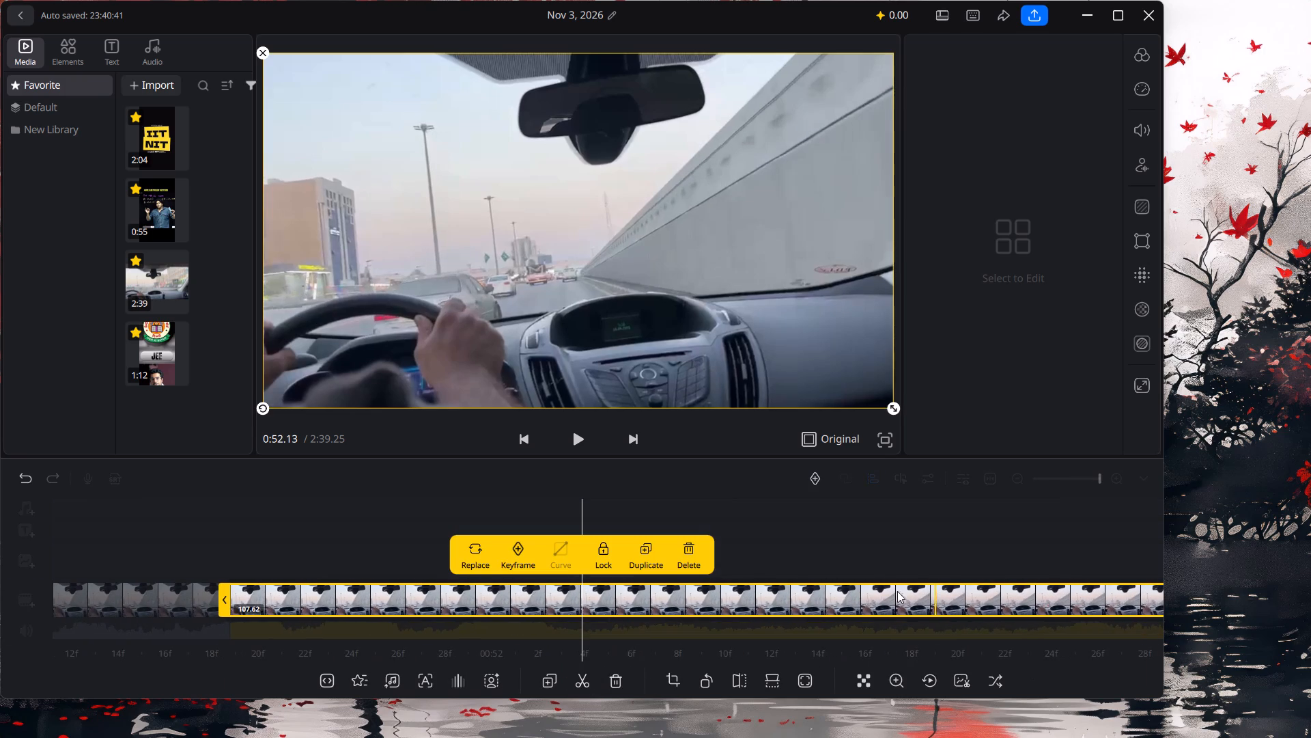
click(595, 689)
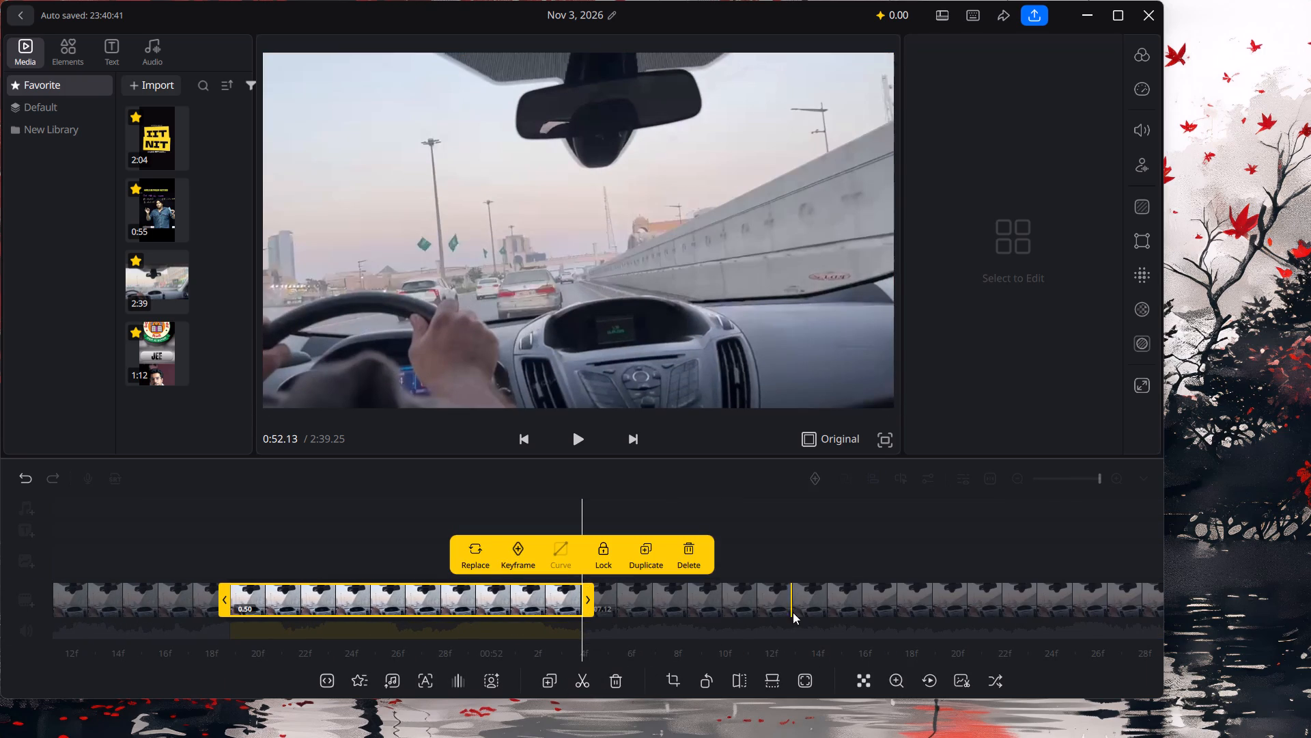
click(879, 613)
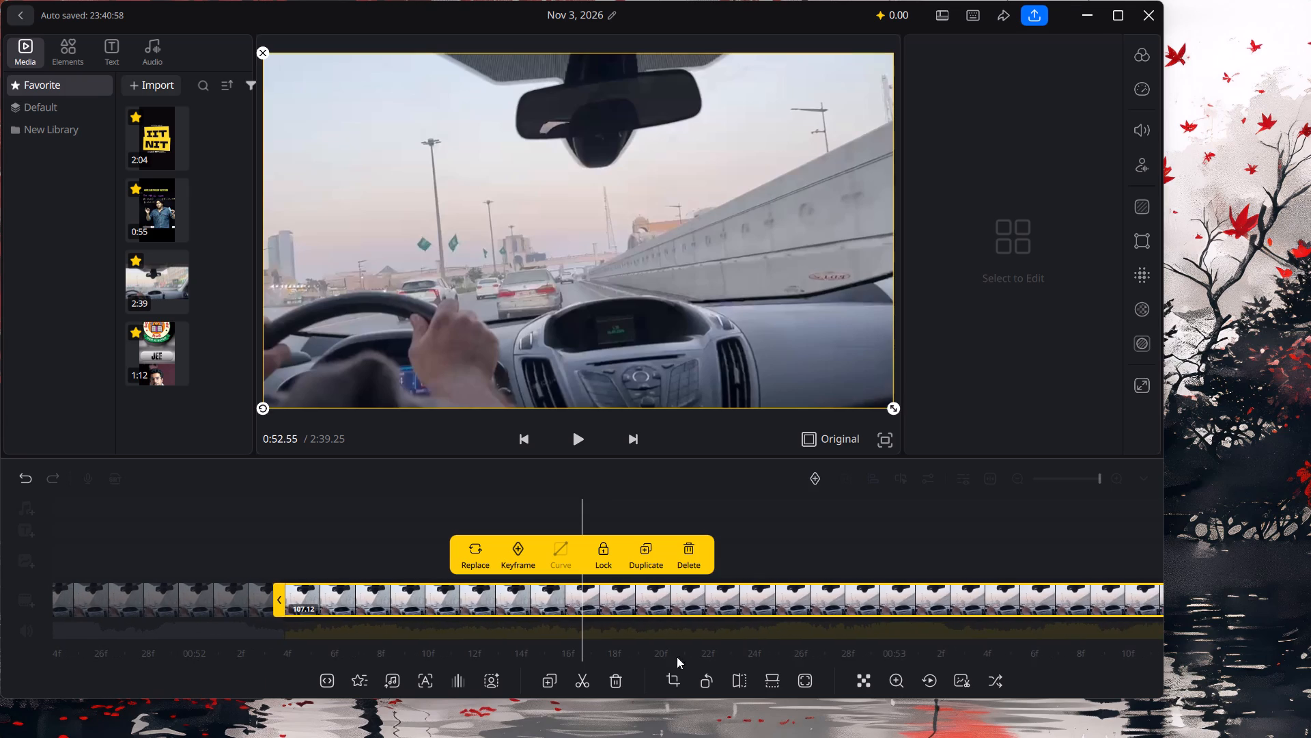
click(578, 676)
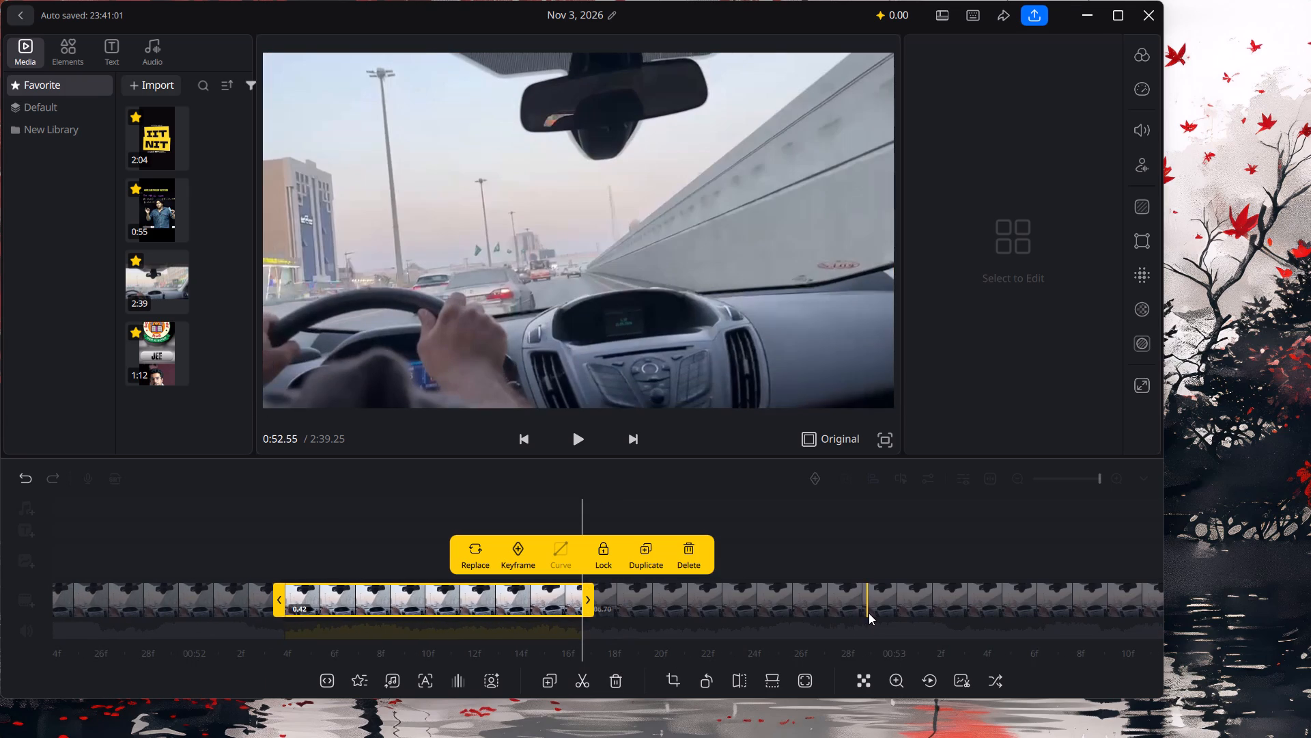
Split the remaining driving footage at about 0:52.99, 0:53.40, 0:53.84 and 0:54.30.
click(888, 609)
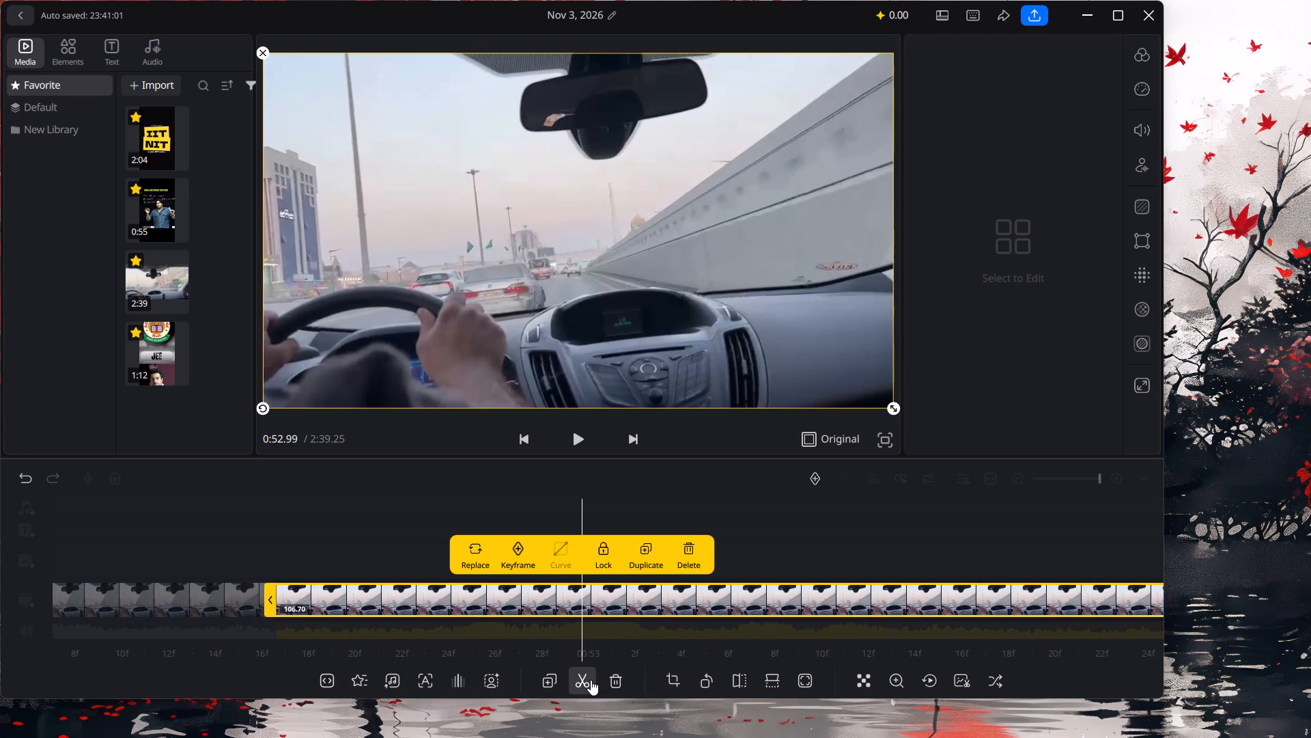
click(591, 680)
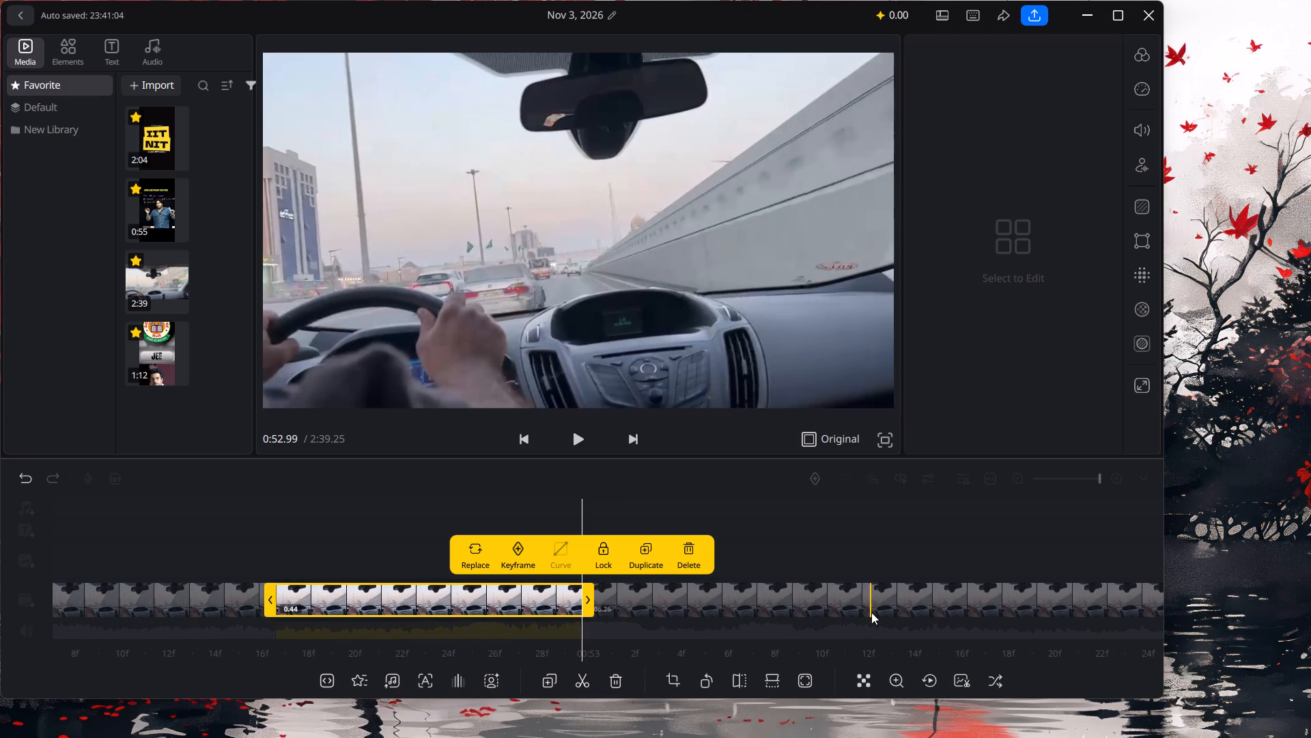
click(871, 612)
click(593, 678)
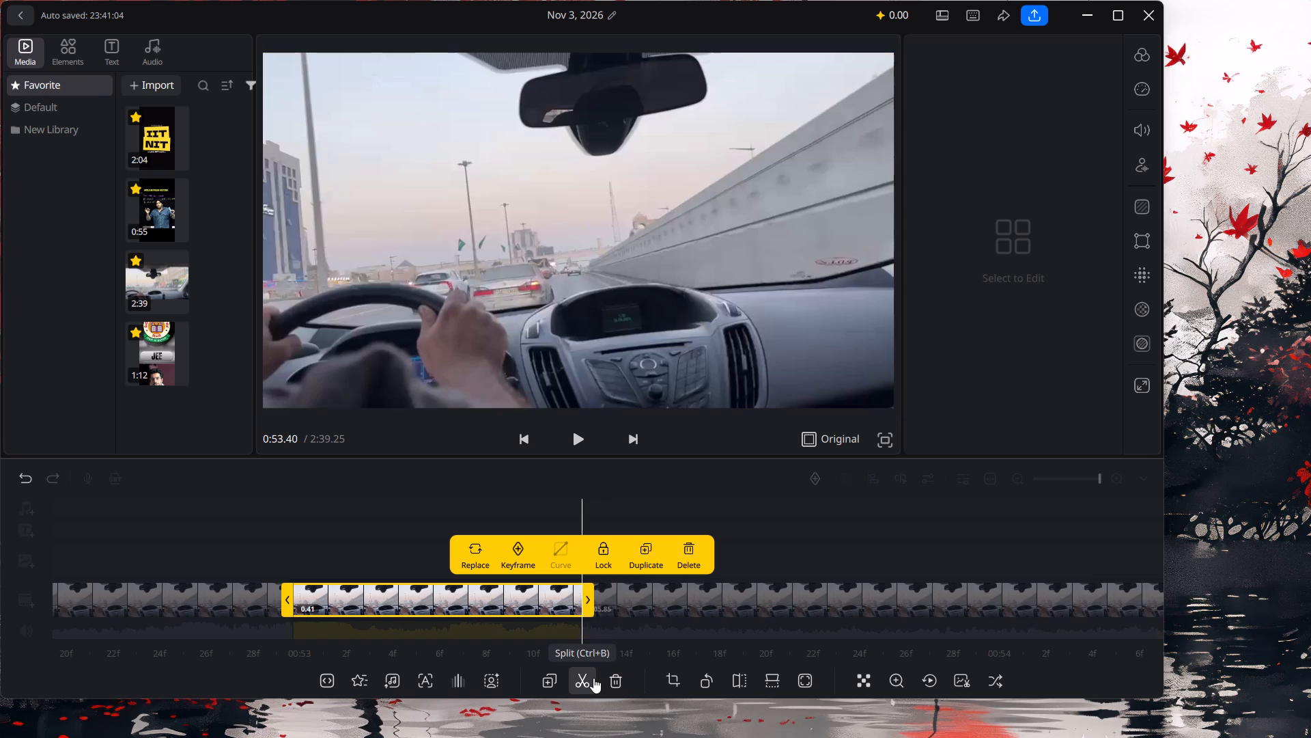
click(886, 612)
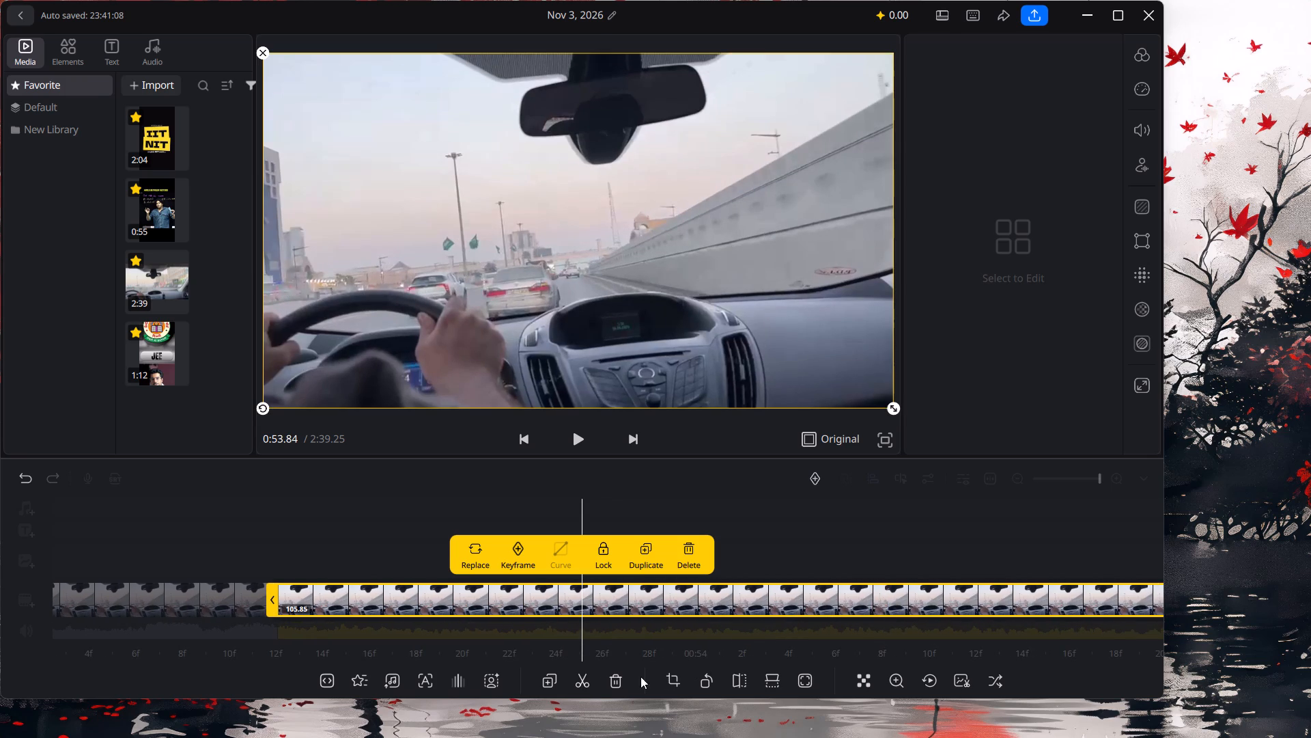
click(589, 685)
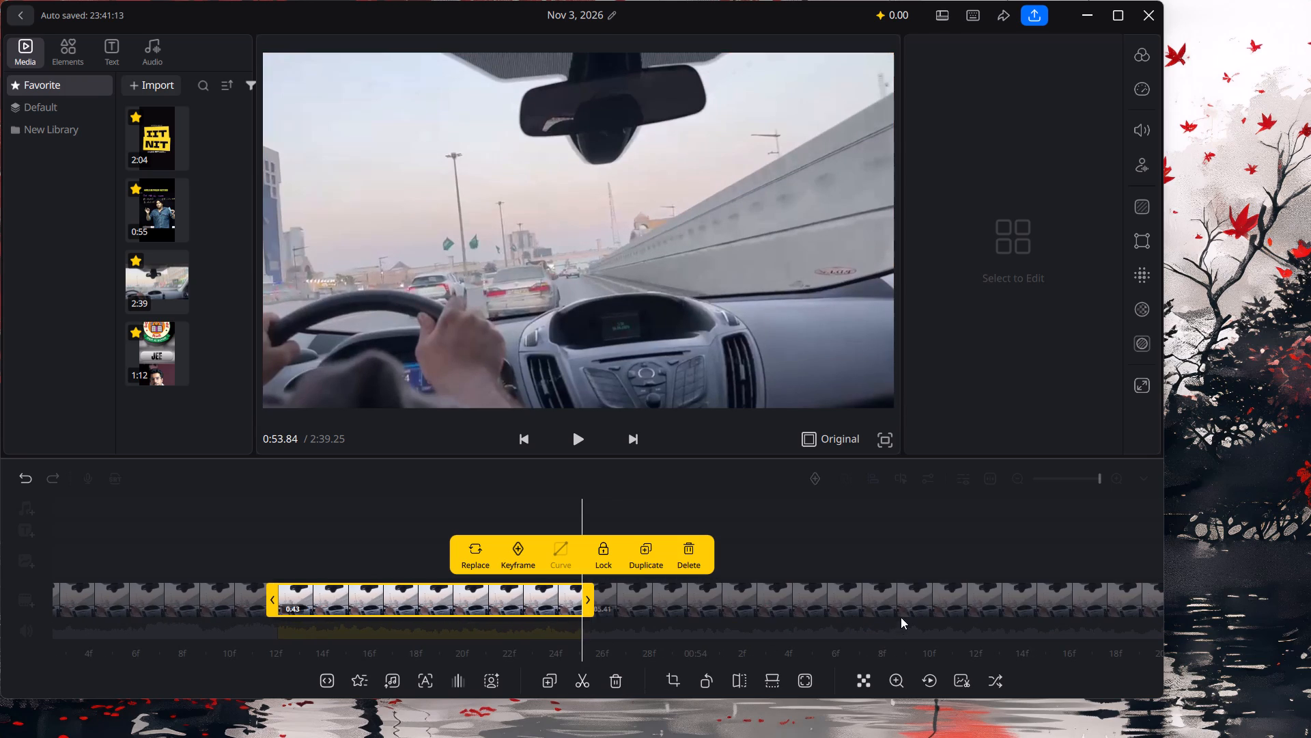
click(907, 612)
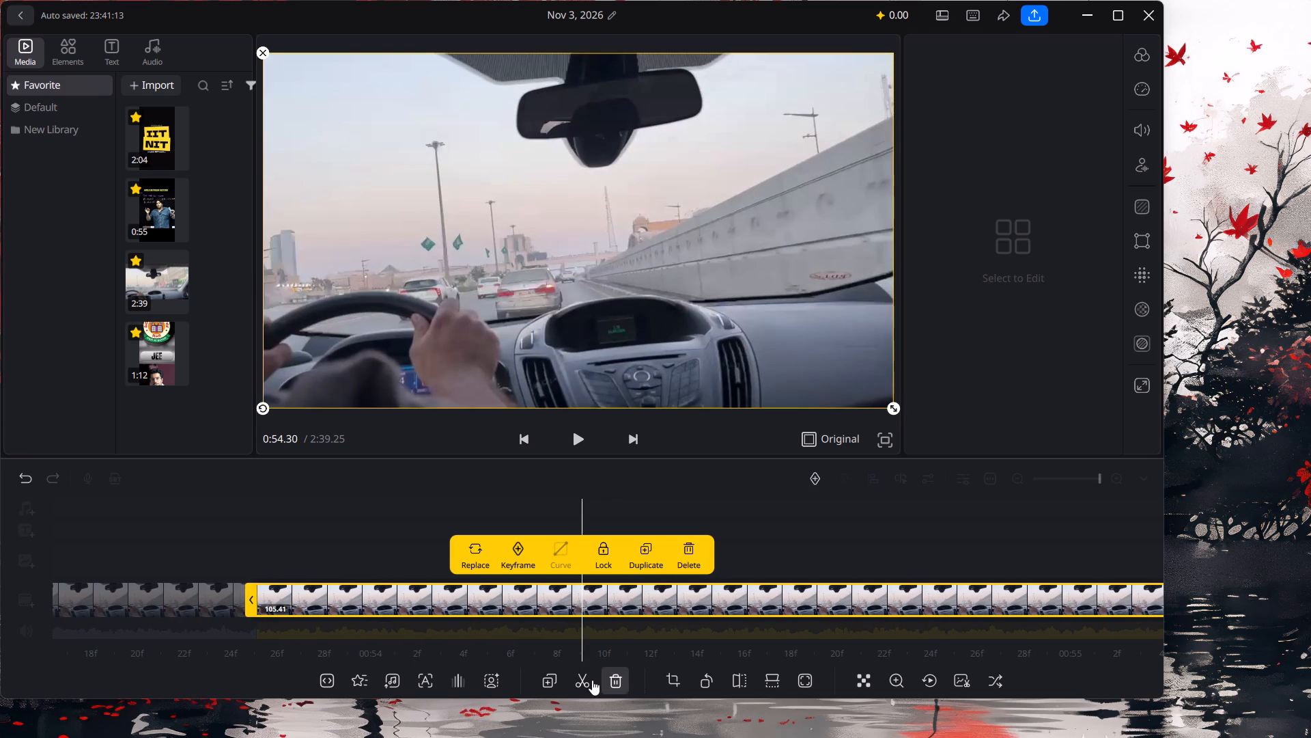
click(590, 680)
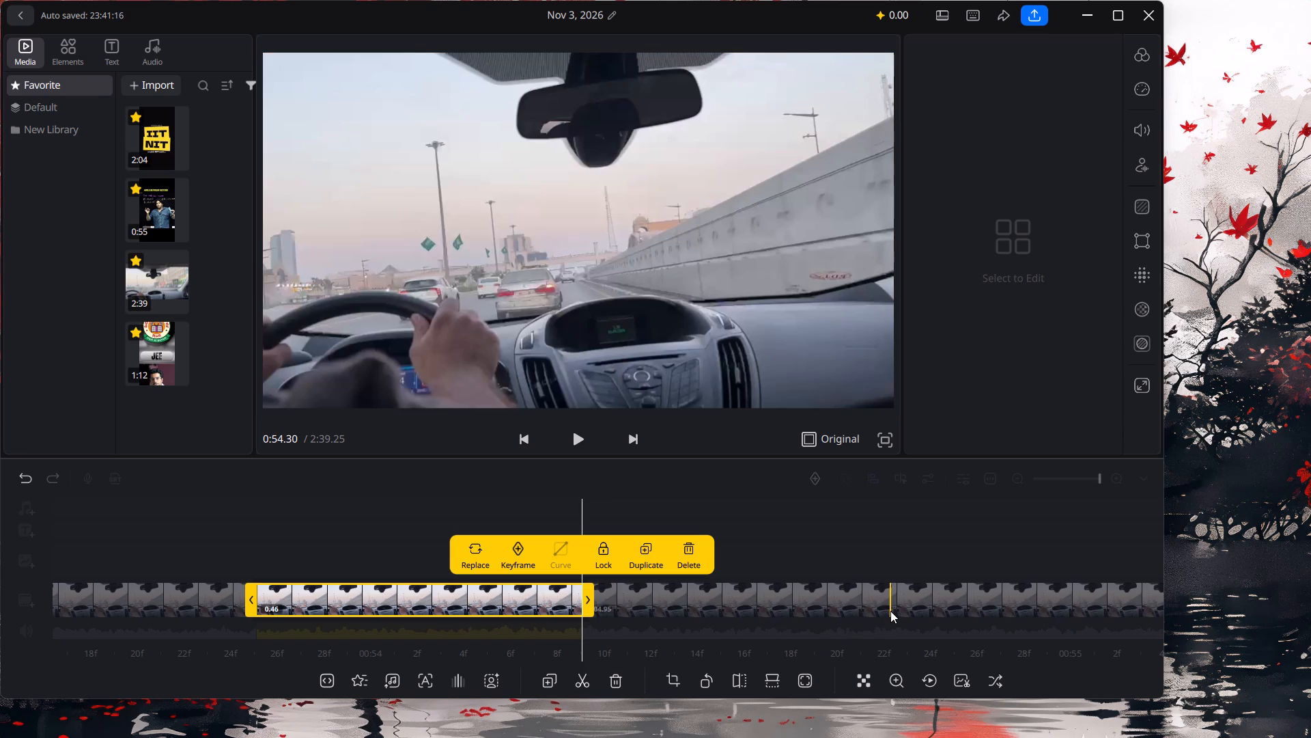
Split the remaining driving footage at about 0:54.74, 0:55.18 and 0:55.58, leaving no segment selected for editing.
click(890, 611)
click(592, 678)
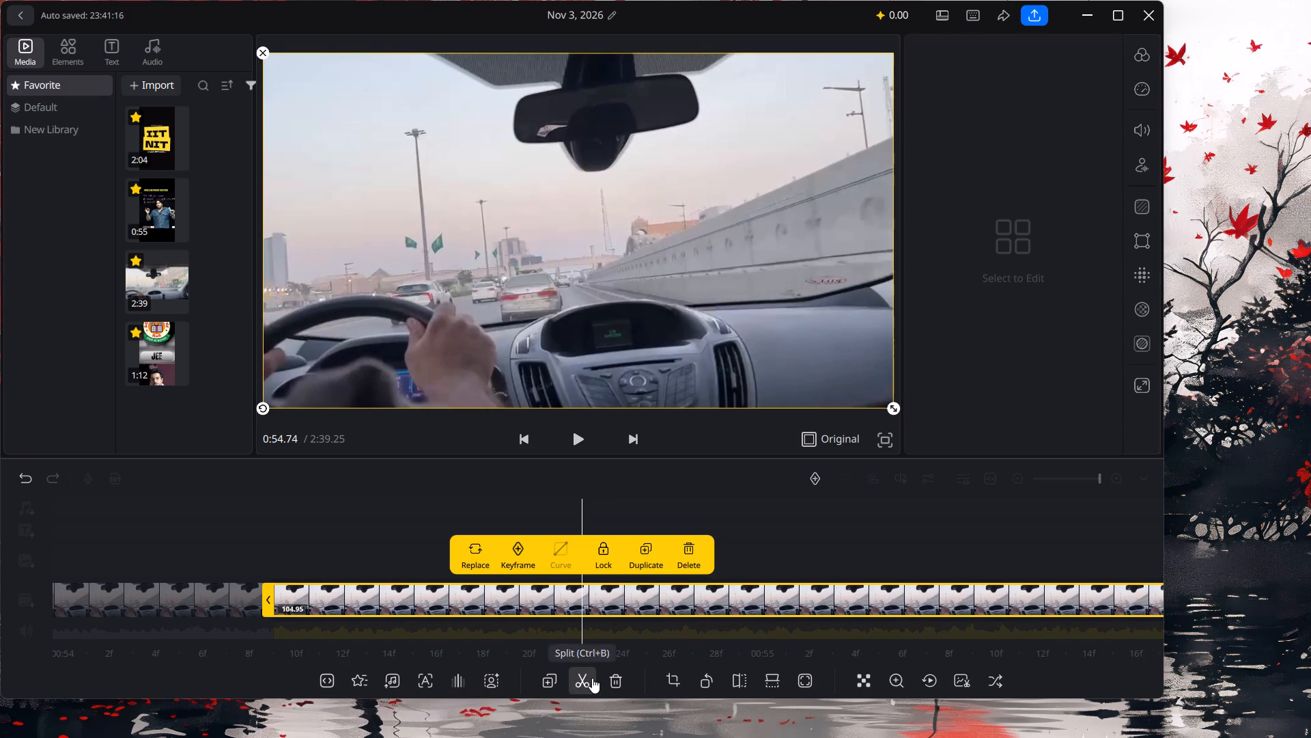
click(891, 616)
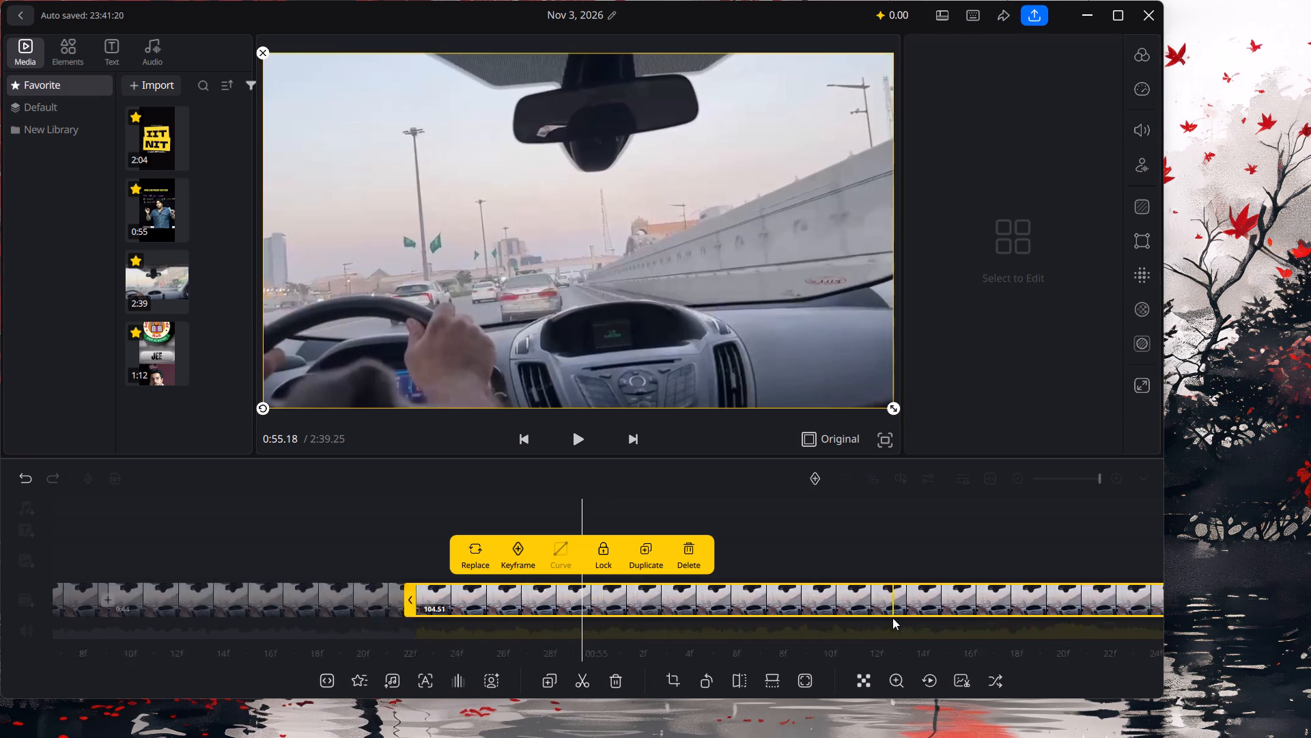
click(584, 687)
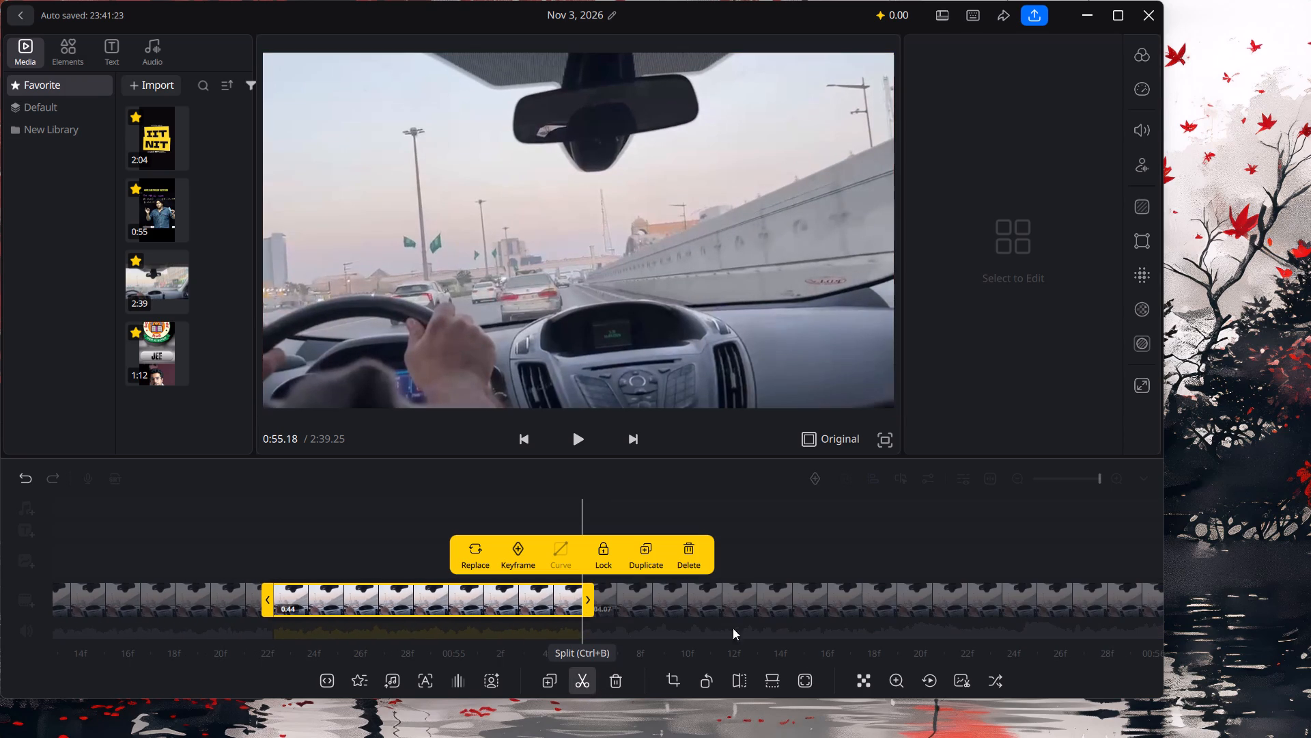
click(859, 599)
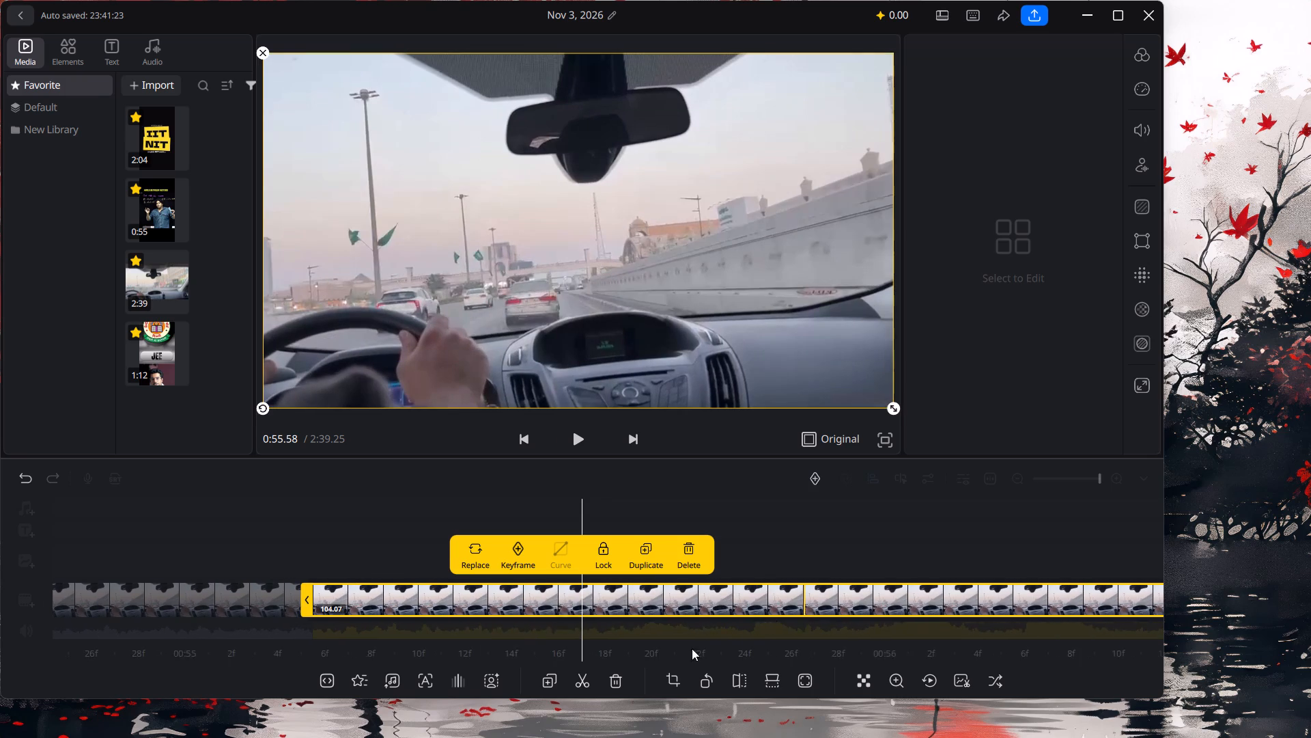
click(594, 682)
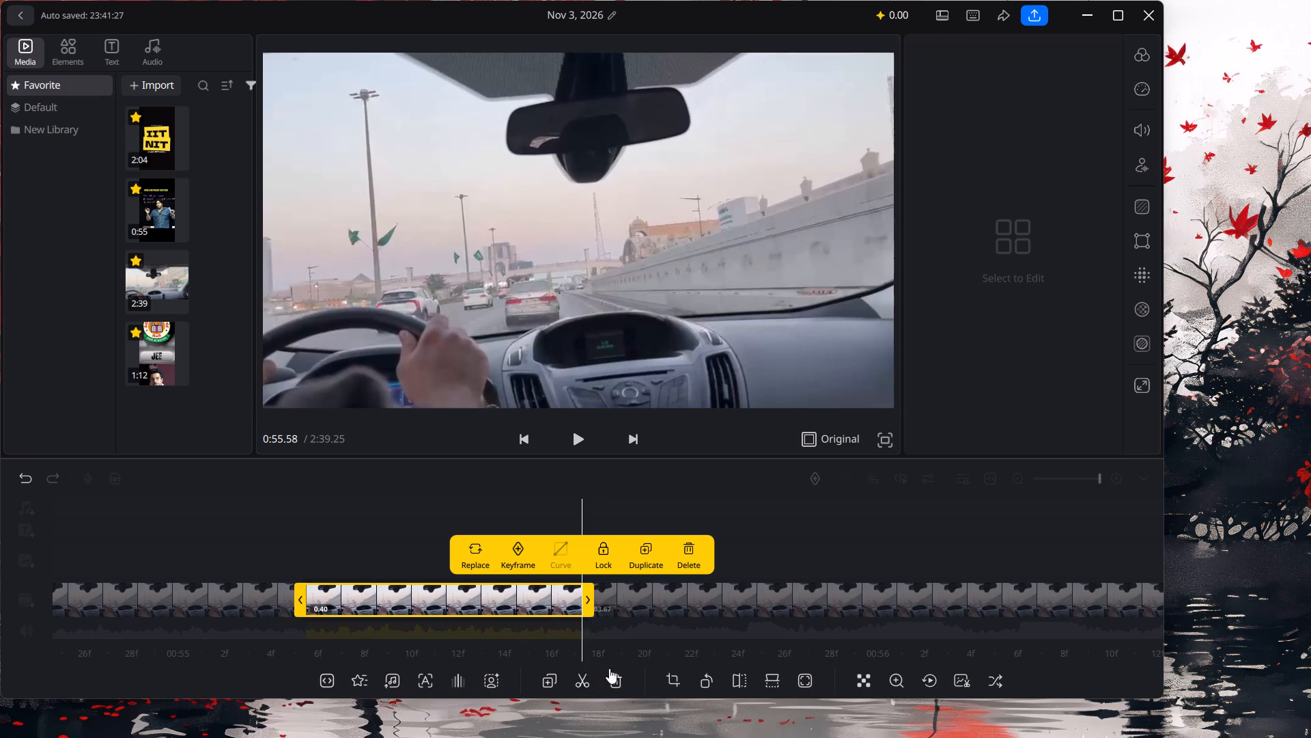
click(899, 598)
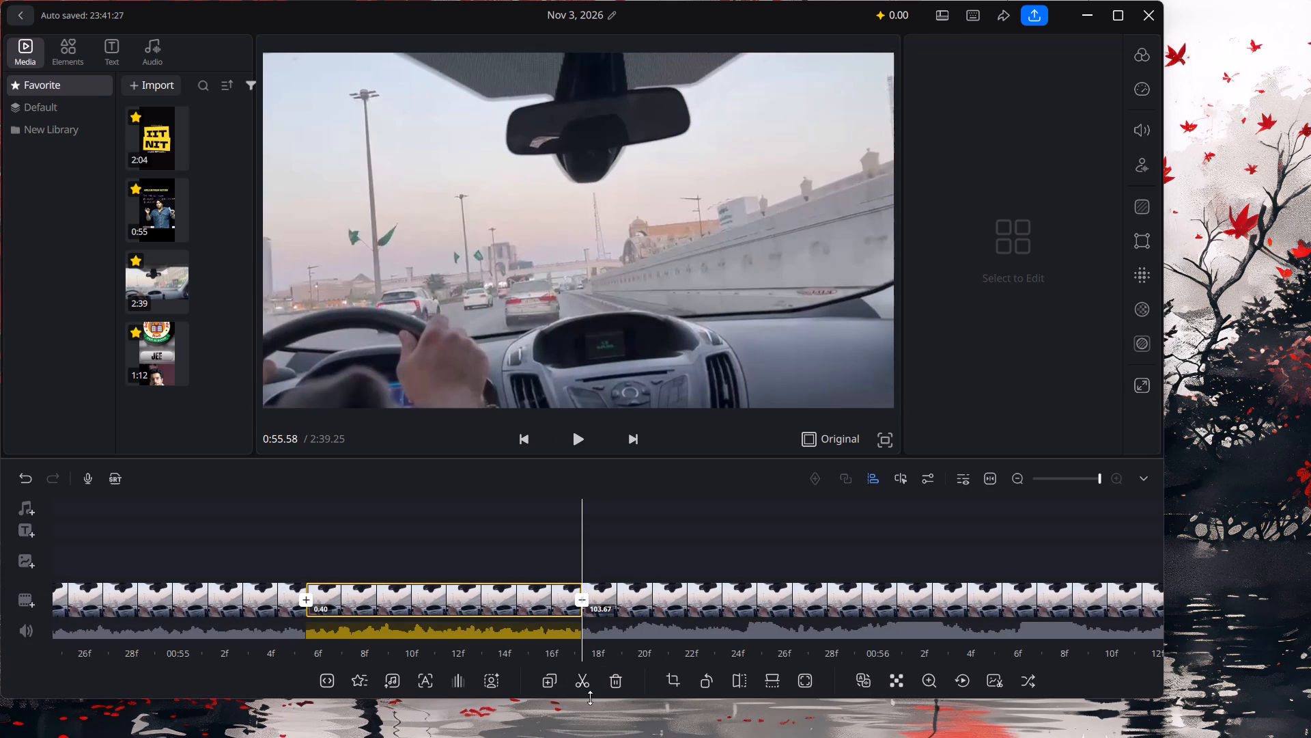
Scrub back through the recent cuts between about 0:53 and 0:55 to check the short segments.
drag(809, 607, 1038, 590)
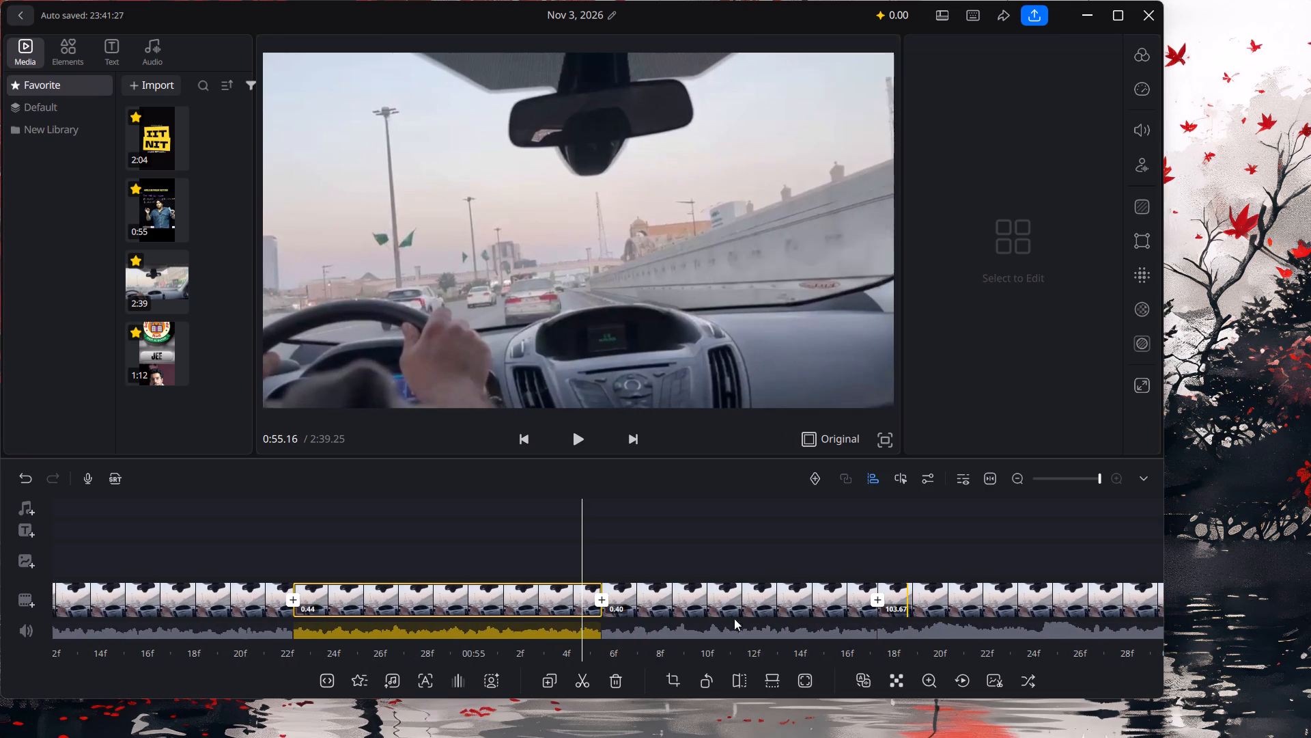
drag(653, 625, 1067, 595)
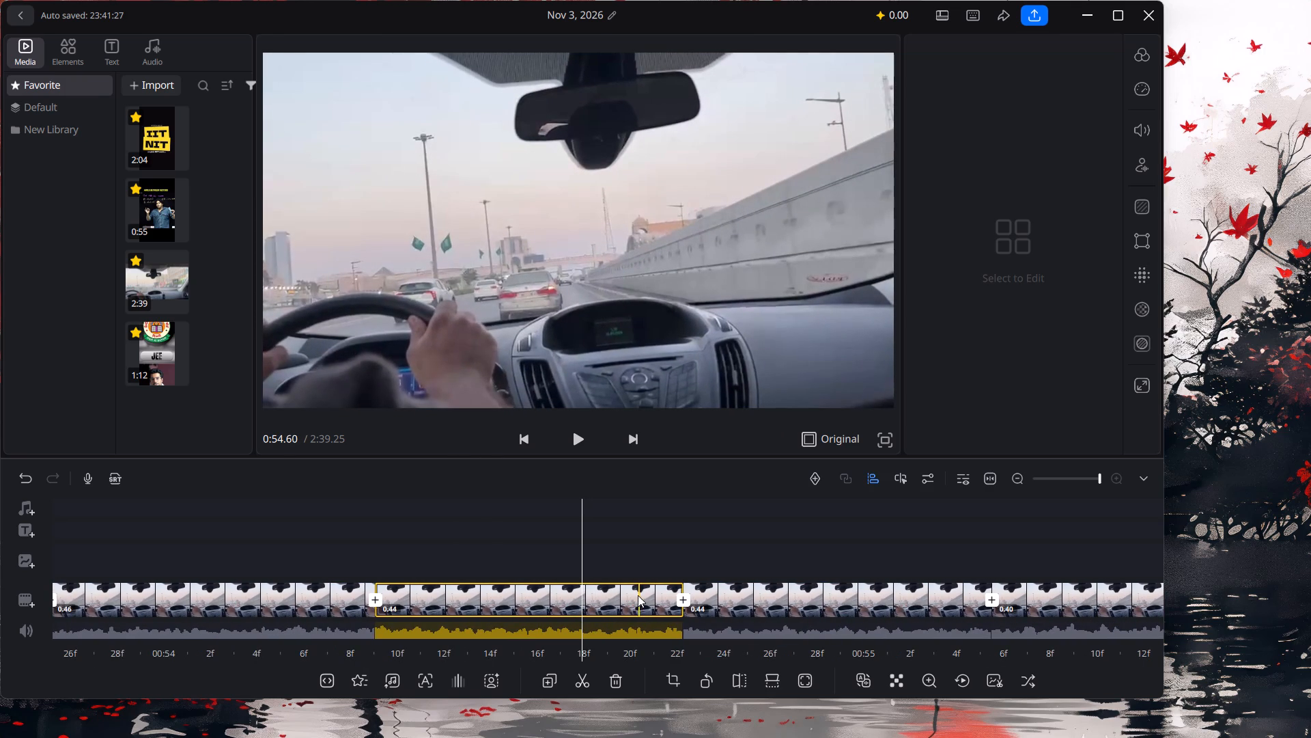
drag(642, 595, 1114, 571)
drag(555, 588, 985, 576)
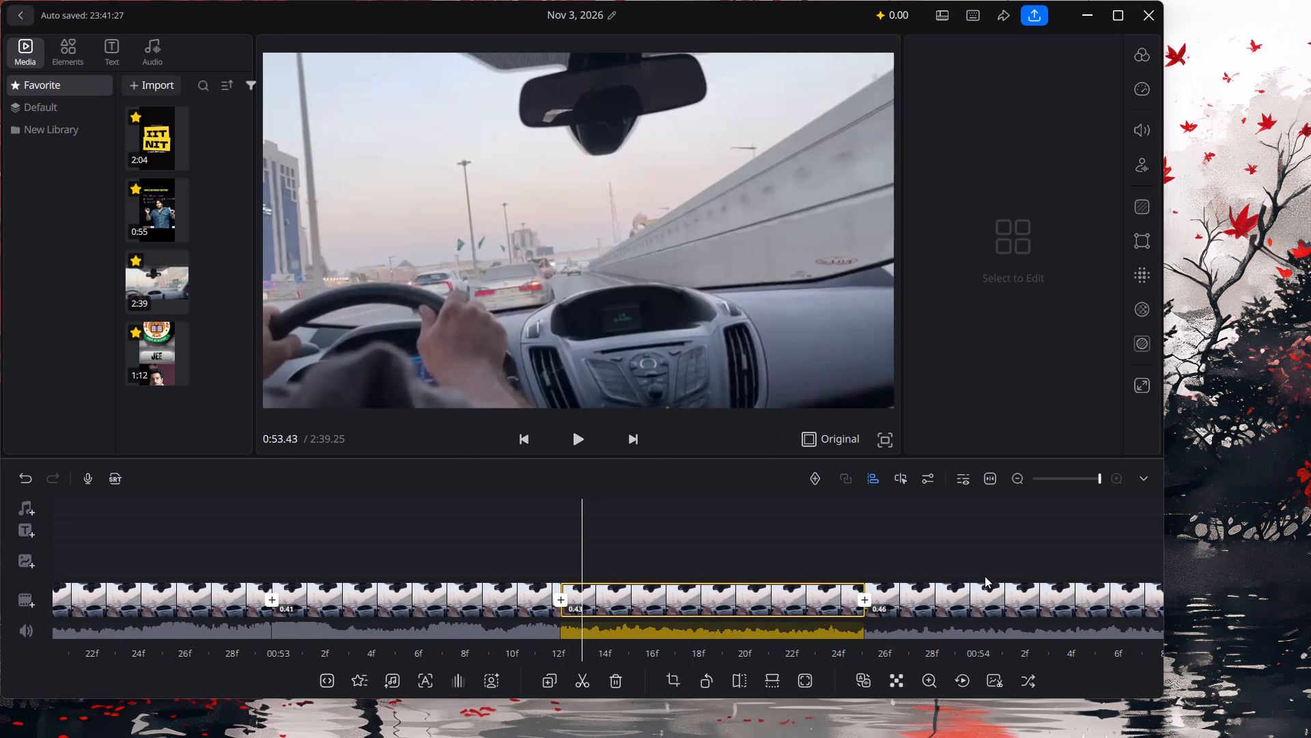
drag(677, 596, 263, 598)
drag(638, 598, 244, 613)
drag(563, 601, 927, 599)
drag(425, 601, 808, 603)
Split the remaining driving footage at about 0:56.07, 0:56.54 and 0:56.98.
drag(544, 607, 535, 607)
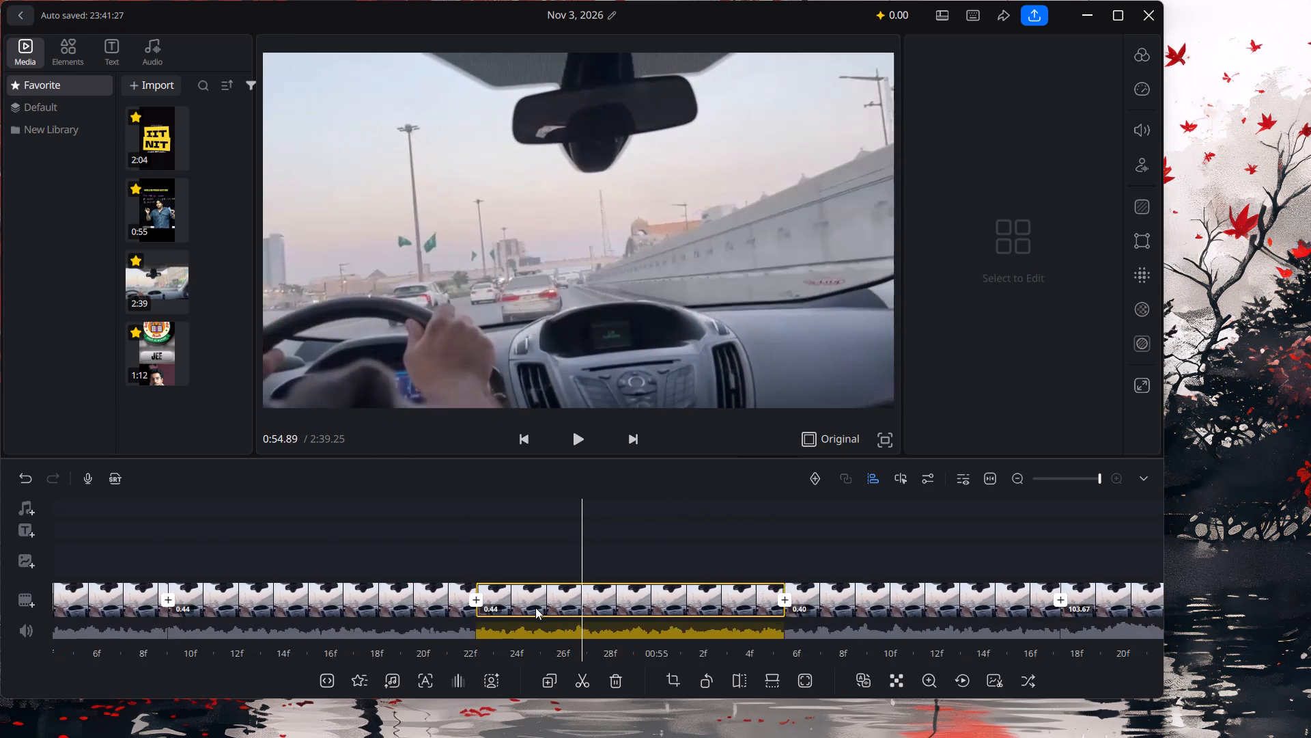
drag(535, 607, 347, 610)
drag(541, 609, 180, 616)
drag(534, 617, 388, 617)
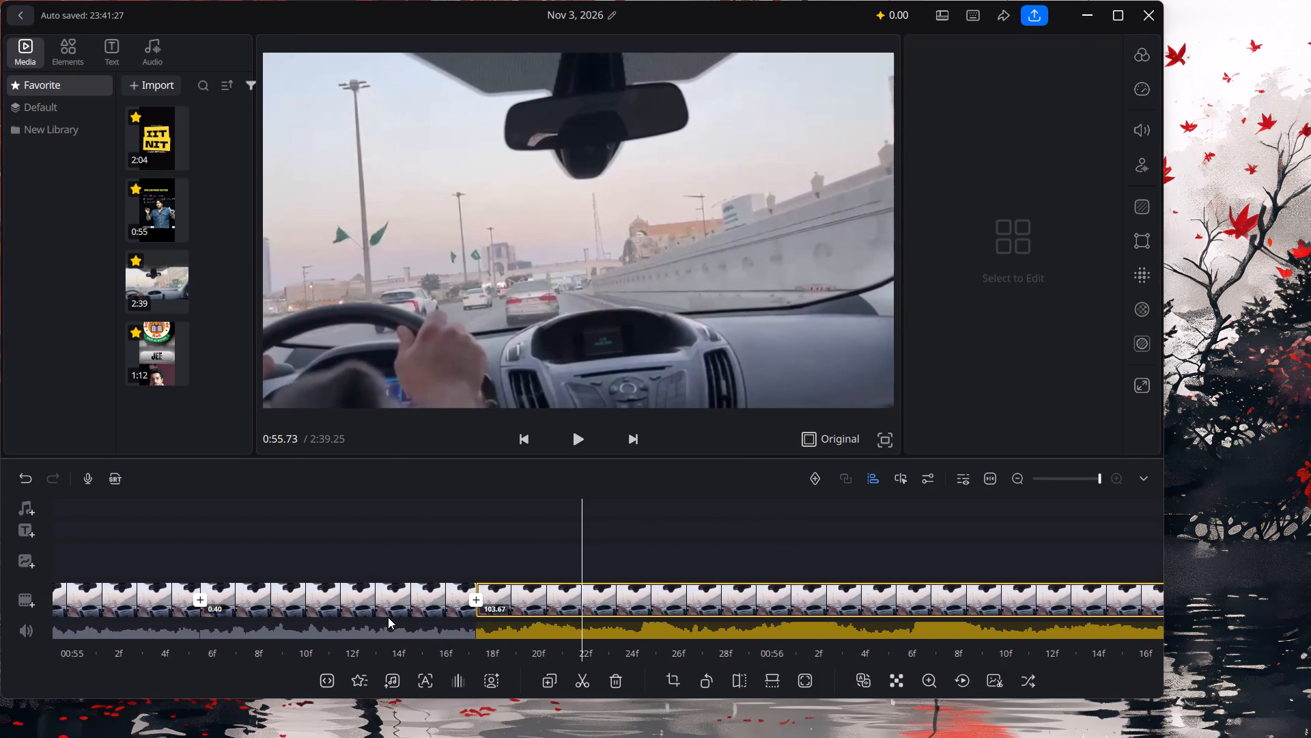
drag(388, 617, 212, 617)
drag(419, 607, 436, 607)
drag(512, 614, 610, 614)
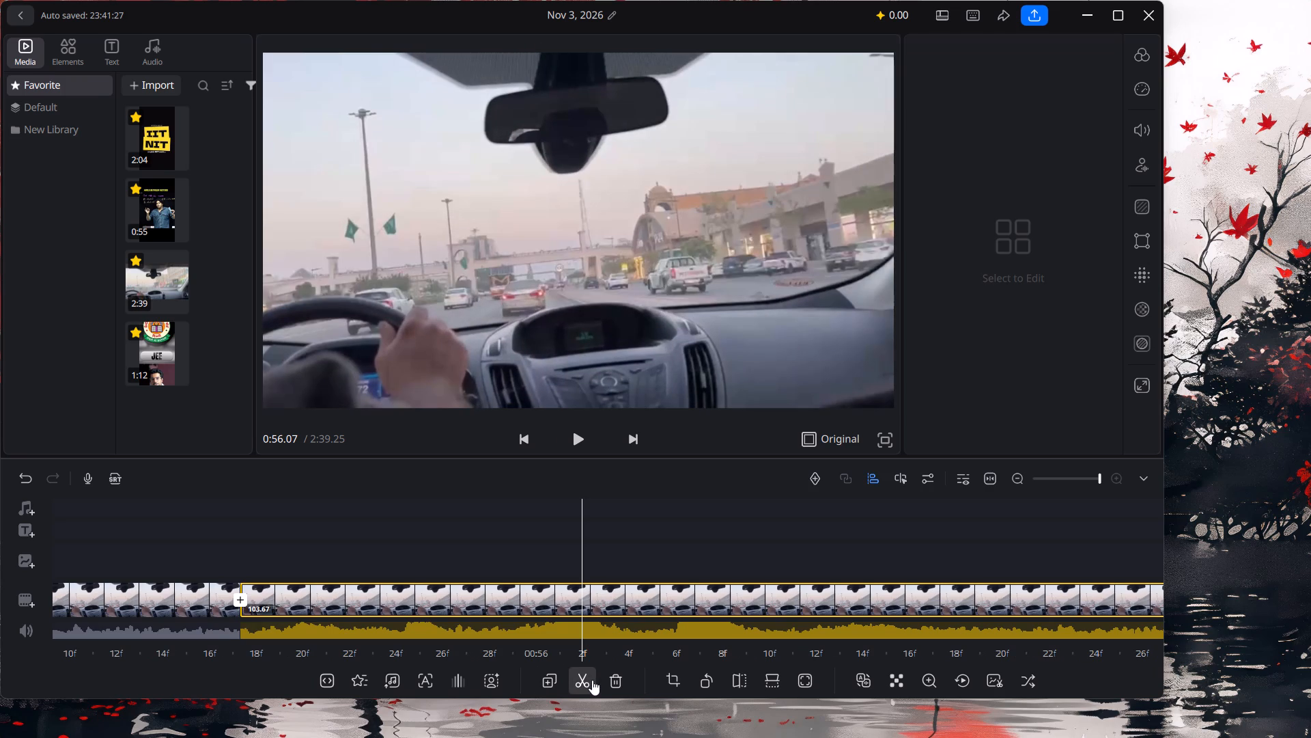
click(593, 679)
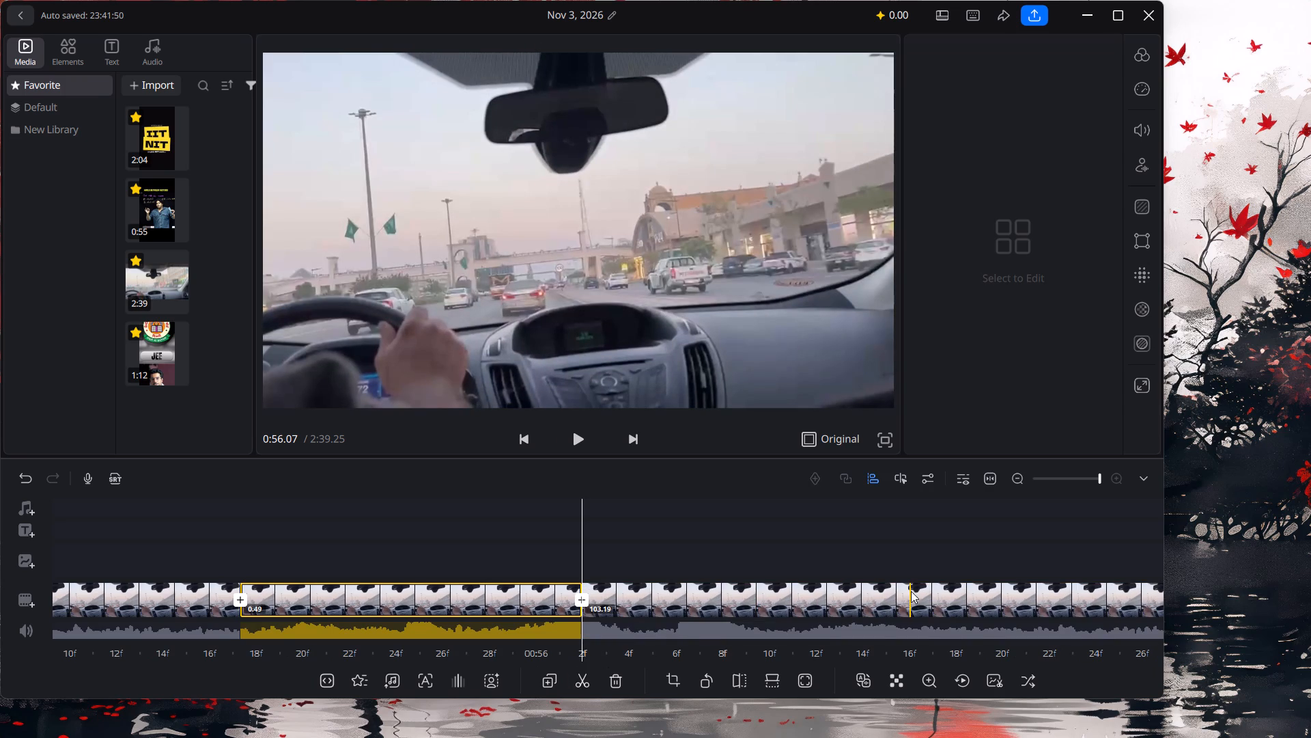
click(911, 591)
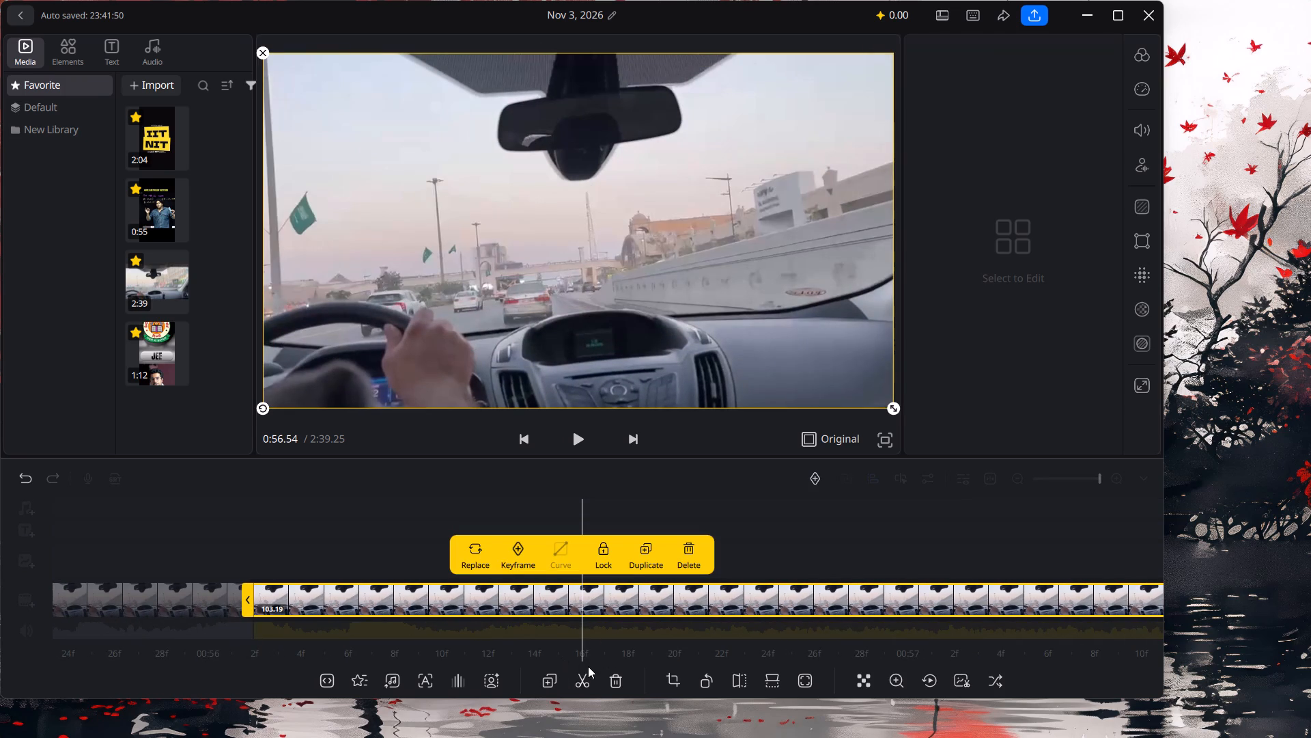
click(584, 671)
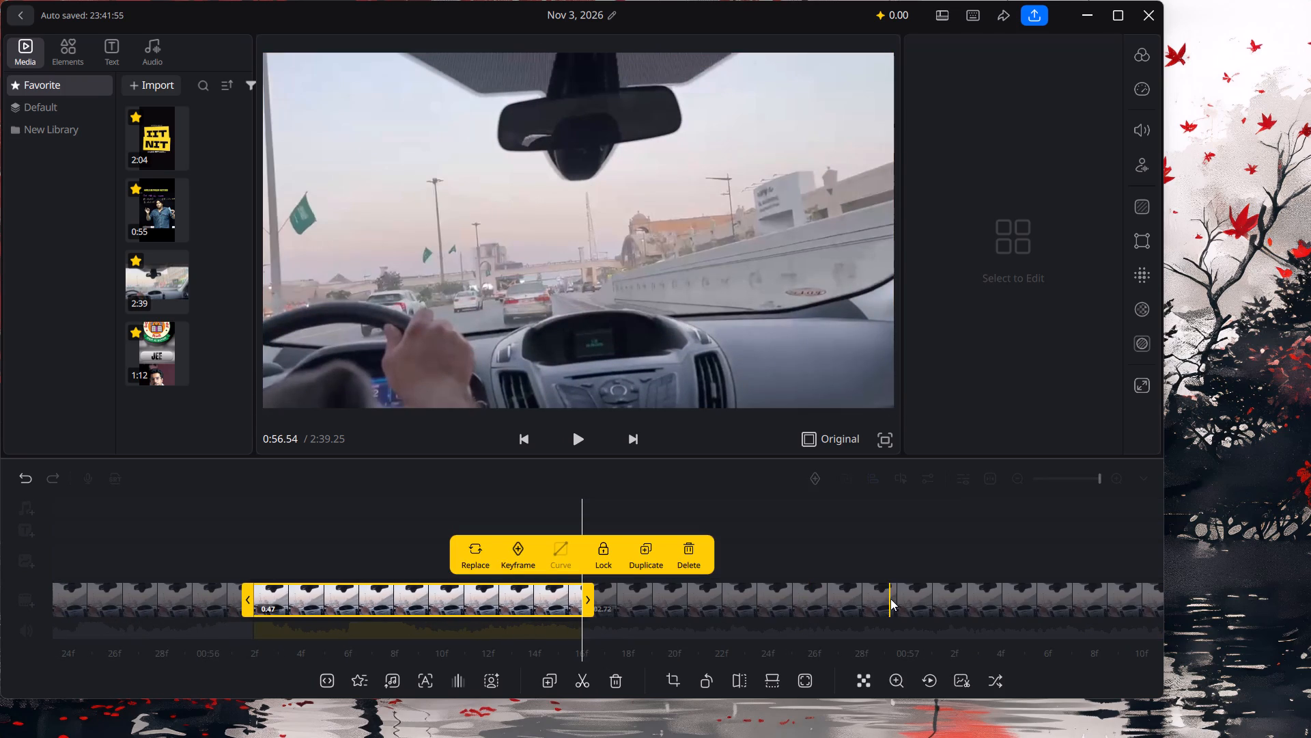
click(890, 599)
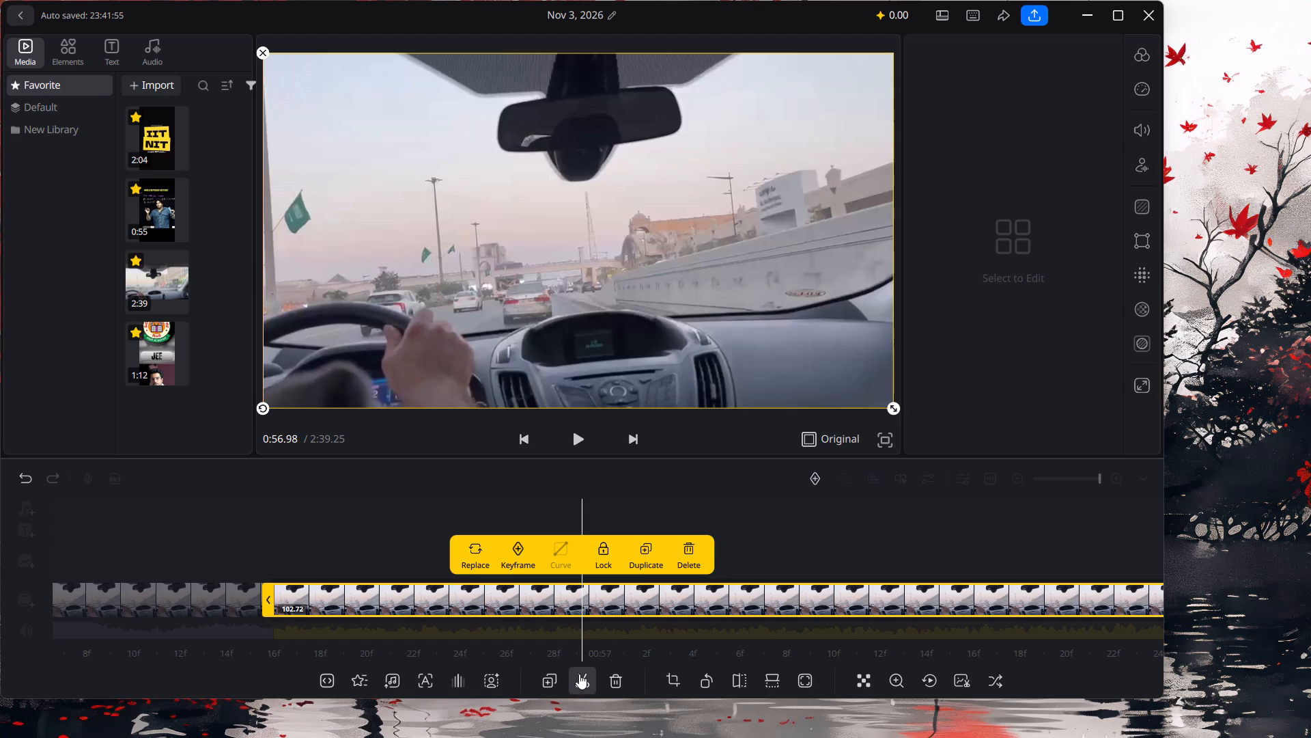
click(581, 673)
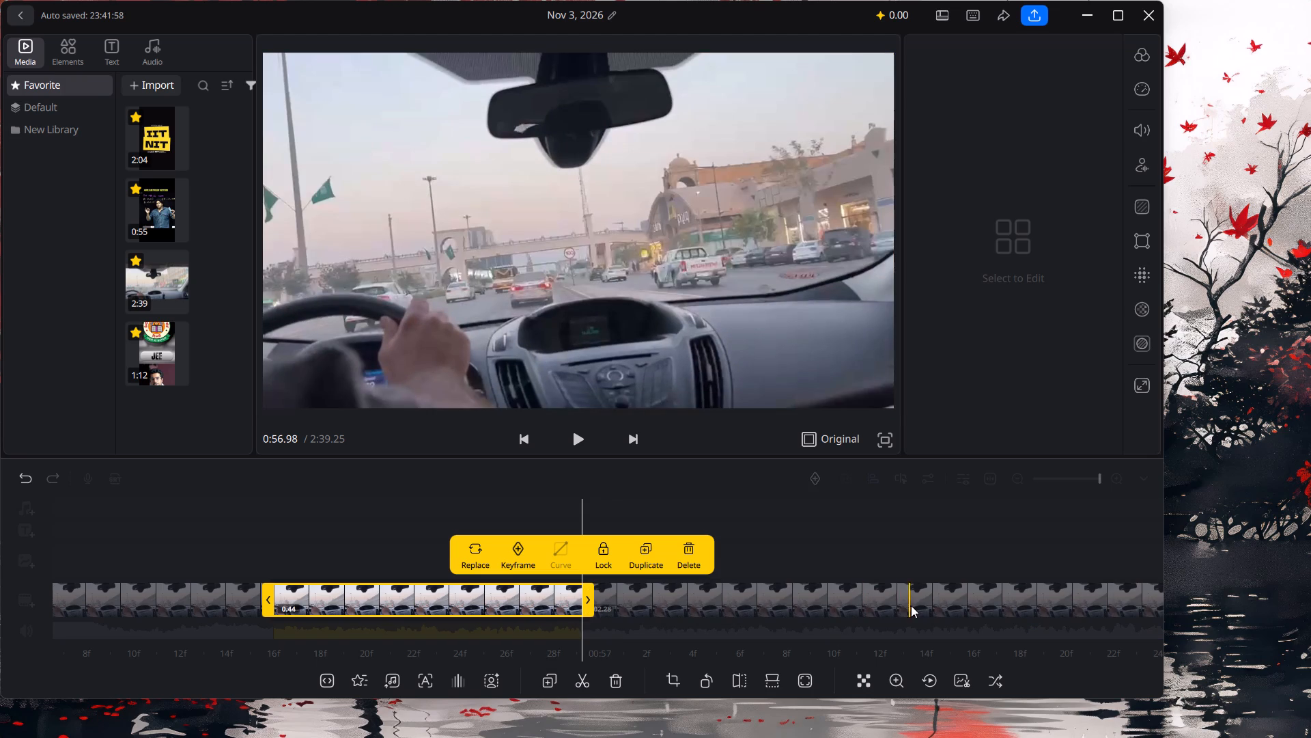
Split the remaining driving footage at about 0:57.44, 0:57.95, 0:58.45 and 0:58.91.
click(910, 605)
click(581, 687)
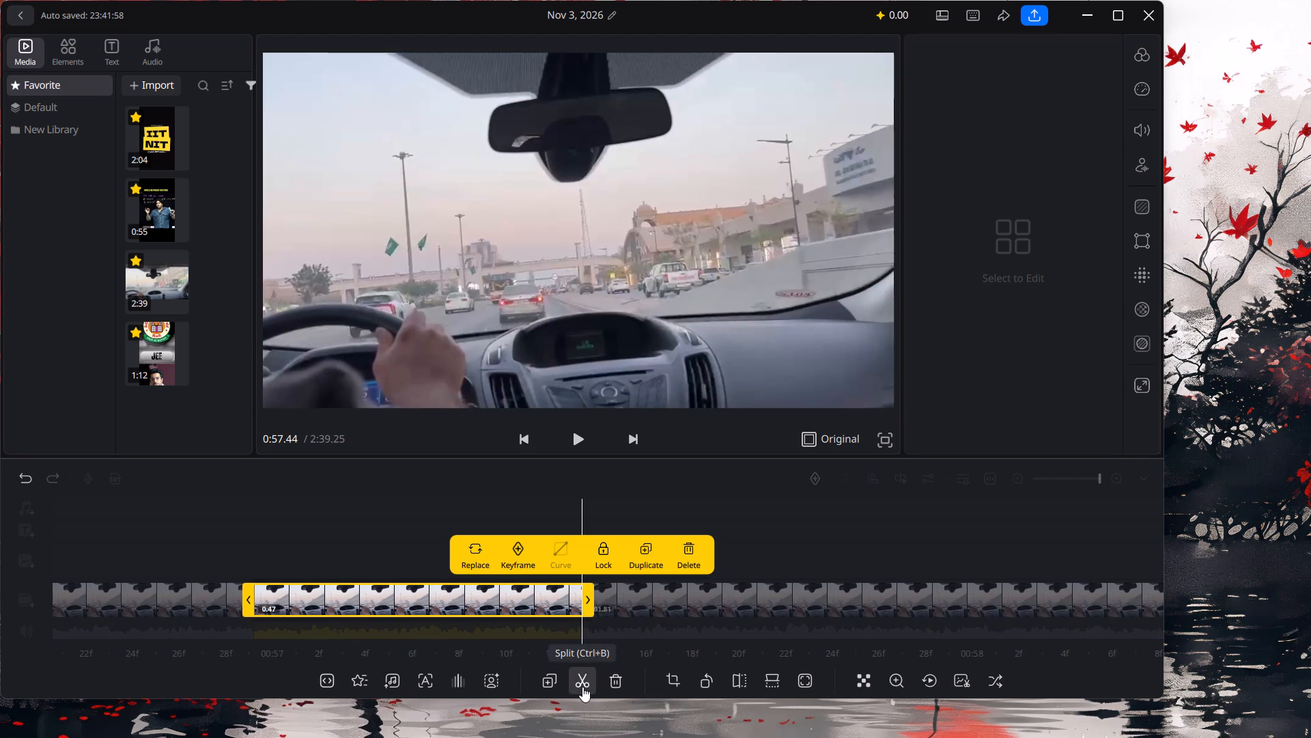
click(938, 591)
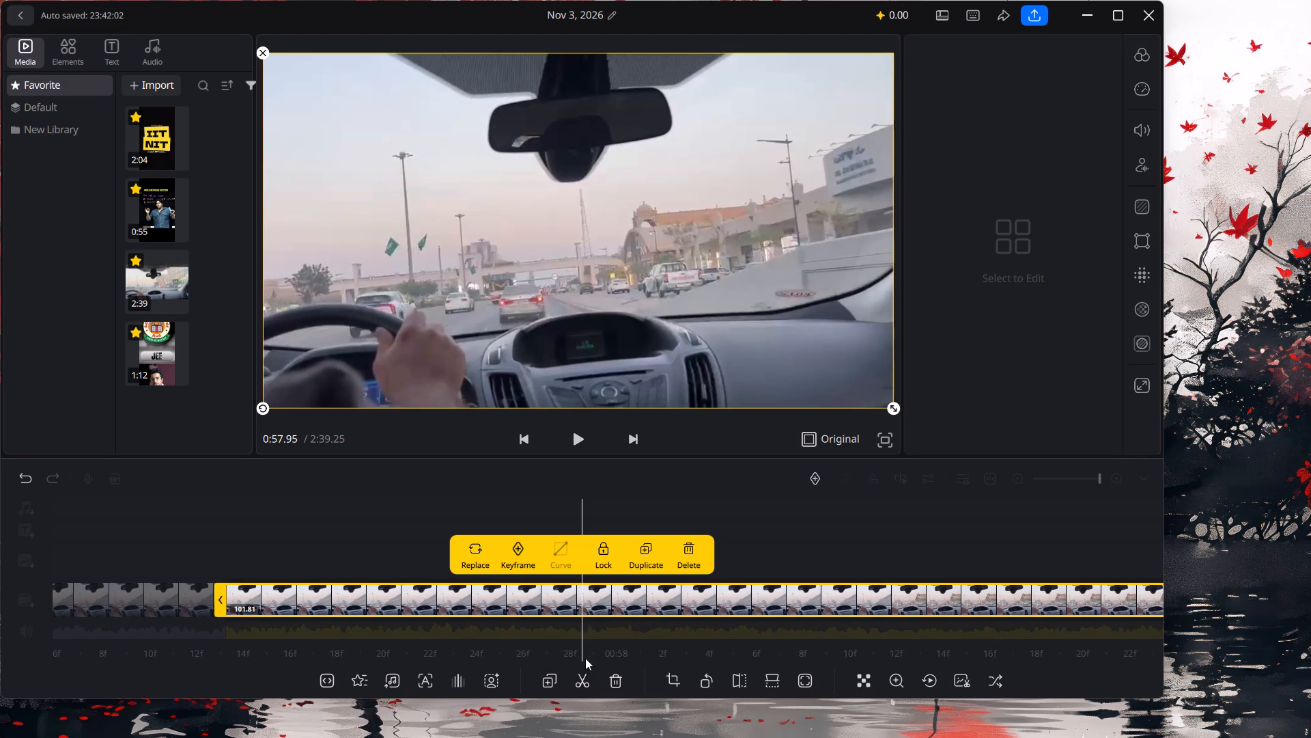
click(584, 676)
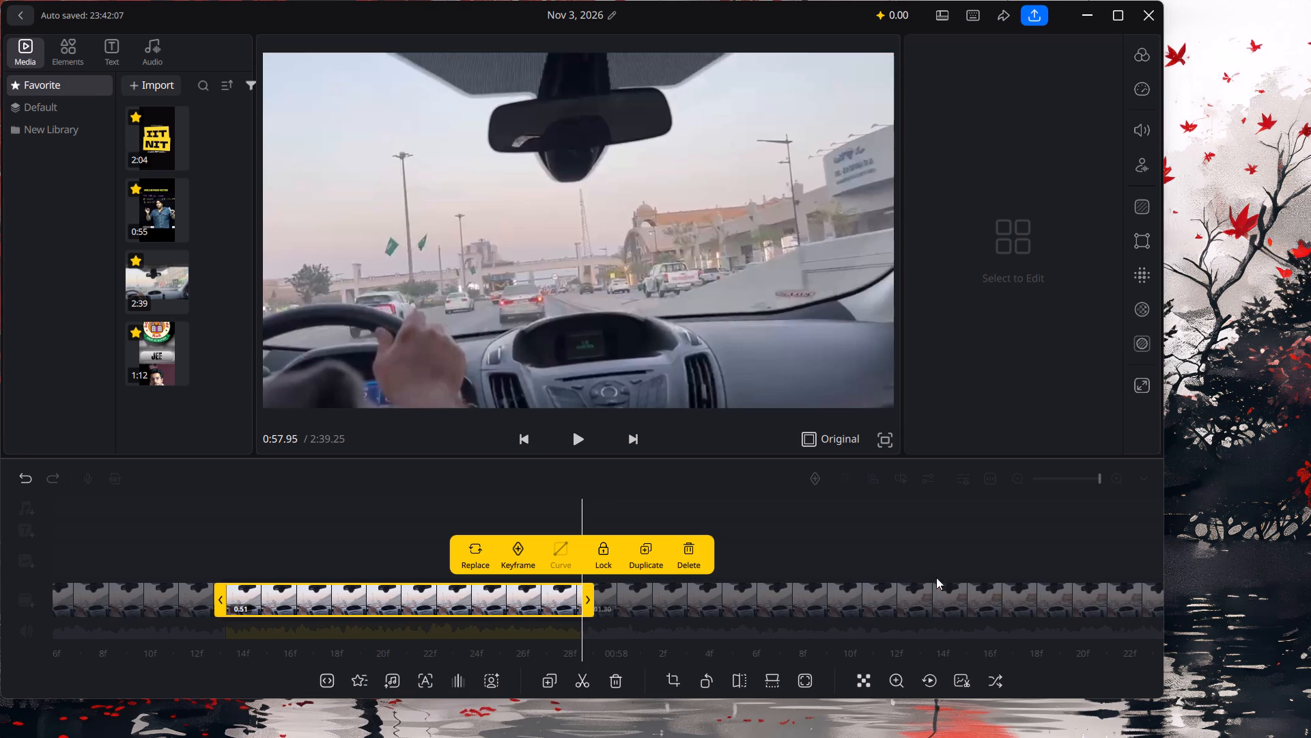
click(934, 588)
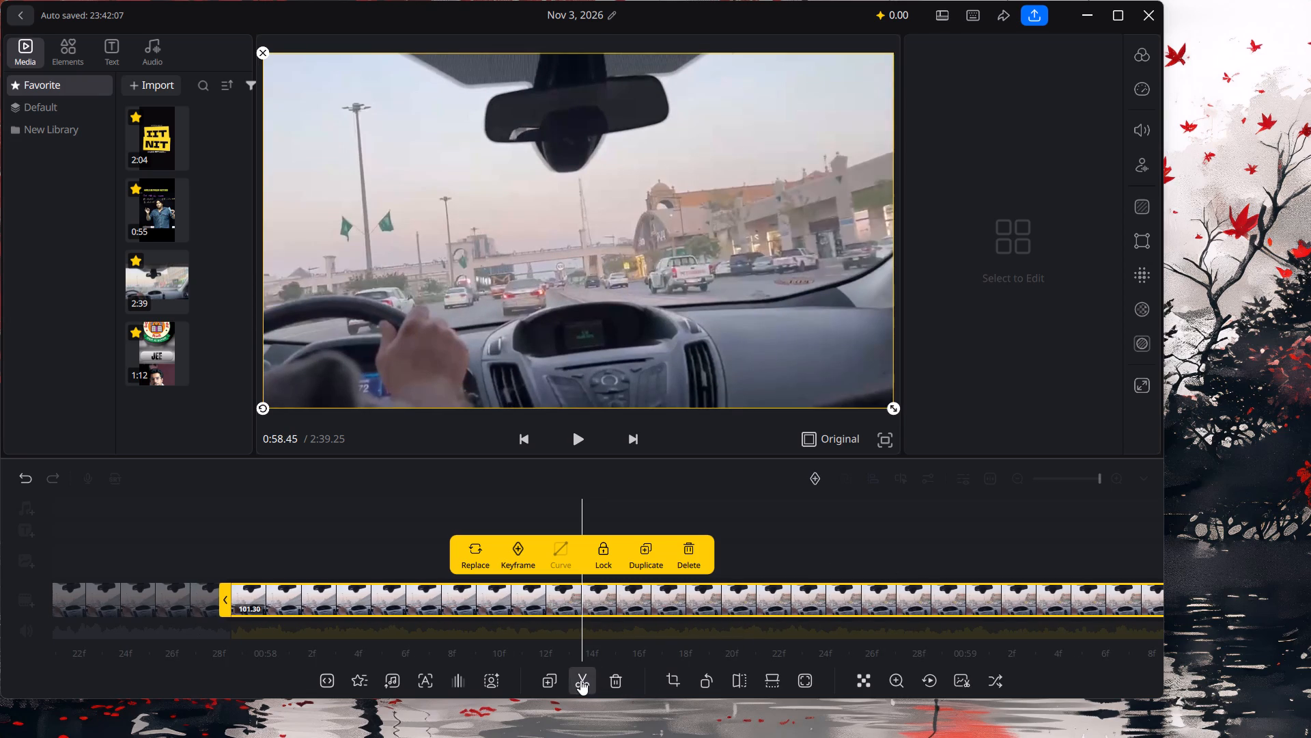
click(572, 690)
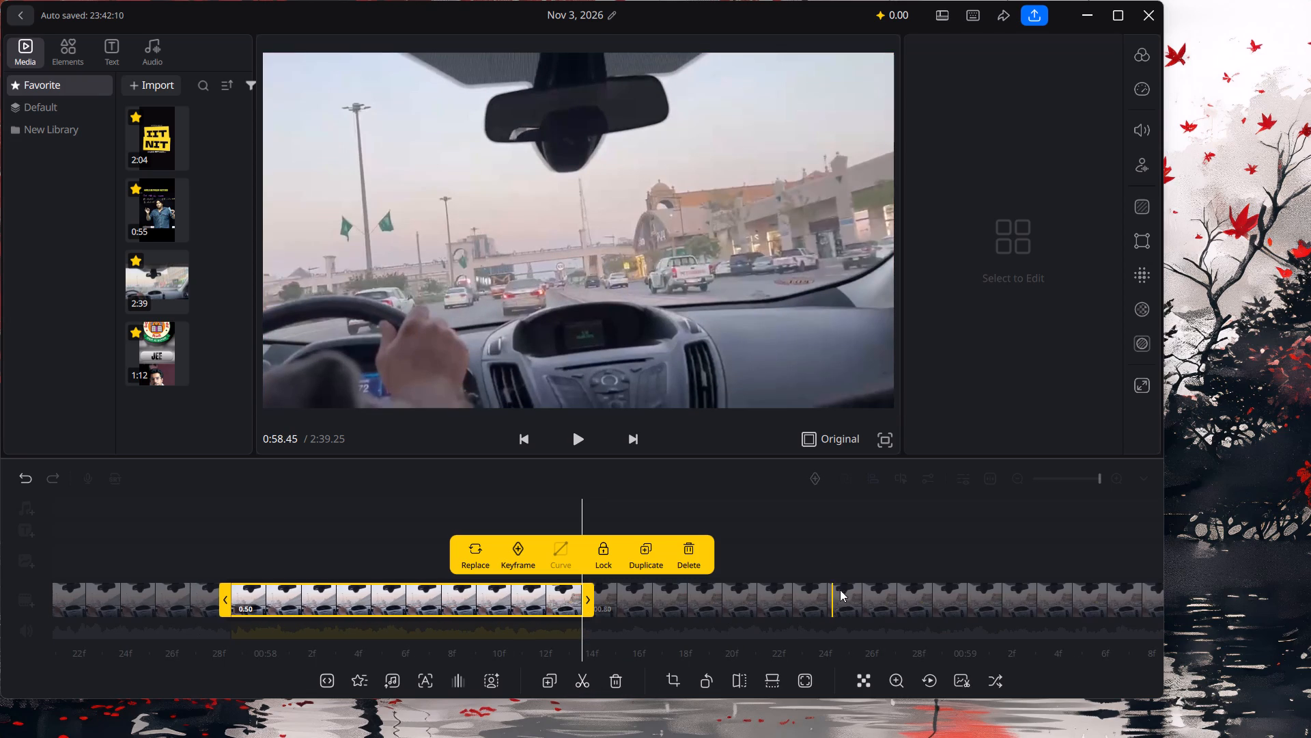
click(901, 586)
click(572, 679)
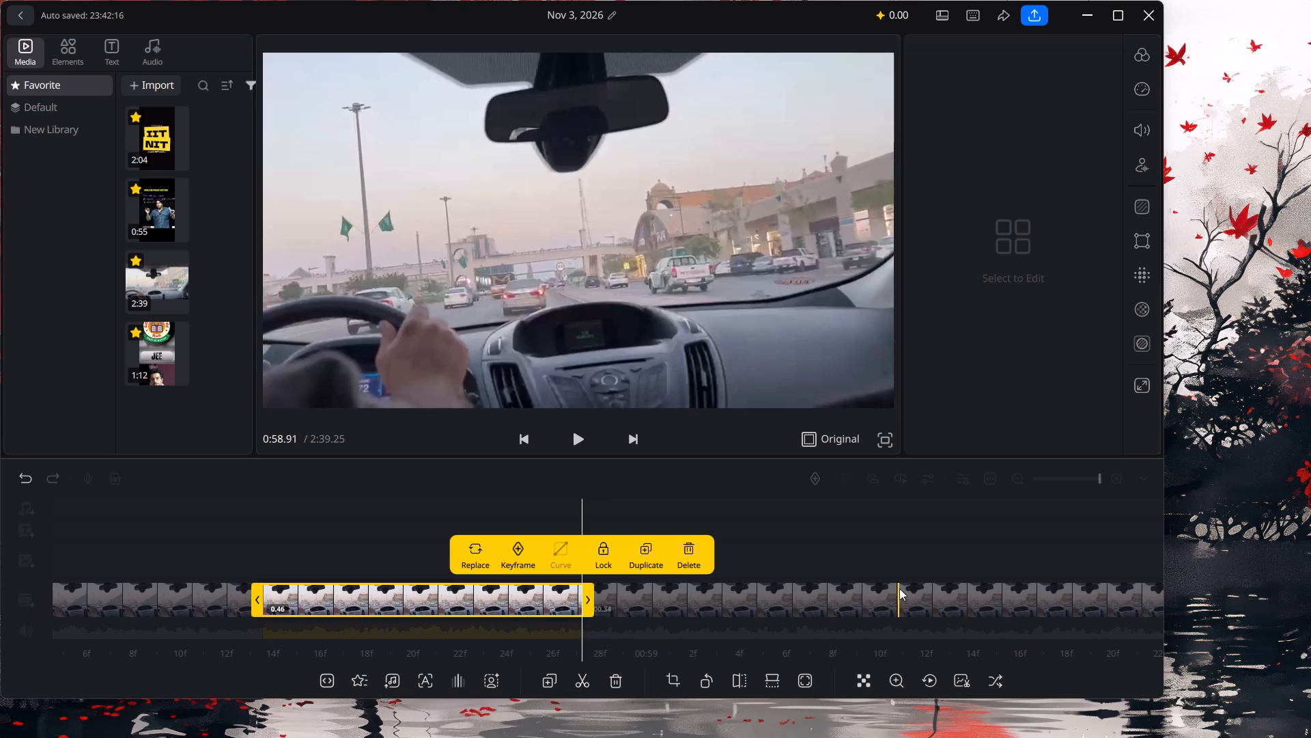
Split the remaining driving footage at about 0:59.36, 0:59.85 and 1:00.39.
click(899, 586)
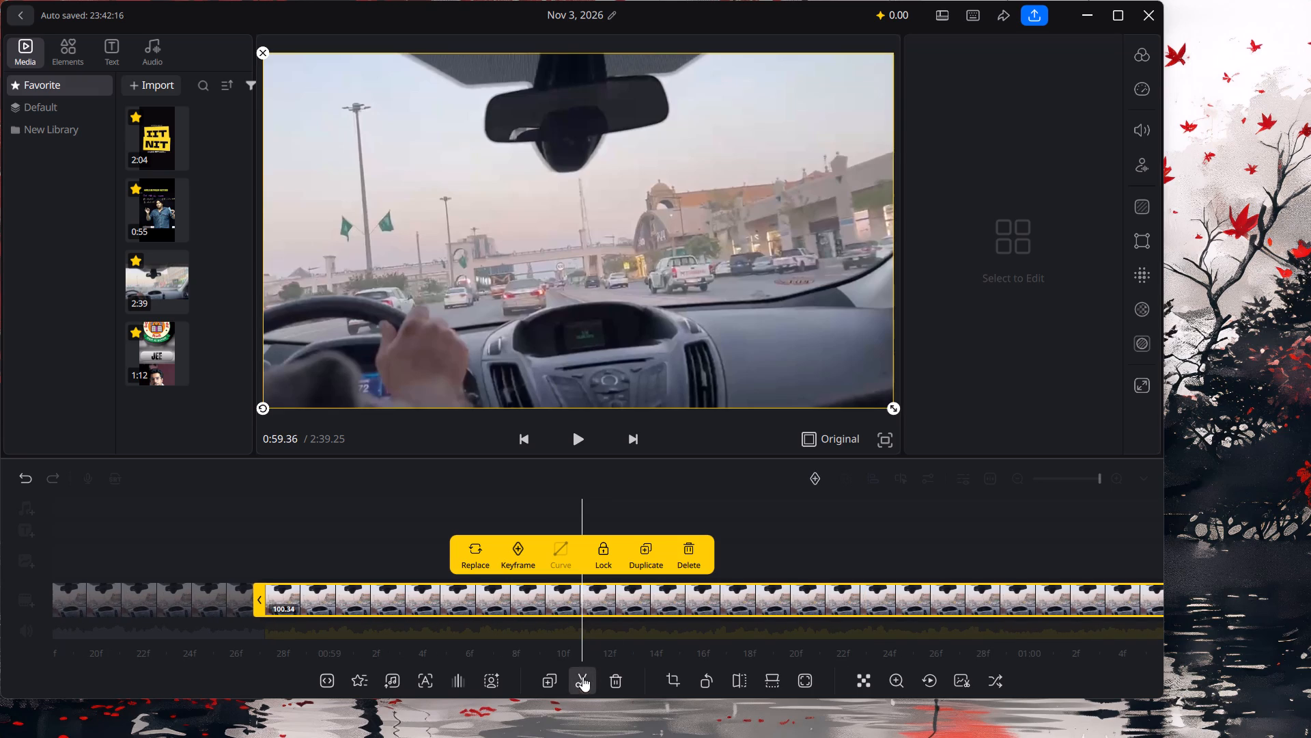
click(578, 685)
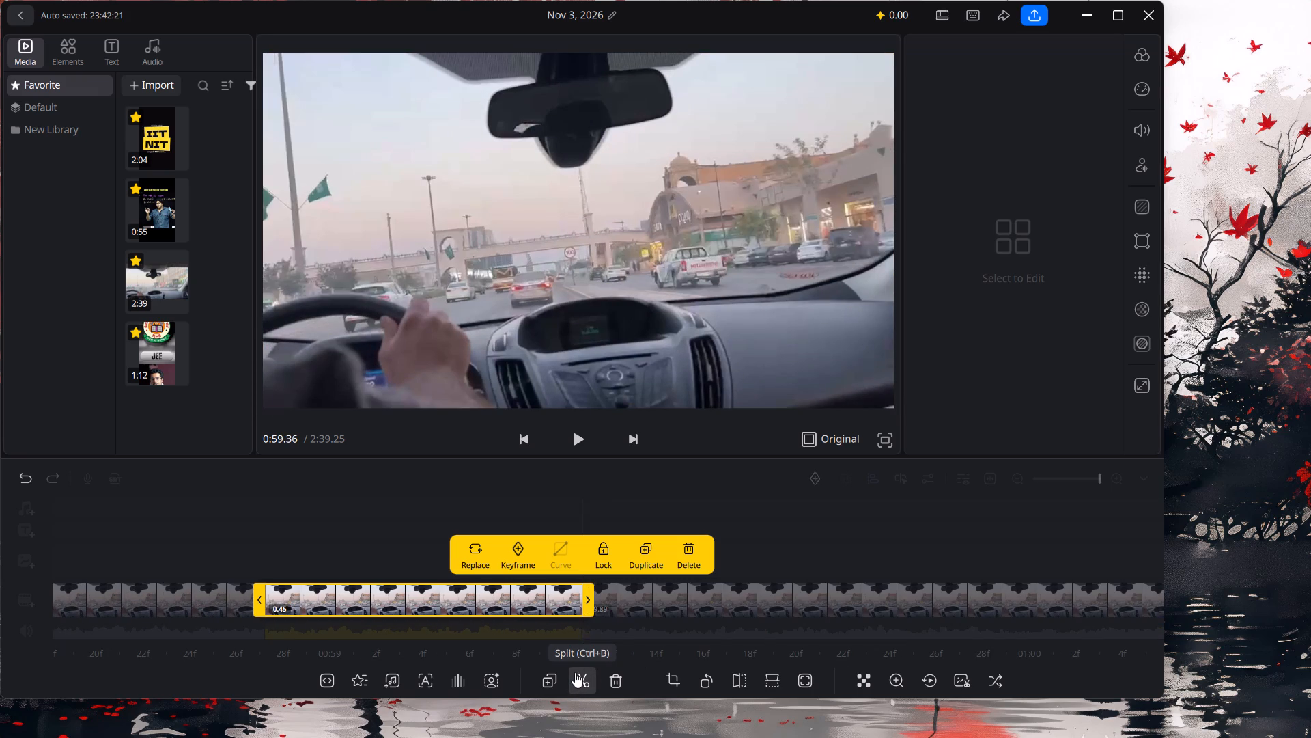
click(930, 573)
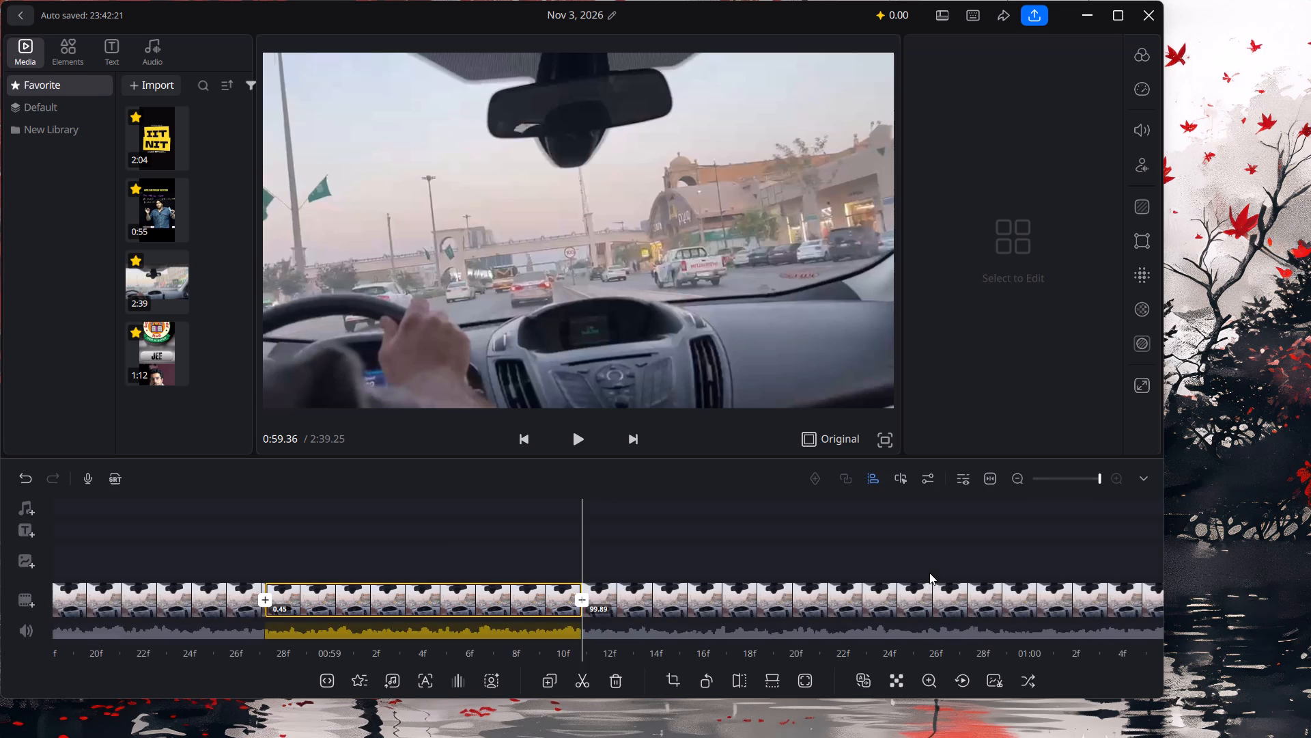
click(925, 588)
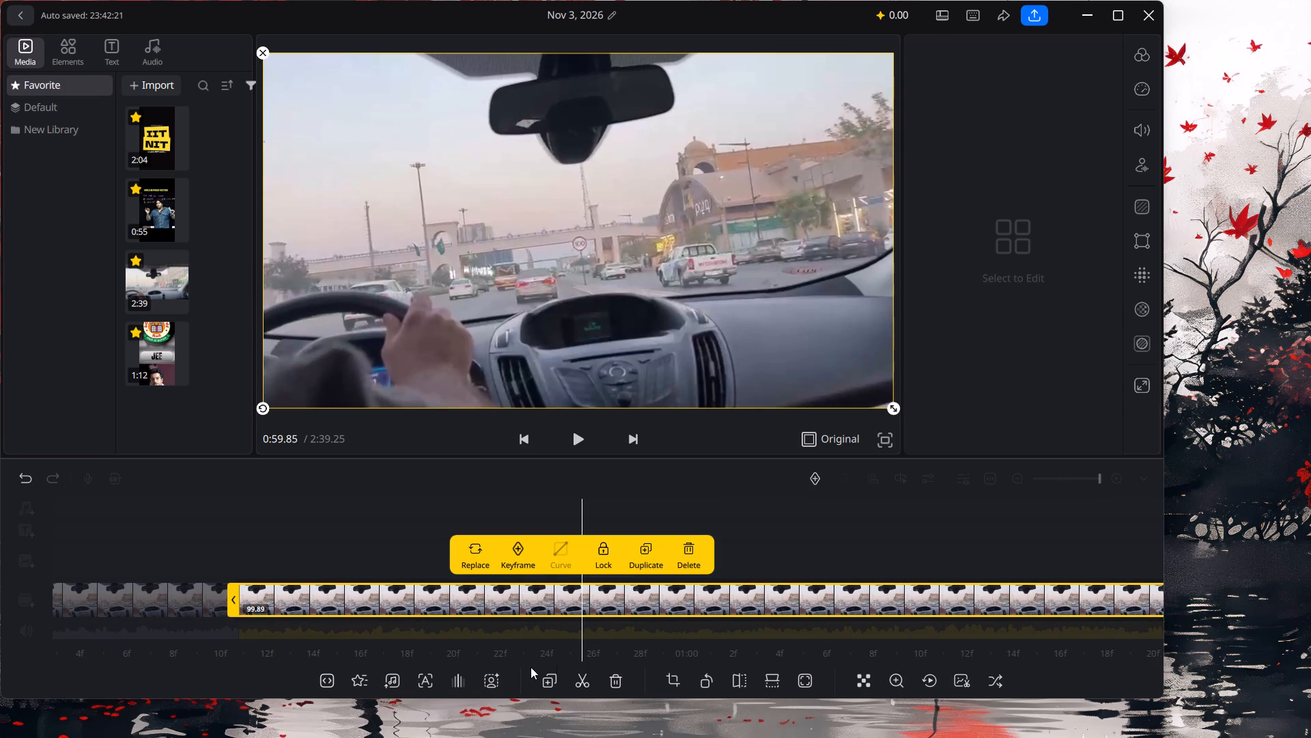
click(581, 670)
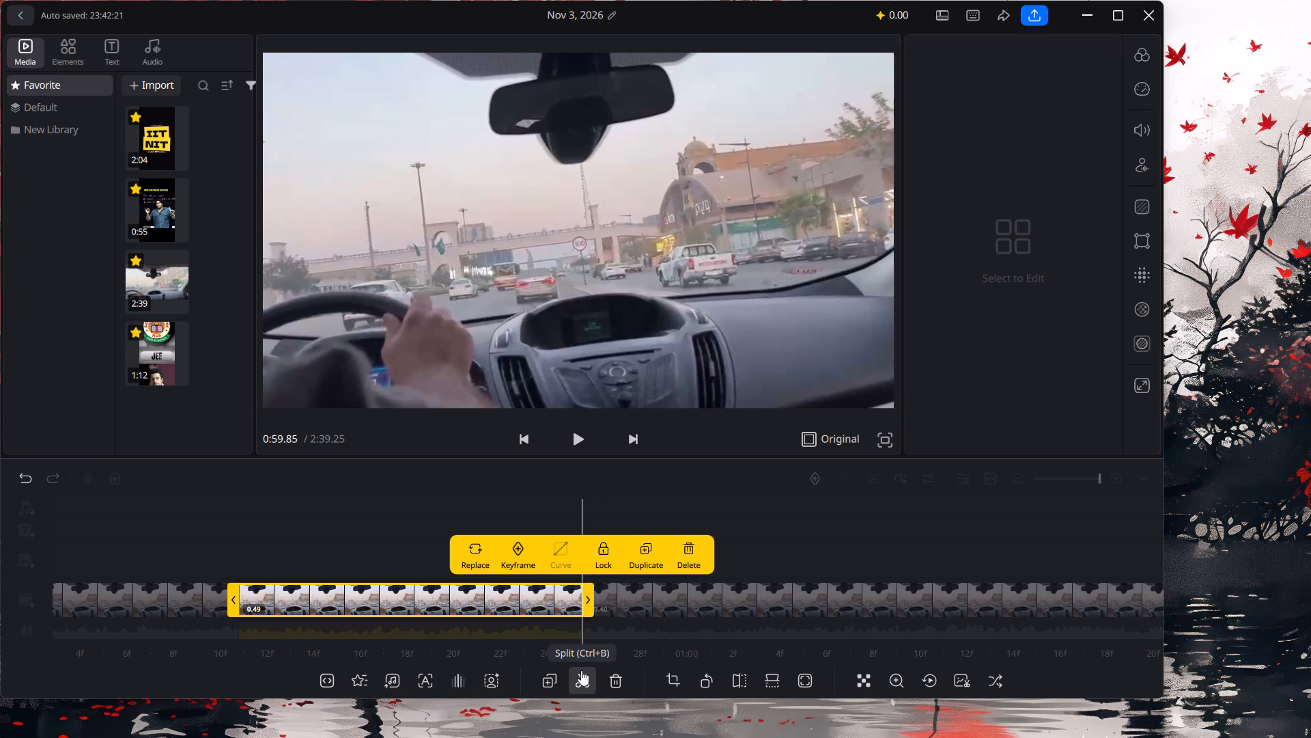
click(961, 597)
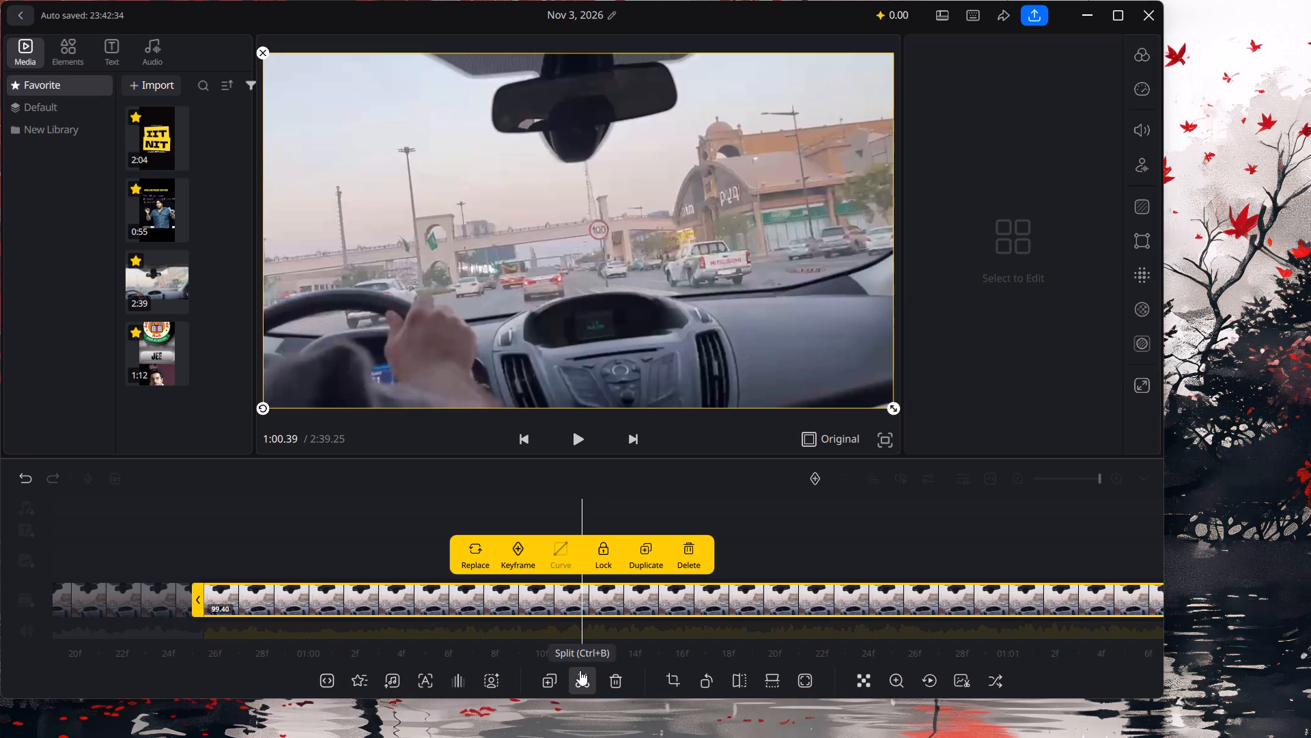
click(580, 670)
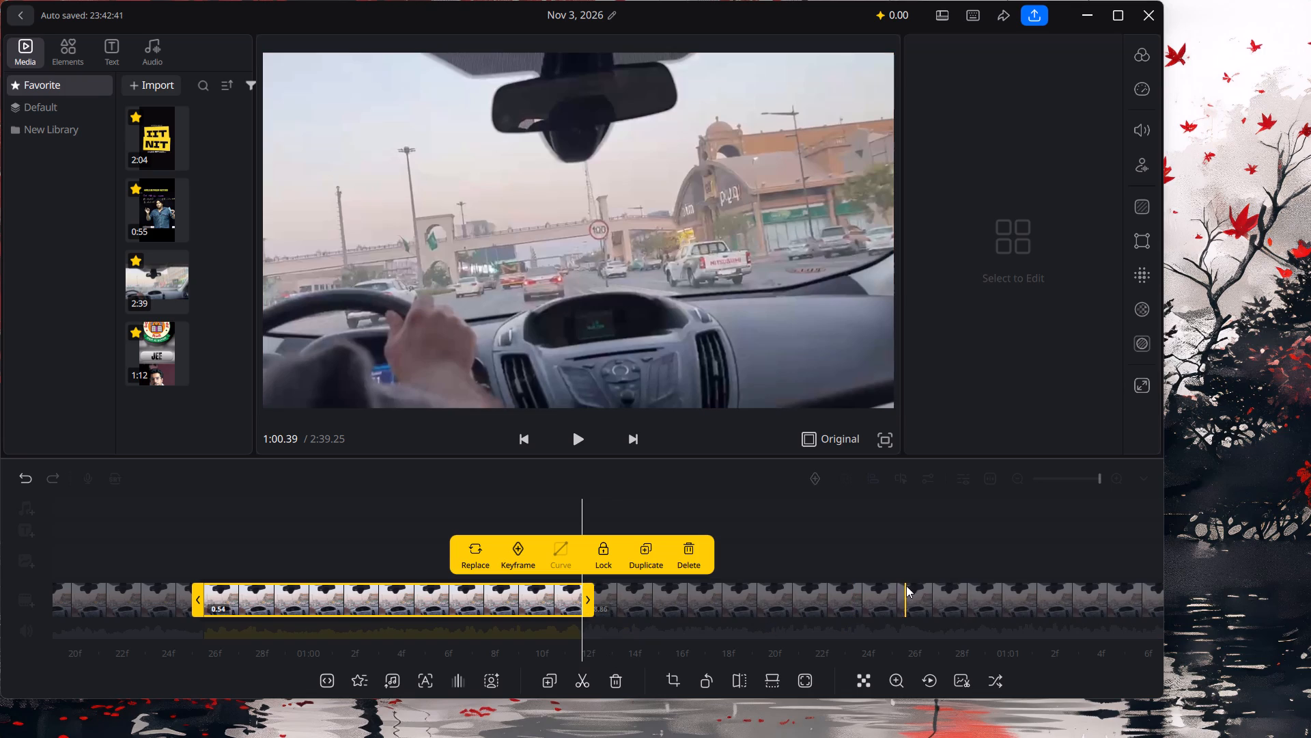
Split the remaining driving footage at about 1:00.89 and 1:01.33, and place the playhead at about 1:01.85.
click(935, 580)
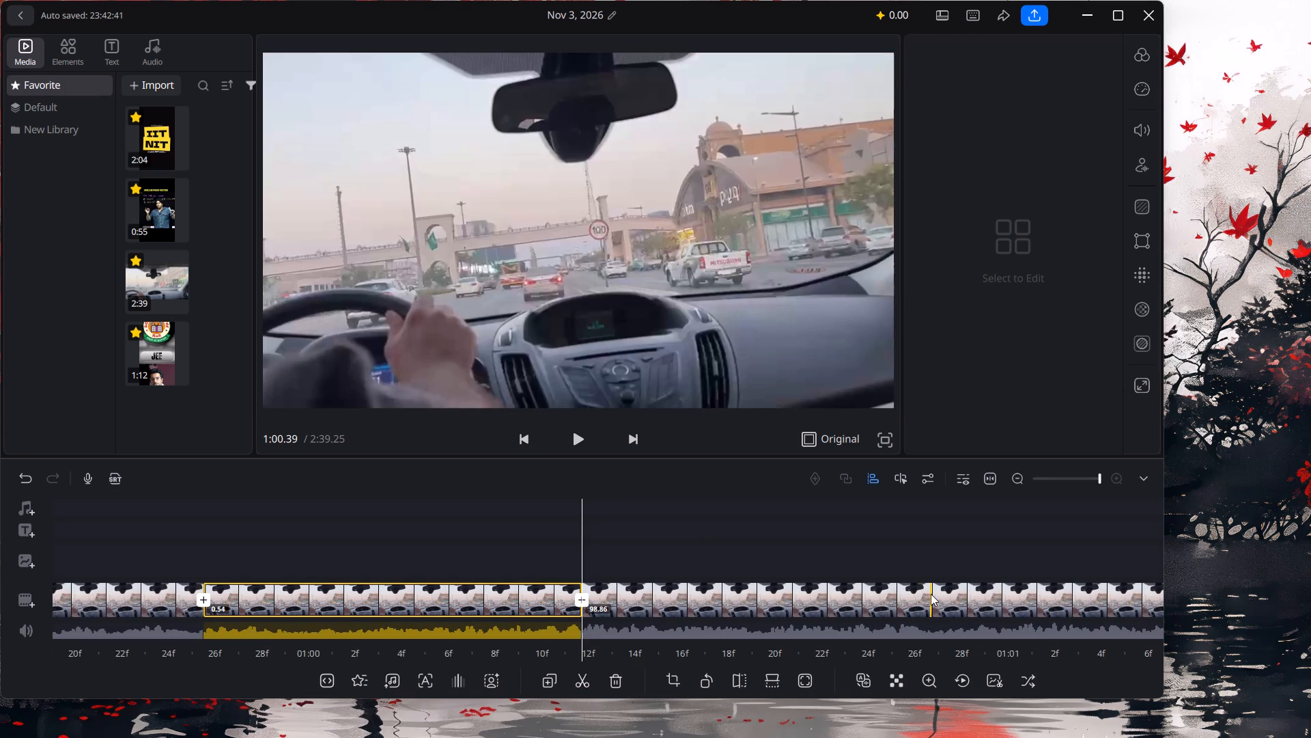
click(931, 594)
click(592, 672)
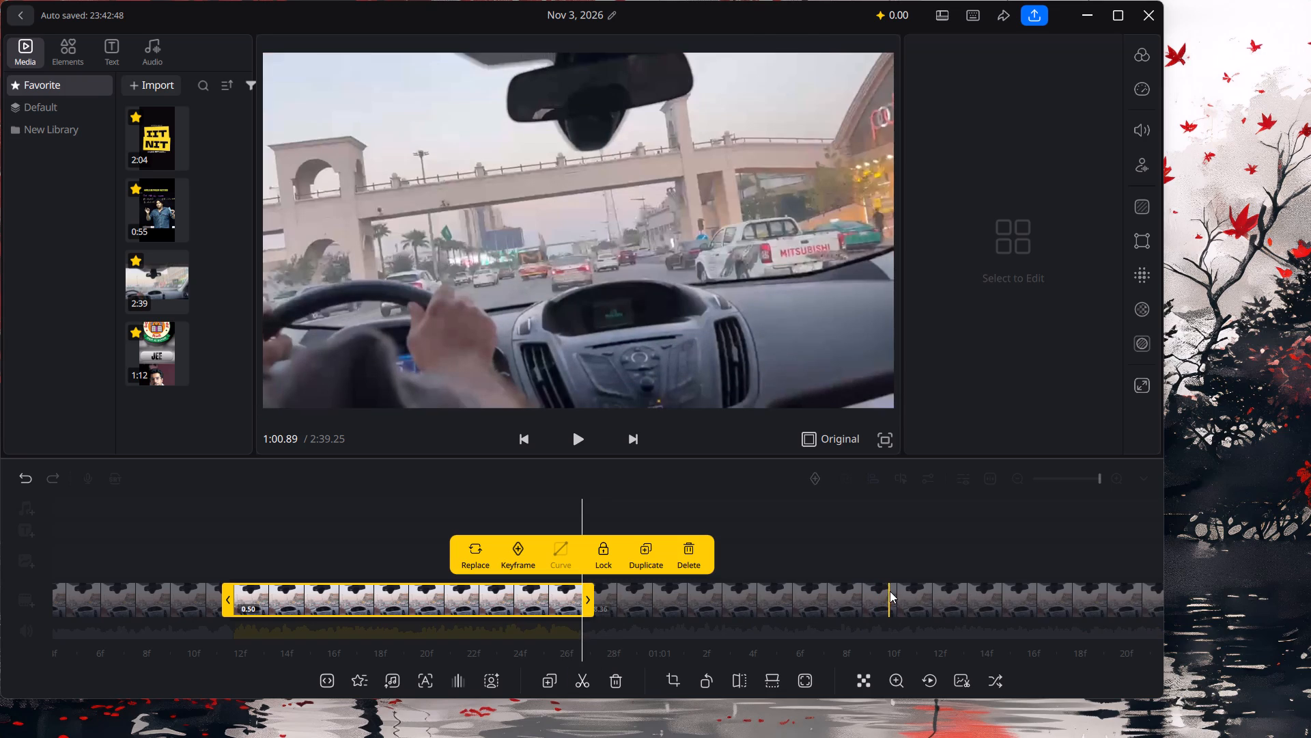
click(890, 591)
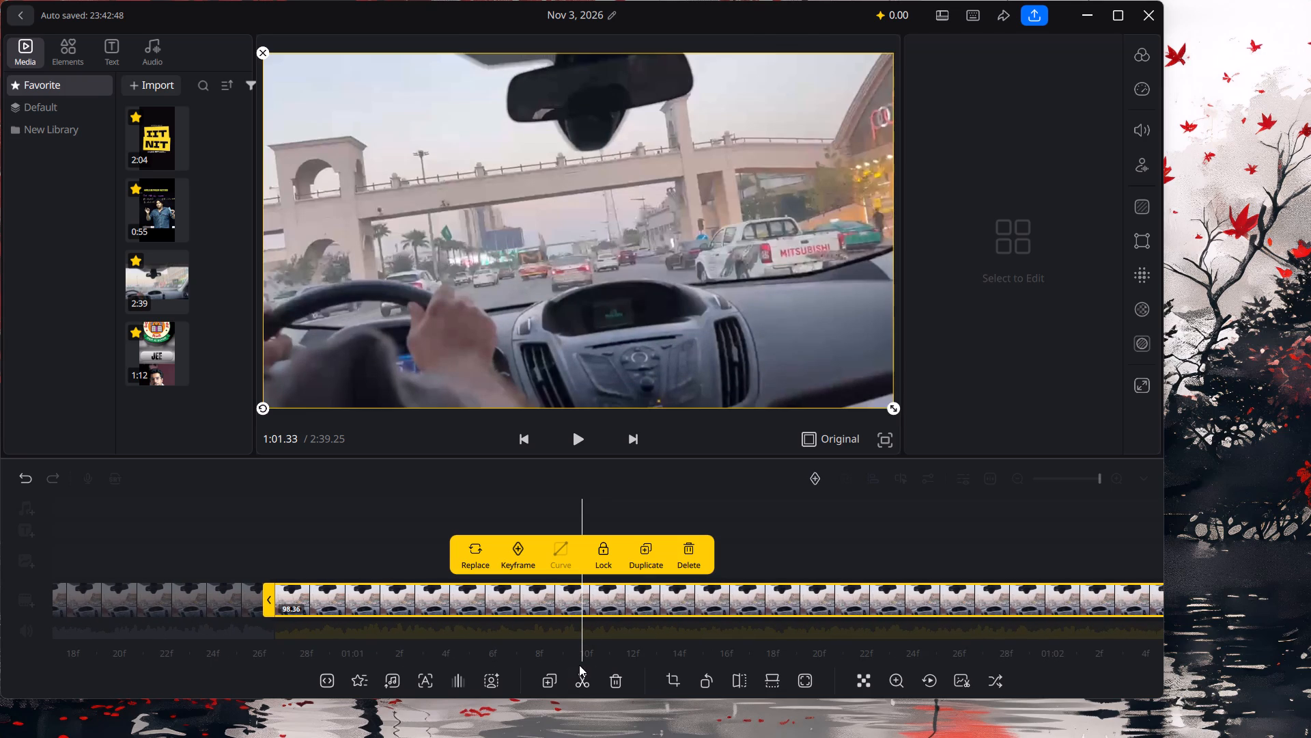
click(577, 676)
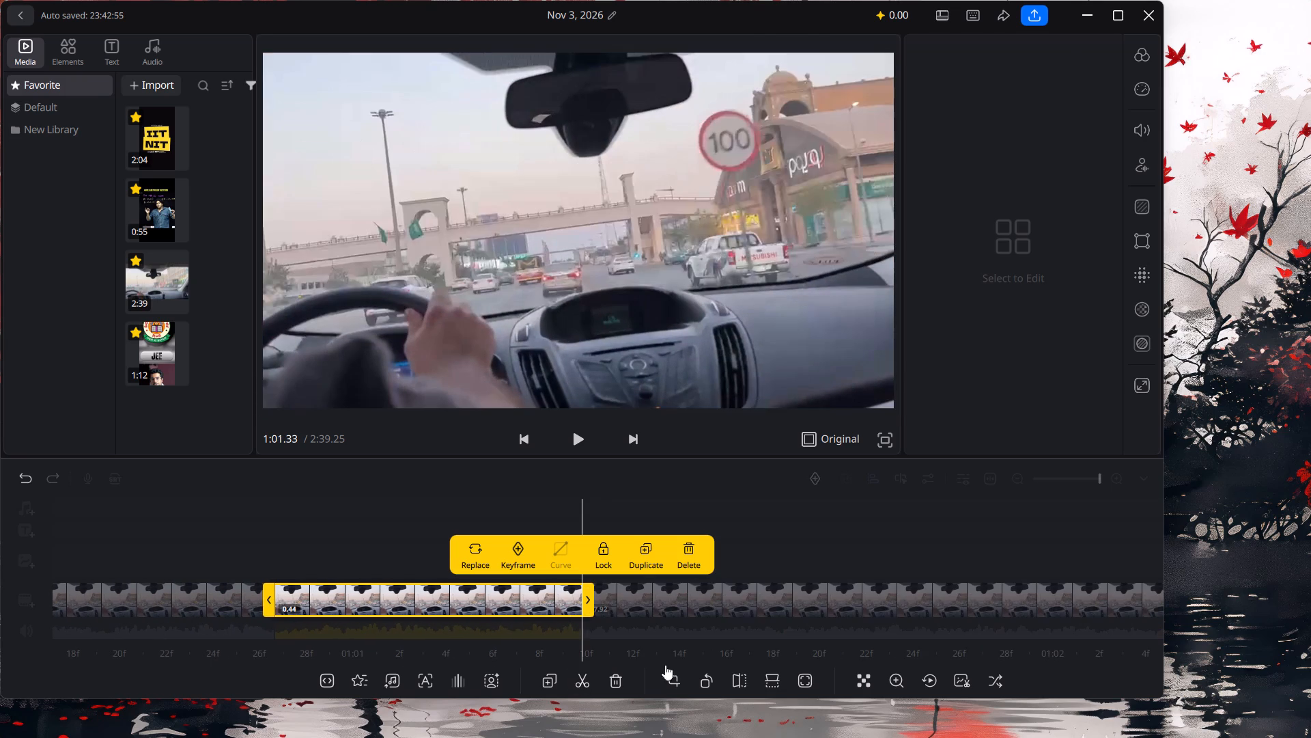
click(950, 583)
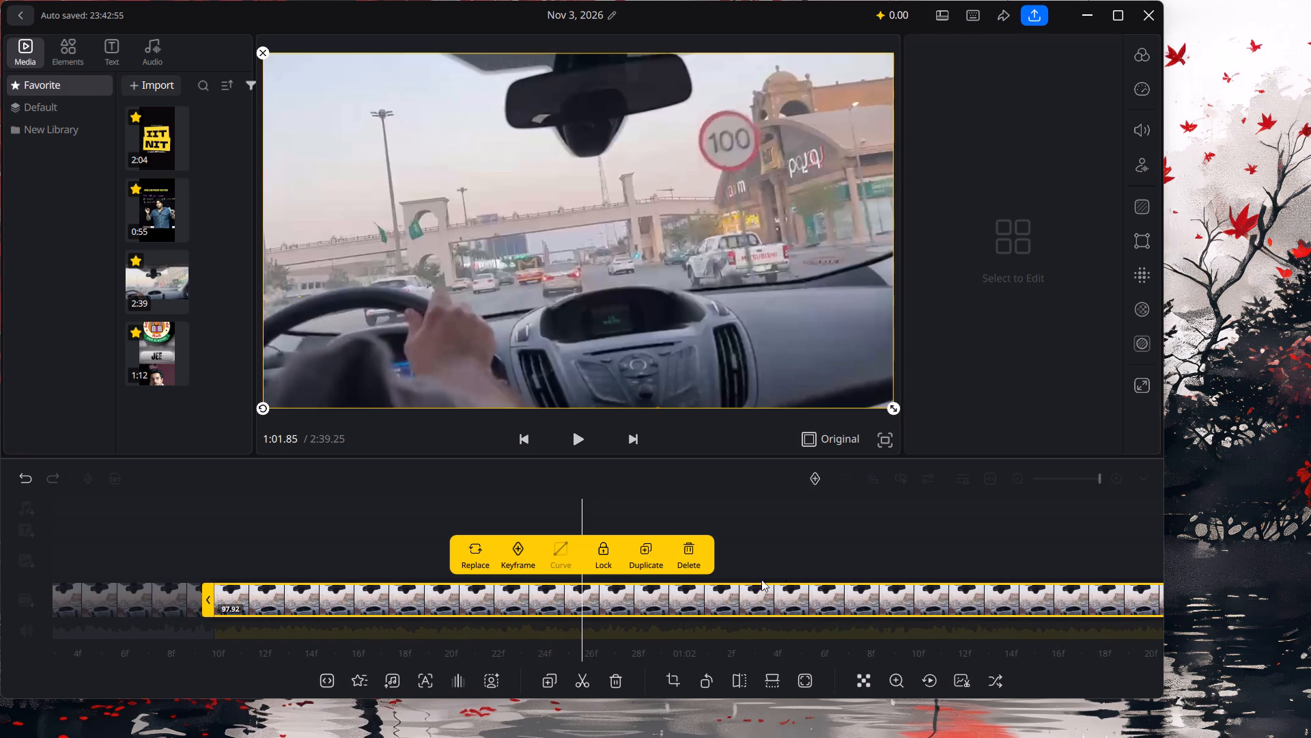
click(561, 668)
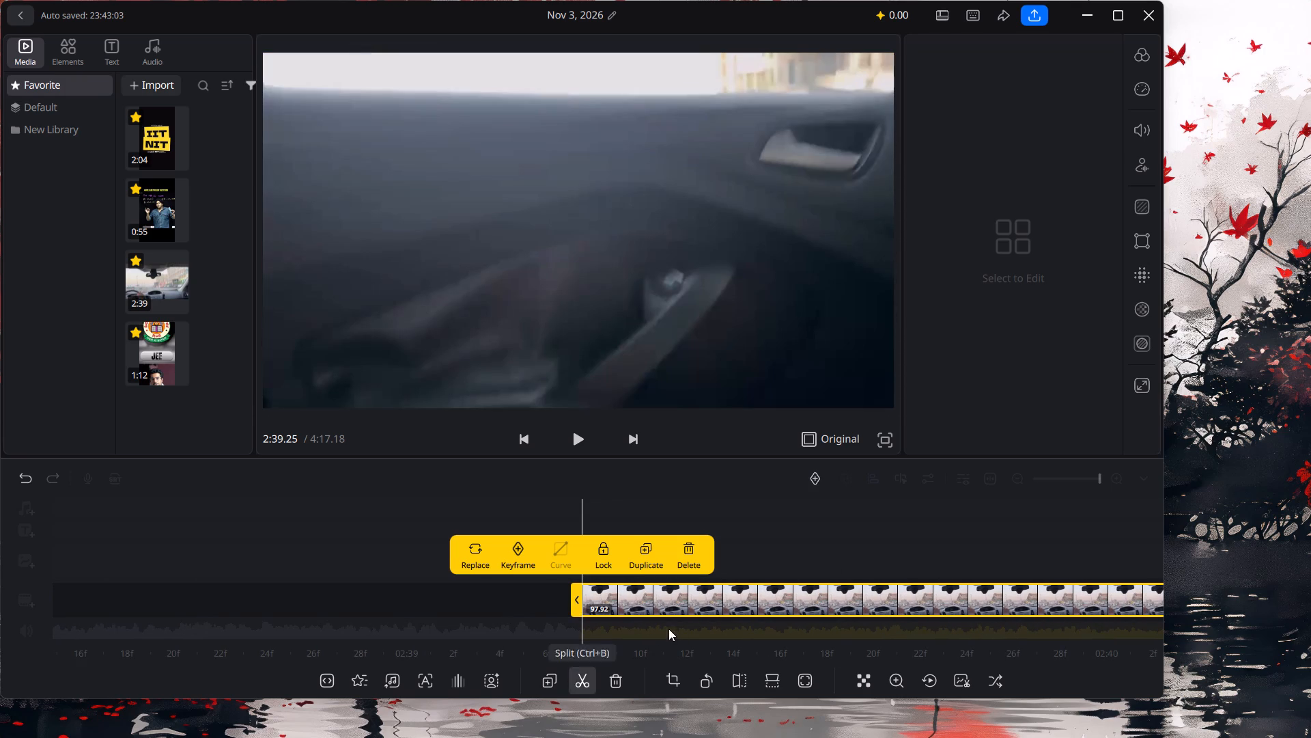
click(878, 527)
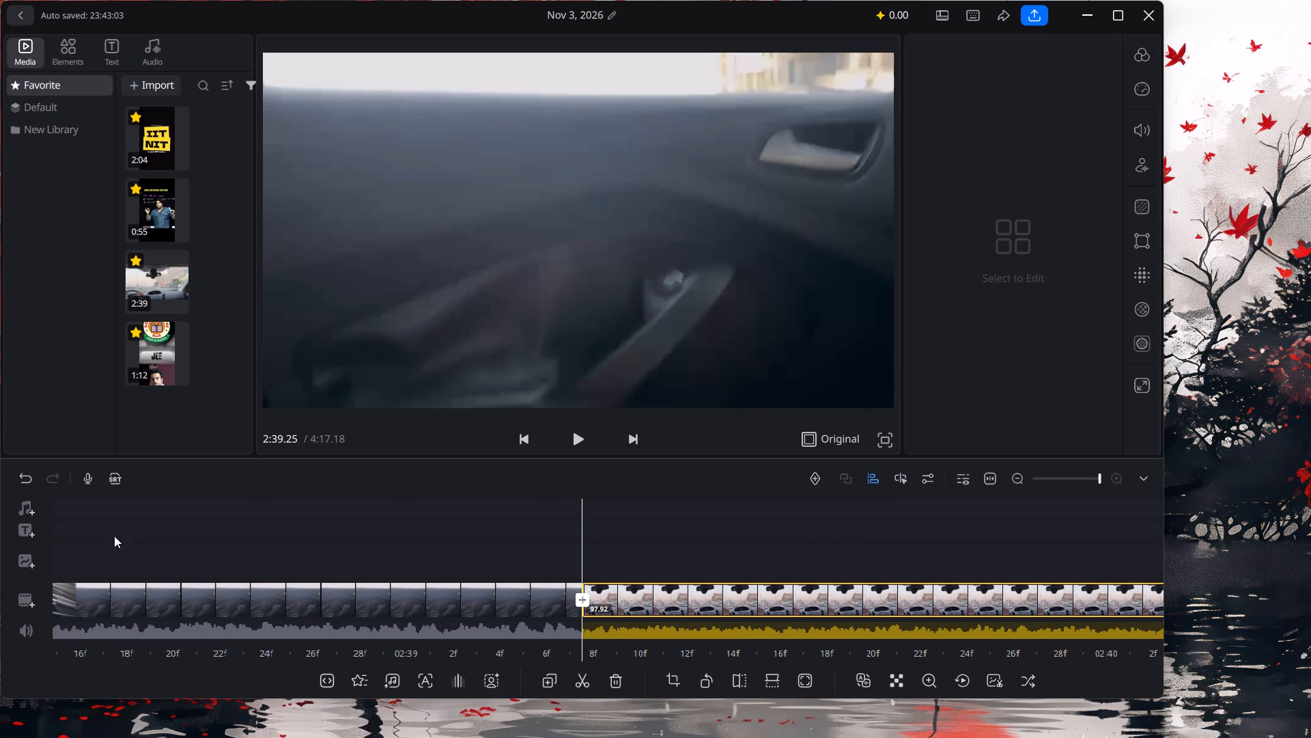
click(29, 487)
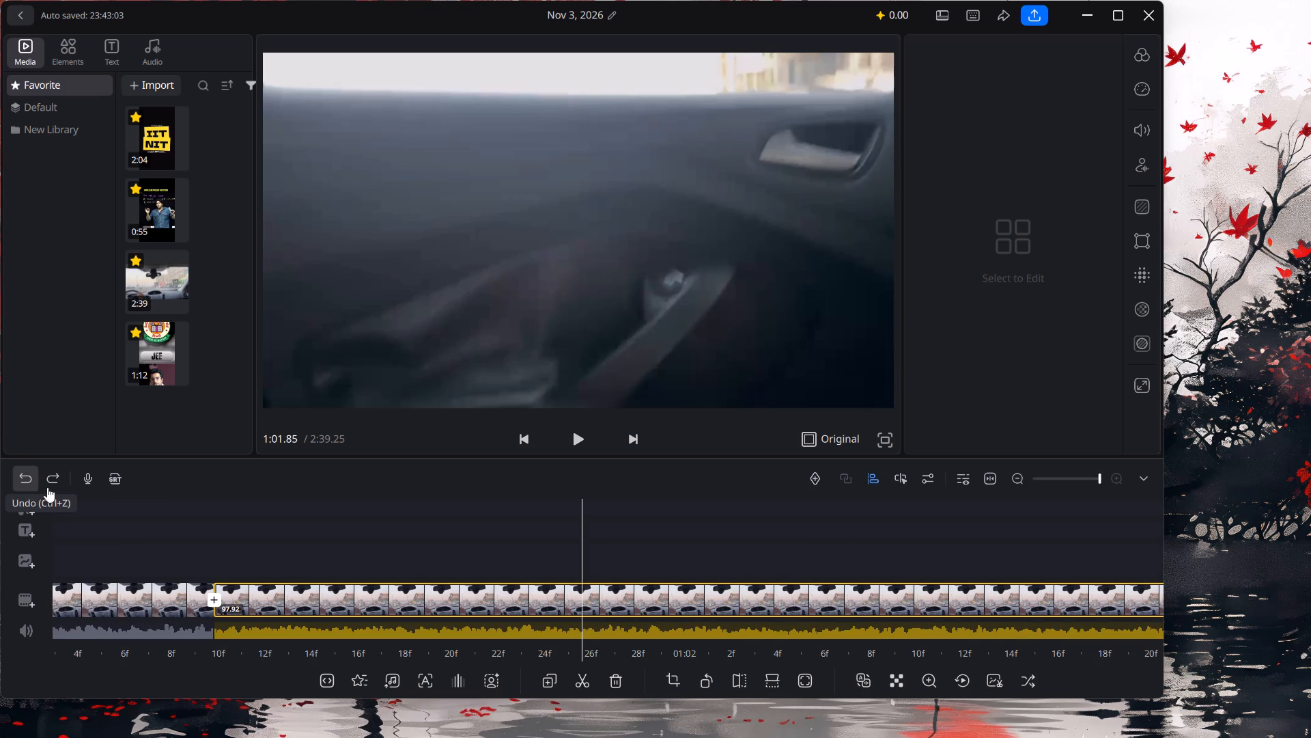
Split the remaining driving footage at about 1:01.85.
click(574, 674)
Split the remaining driving footage at about 1:02.15 and 1:02.42.
drag(595, 562, 669, 561)
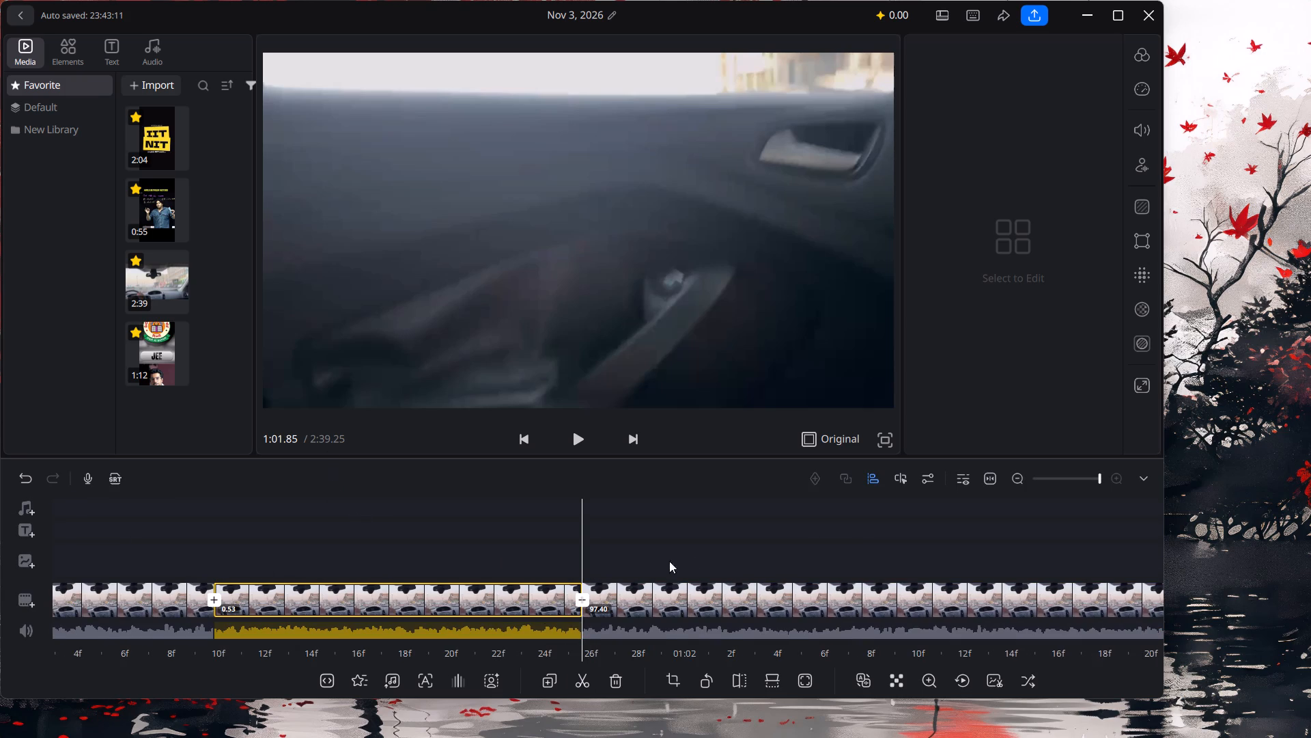
drag(669, 561, 732, 550)
drag(451, 547, 587, 571)
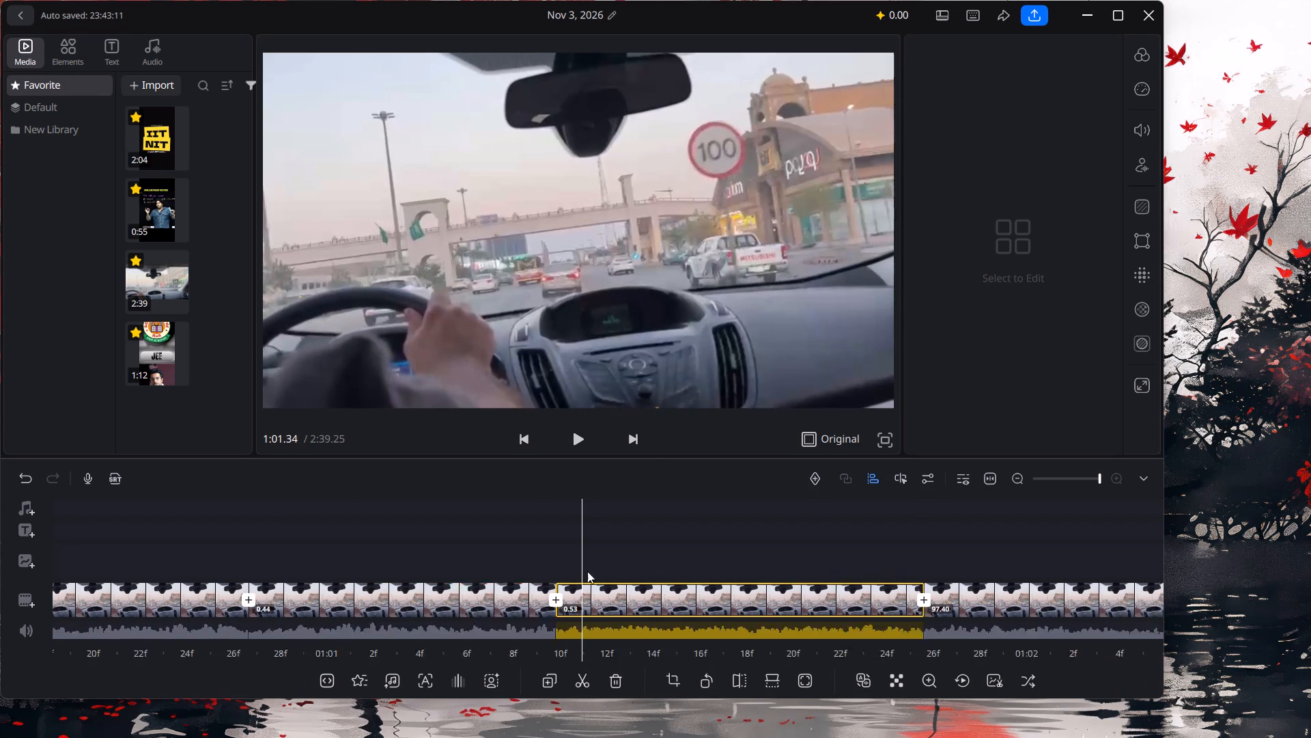
drag(587, 571, 508, 574)
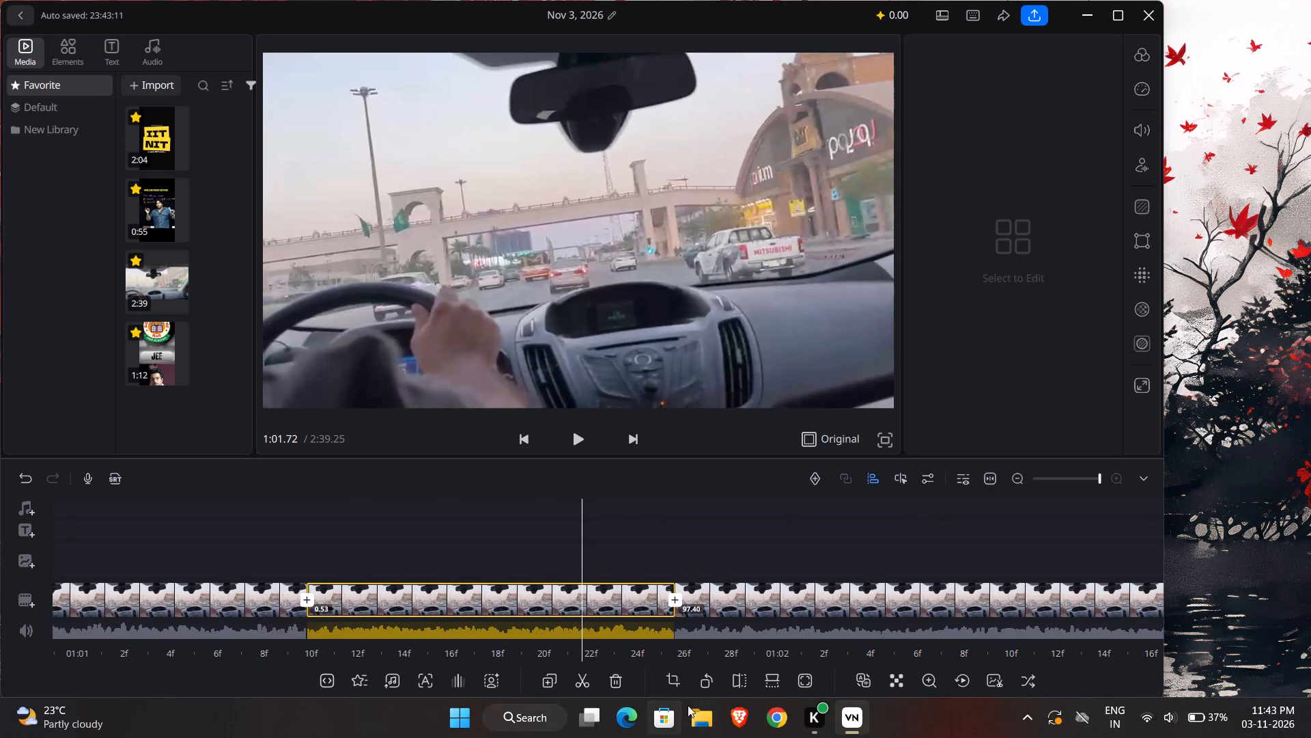
drag(628, 625, 453, 625)
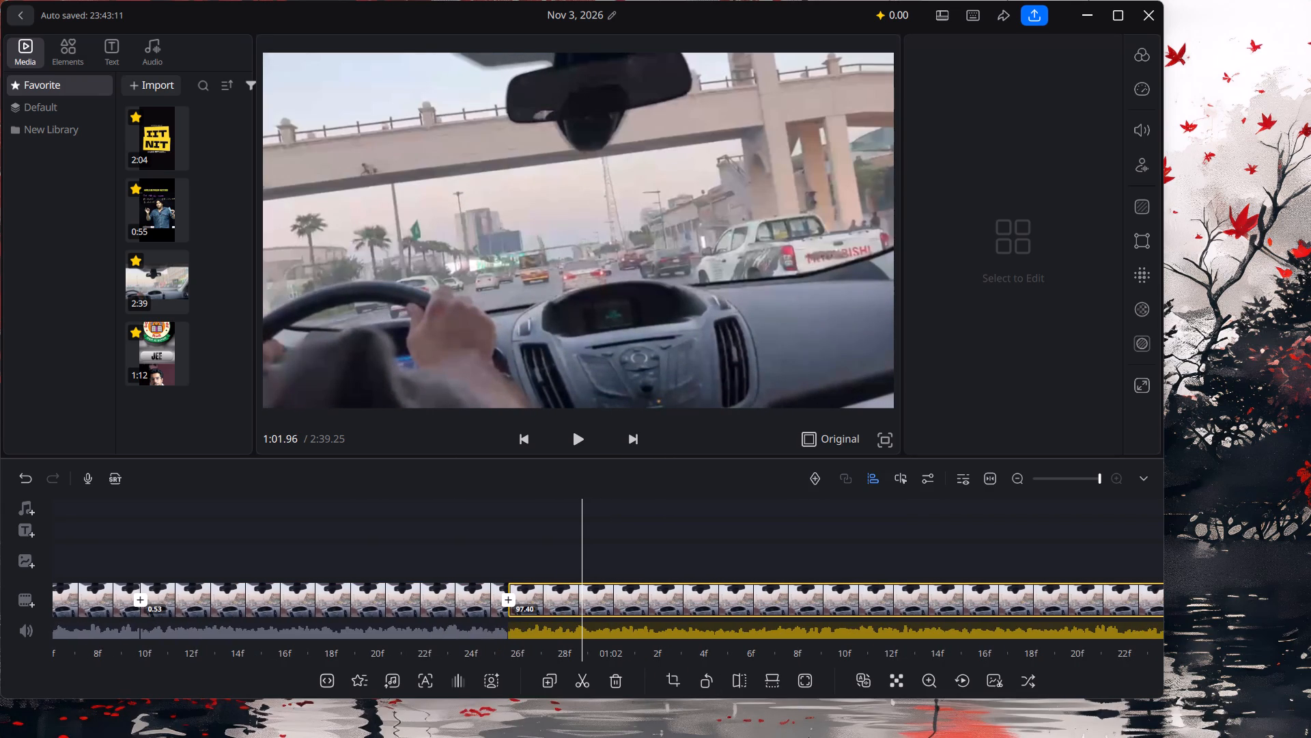
drag(706, 613, 580, 615)
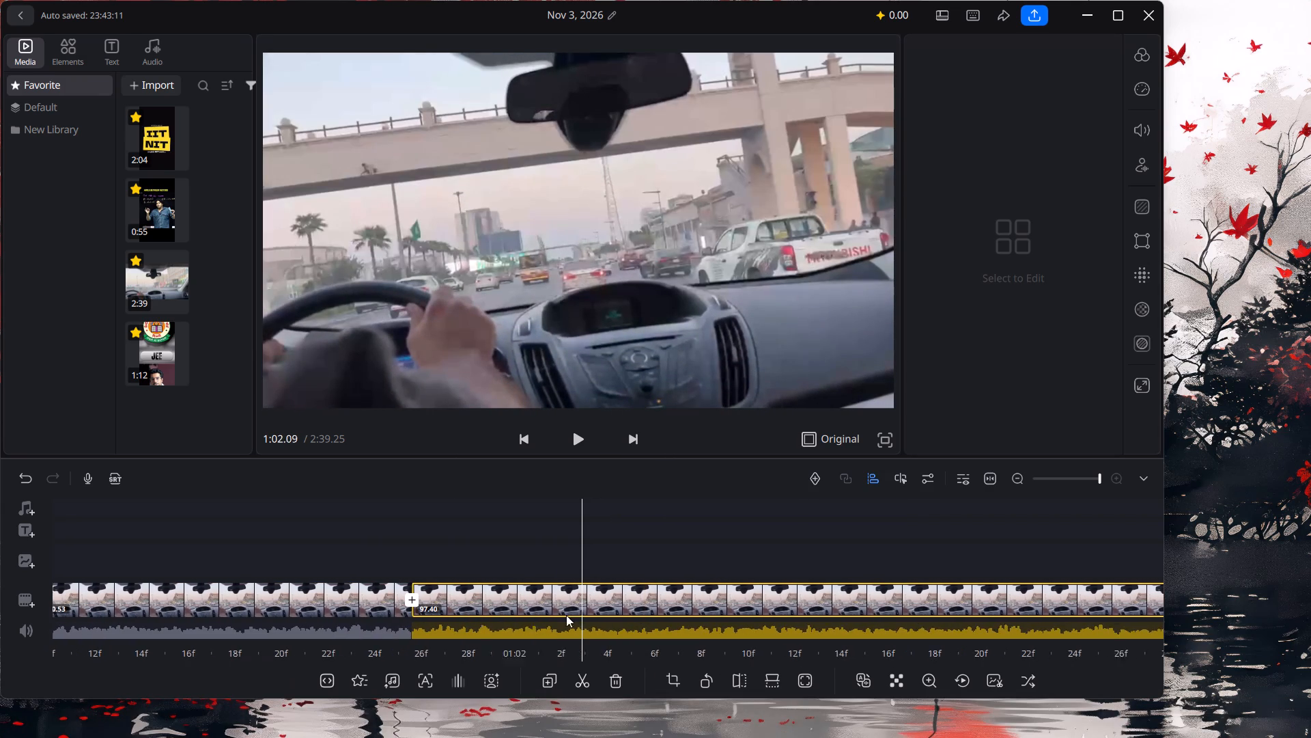
click(643, 601)
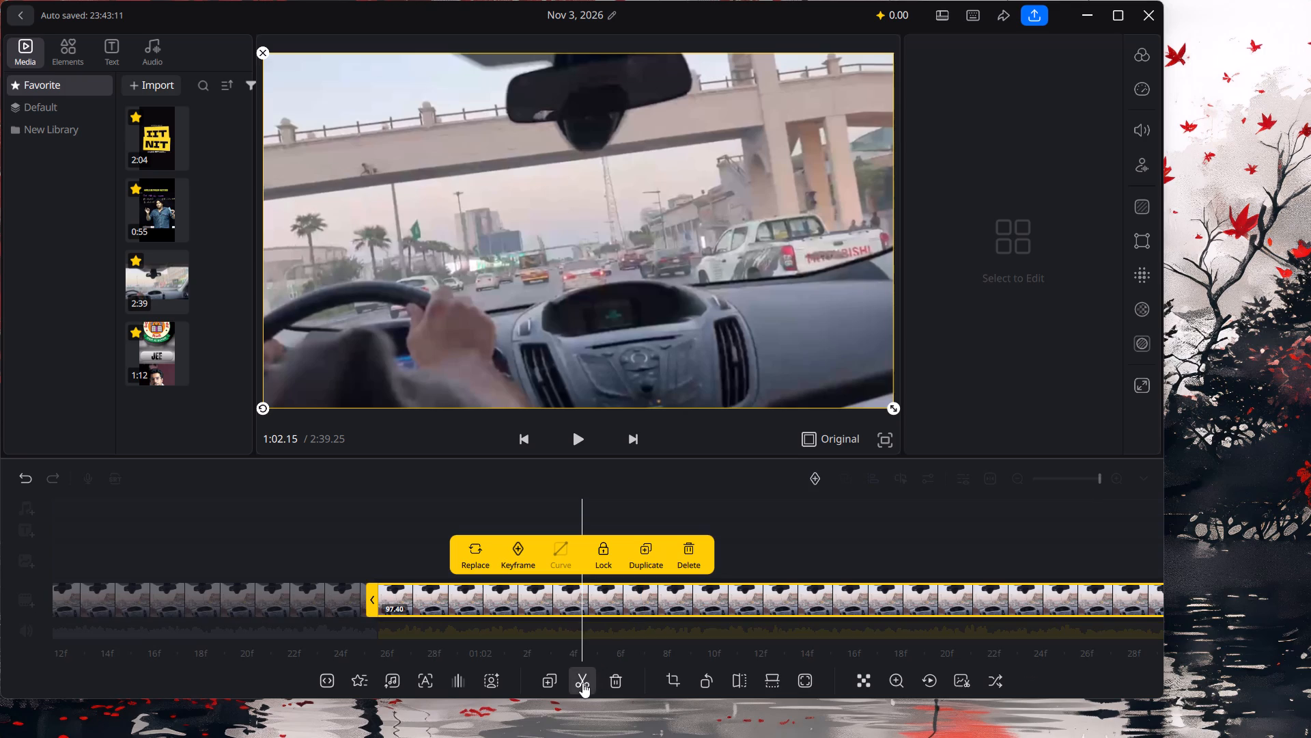
click(582, 683)
click(774, 590)
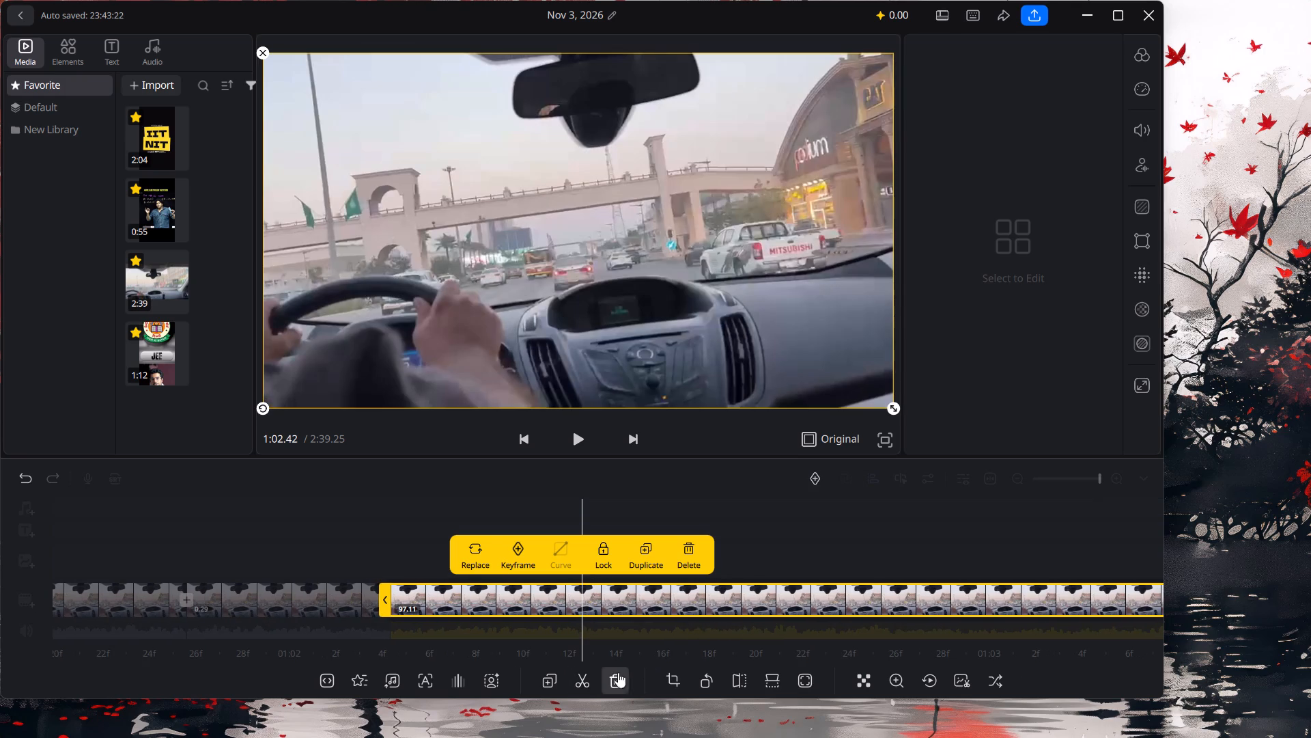
click(587, 678)
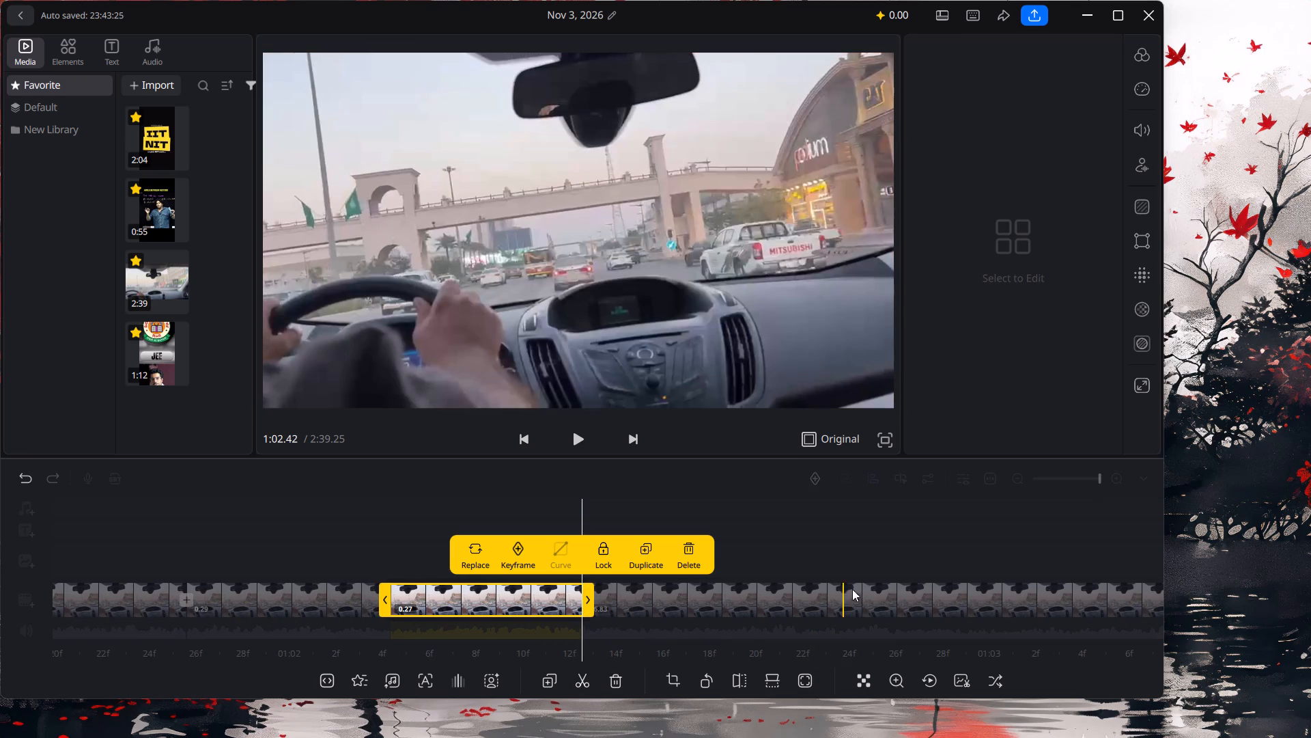
Split the remaining driving footage at about 1:02.83 and 1:03.19.
click(873, 579)
click(873, 579)
drag(871, 585, 870, 592)
click(869, 594)
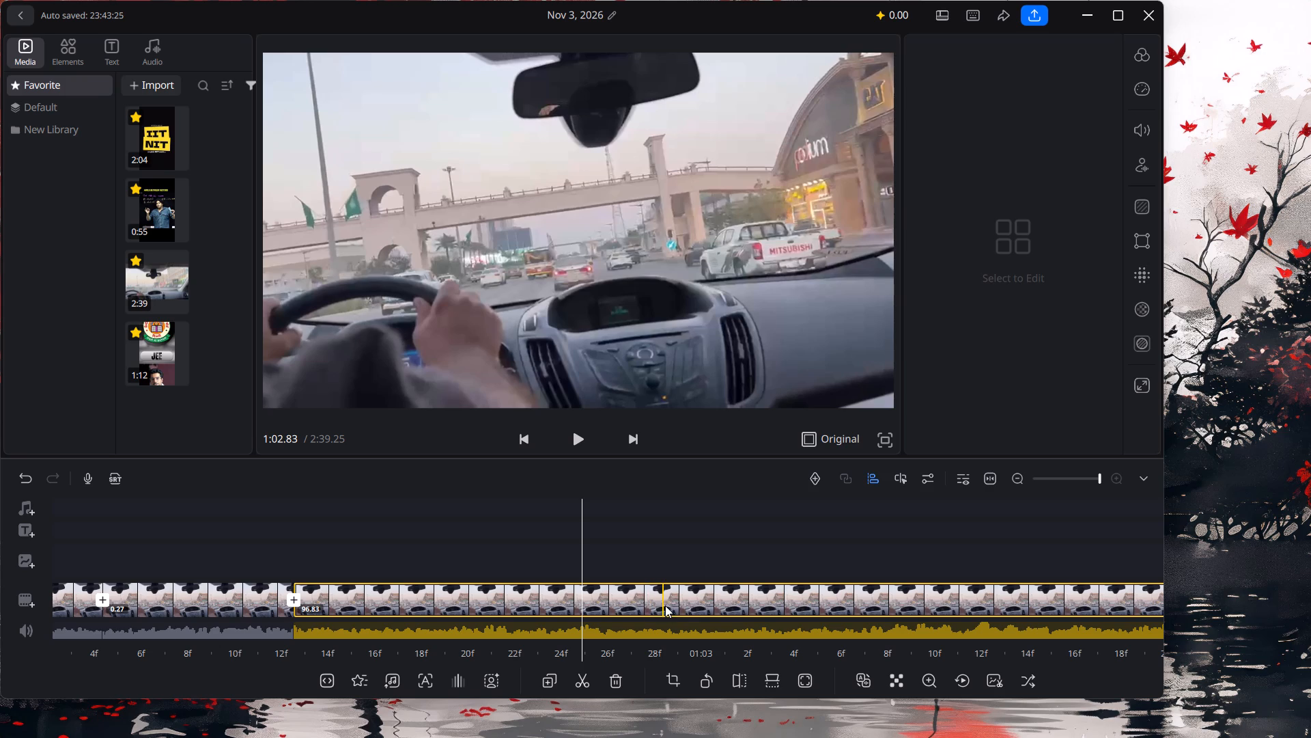
click(580, 675)
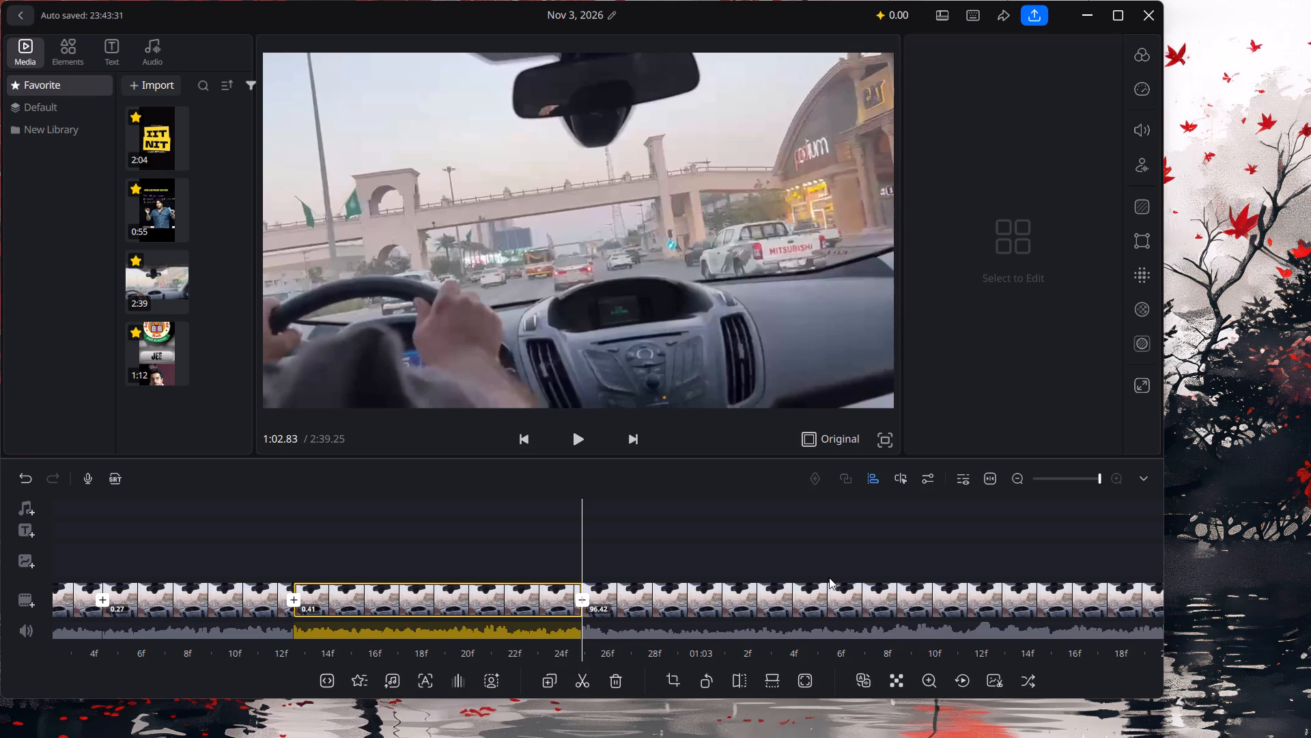
click(831, 594)
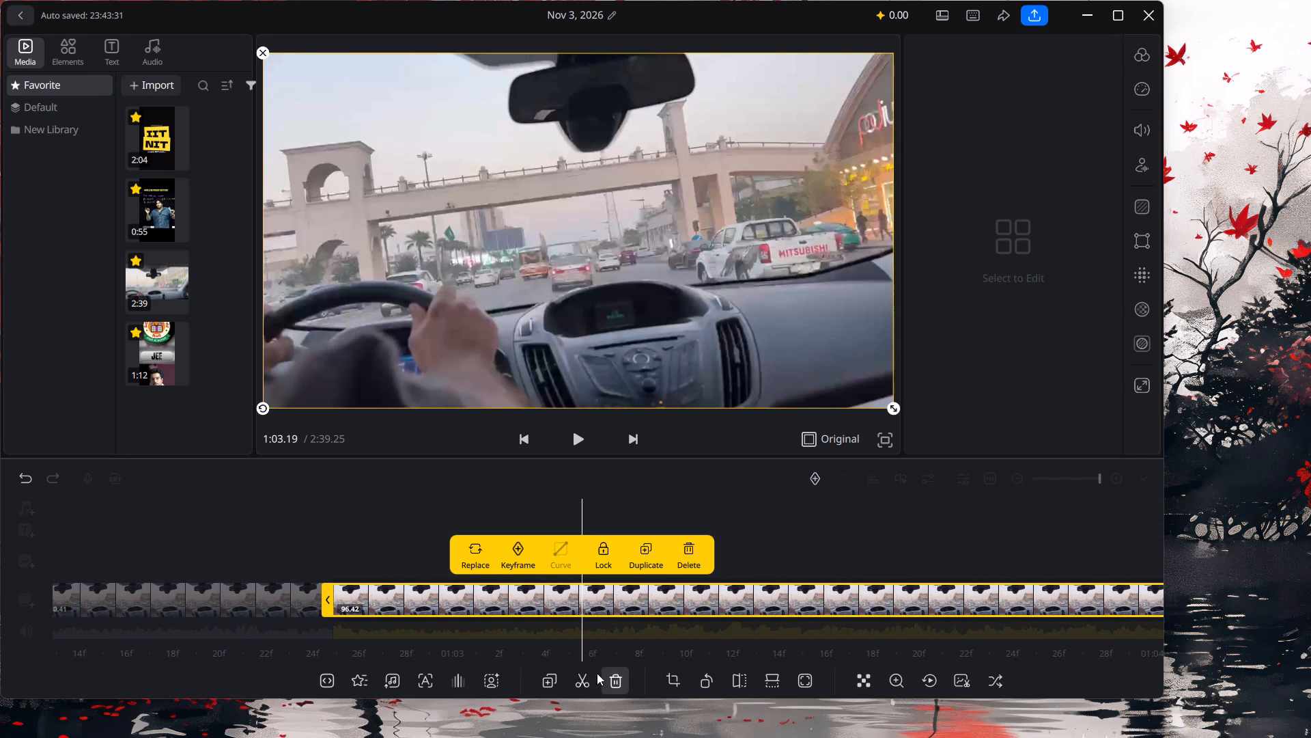
click(595, 673)
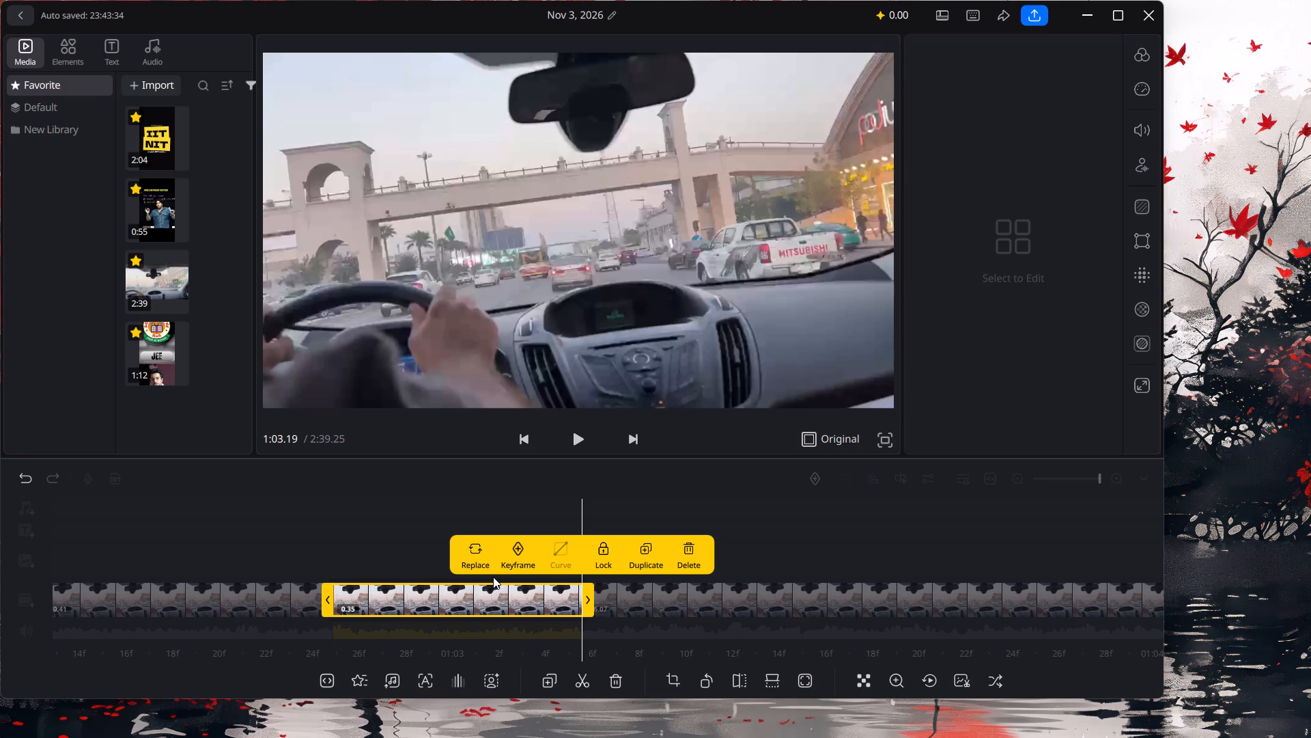
click(582, 671)
Split the remaining driving footage at about 1:03.63, 1:04.08, 1:04.42 and 1:04.81.
click(892, 584)
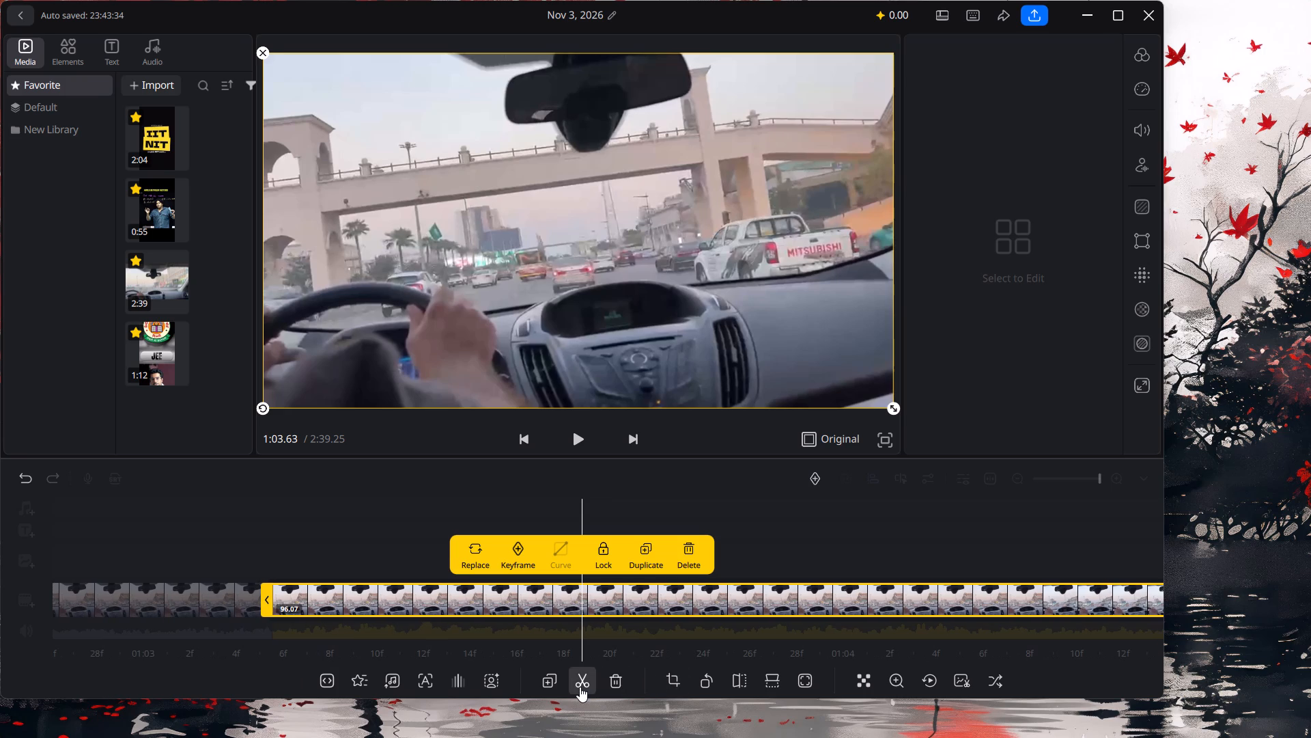
click(580, 687)
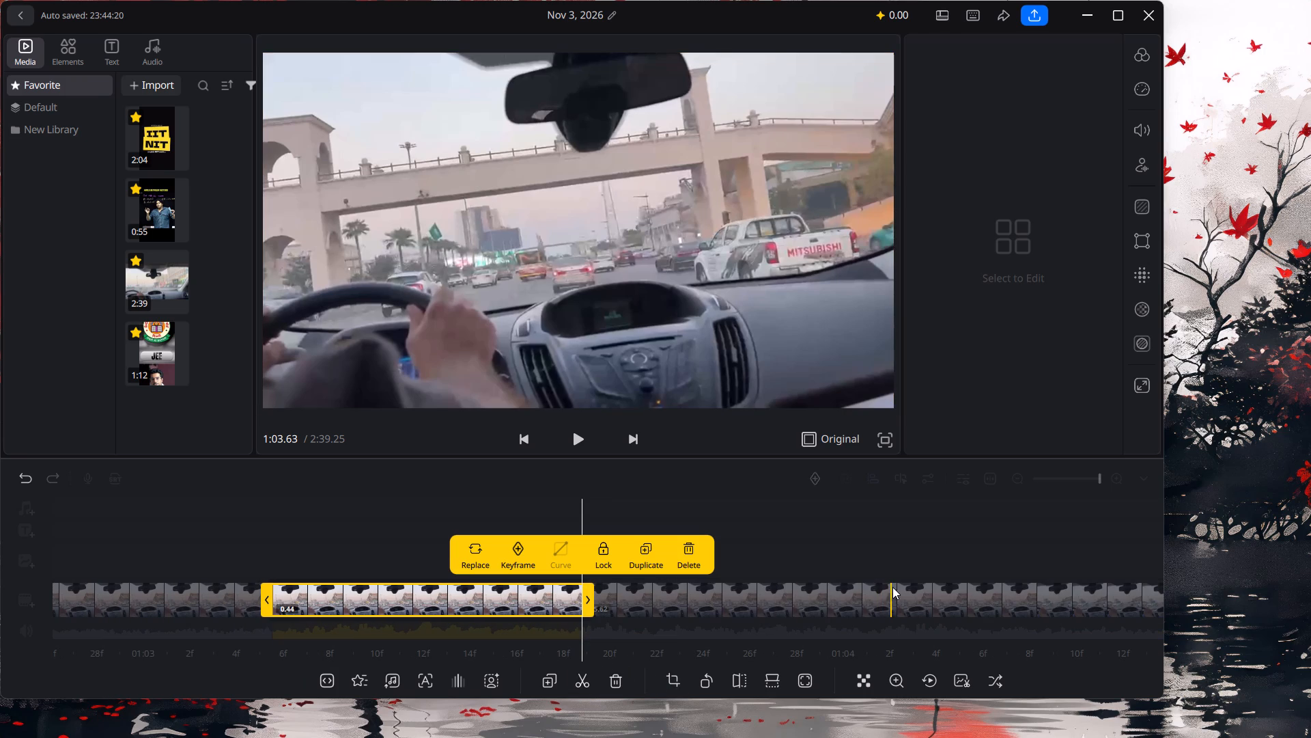
click(896, 587)
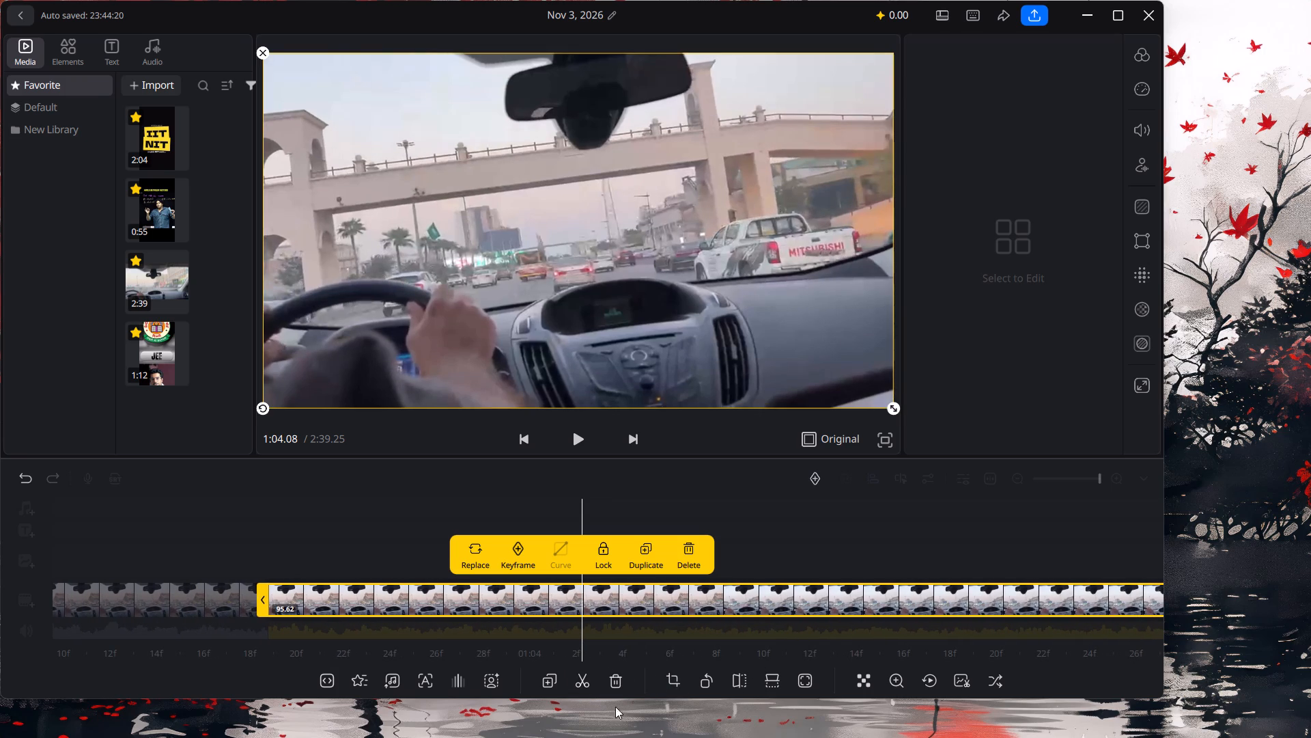
click(579, 689)
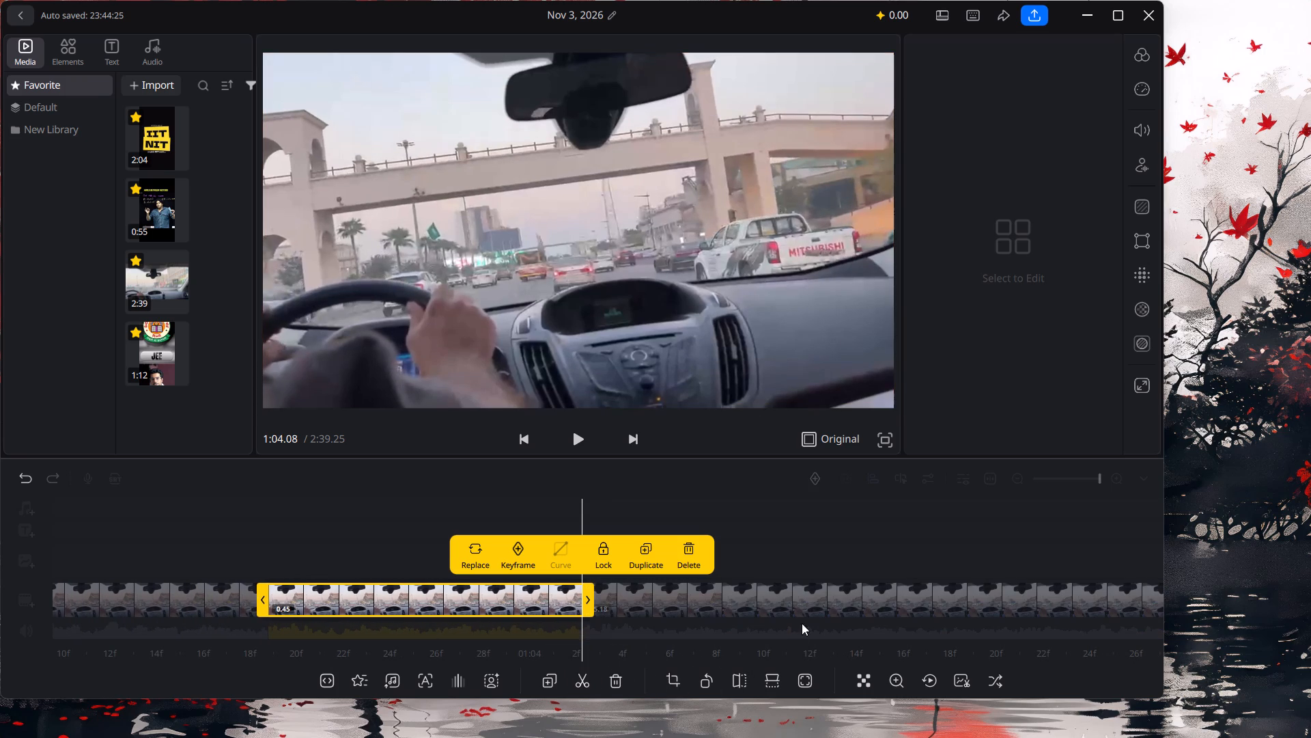
click(823, 613)
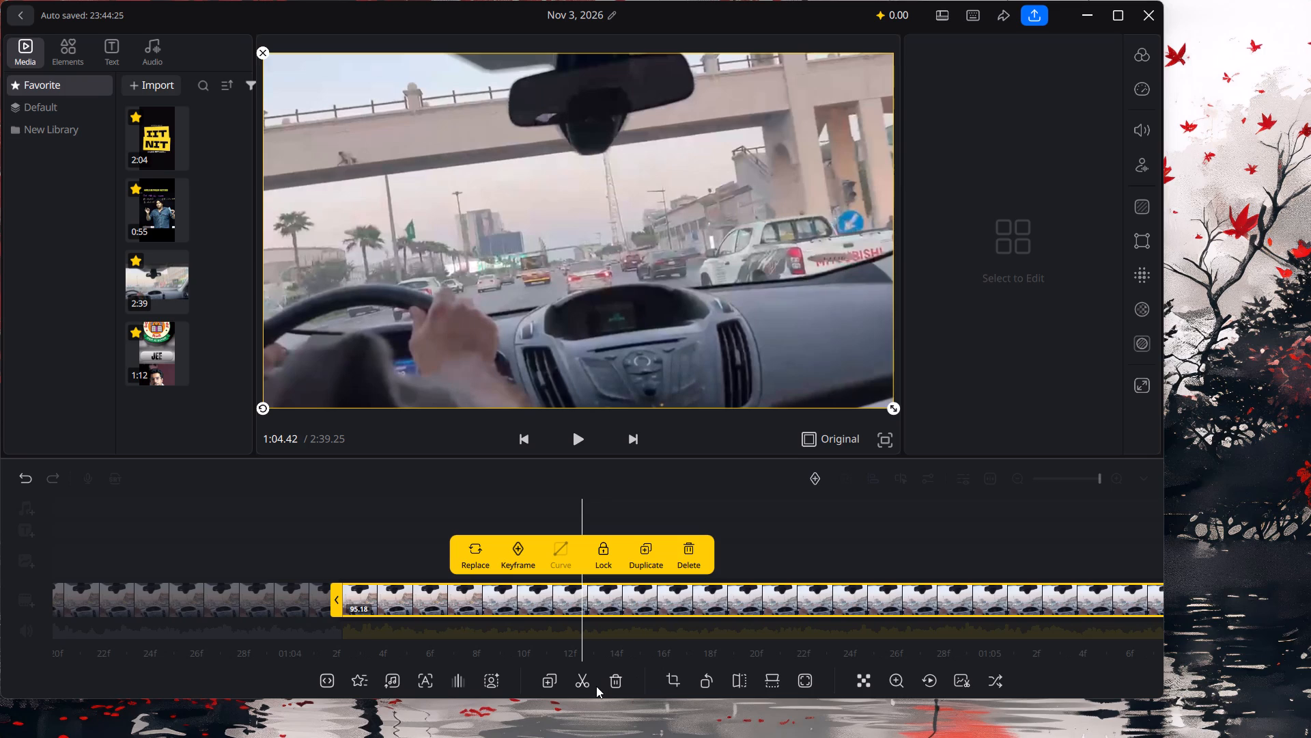
click(579, 689)
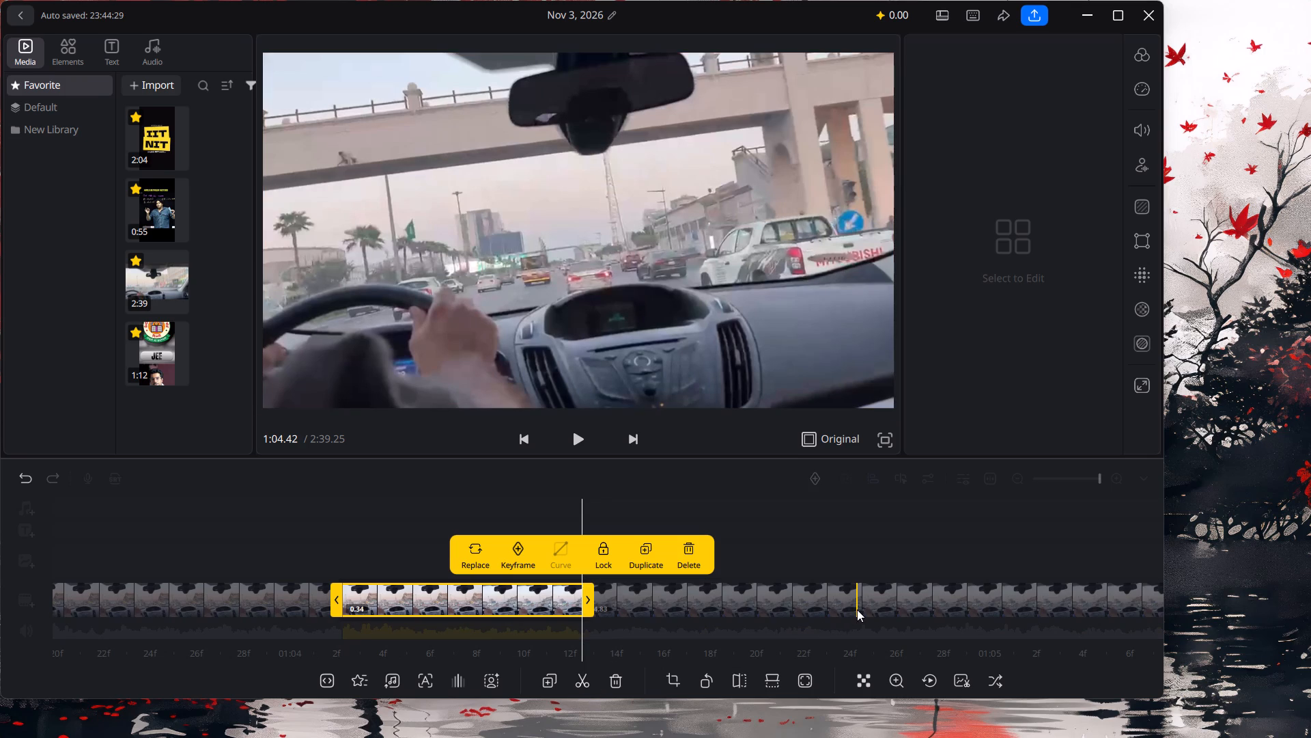
click(858, 610)
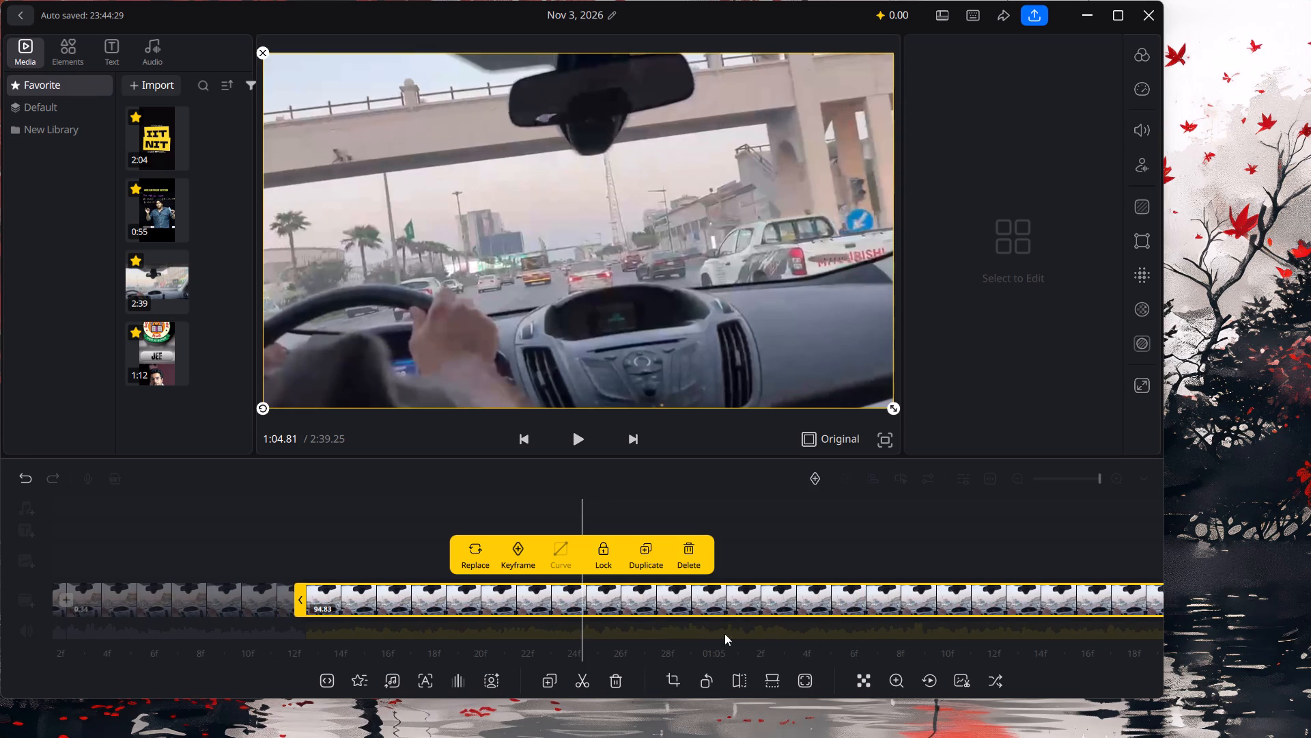
click(582, 689)
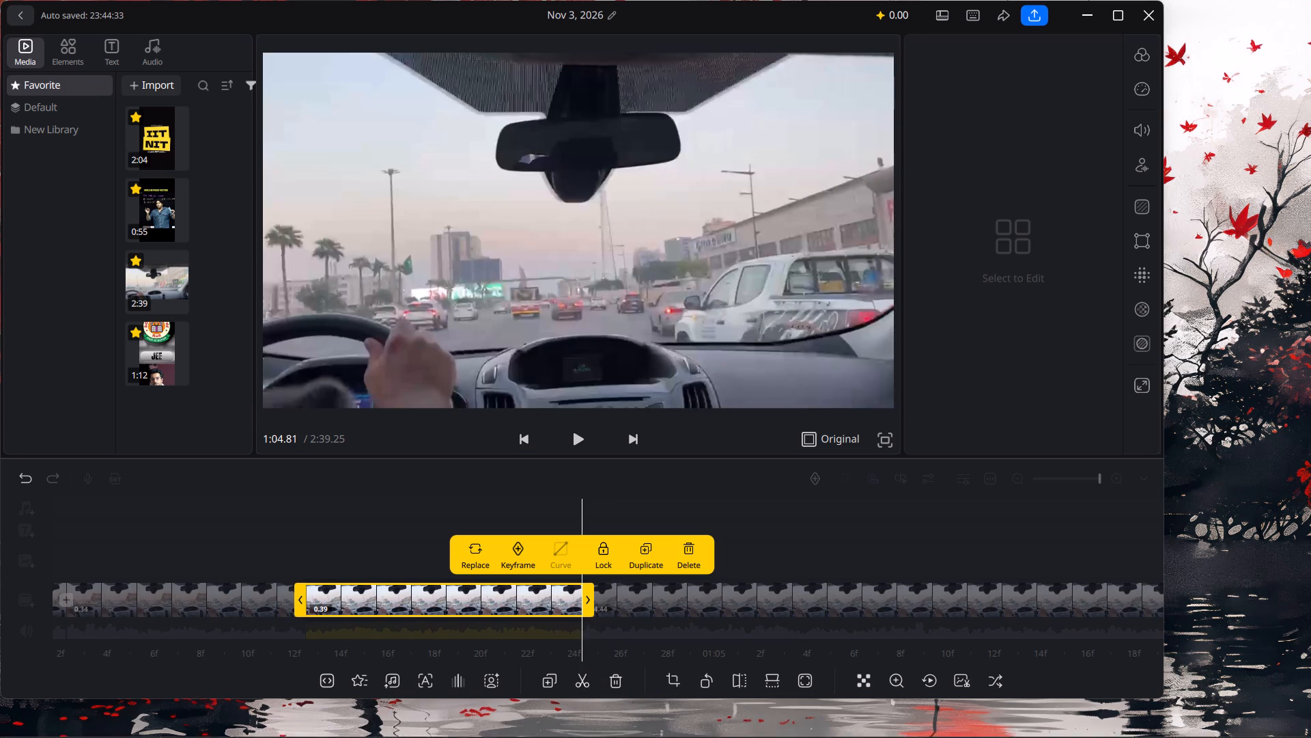
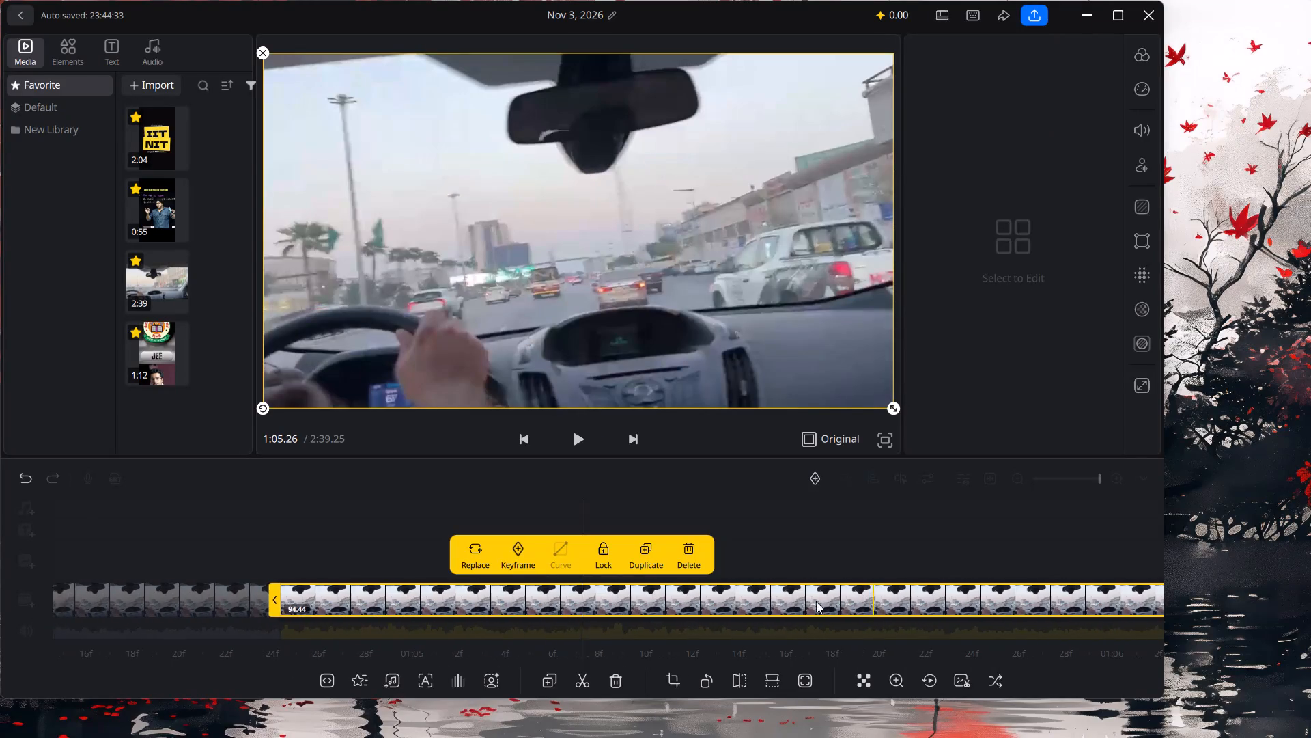
Split the remaining driving footage at about 1:05.26, 1:05.65, 1:06.05 and 1:06.45.
click(593, 684)
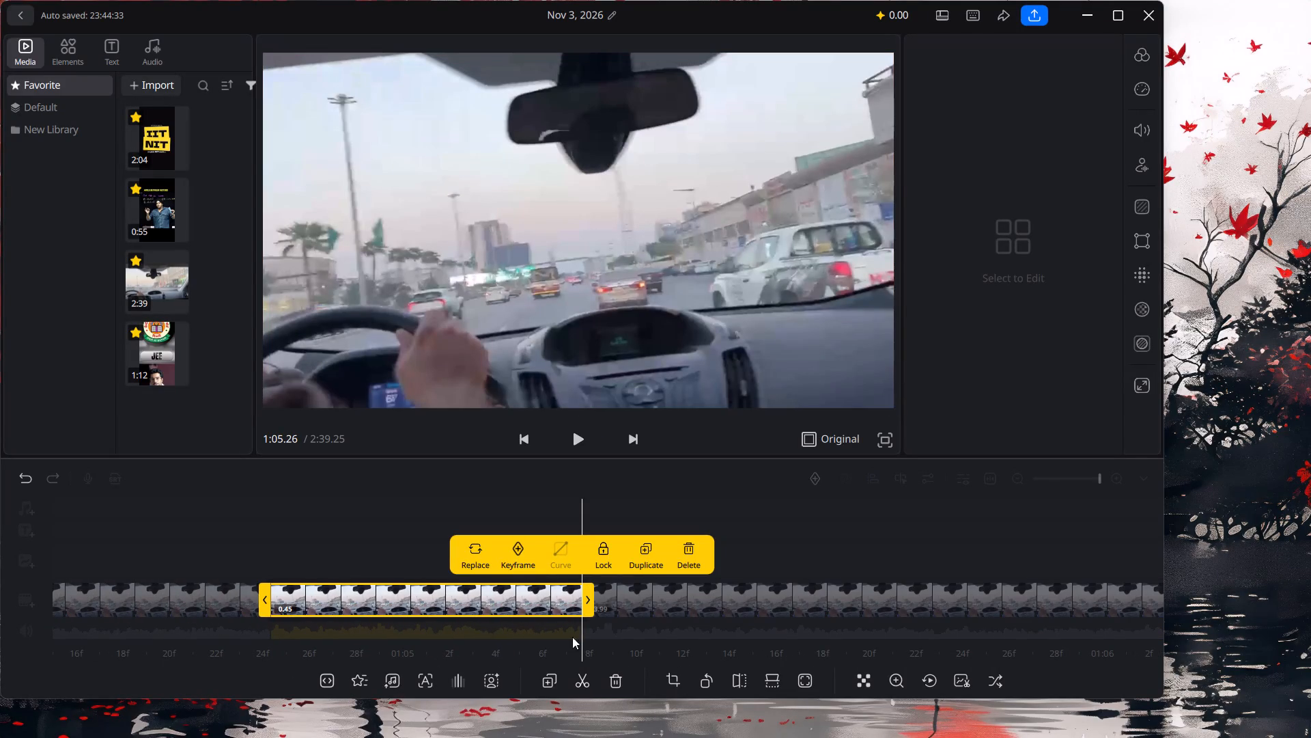
click(858, 599)
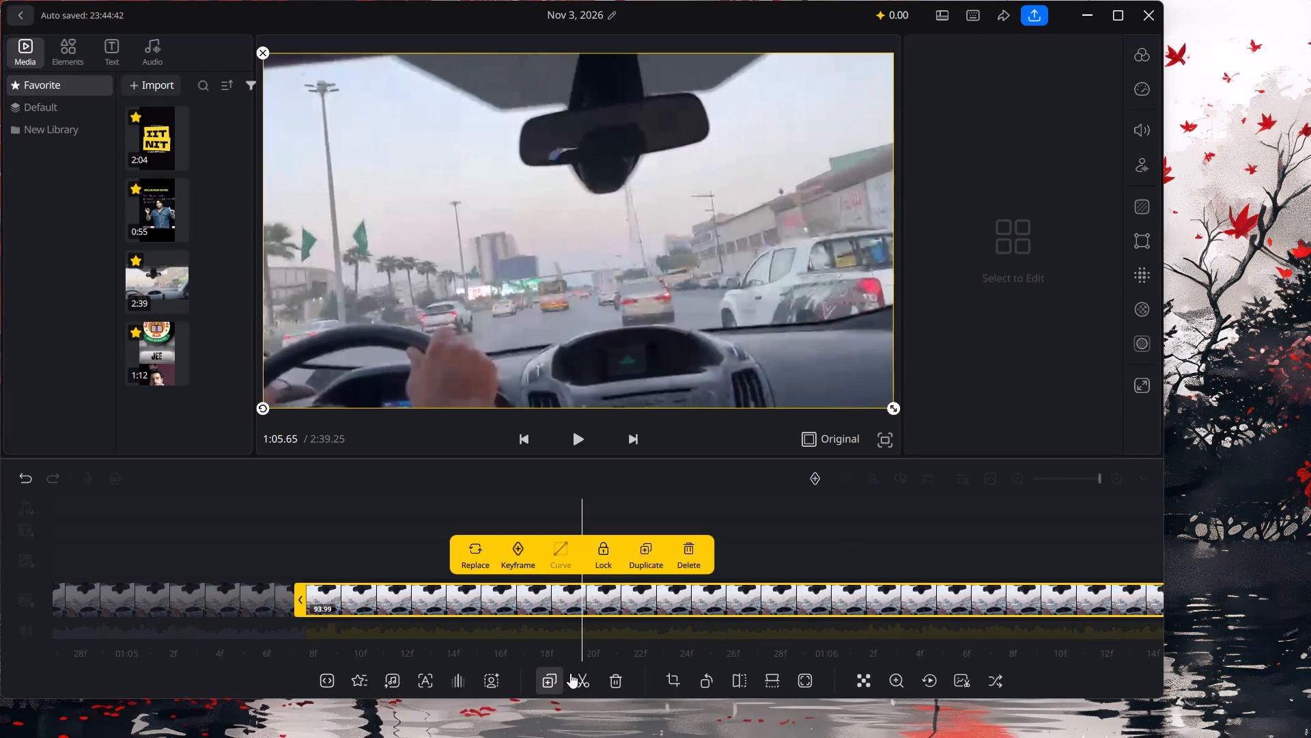
click(570, 673)
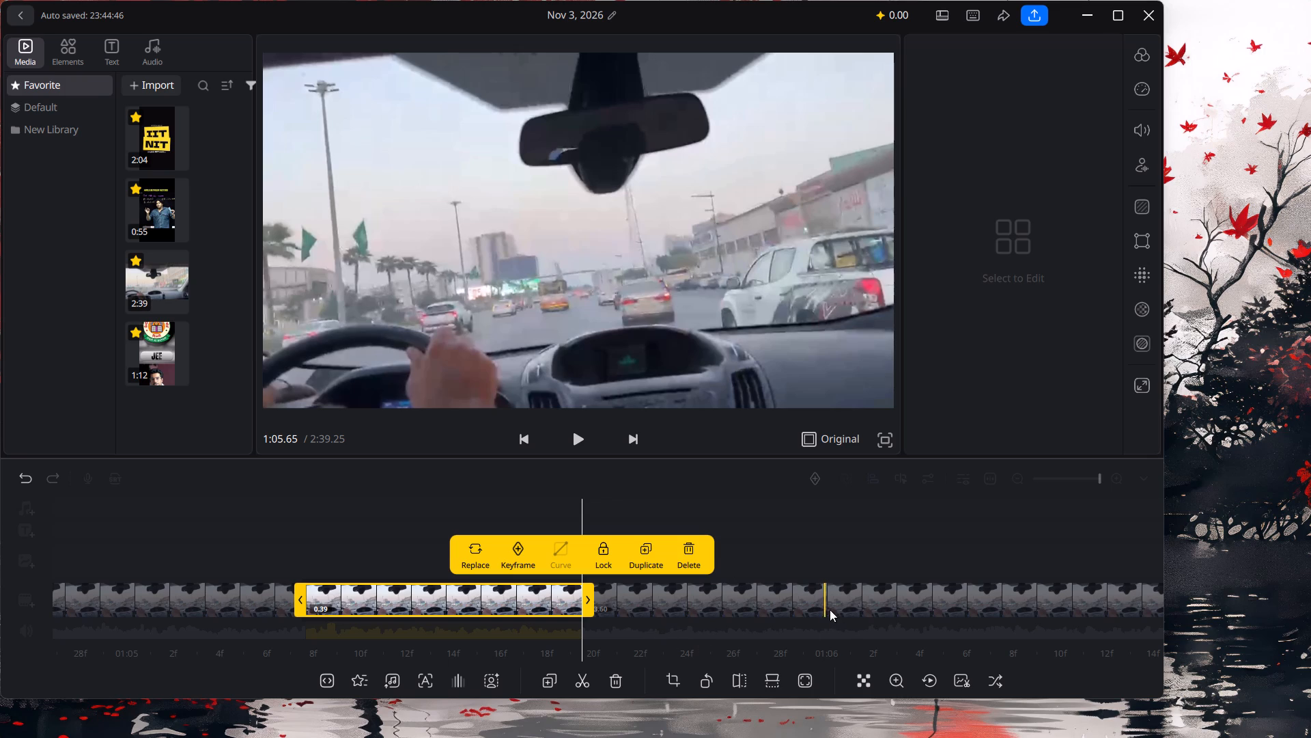
click(860, 607)
click(581, 679)
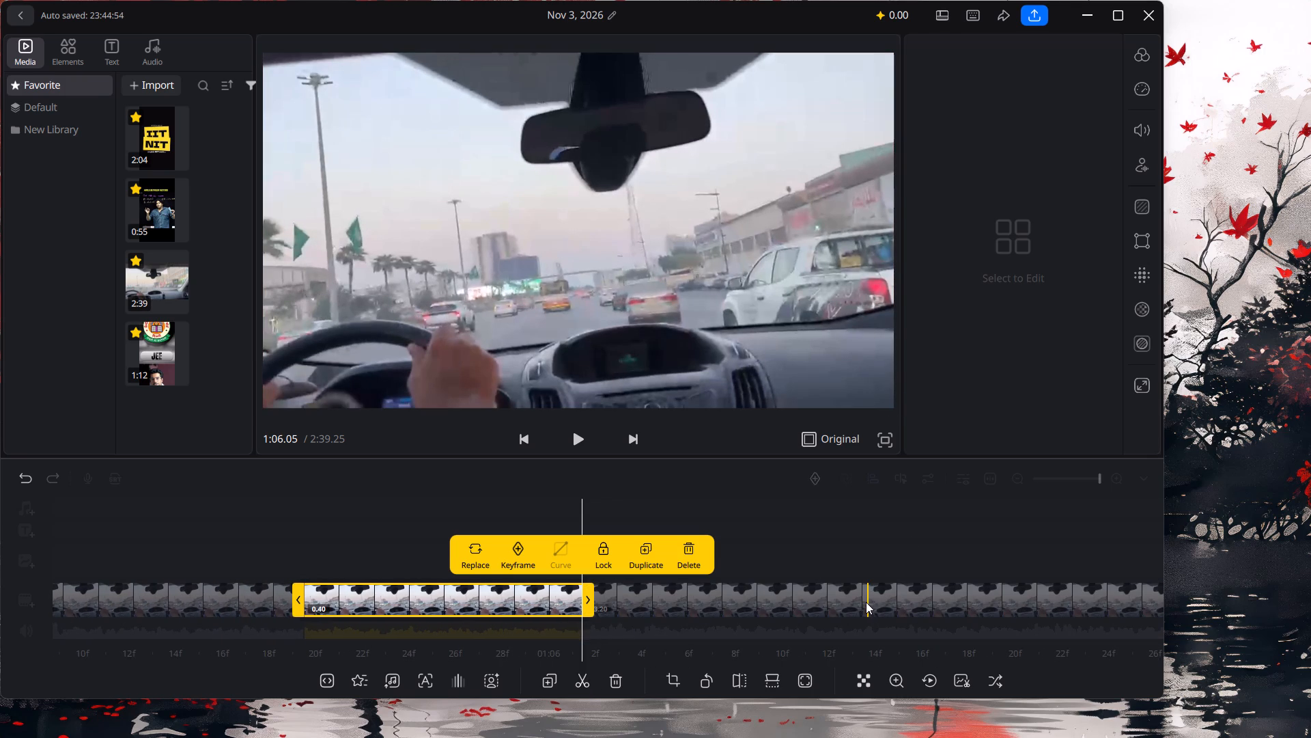
click(865, 602)
click(585, 685)
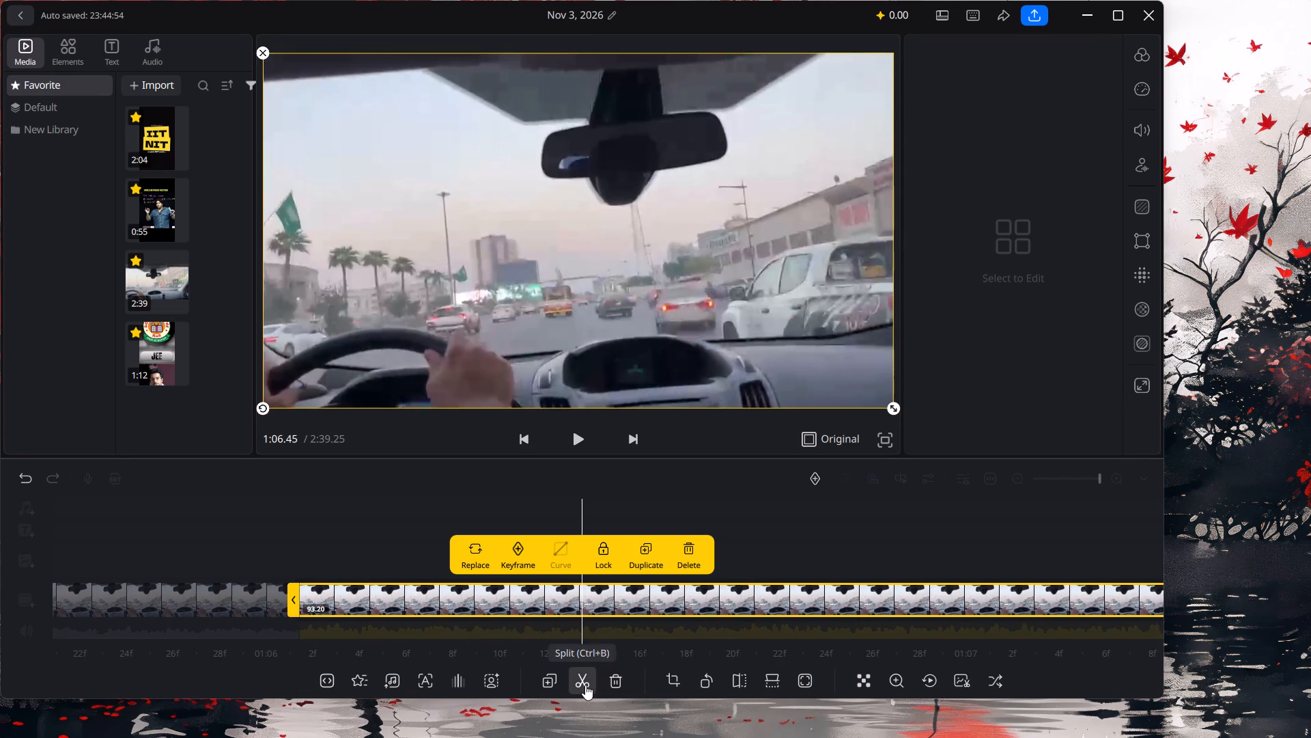
Deselect the clip and bring the playhead back to the start of the timeline.
click(428, 523)
drag(381, 529, 1310, 547)
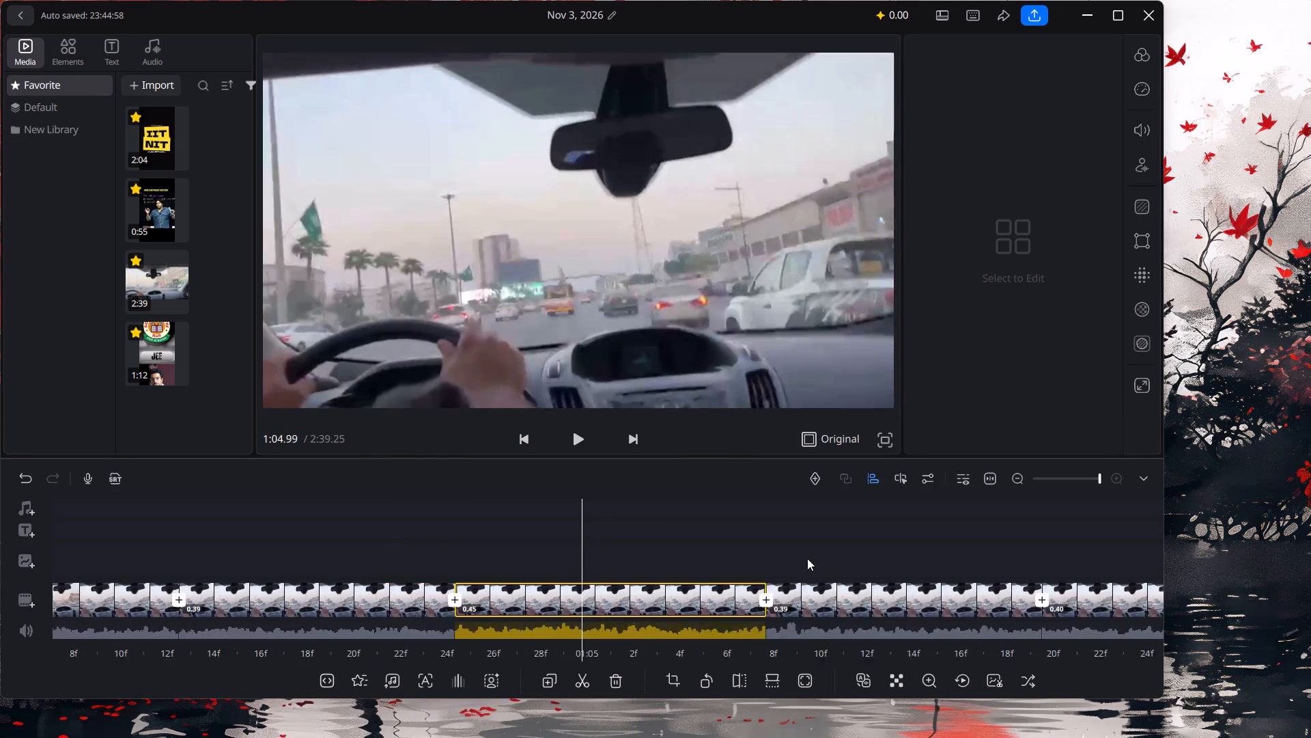
drag(475, 582, 1193, 515)
drag(581, 573, 1310, 484)
drag(376, 554, 1310, 465)
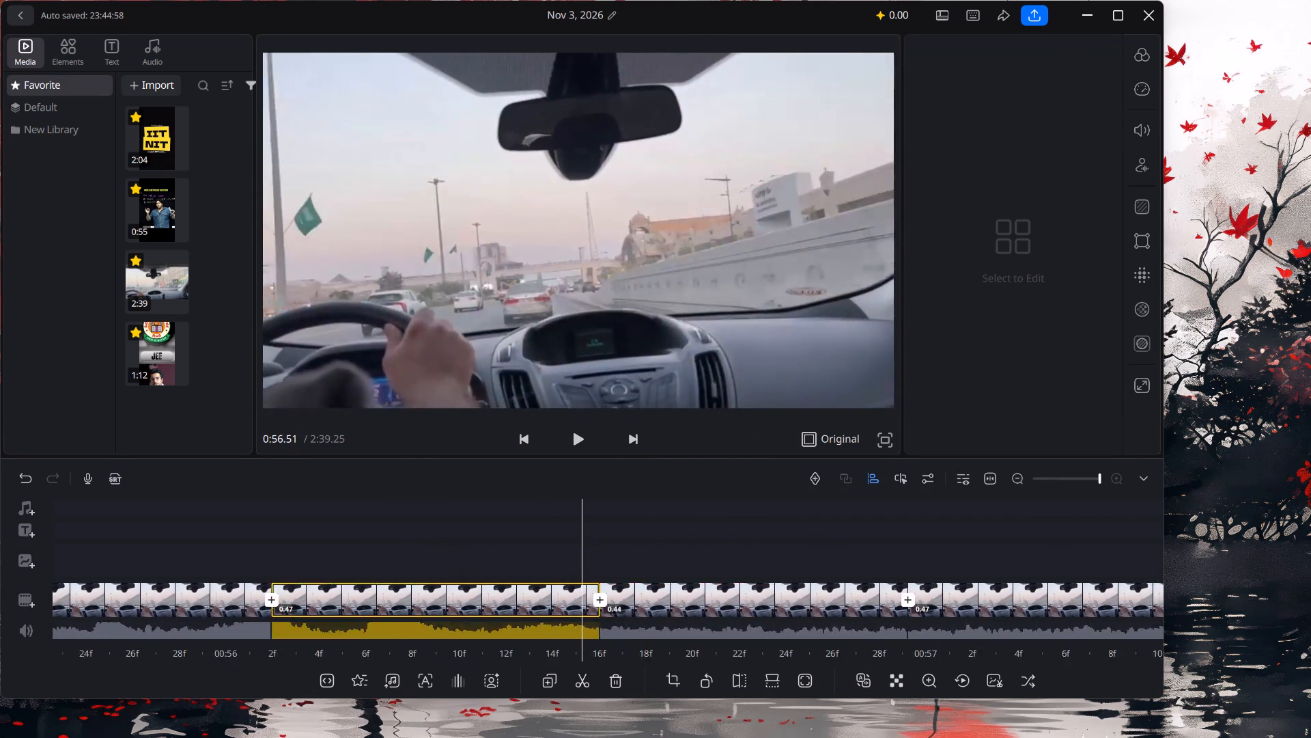
drag(325, 531, 1310, 437)
drag(252, 489, 982, 464)
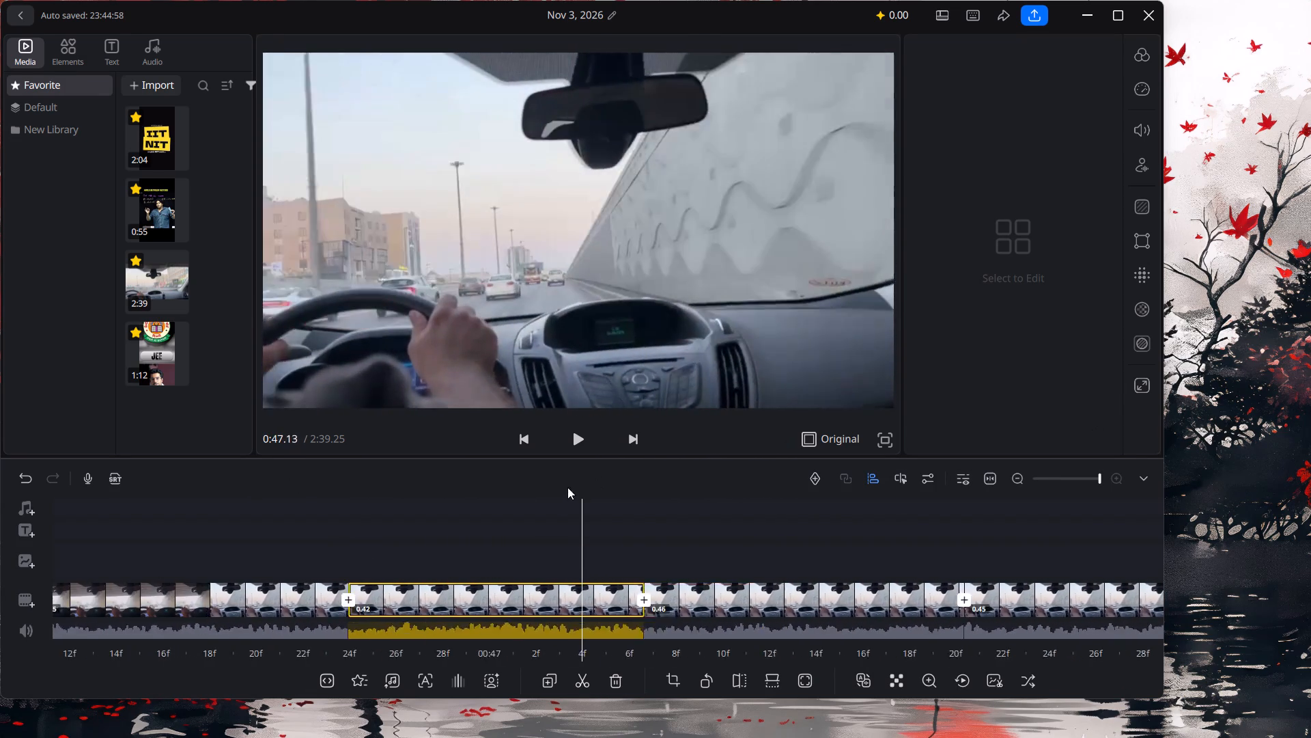
drag(511, 502, 1113, 520)
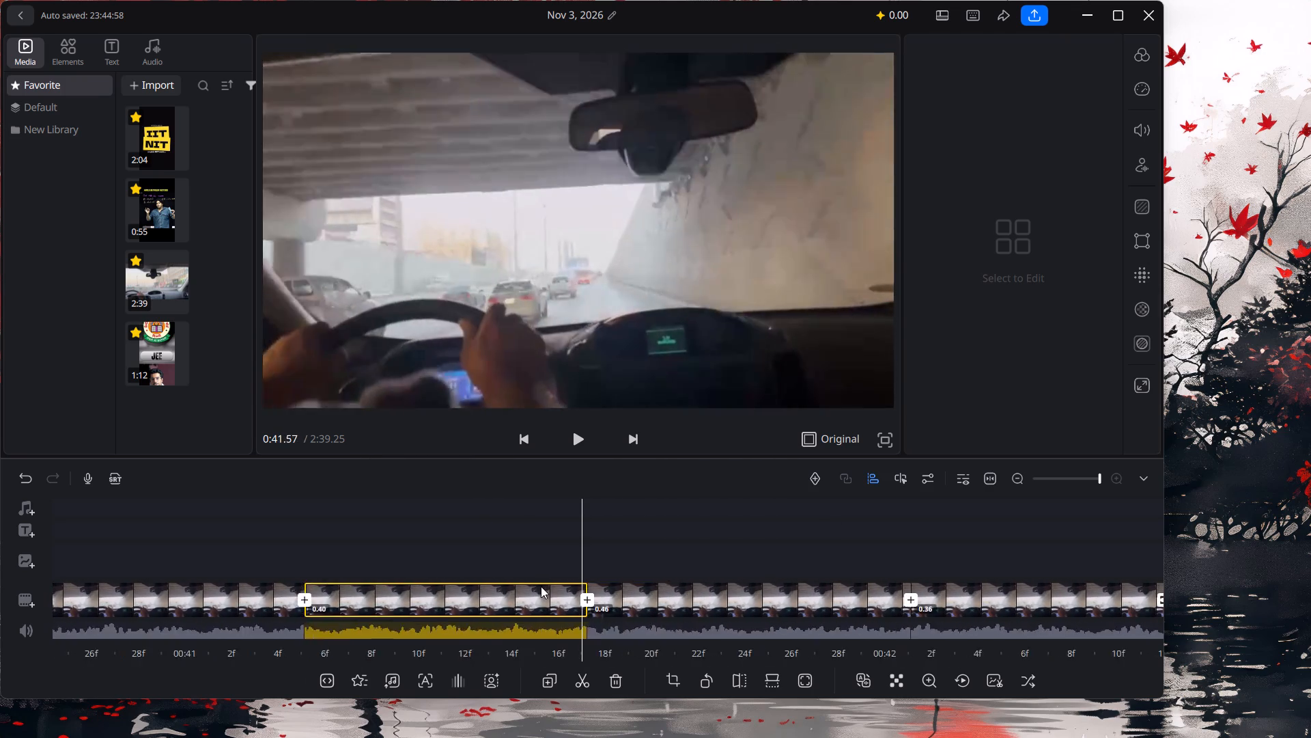
drag(452, 526, 1310, 462)
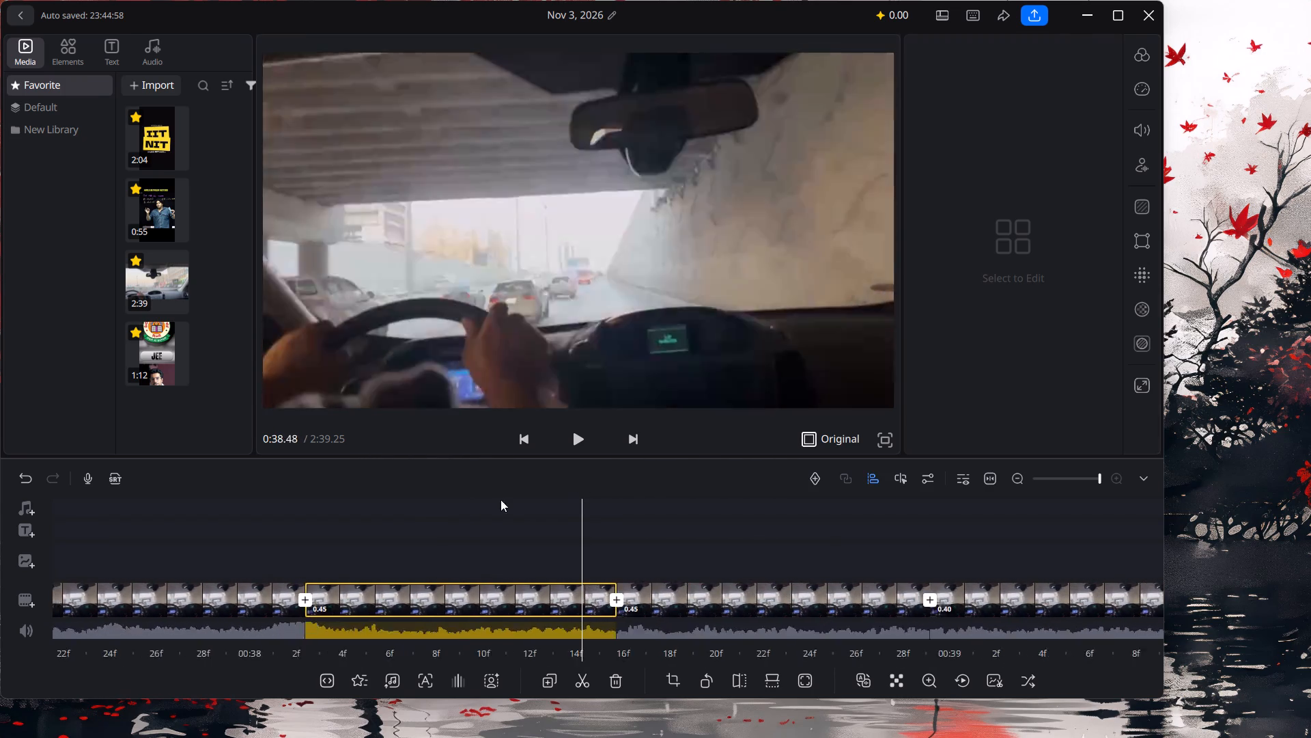
drag(339, 567, 1310, 409)
drag(210, 515, 1272, 517)
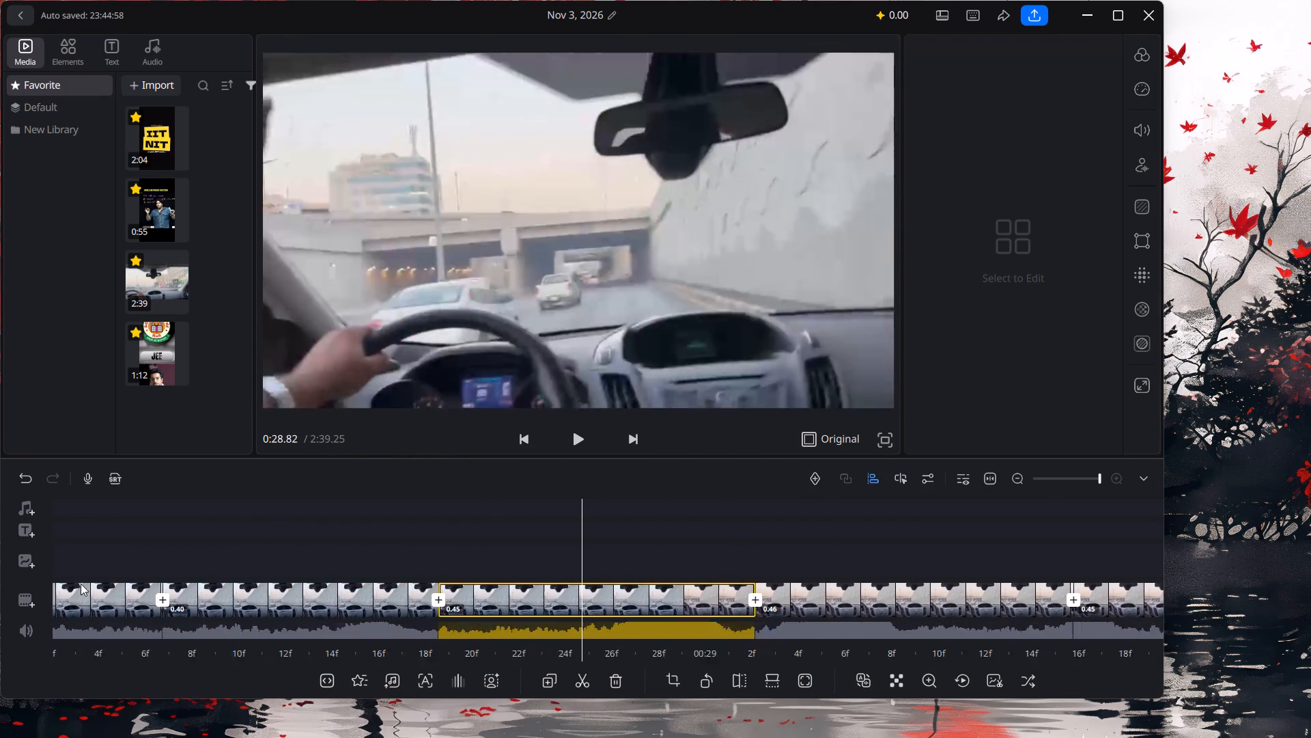
drag(195, 549, 1310, 586)
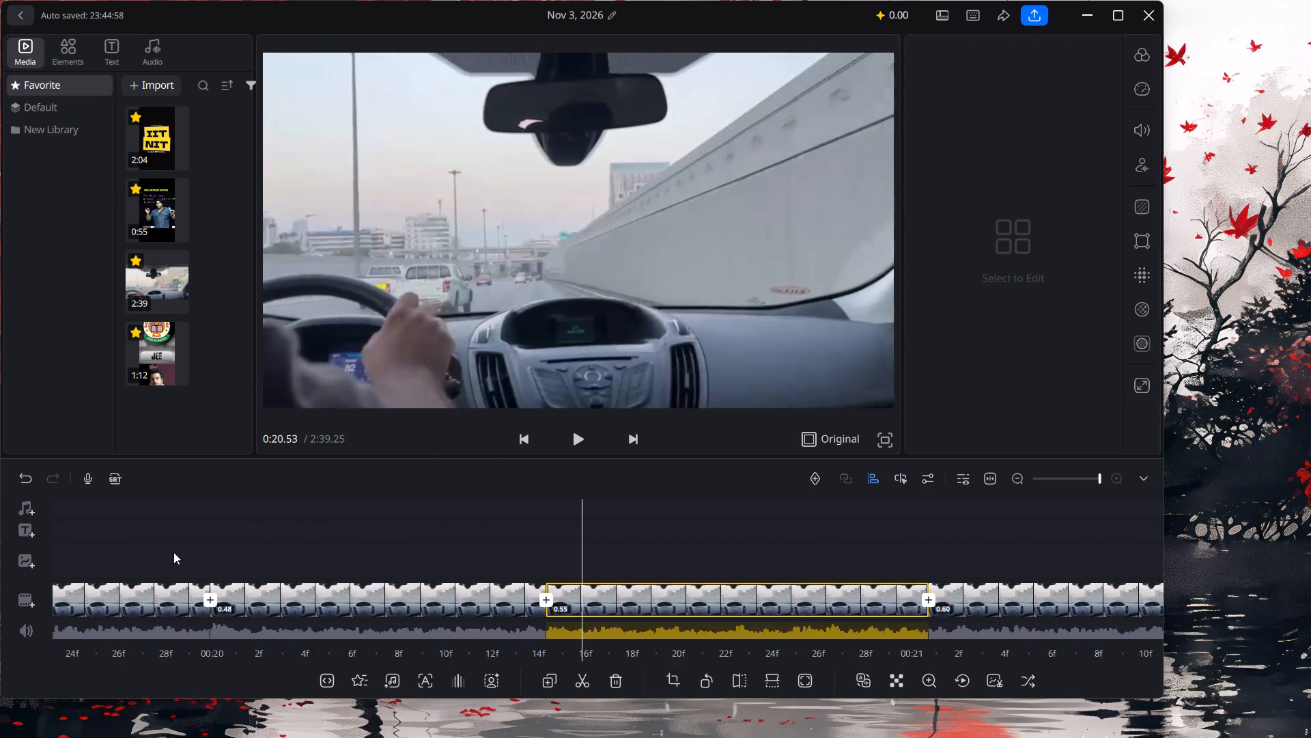
drag(179, 552, 1115, 393)
drag(272, 546, 1024, 450)
drag(337, 514, 1273, 369)
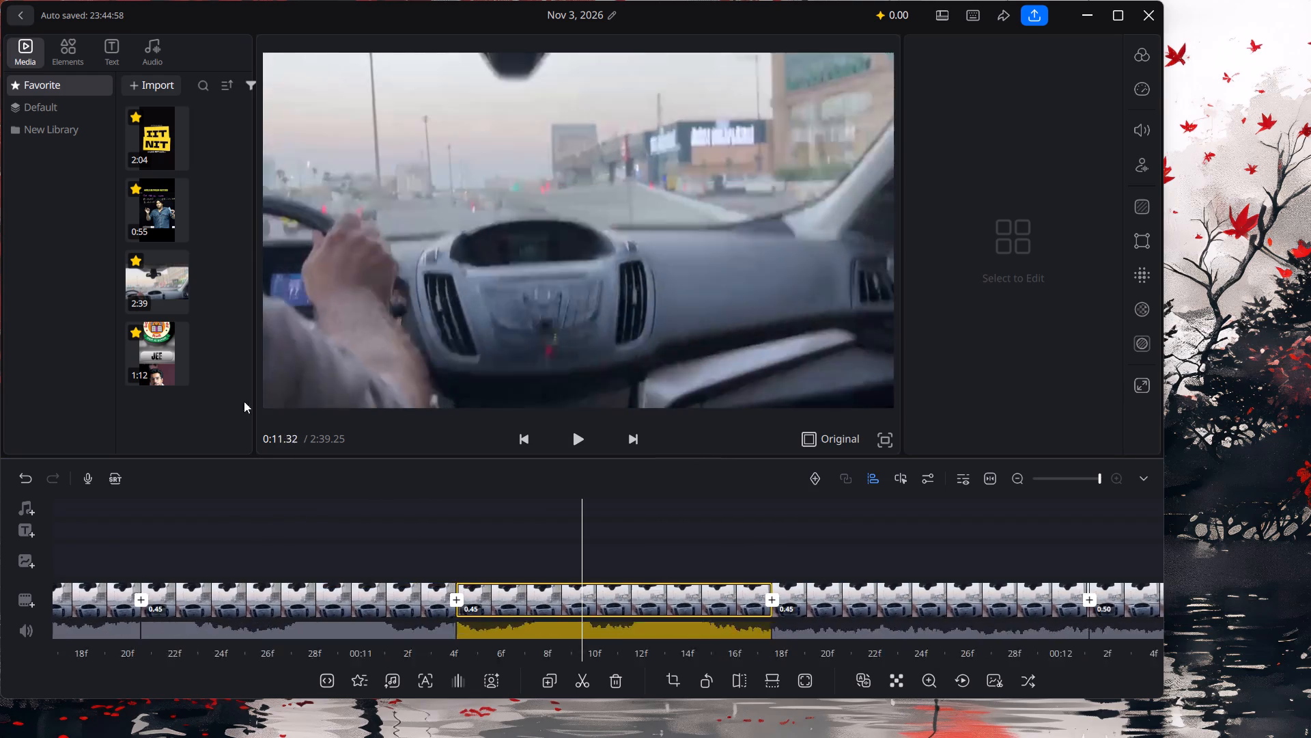
drag(184, 531, 914, 500)
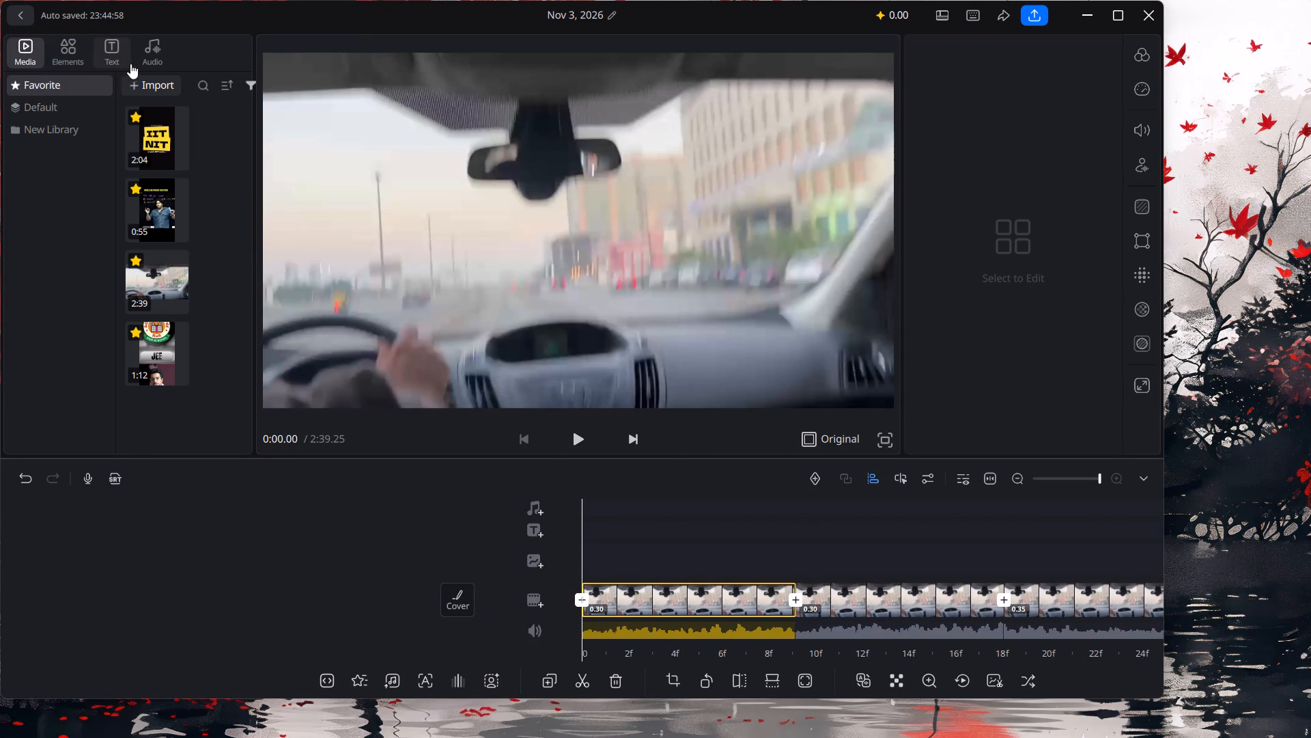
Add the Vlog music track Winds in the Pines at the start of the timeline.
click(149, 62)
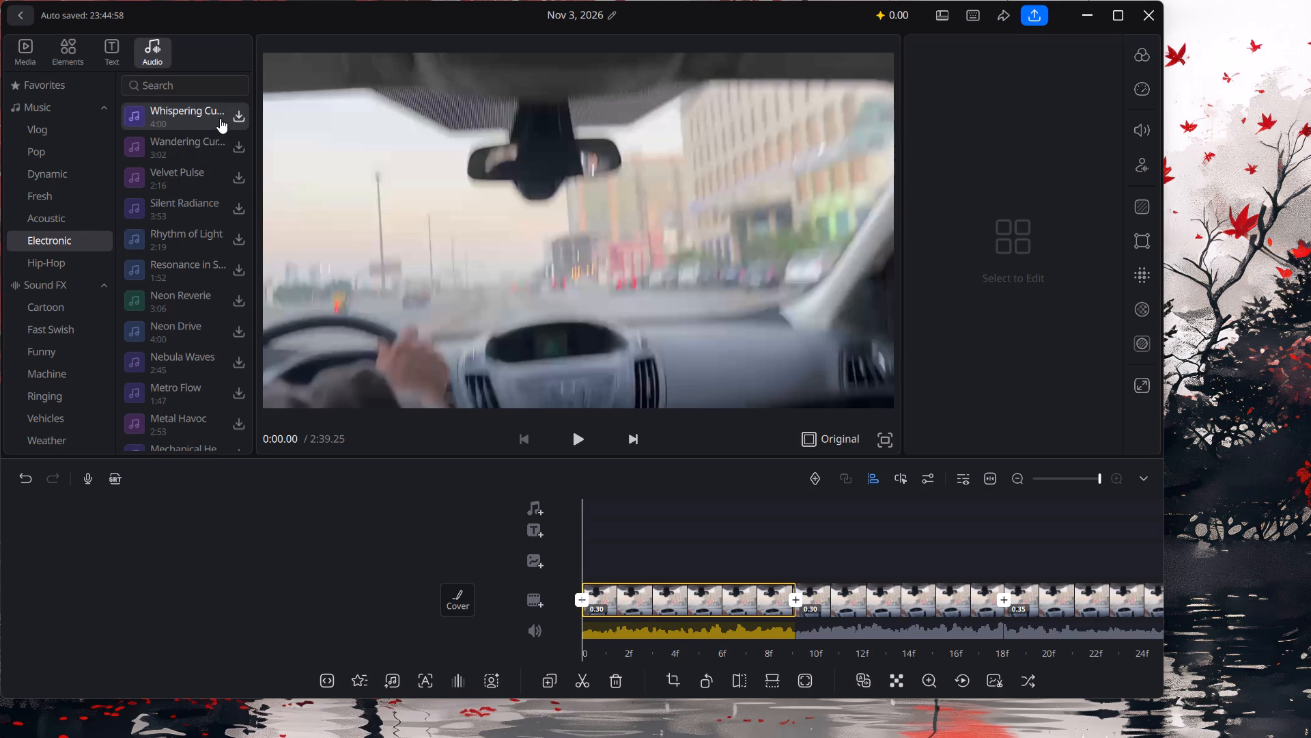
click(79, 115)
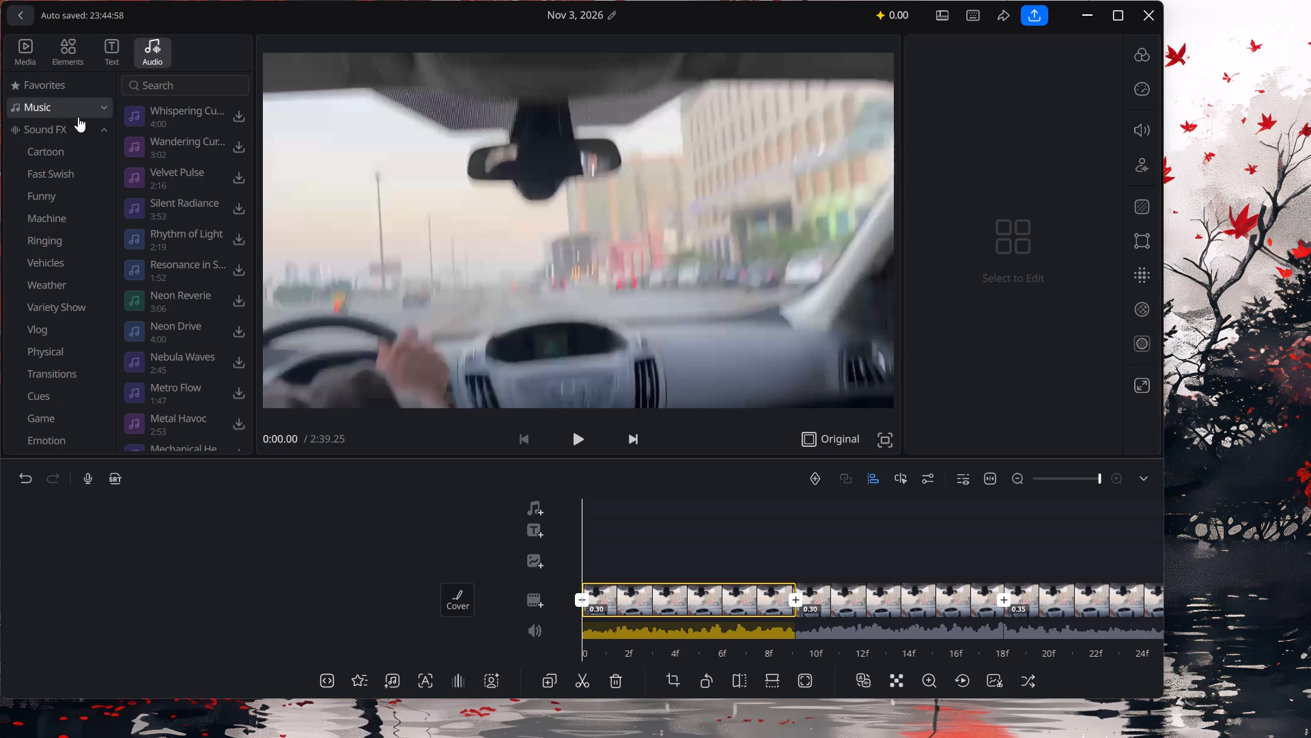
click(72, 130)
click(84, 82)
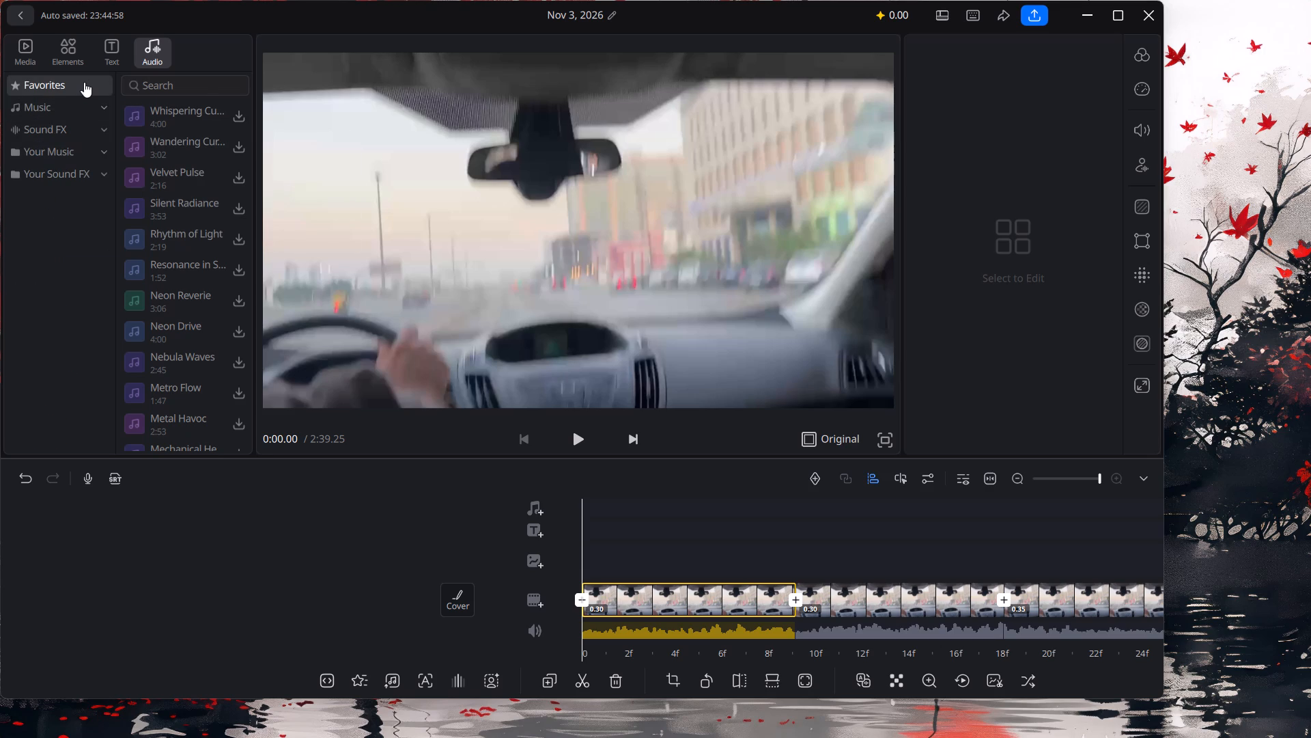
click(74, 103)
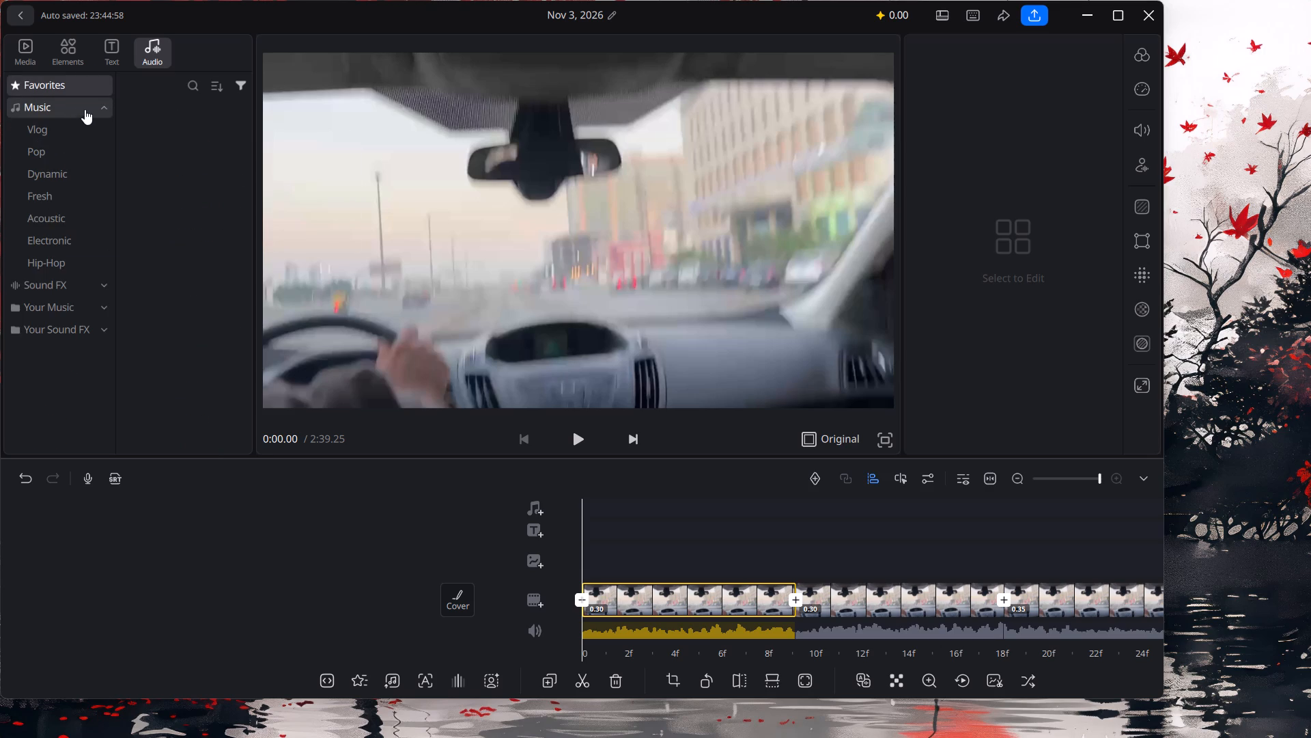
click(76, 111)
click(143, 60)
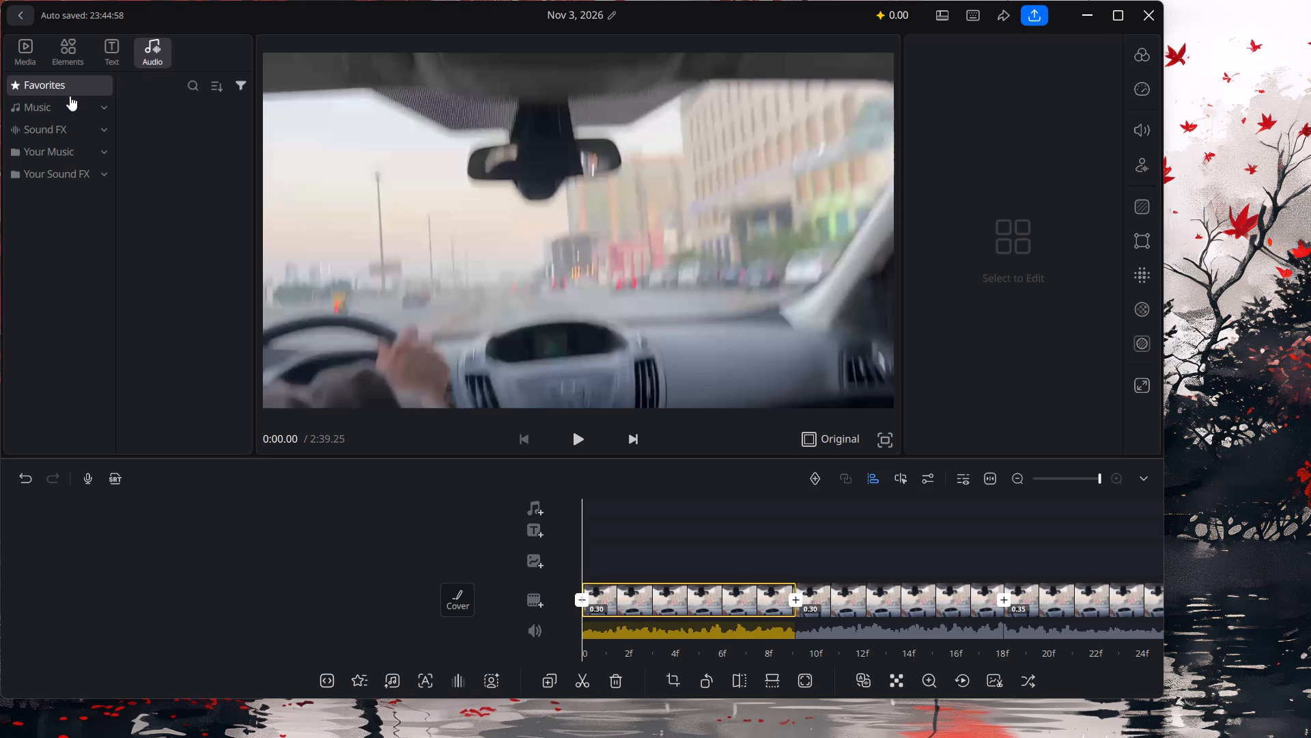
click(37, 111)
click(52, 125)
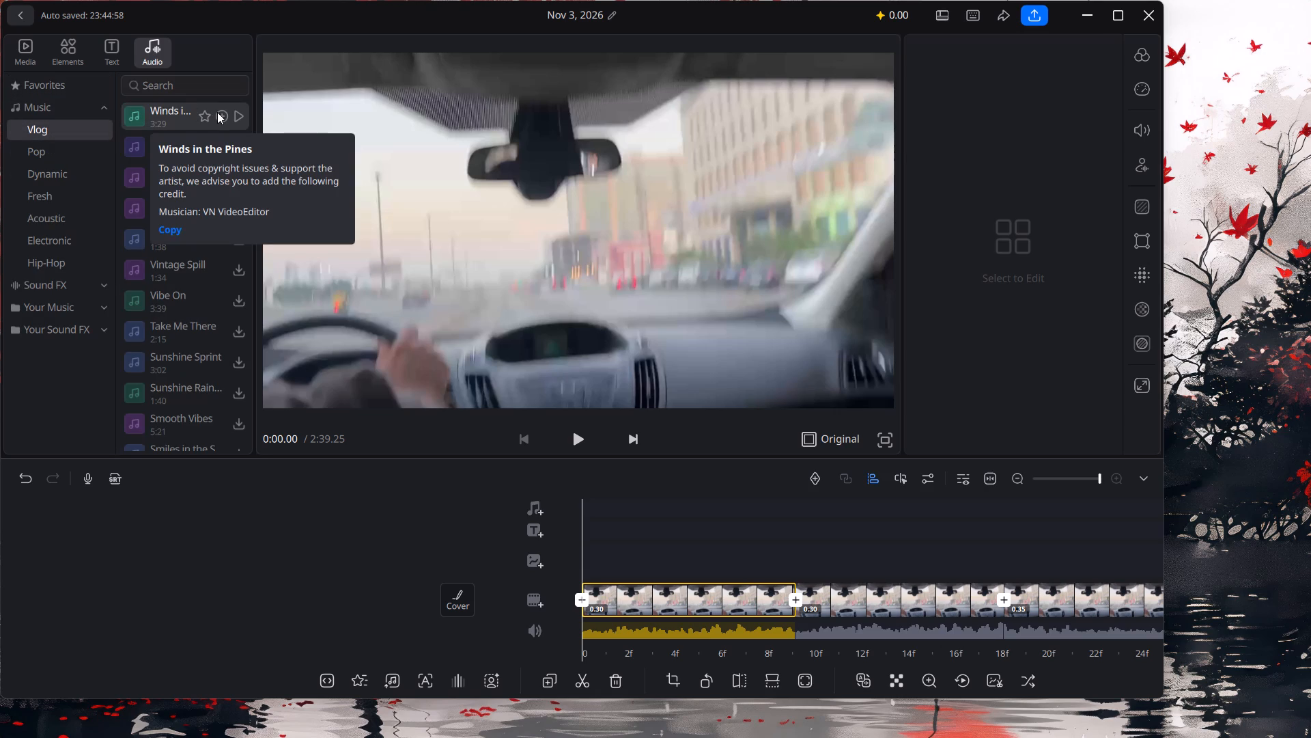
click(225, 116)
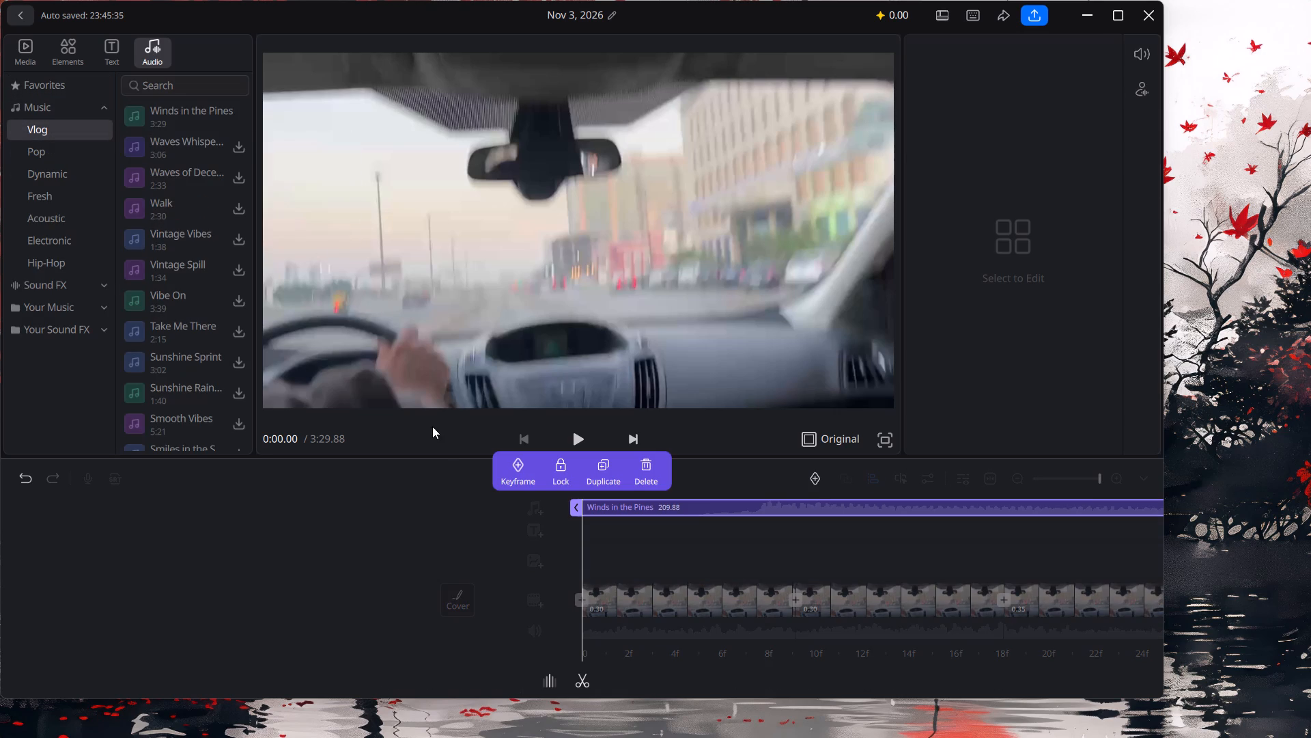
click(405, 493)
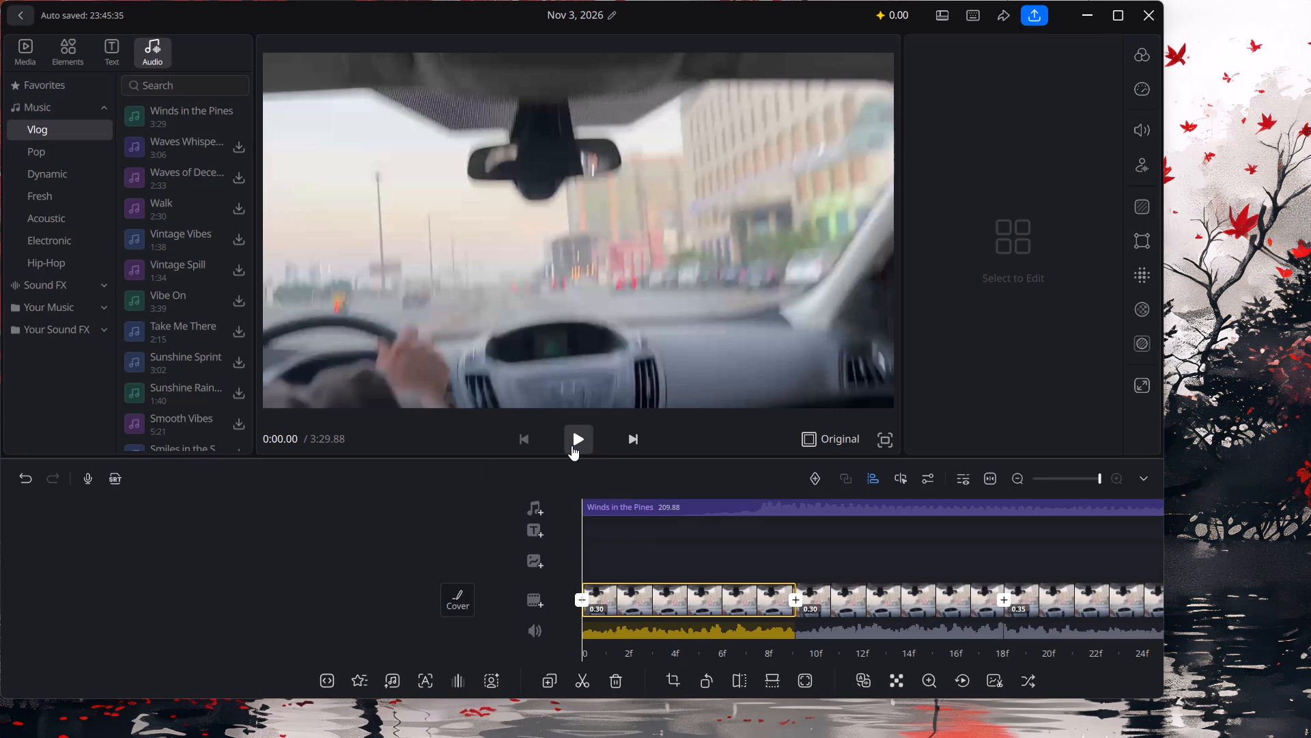
Play the opening of the video with the added music and return to the start.
click(572, 446)
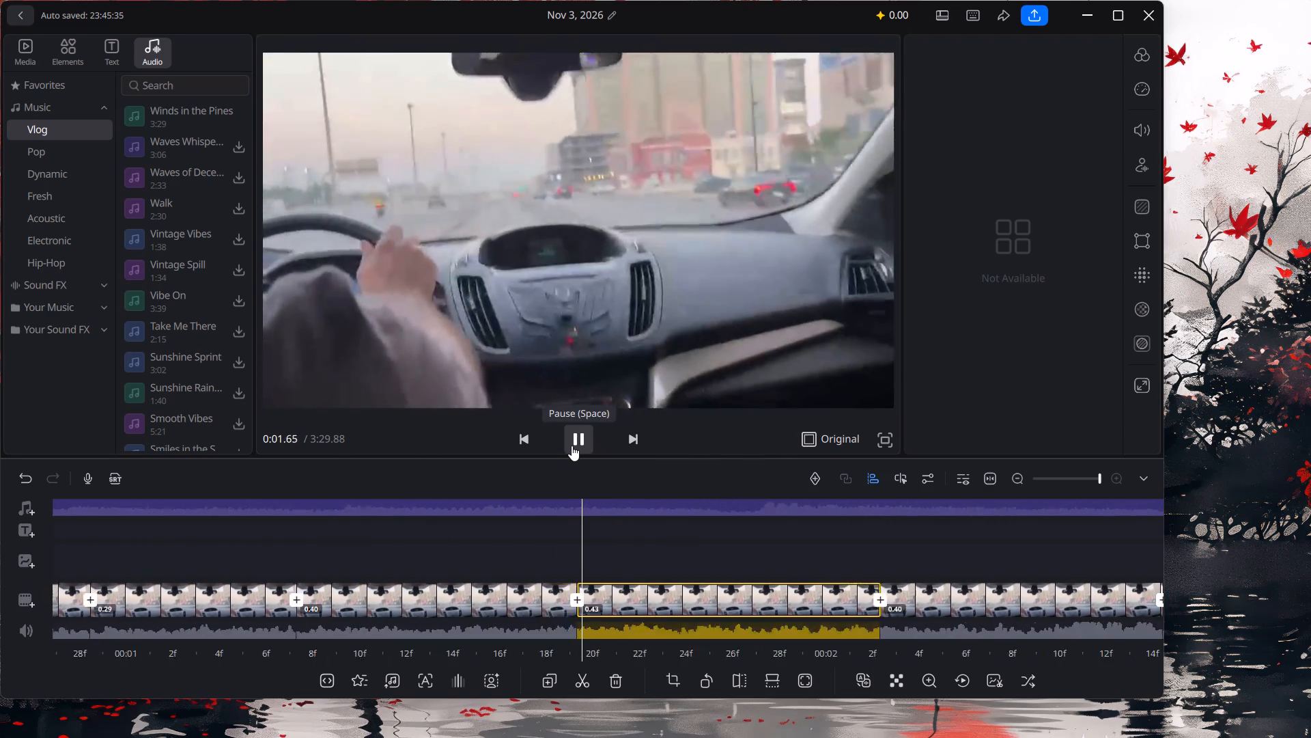
click(572, 446)
drag(399, 548, 675, 547)
drag(315, 571, 689, 556)
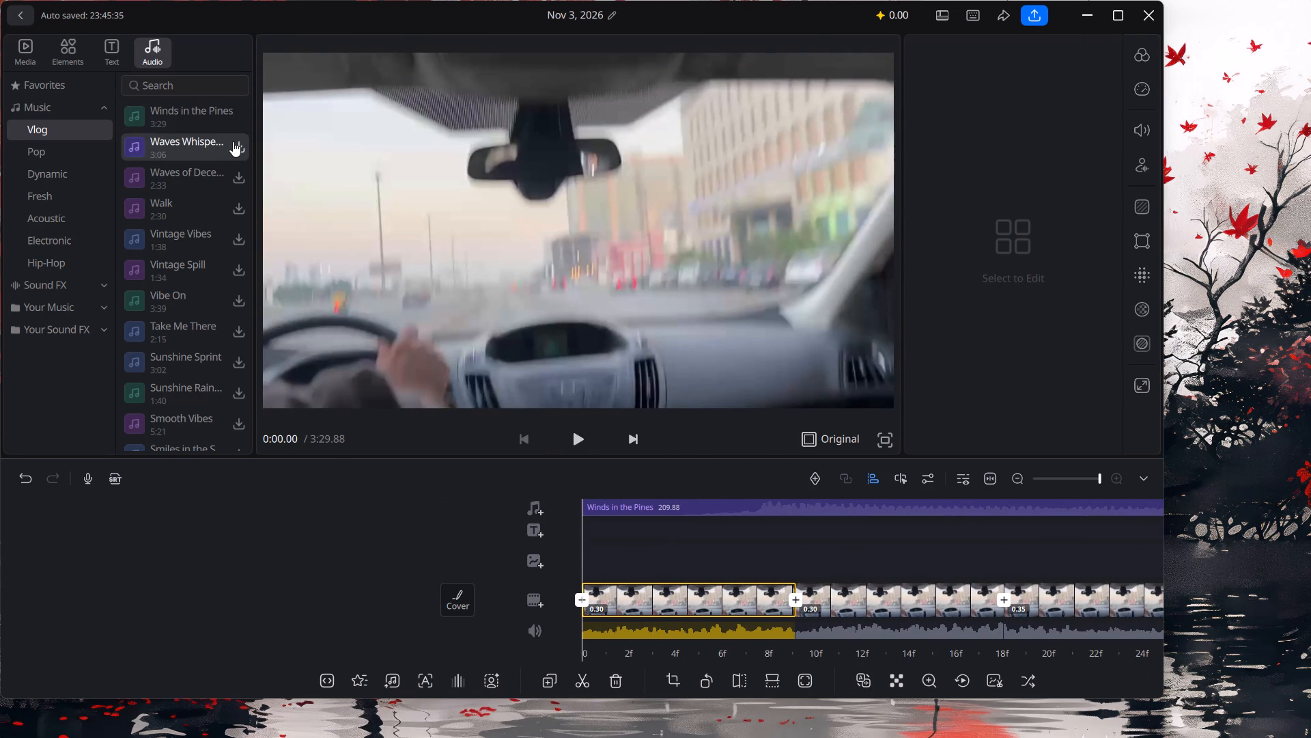
Download the Vlog music track Waves Whisper Softly.
click(233, 142)
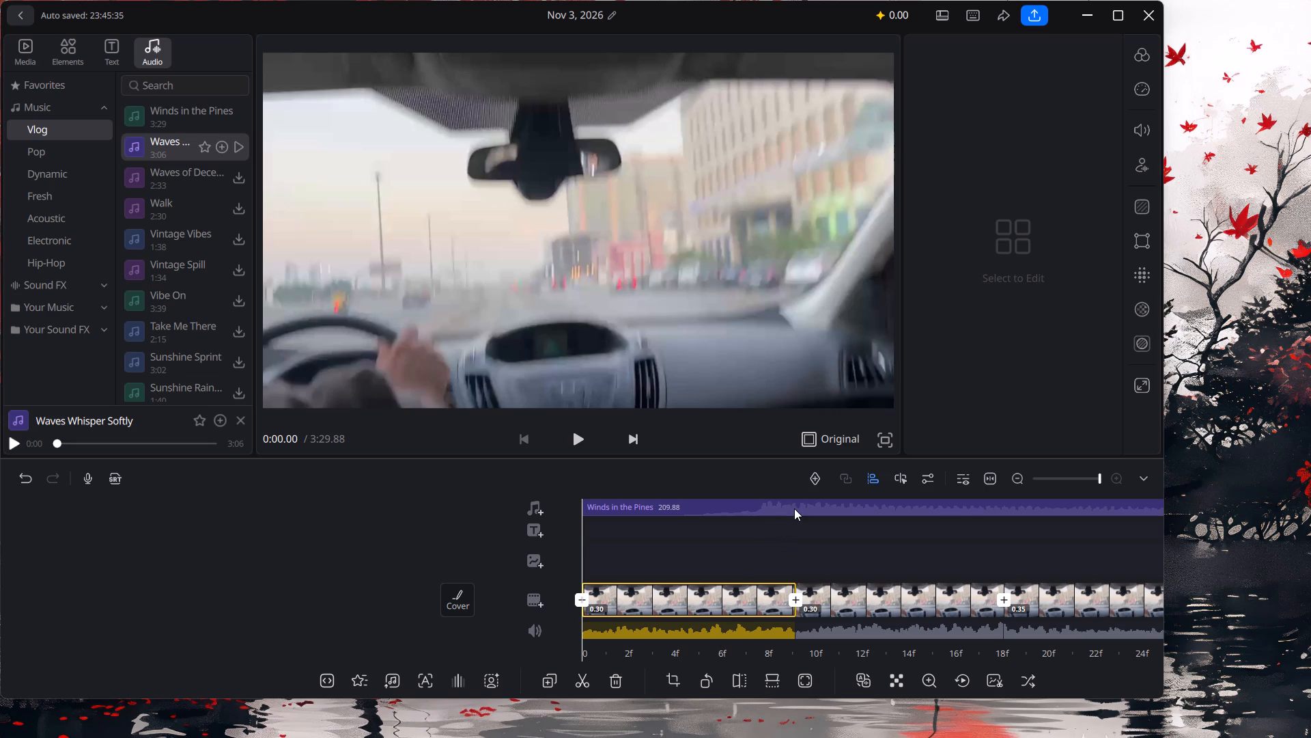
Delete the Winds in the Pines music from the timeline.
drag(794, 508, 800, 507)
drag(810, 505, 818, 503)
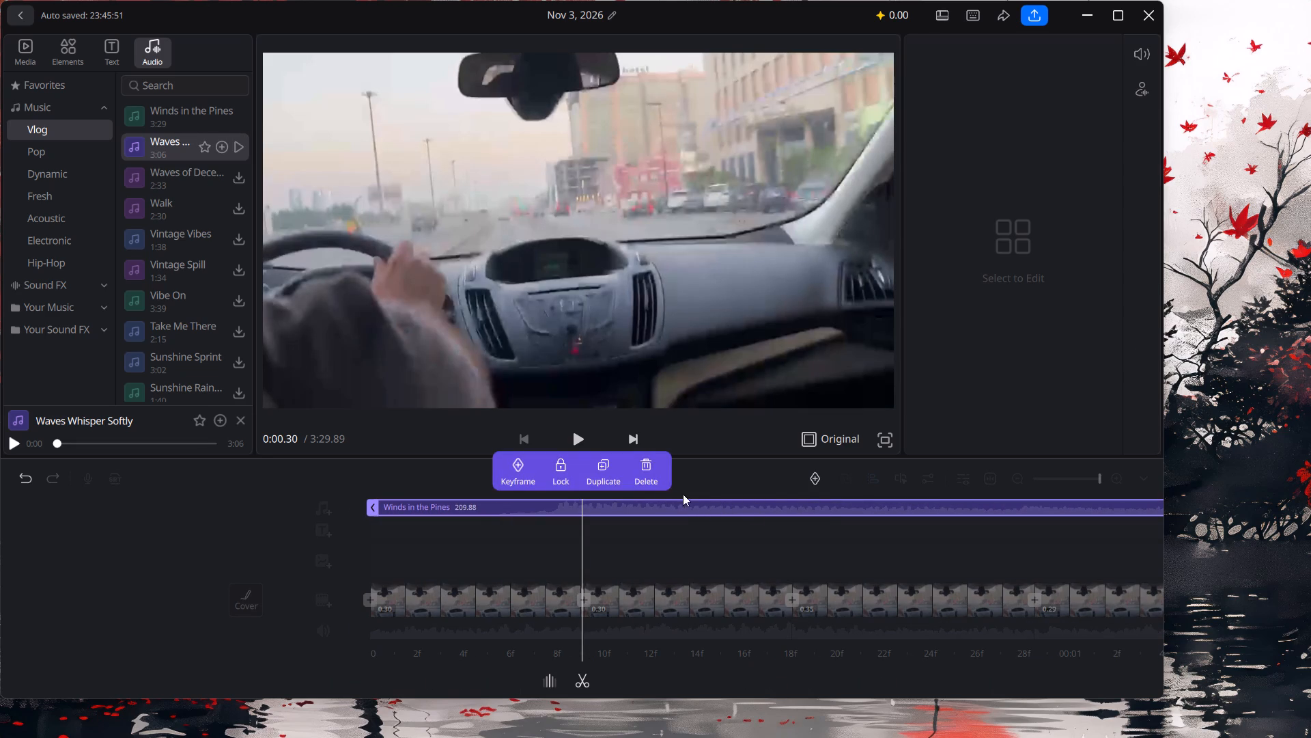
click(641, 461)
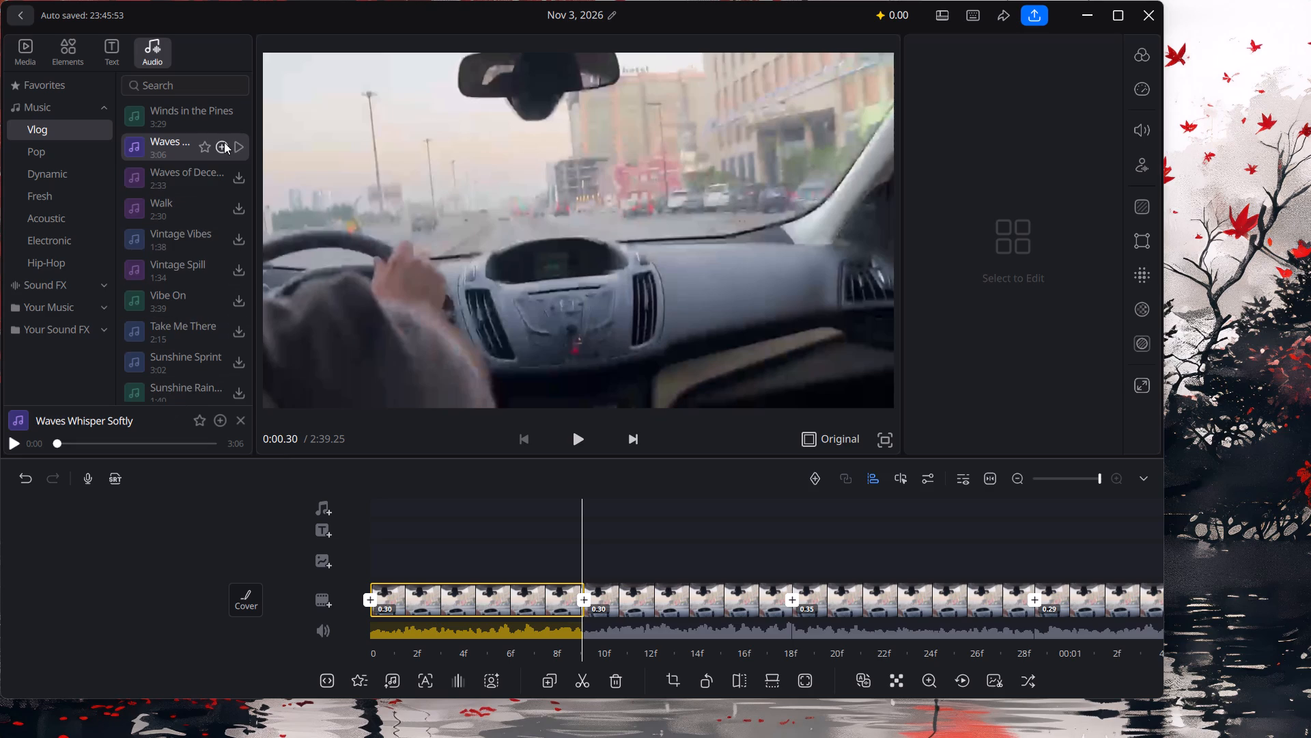
Listen to Waves Whisper Softly, and download and listen to the Vlog track Vintage Vibes for comparison.
click(14, 439)
click(233, 241)
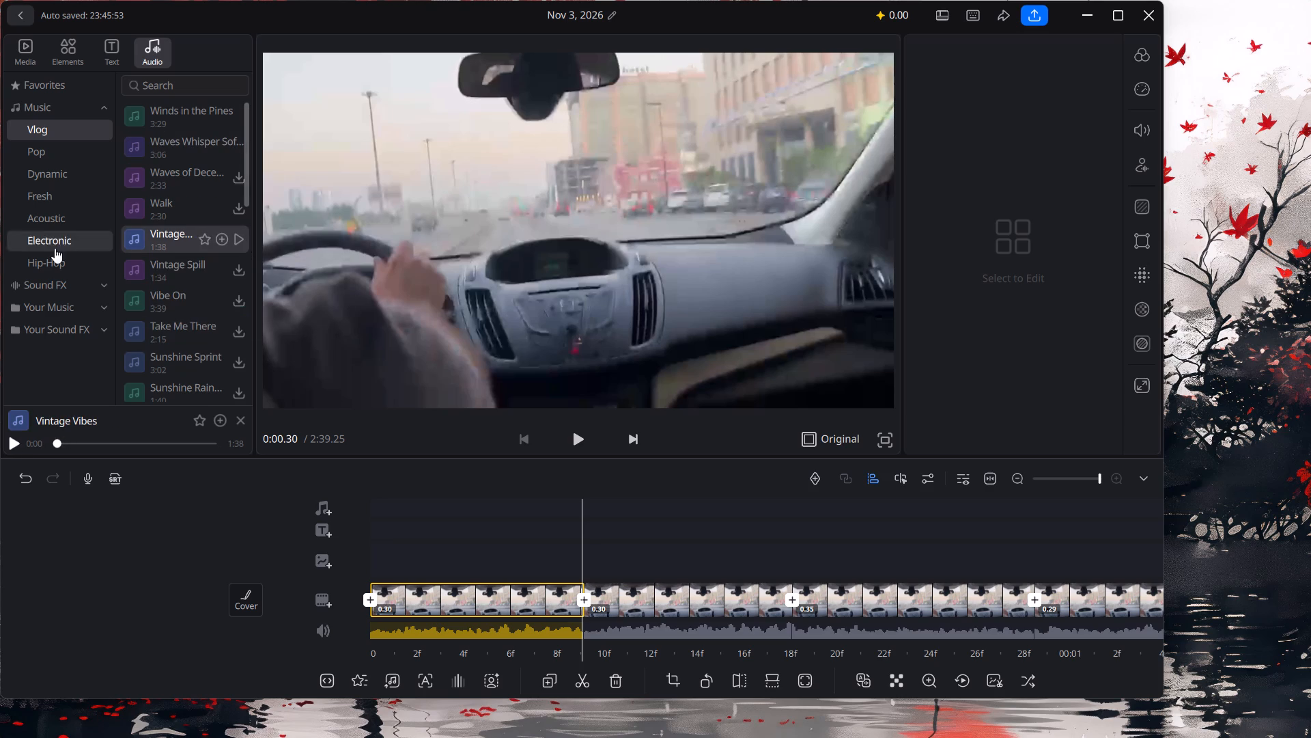
click(16, 442)
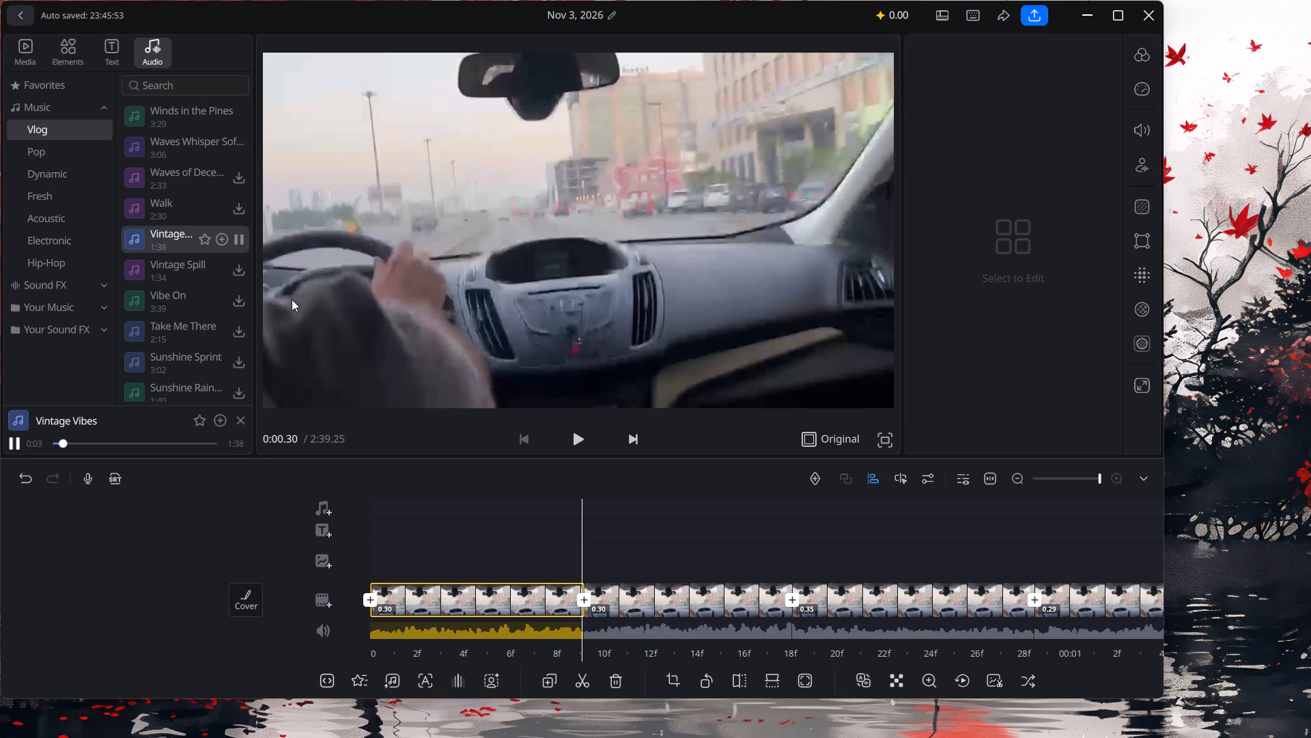
Download the Vlog track Take Me There and listen to its beginning and a part near its middle.
click(234, 329)
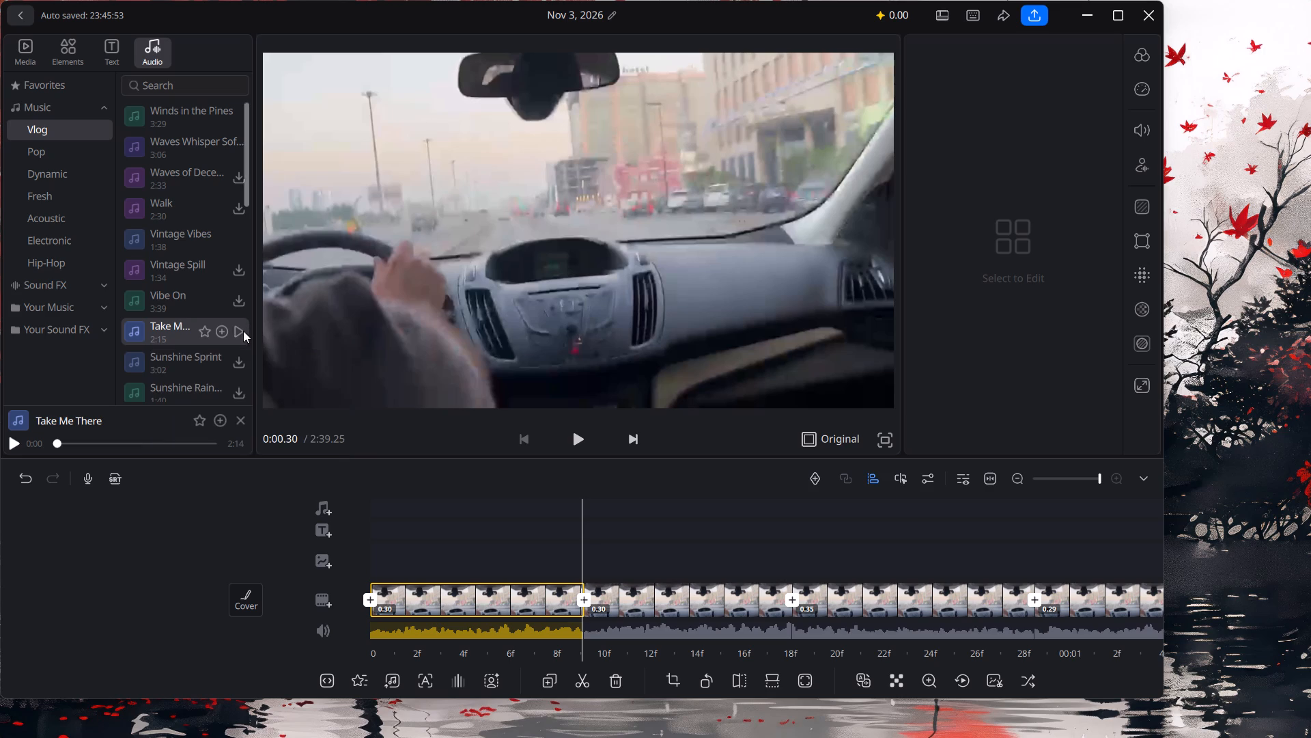
click(243, 331)
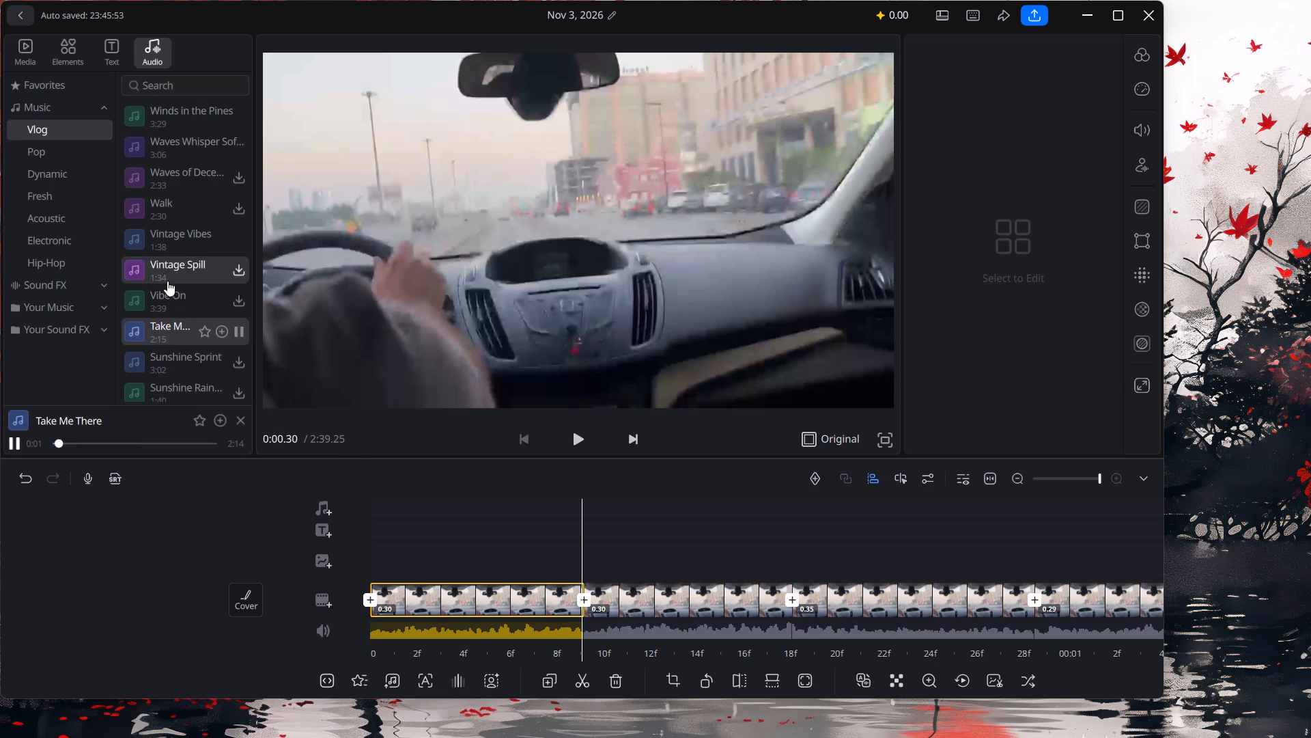
scroll(167, 281, down, 3)
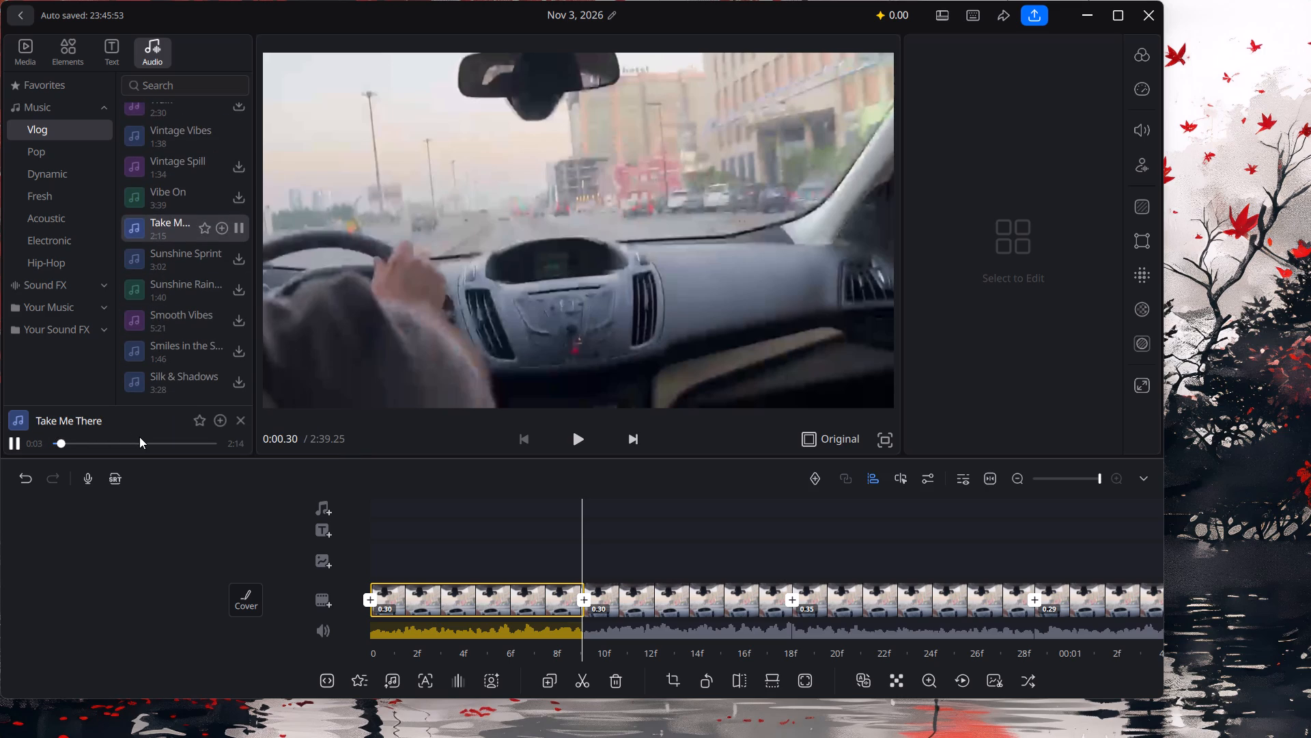
click(140, 438)
click(141, 439)
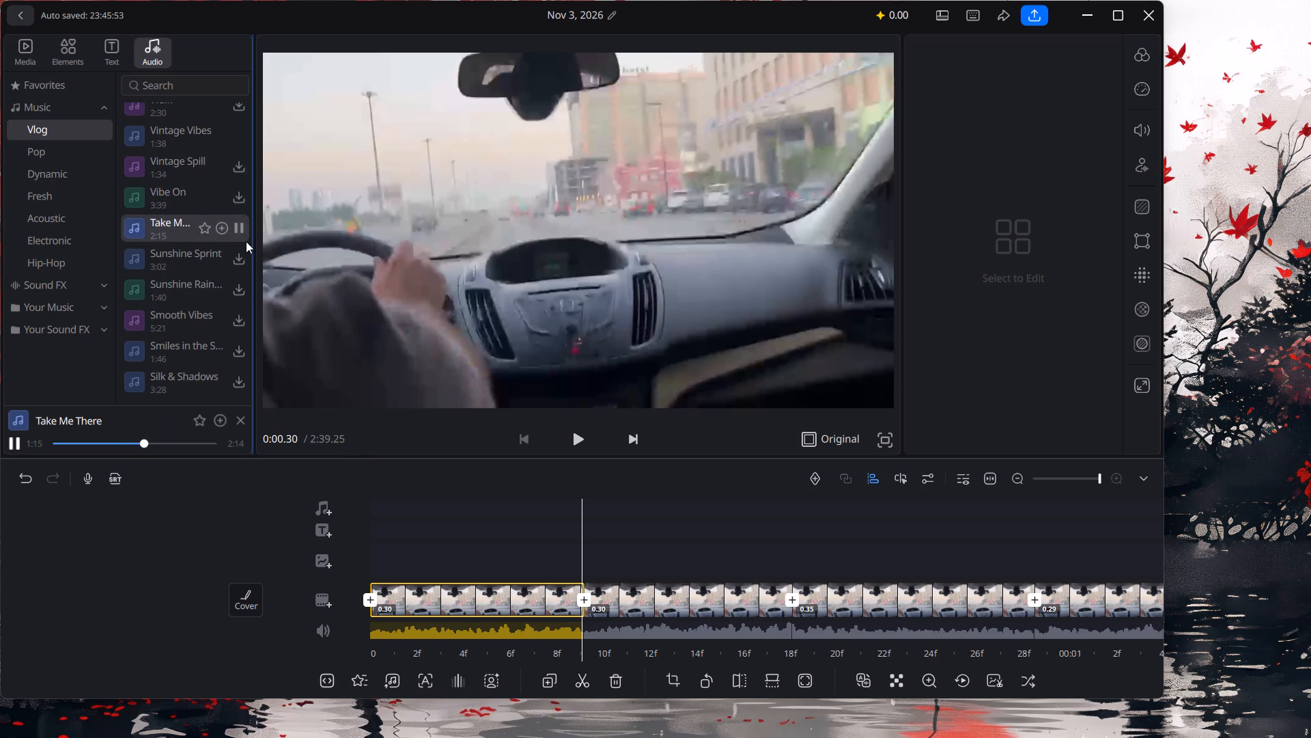
Download the Vlog music tracks Sunshine Sprint and Groove & Vibe and listen to the beginning of each.
click(240, 260)
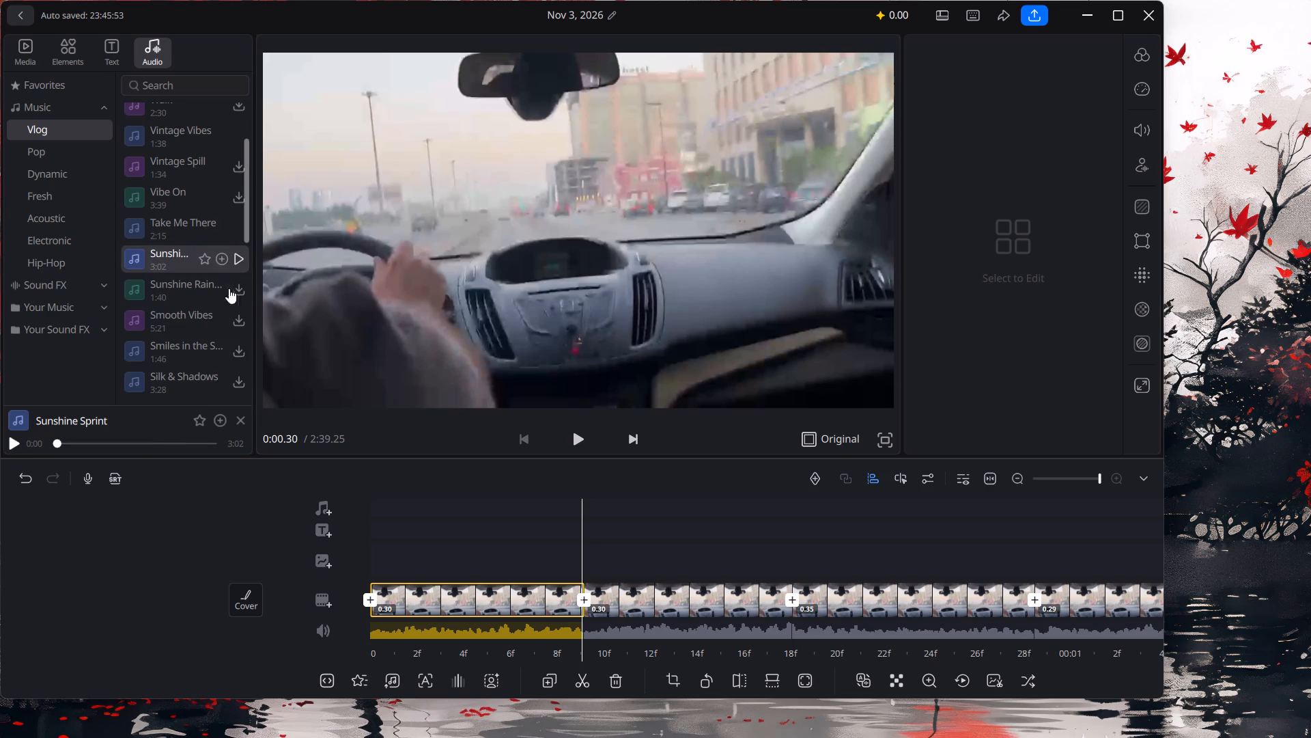
click(16, 453)
click(16, 444)
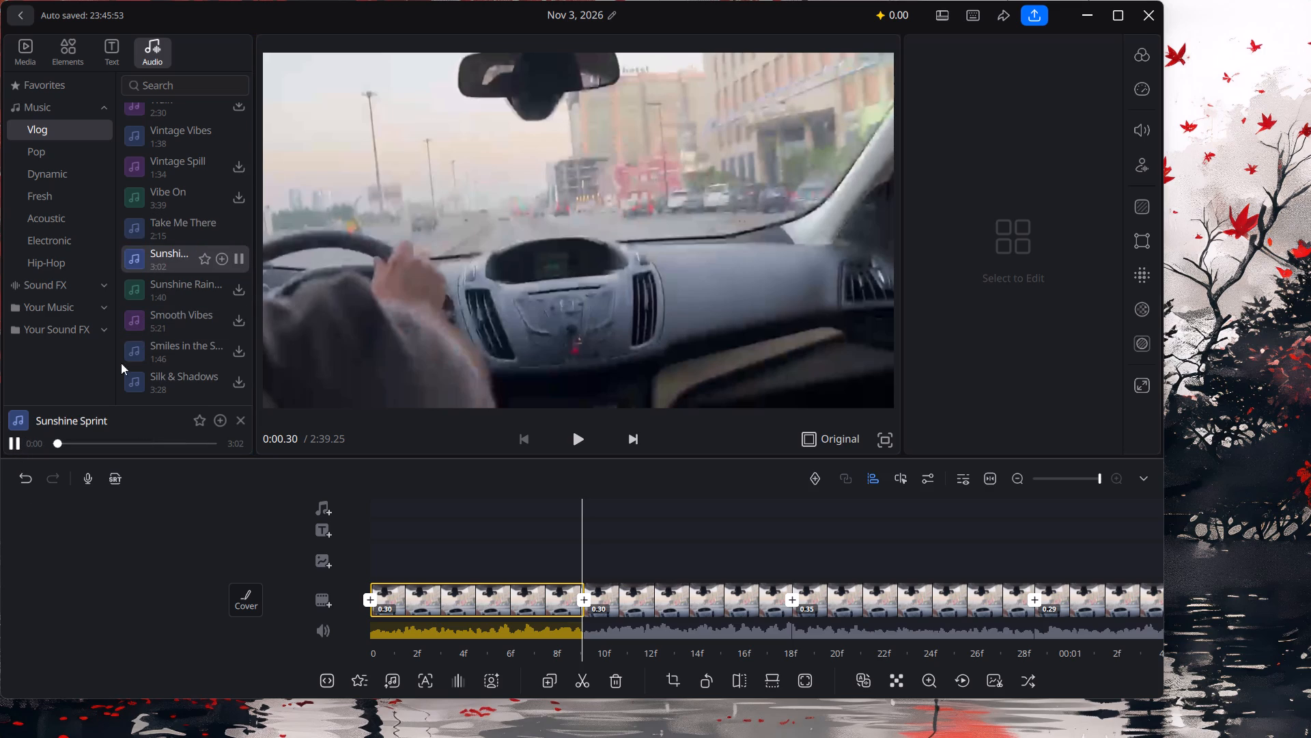
scroll(218, 317, down, 4)
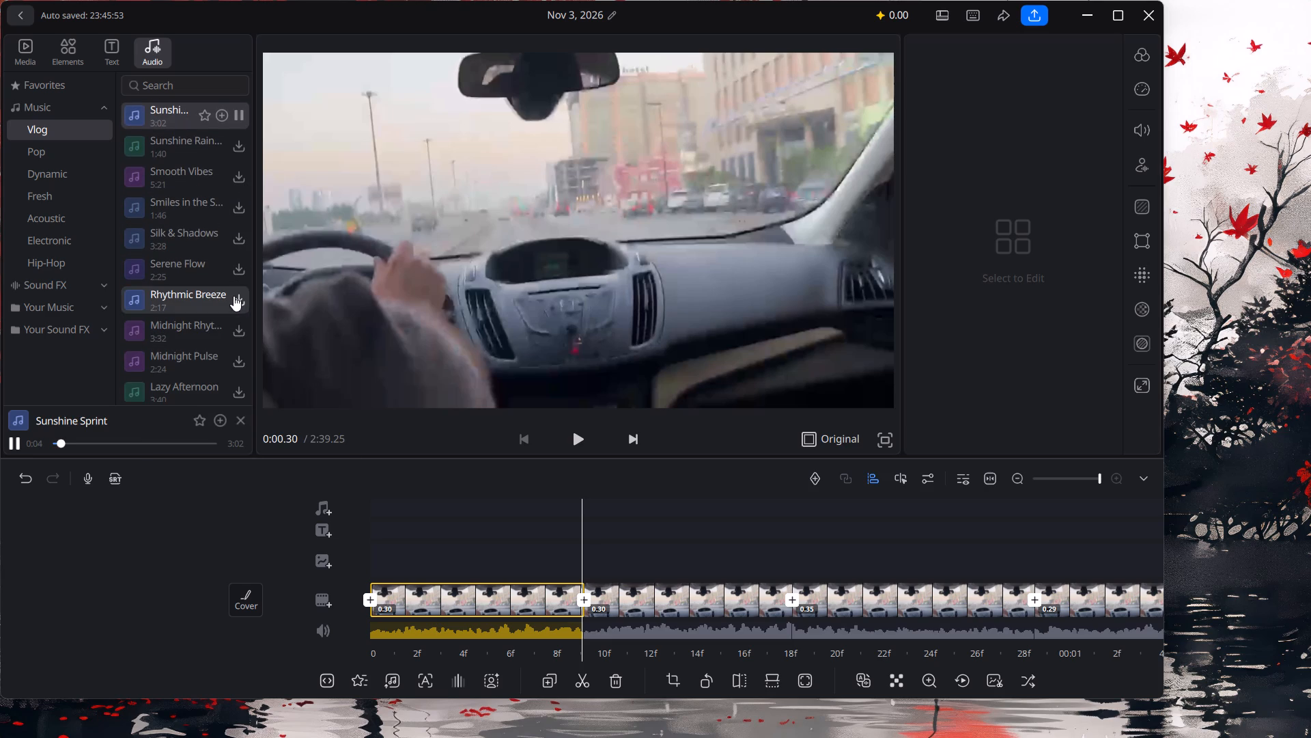
scroll(212, 271, down, 12)
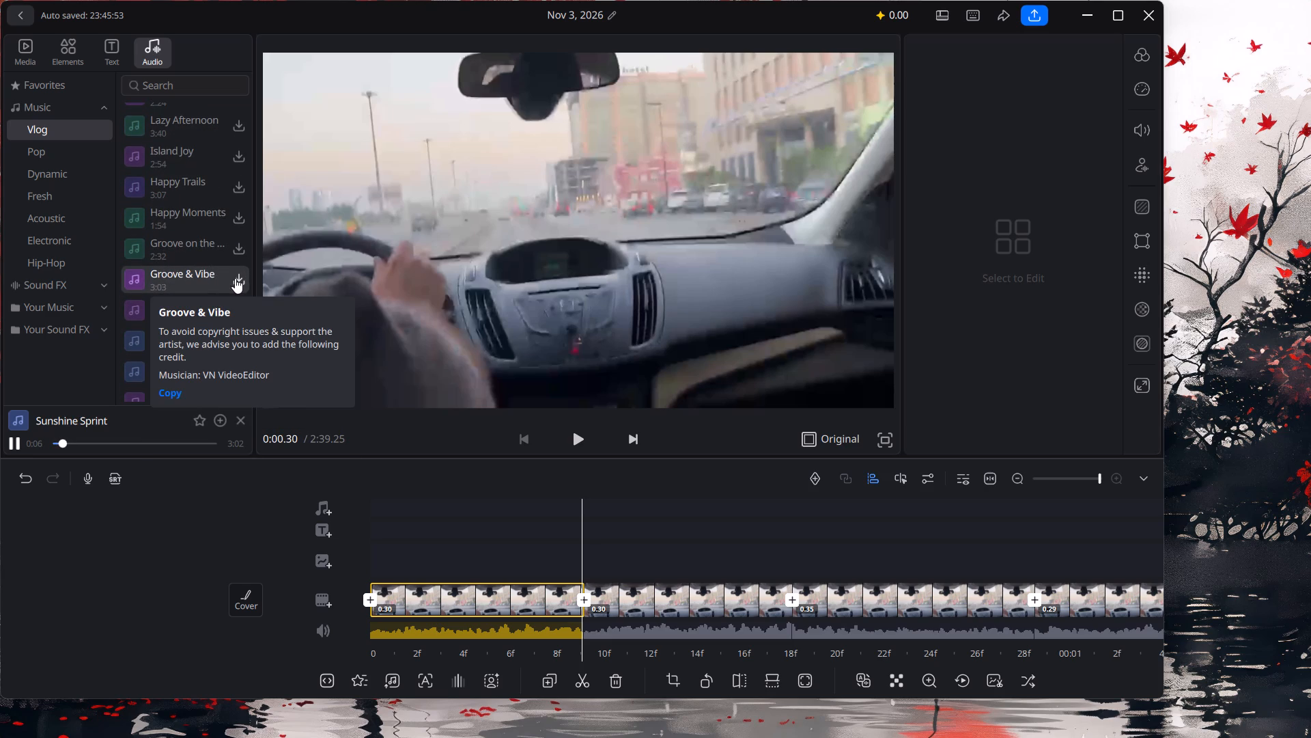
click(236, 279)
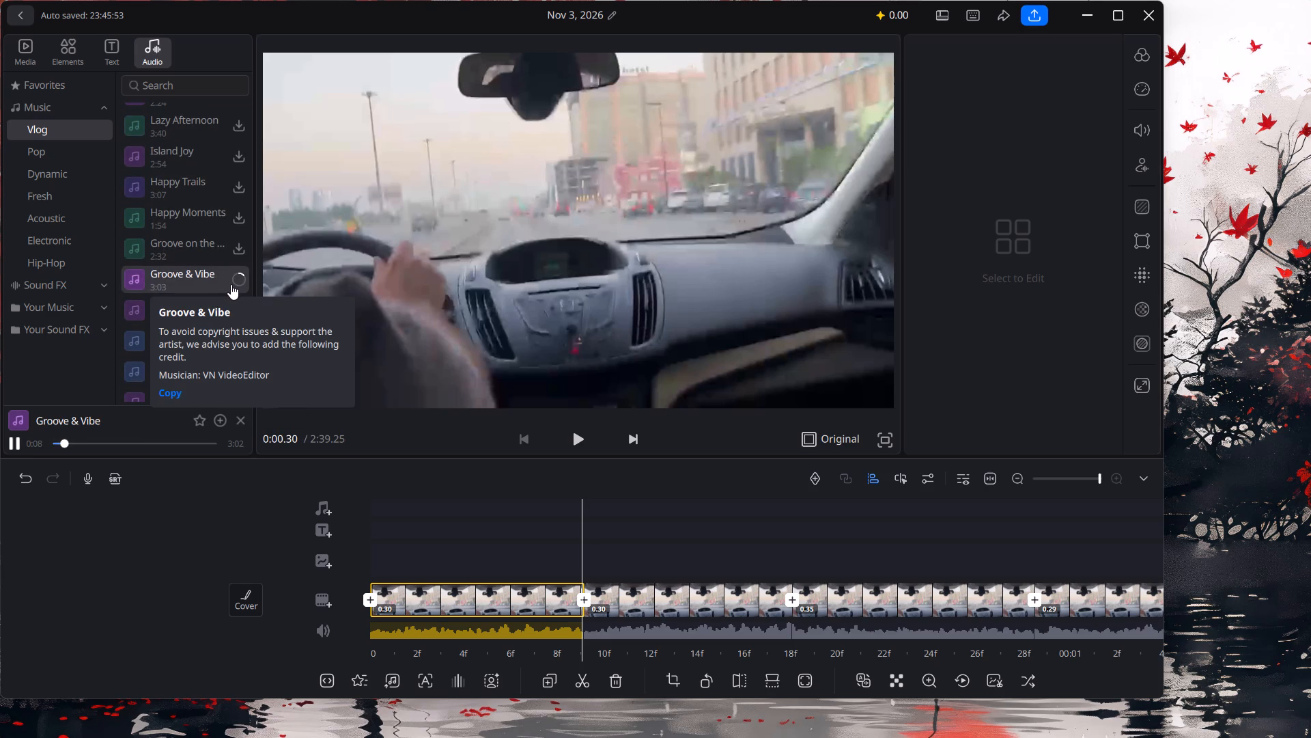
click(239, 277)
Browse the remaining Vlog music to the end of the list and listen to A Sad Conversation.
scroll(188, 297, down, 2)
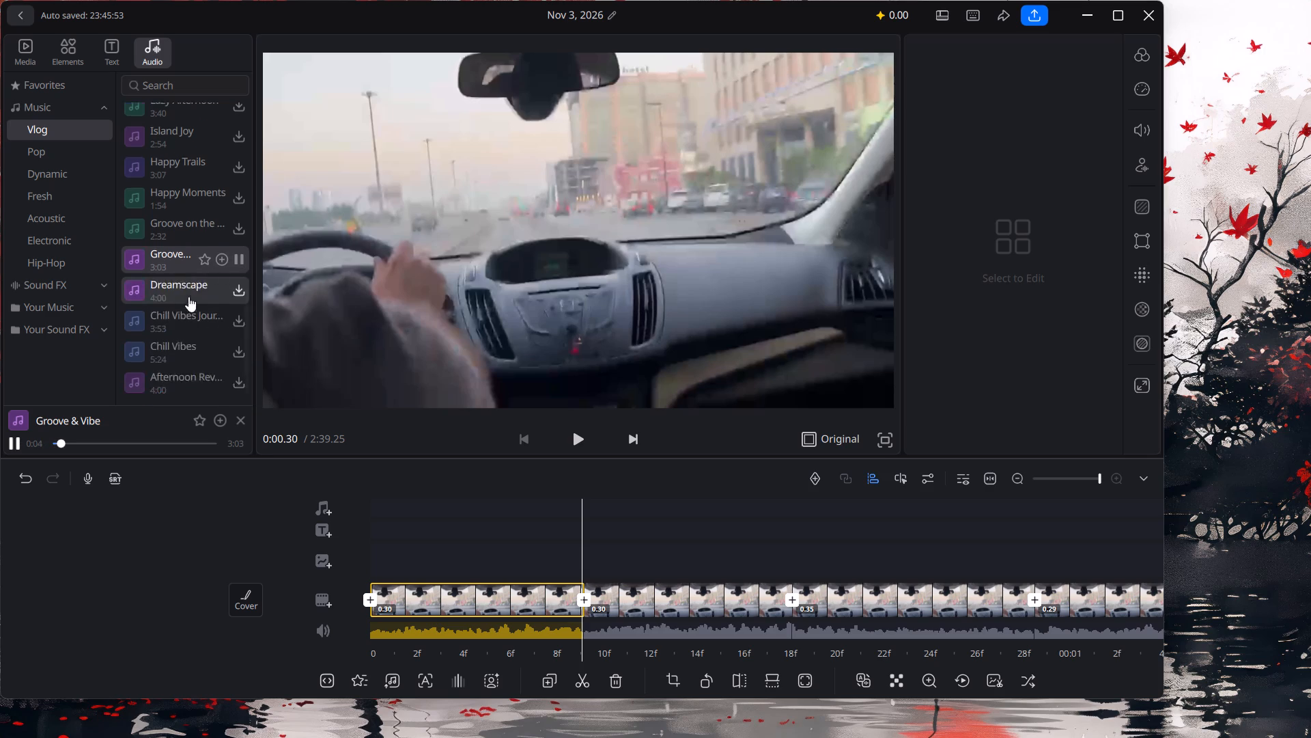
scroll(185, 295, down, 10)
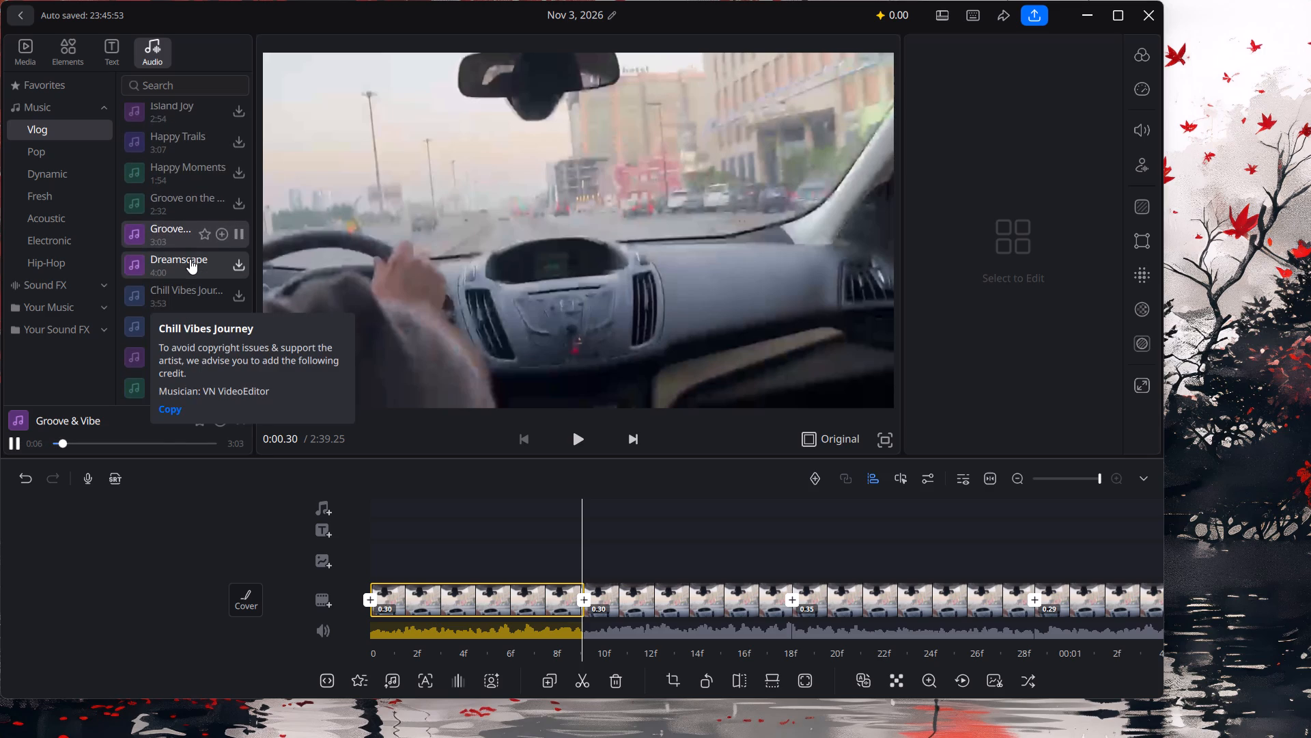
scroll(190, 258, down, 4)
scroll(190, 257, up, 1)
scroll(191, 257, down, 1)
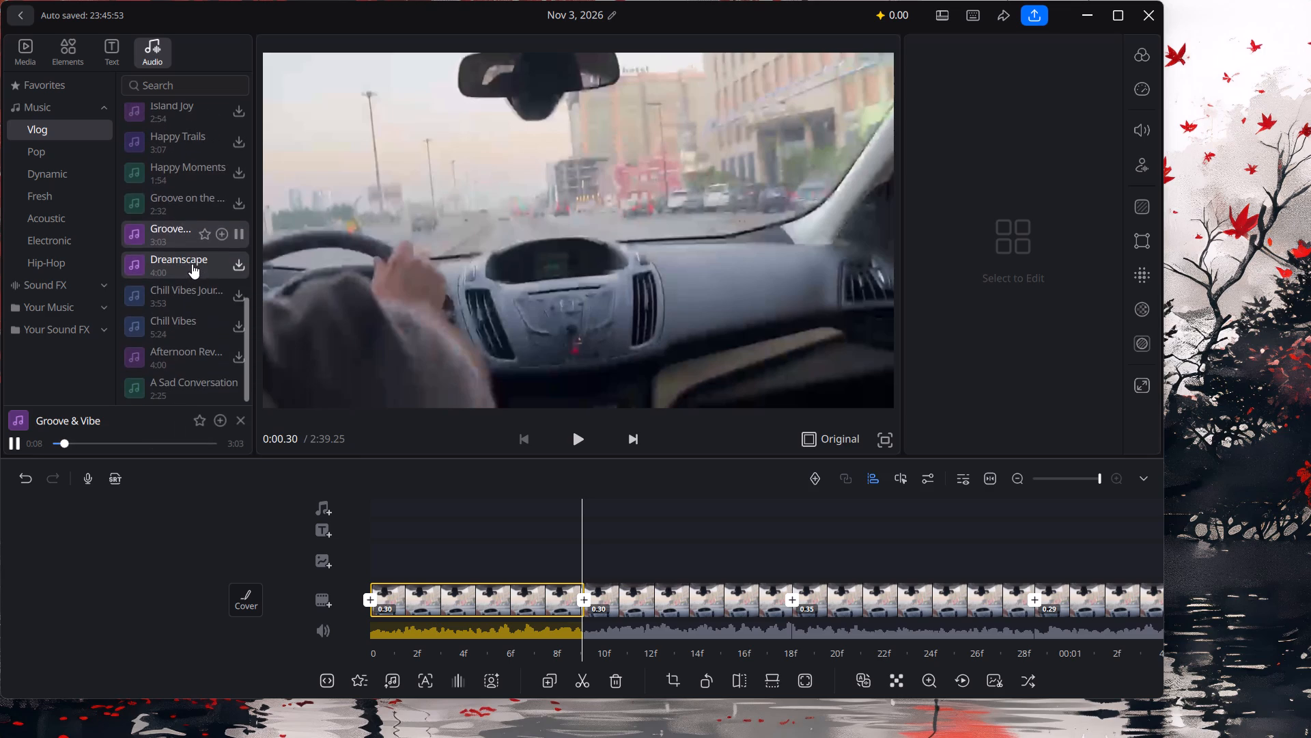
scroll(193, 276, down, 1)
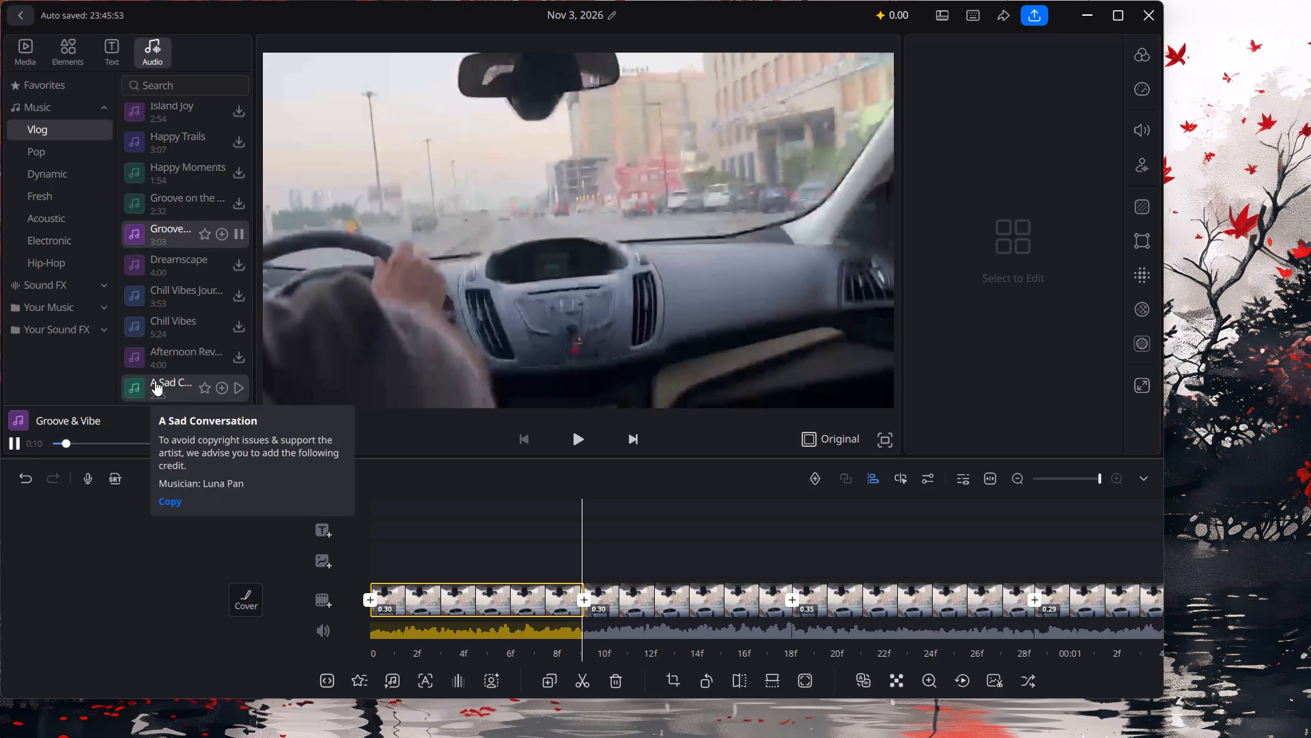
click(155, 381)
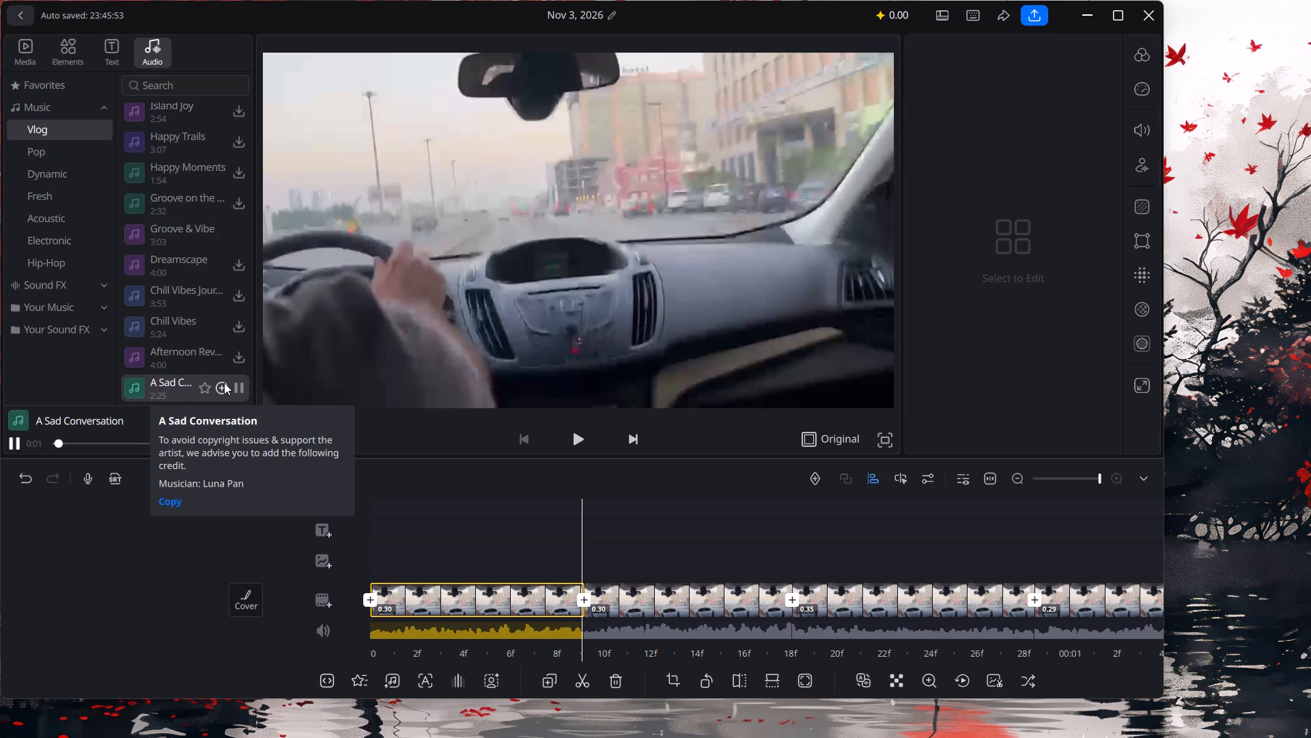
scroll(177, 230, up, 8)
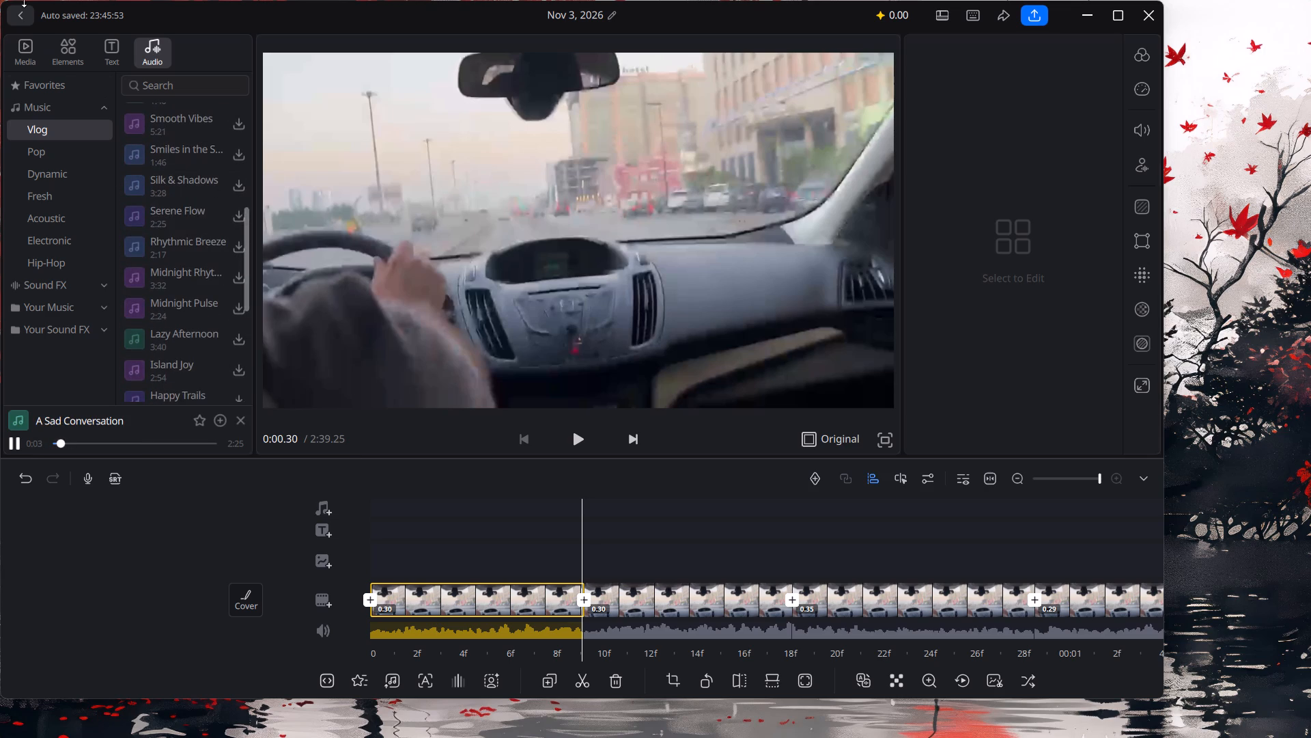
Sample sound effects from the Cartoon, Fast Swish, Funny and Machine categories, including Timpani, Woosh 01, Trumpet, Printer 01 and Ticking 01.
click(60, 93)
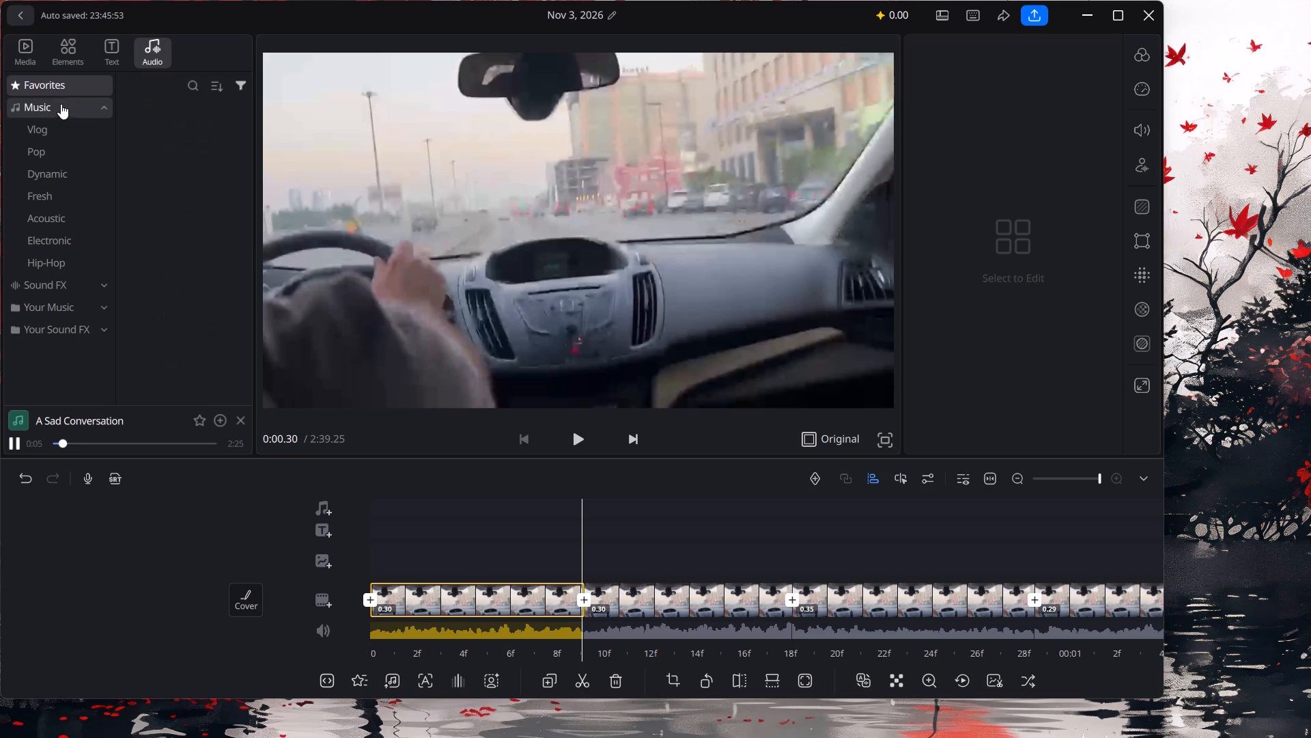
click(61, 105)
click(48, 123)
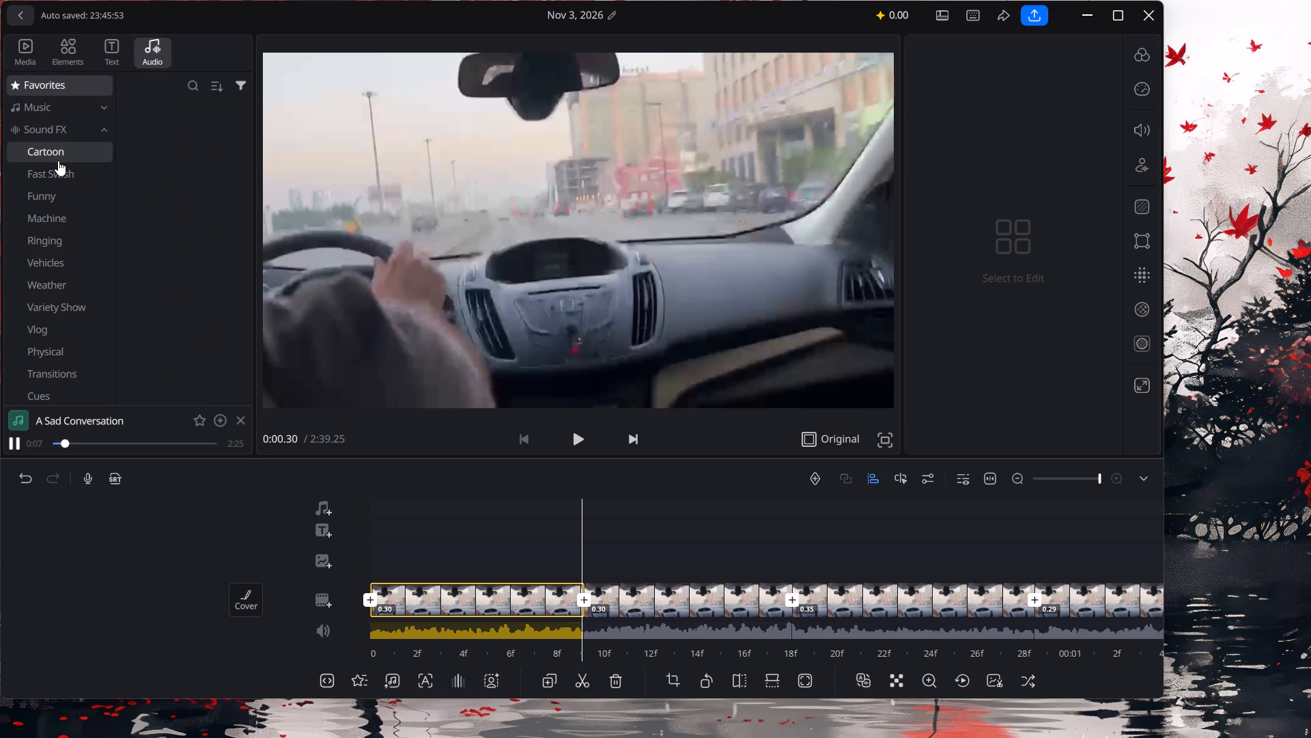
click(58, 161)
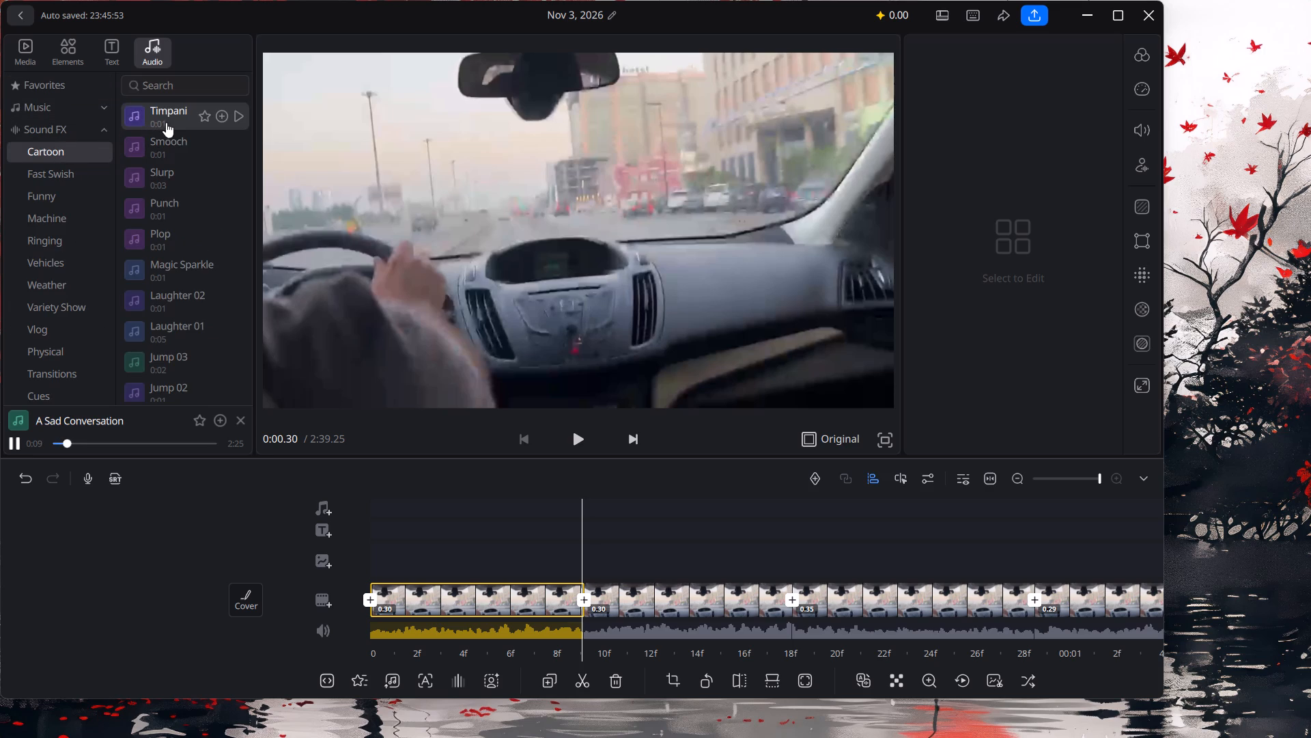
click(167, 122)
click(173, 162)
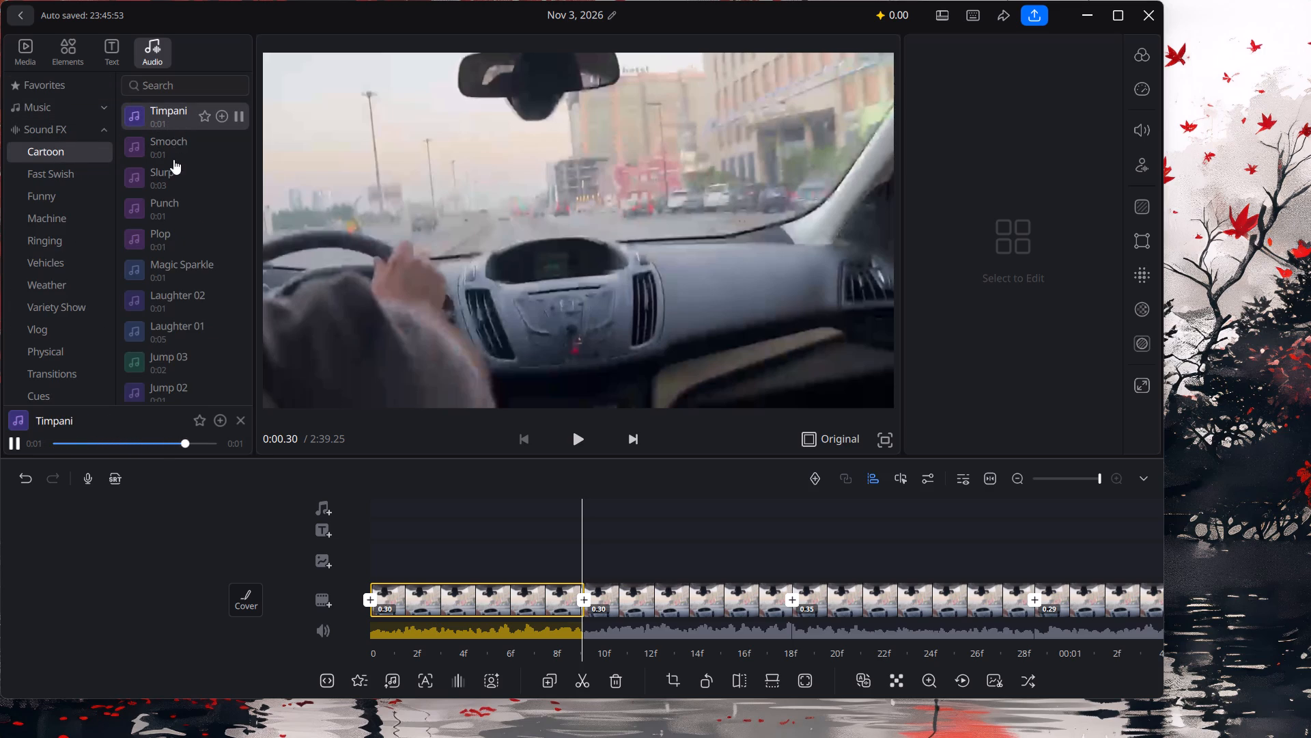
click(173, 149)
click(72, 165)
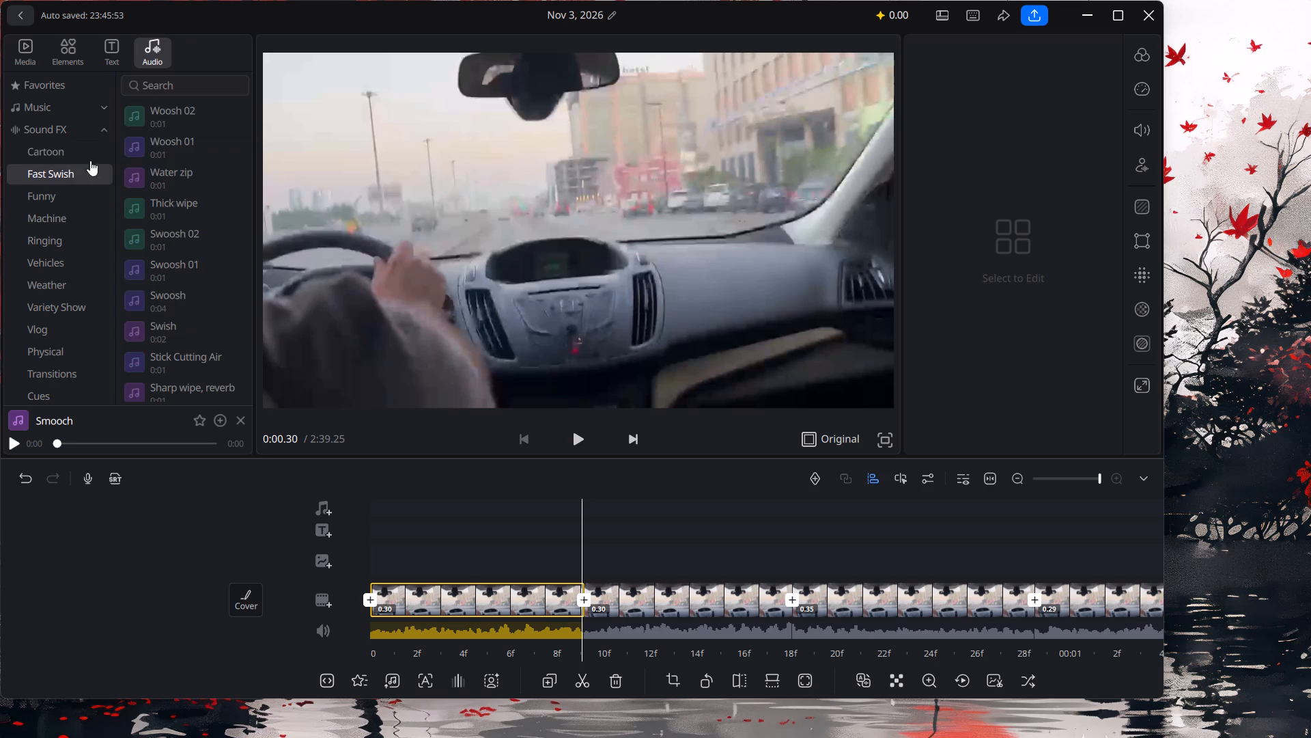
click(154, 146)
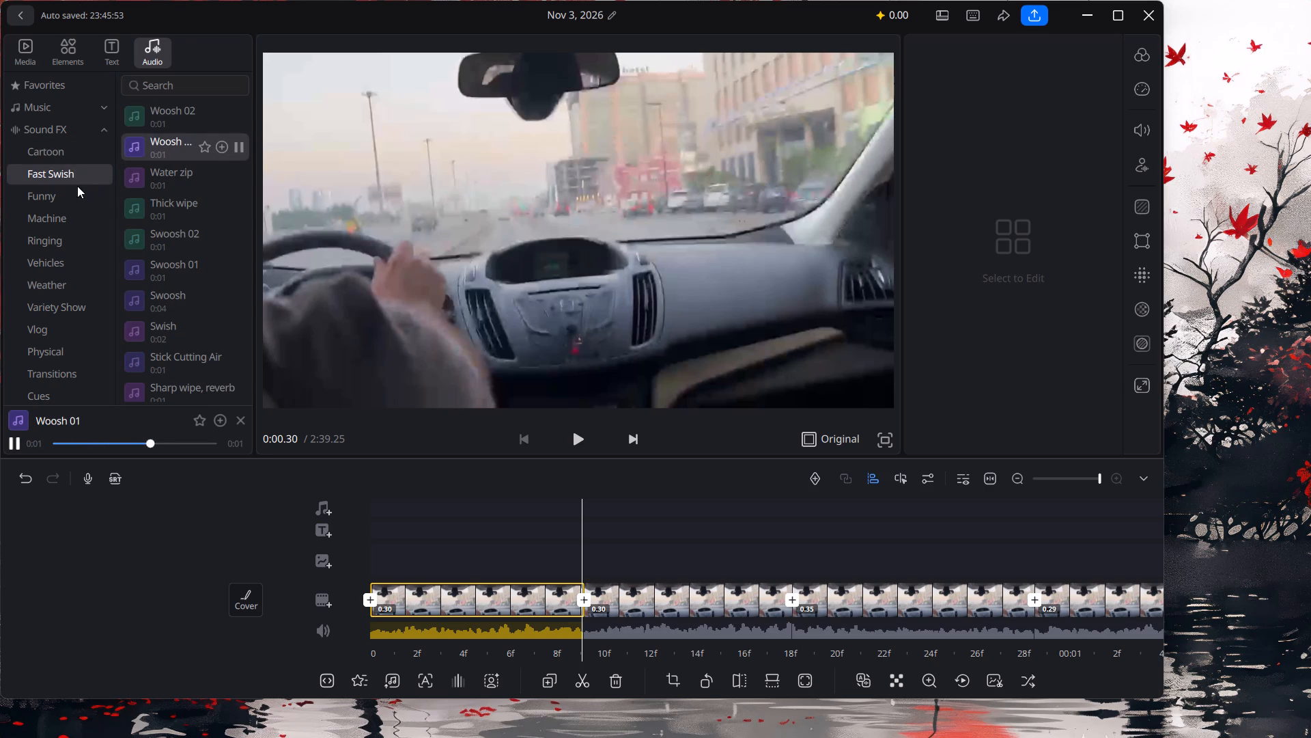
click(76, 187)
click(180, 137)
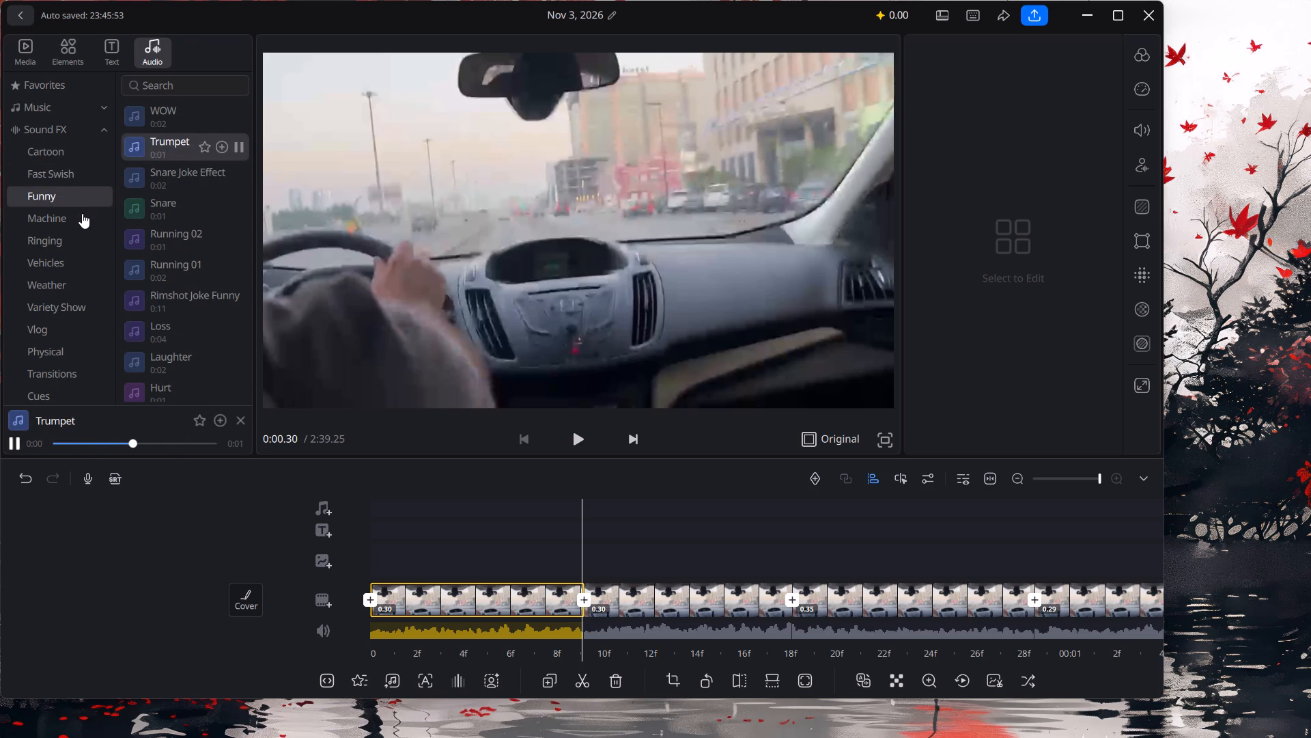
click(82, 213)
click(173, 202)
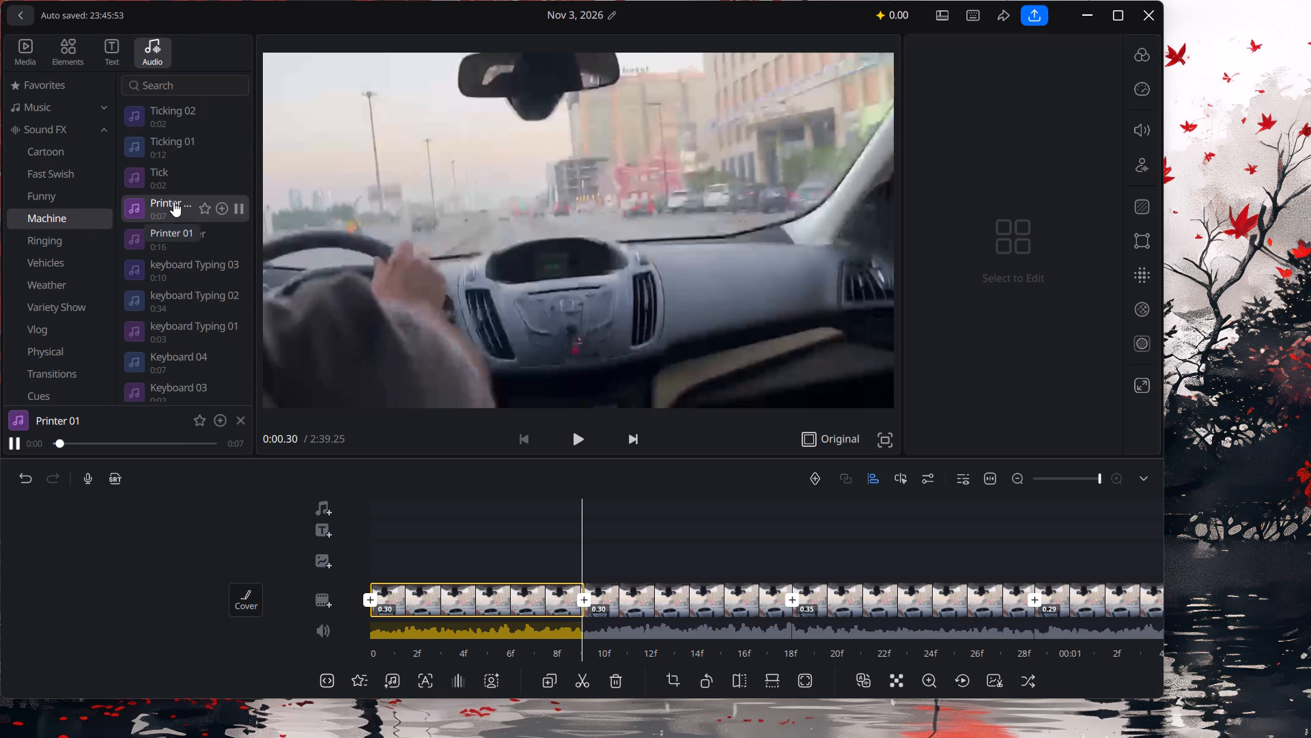
click(193, 142)
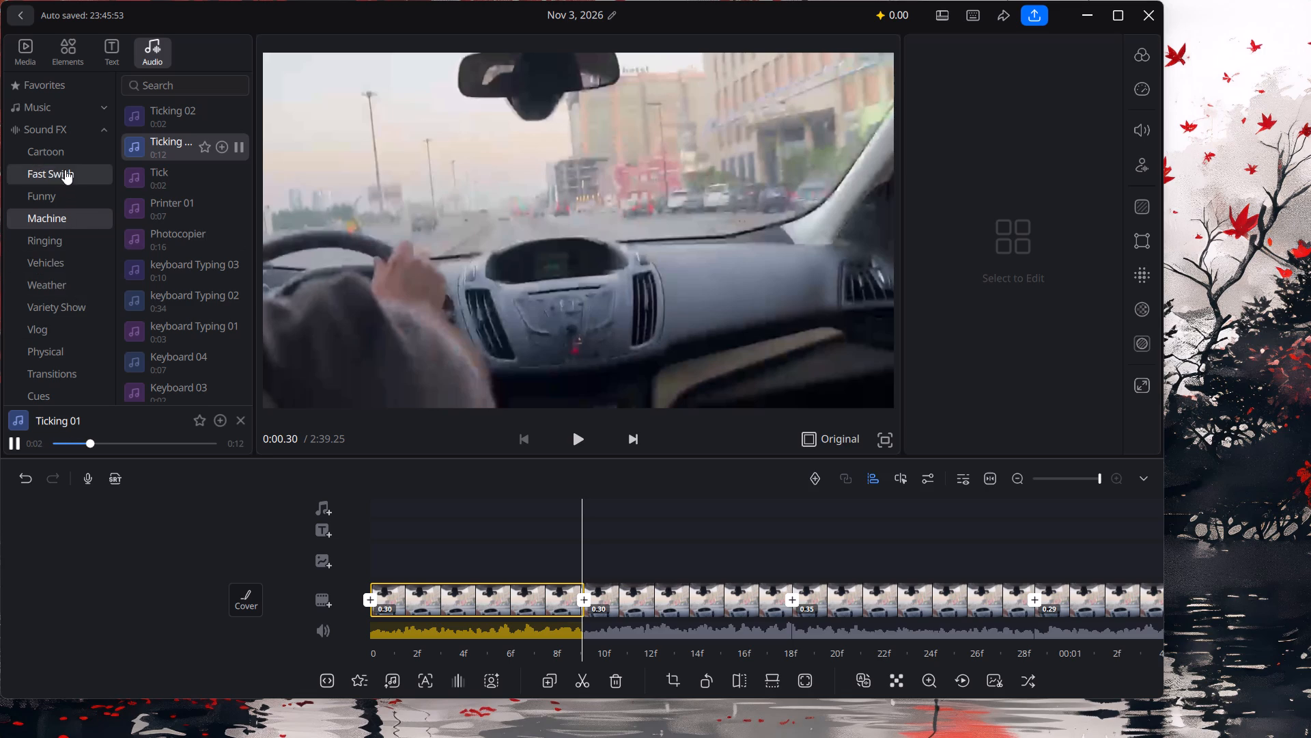
Return to the Vlog music, listen to Winds in the Pines, and download and listen to Waves of December for comparison.
click(68, 118)
click(61, 113)
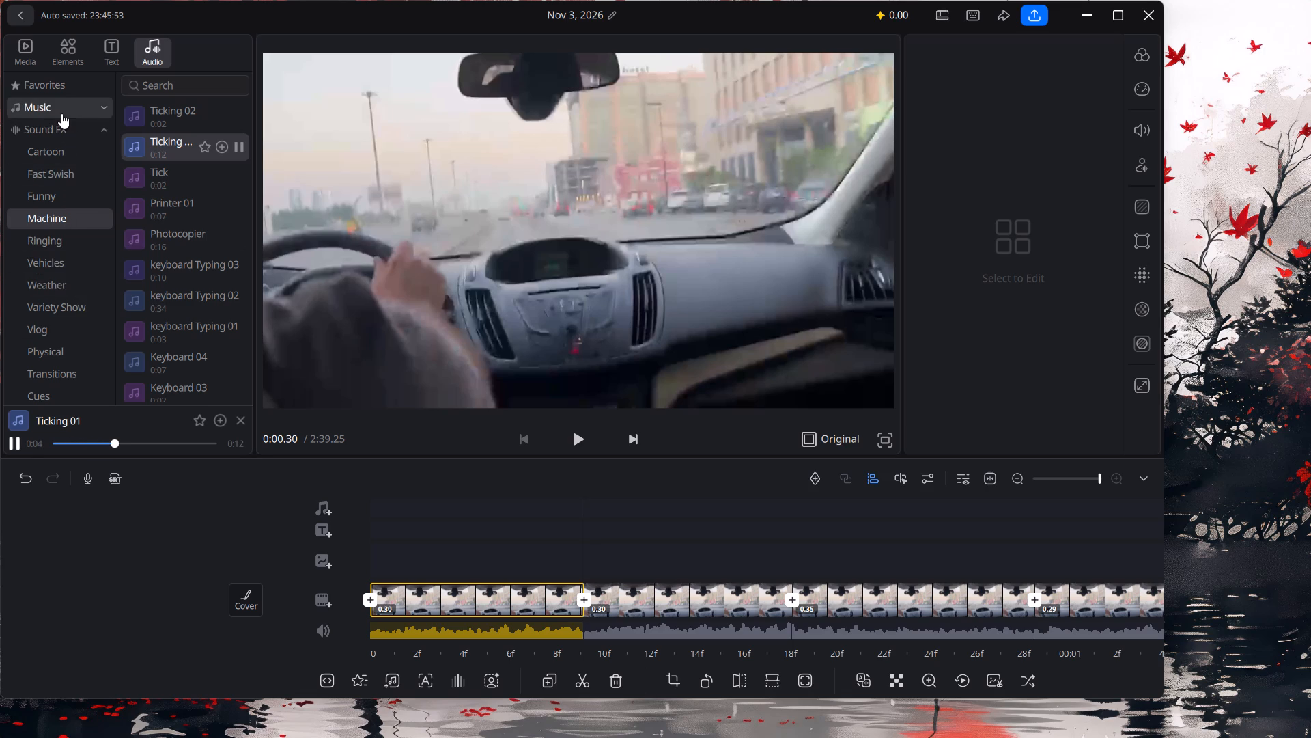
click(42, 120)
click(58, 102)
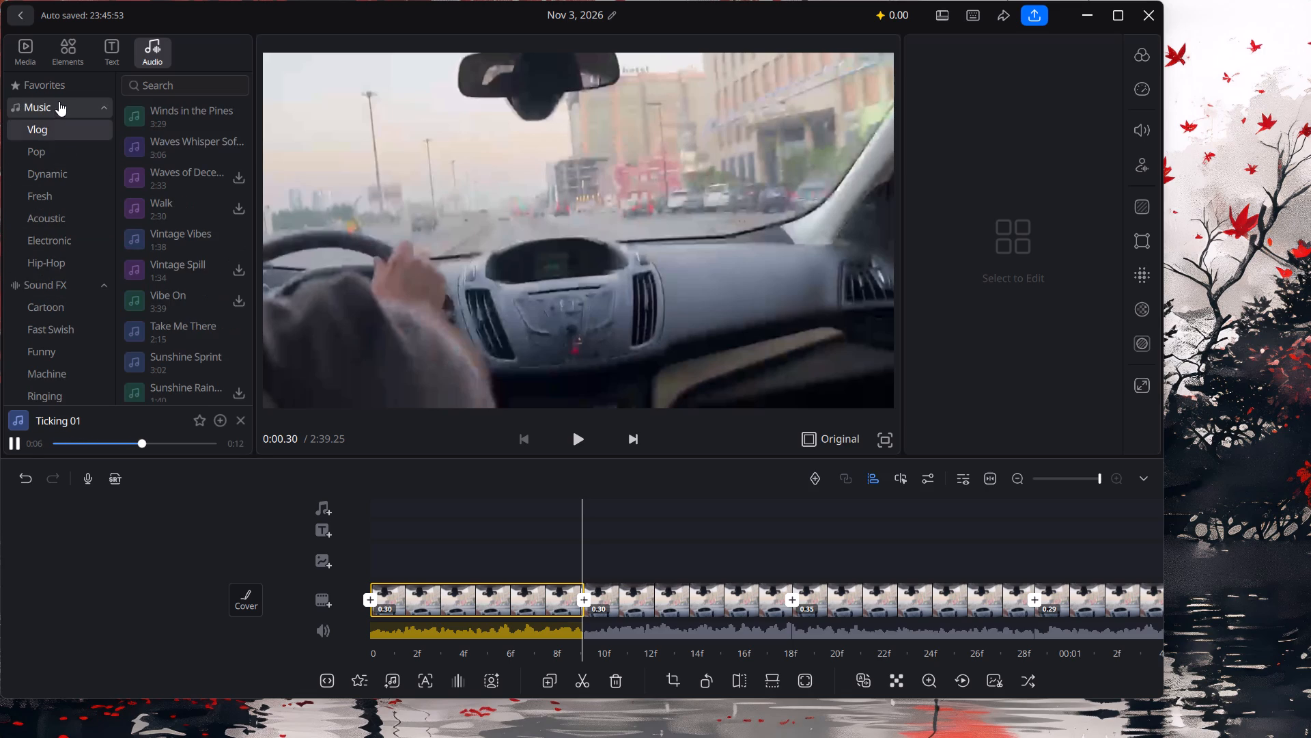
click(158, 112)
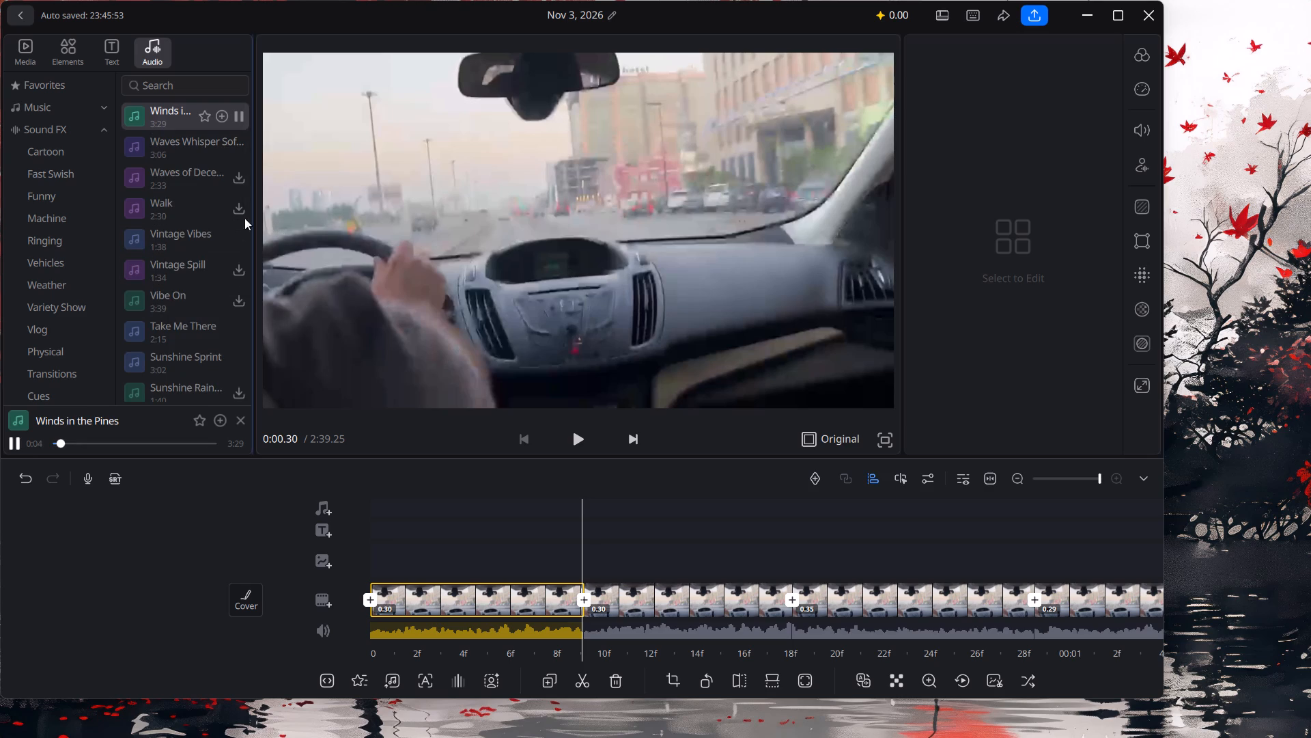
click(241, 174)
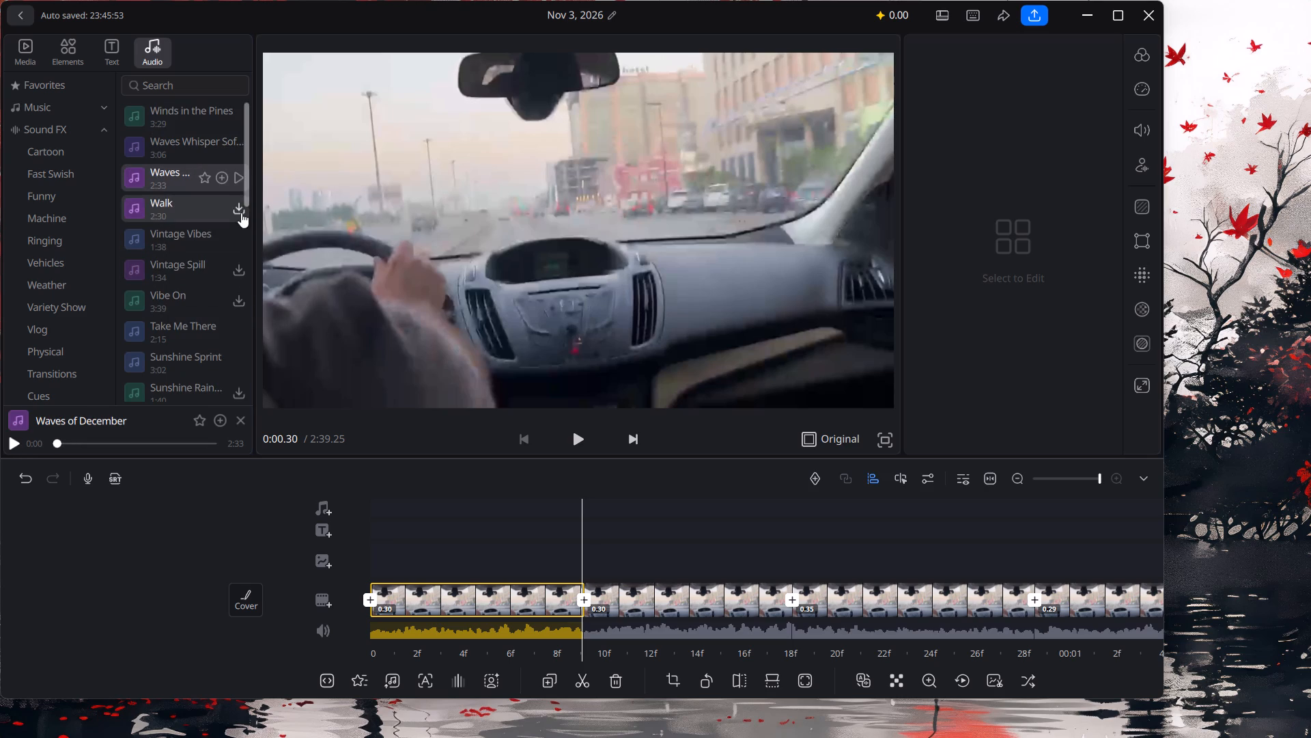
click(240, 180)
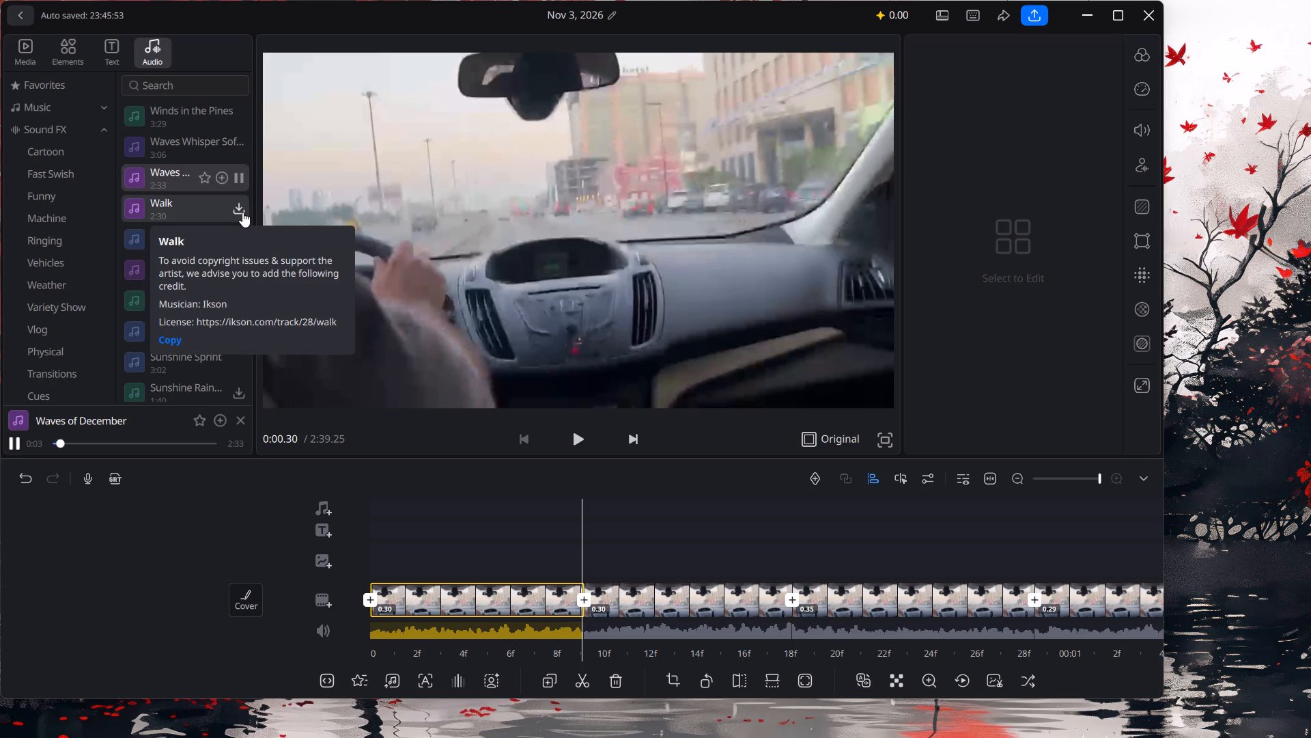
Download the Vlog music track Walk and listen to its beginning.
click(242, 212)
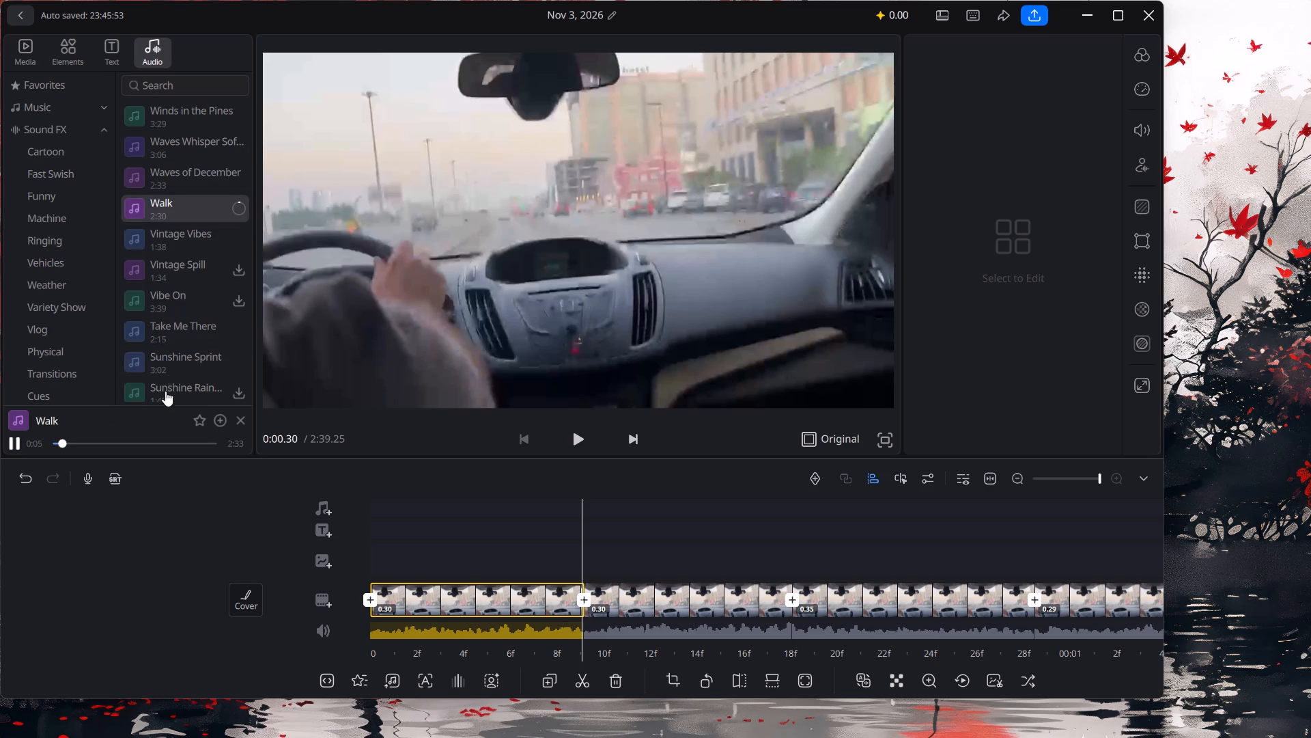
click(160, 436)
click(18, 451)
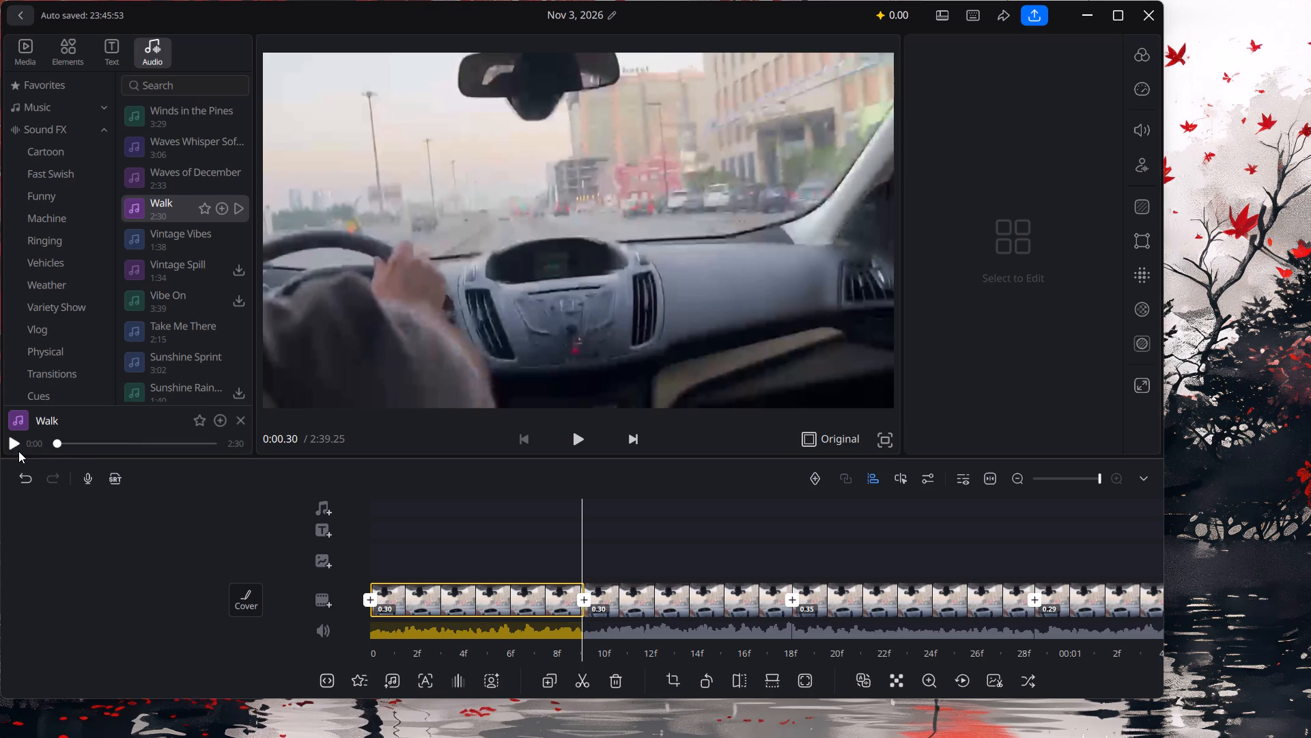
click(18, 449)
Add the Walk music to the timeline and move it to start at the very beginning of the video.
click(218, 422)
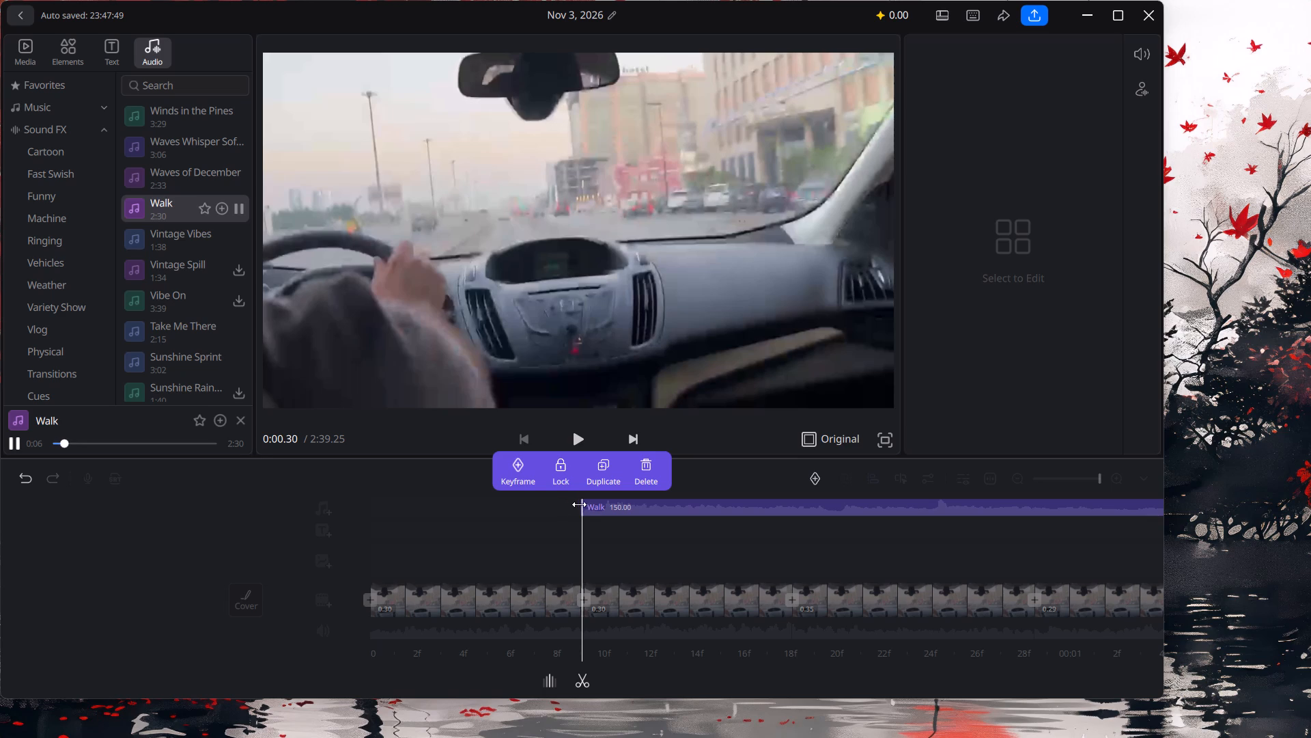
drag(580, 503, 507, 502)
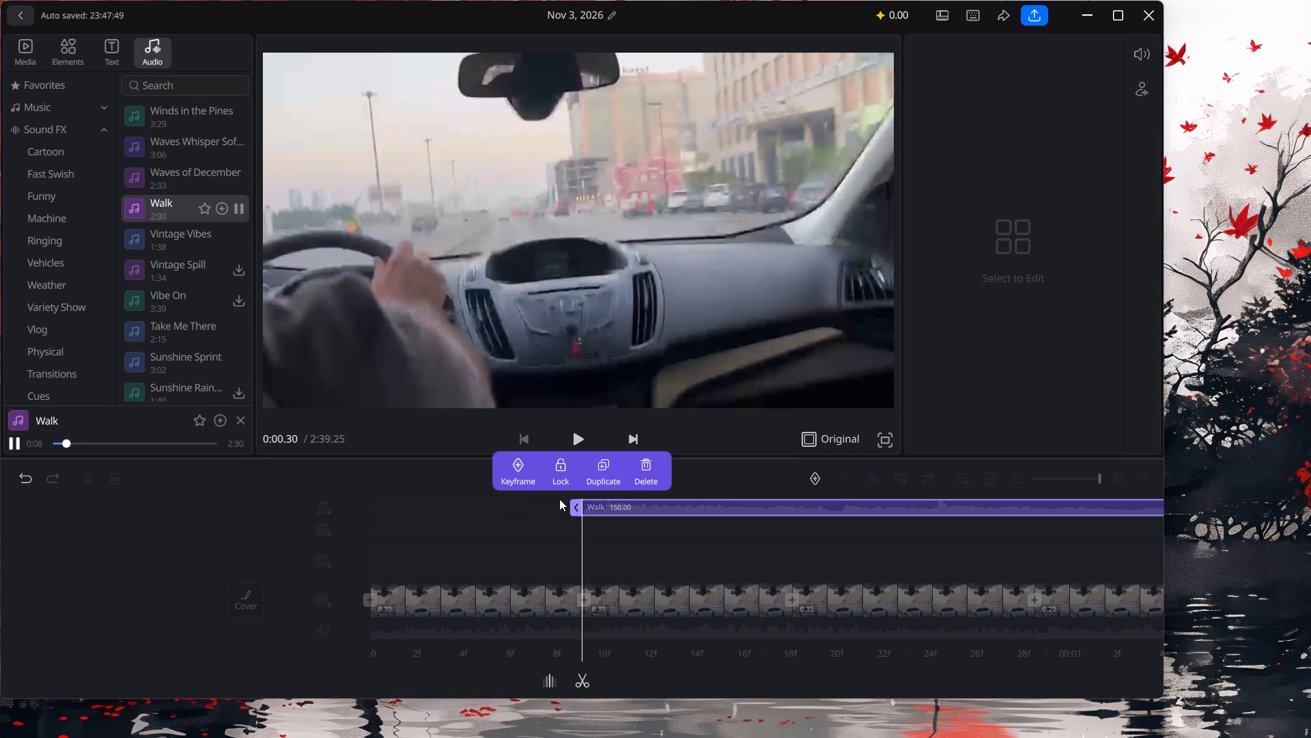
drag(576, 502, 441, 504)
drag(596, 504, 524, 504)
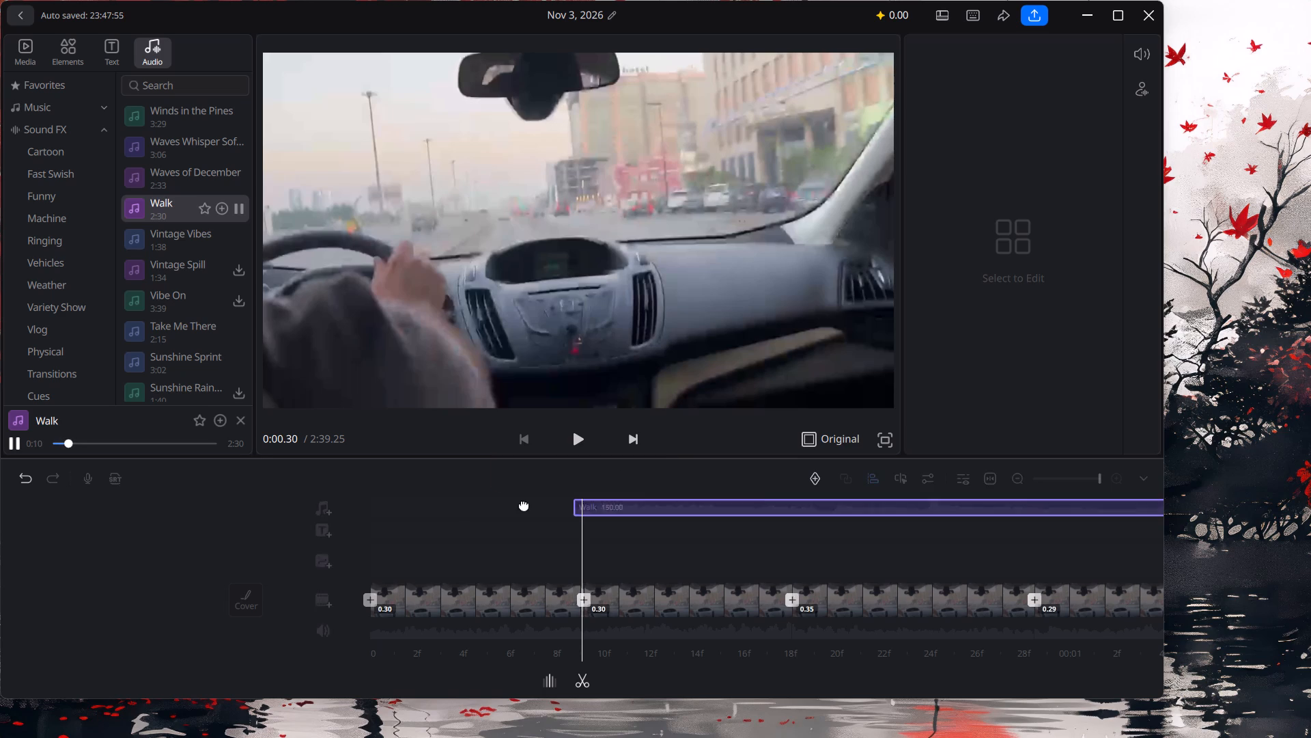
drag(524, 504, 307, 510)
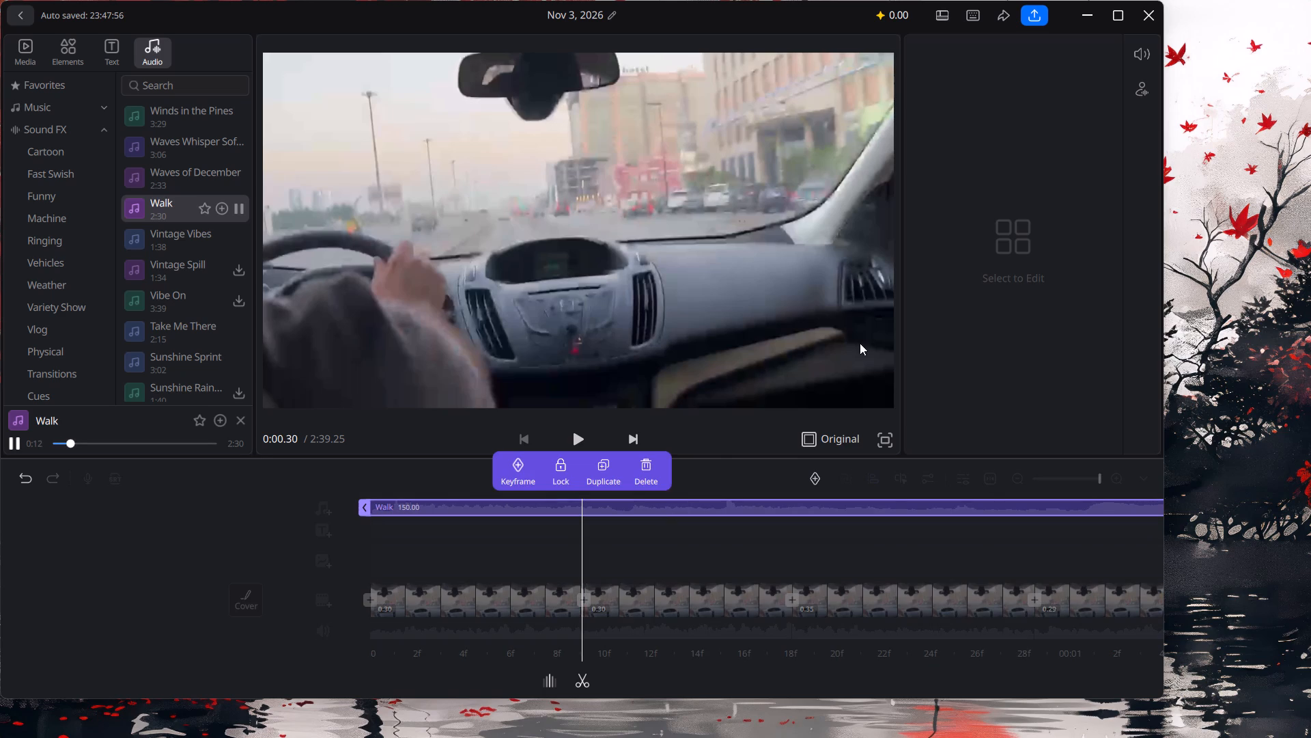
click(1028, 275)
click(952, 288)
click(223, 457)
click(234, 569)
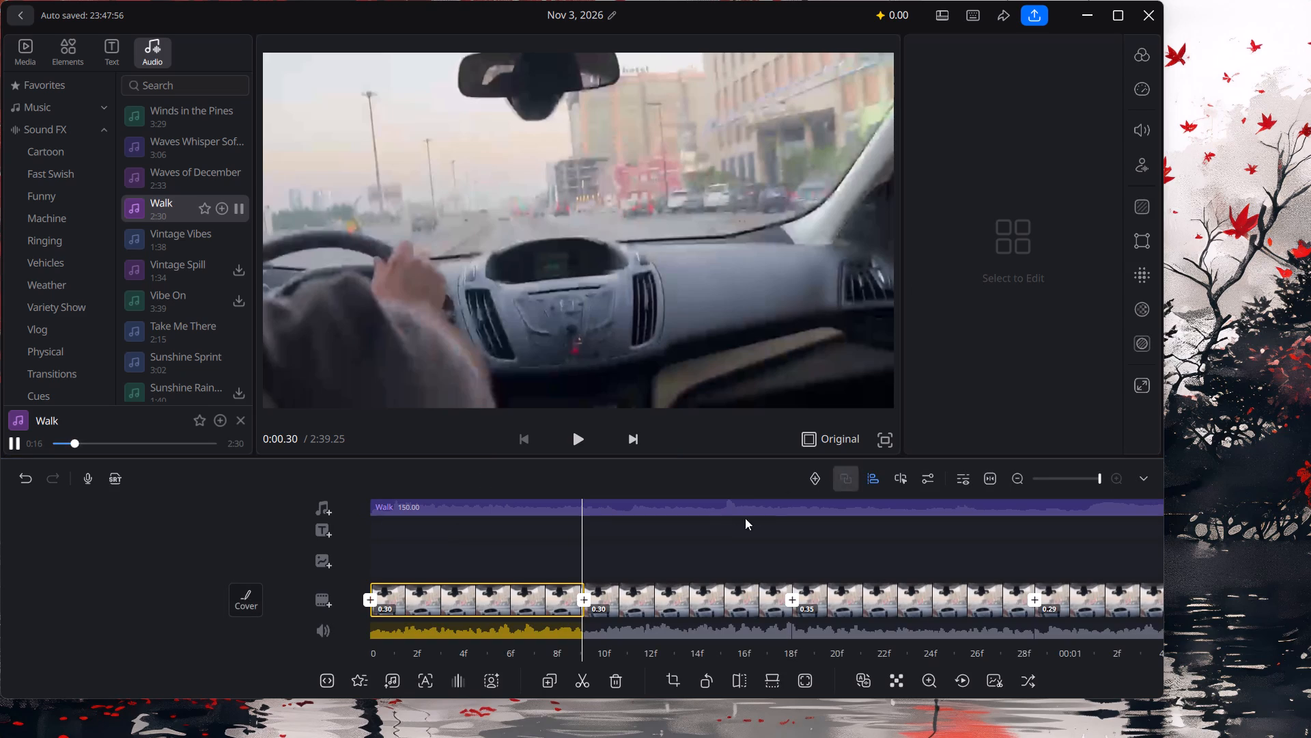
Add the NEWLY BOUGHT CUP mark text at 0:00.88 and position it over the road in the picture.
drag(724, 529, 457, 543)
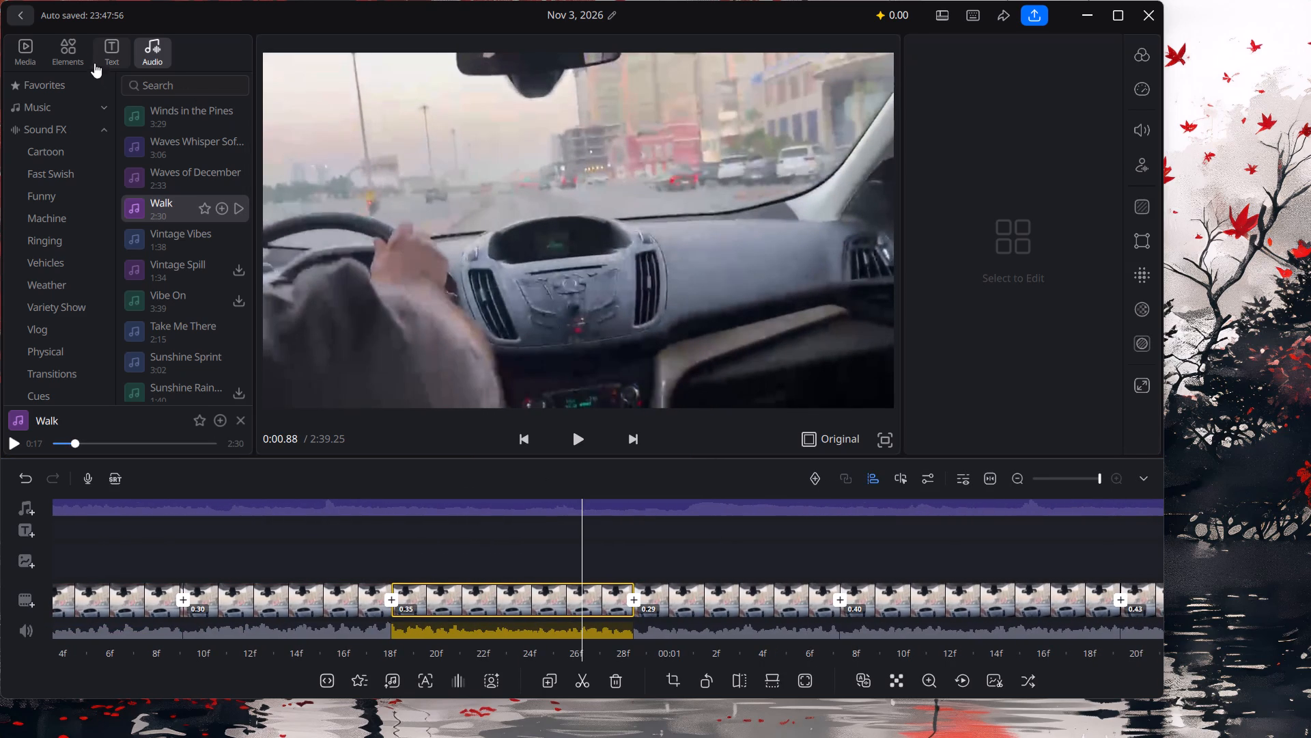
click(106, 50)
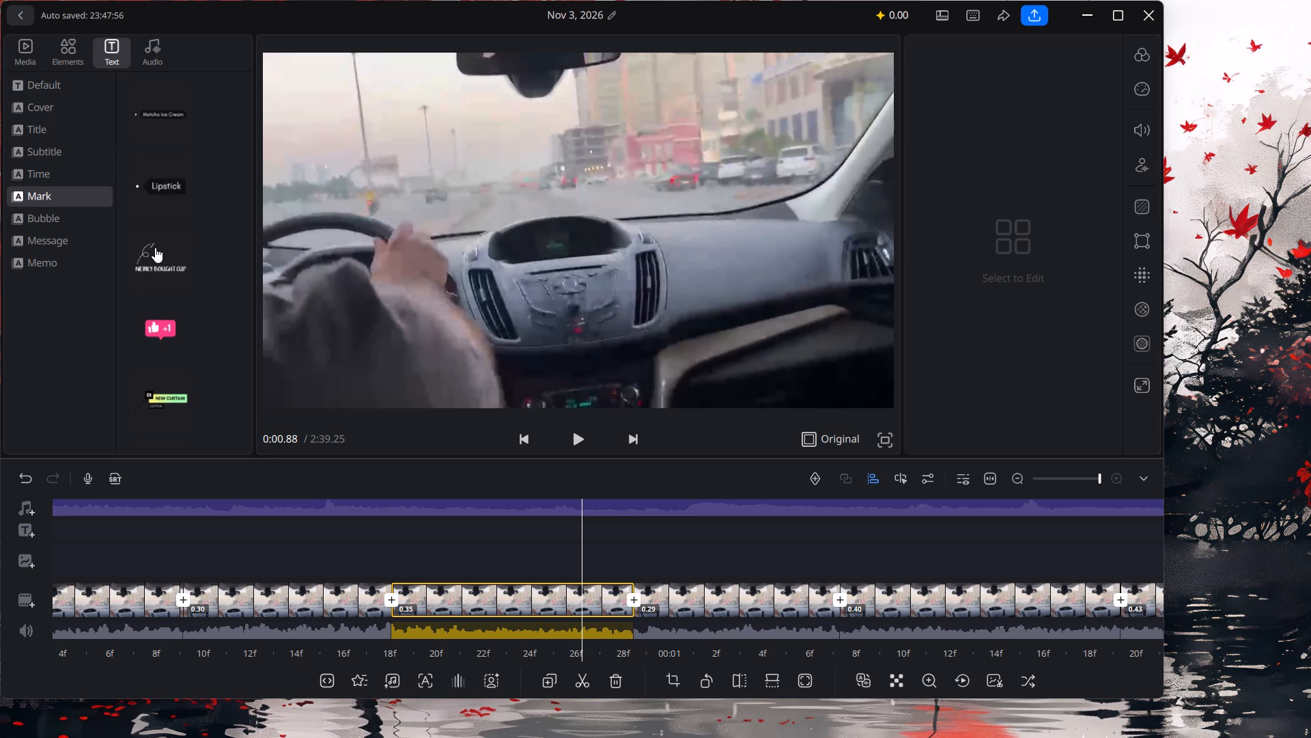
drag(155, 247, 328, 109)
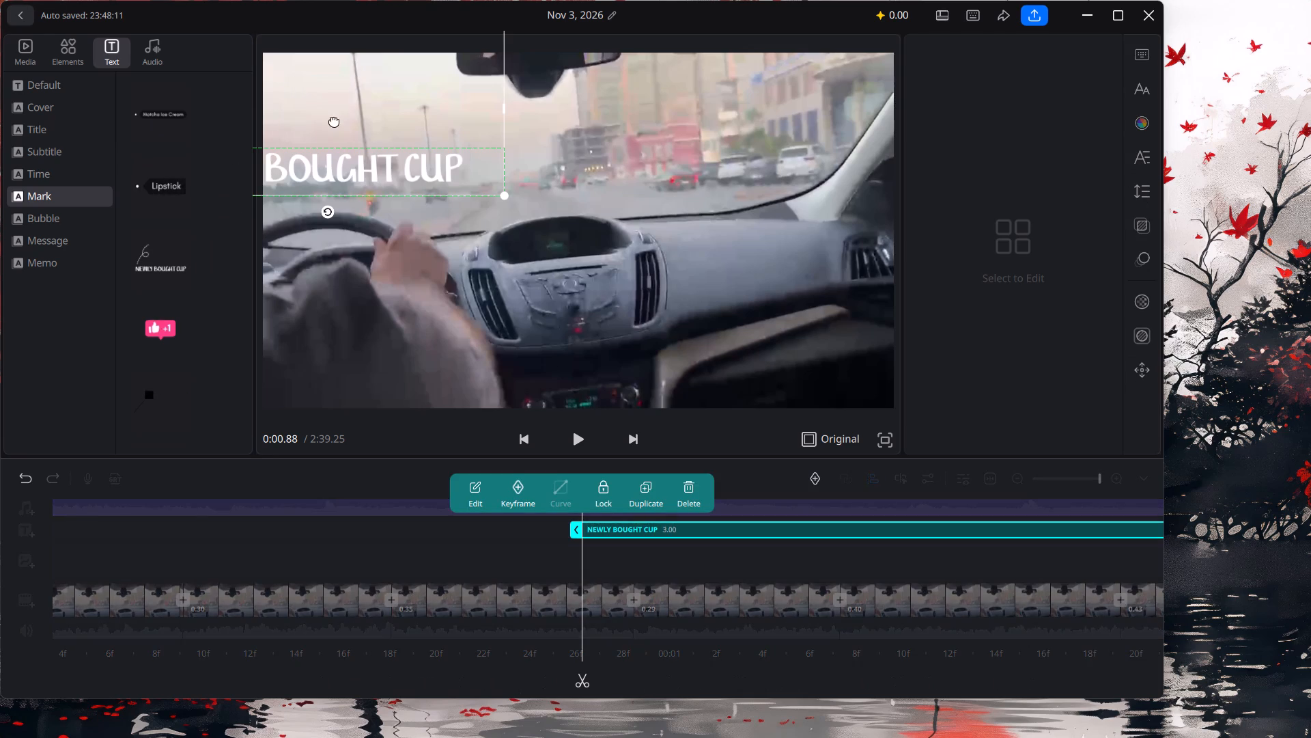
drag(384, 155, 411, 92)
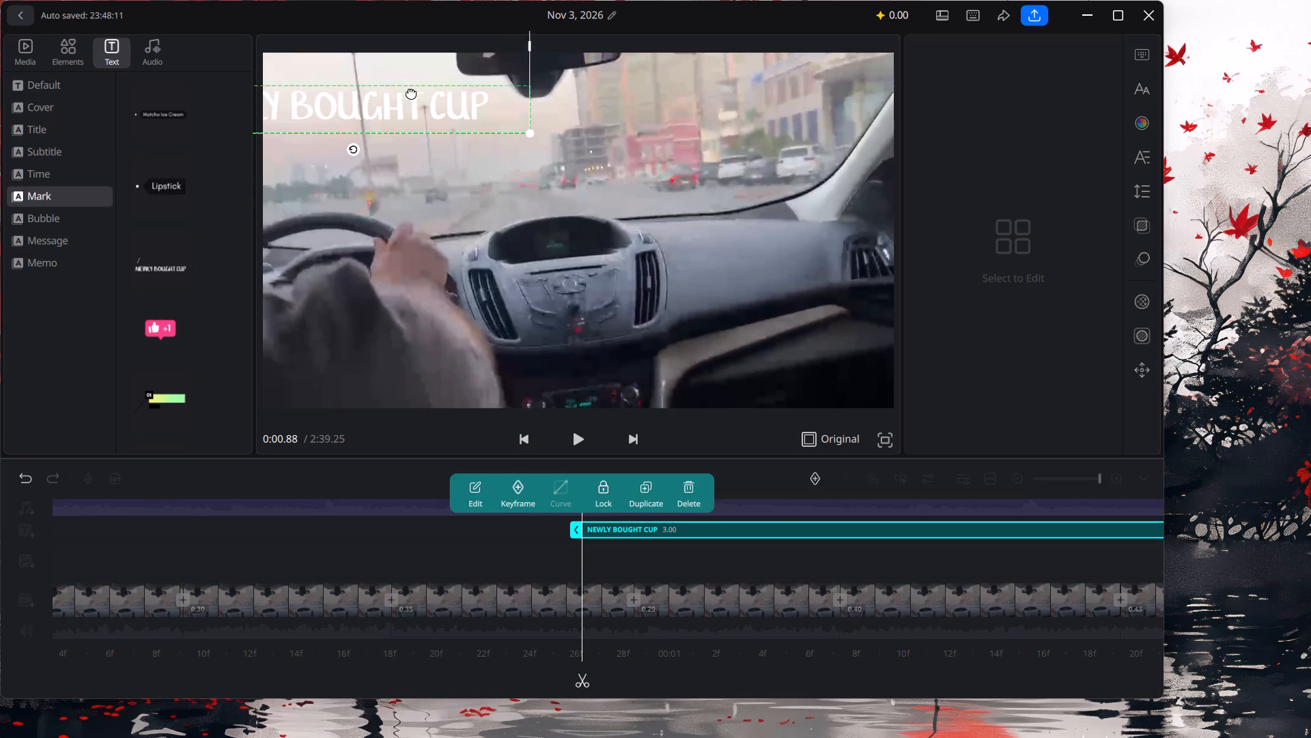
drag(411, 92, 421, 94)
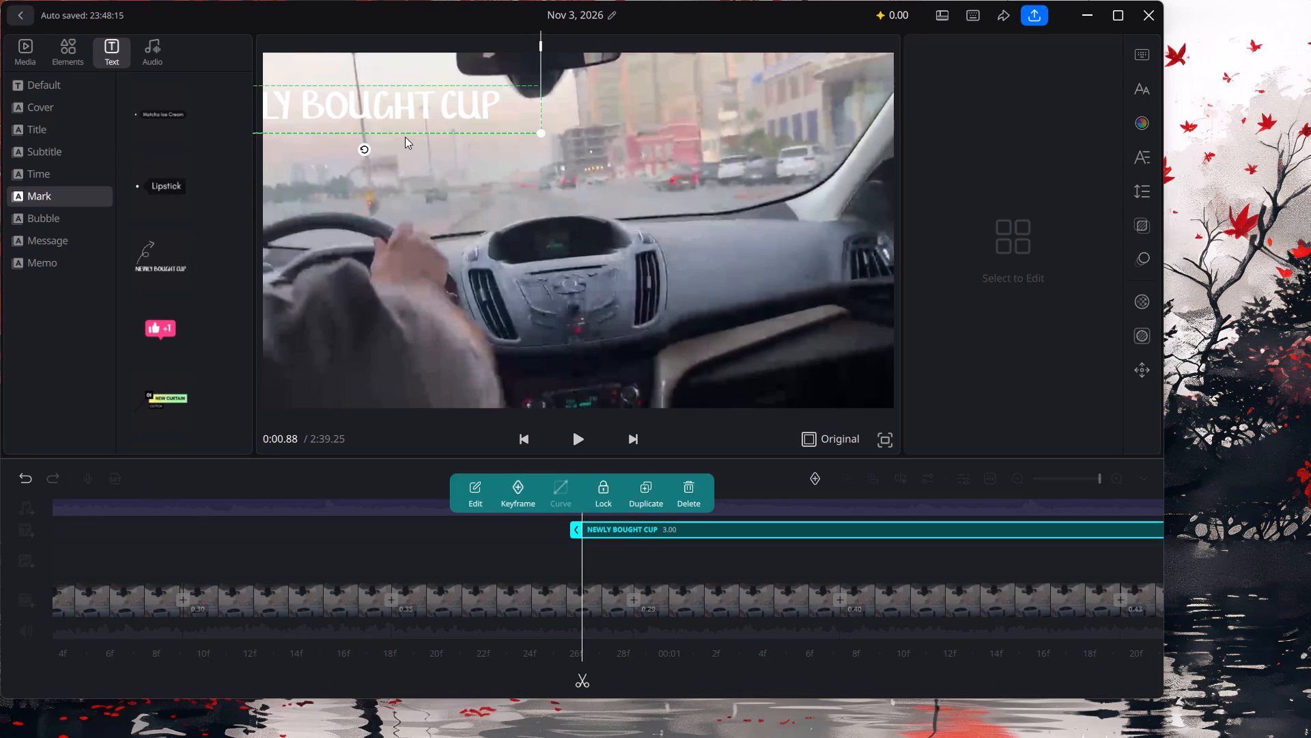
drag(388, 113, 518, 174)
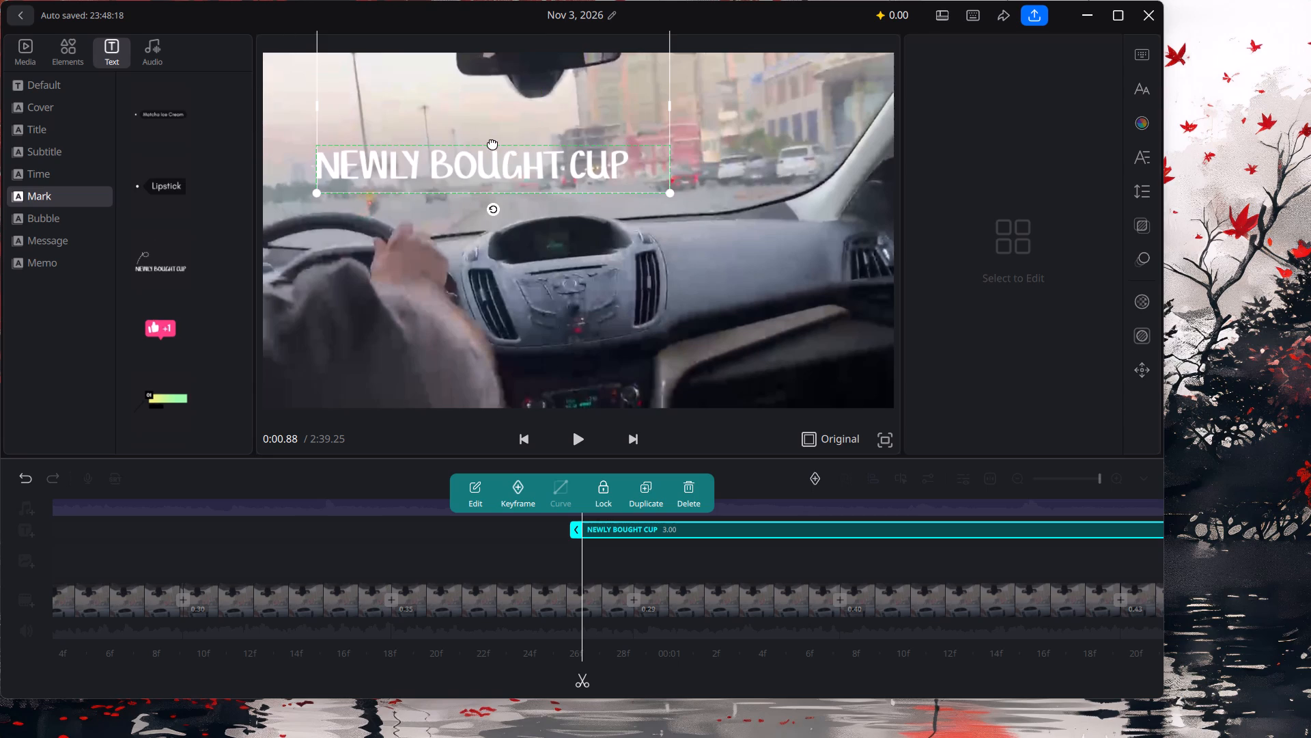
drag(474, 168, 575, 194)
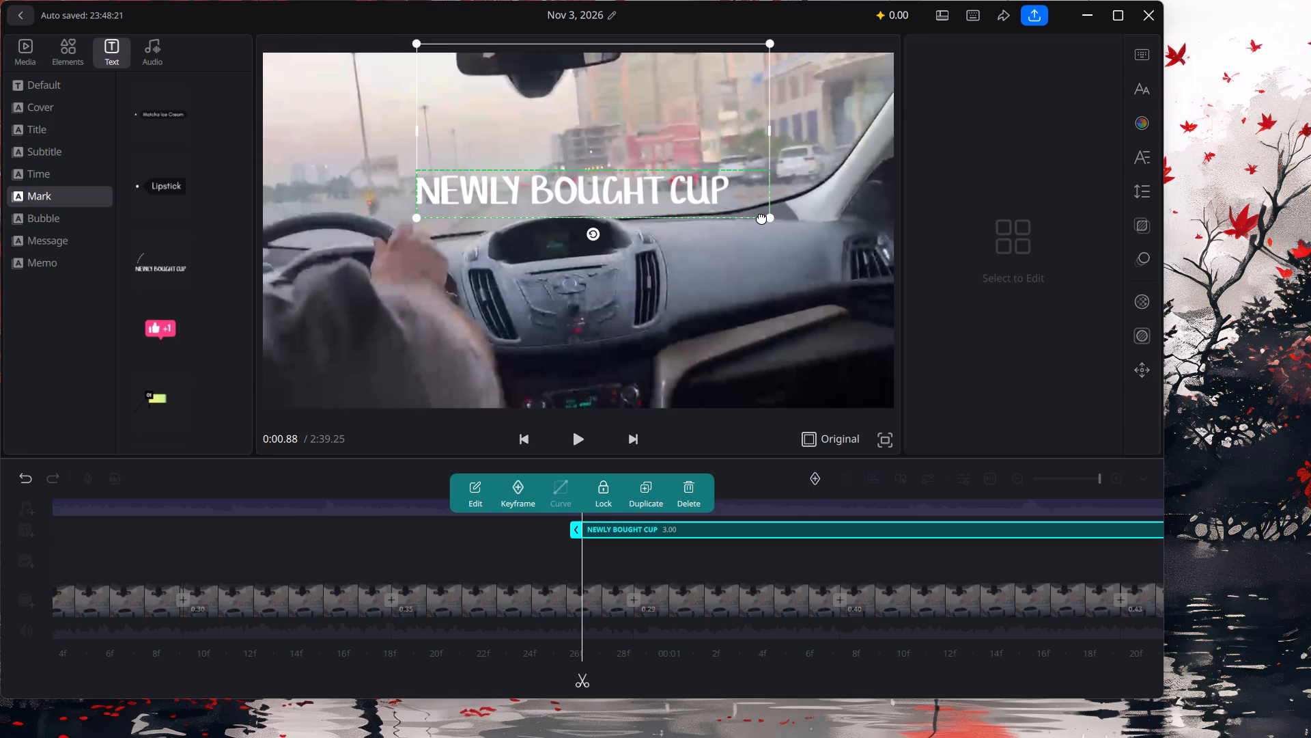
drag(761, 217, 699, 208)
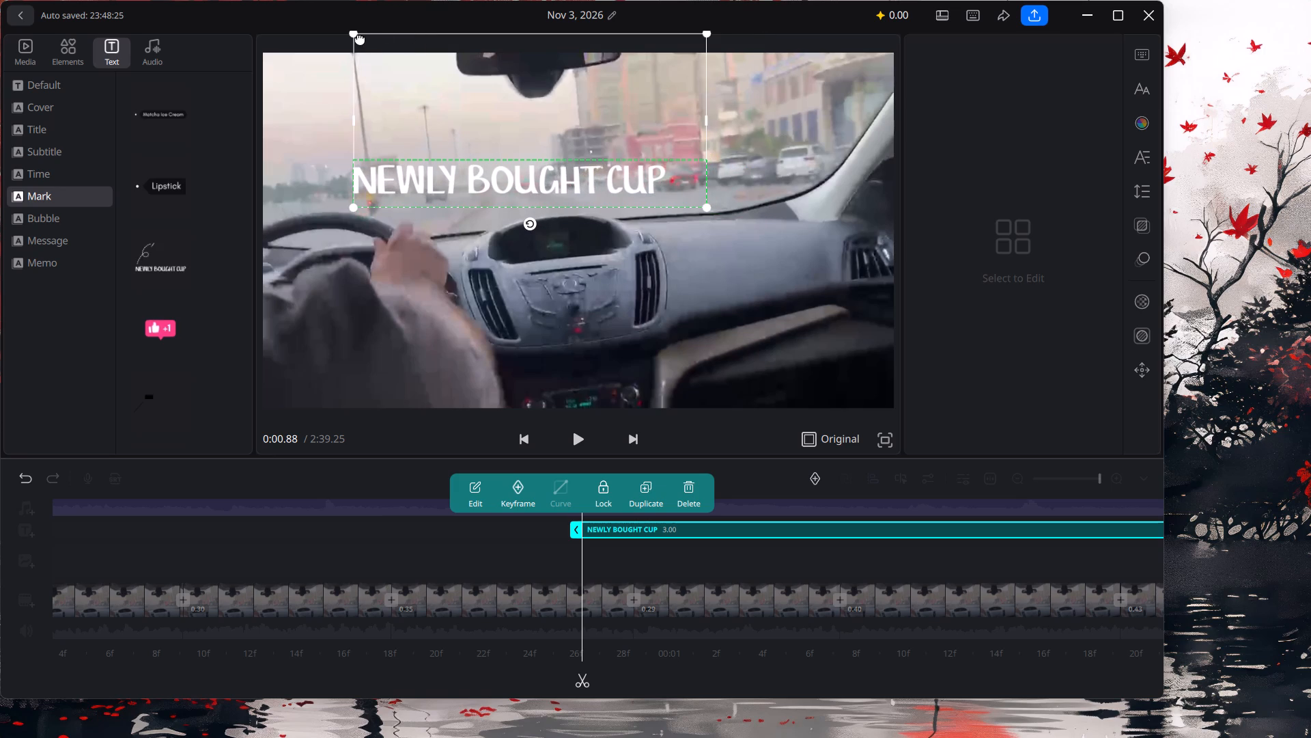
Shrink the NEWLY BOUGHT CUP text to about a third of its width and place it at the dashboard's passenger side.
drag(352, 32, 417, 122)
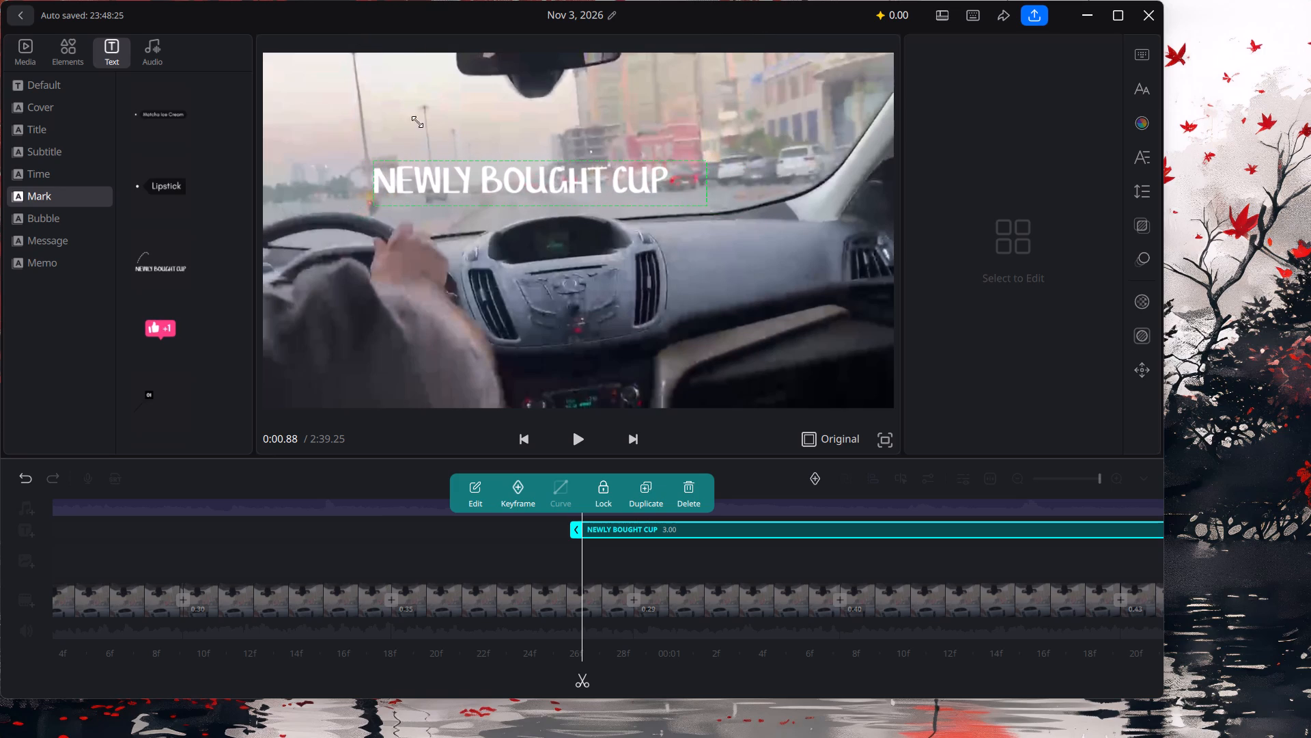
drag(417, 122, 590, 218)
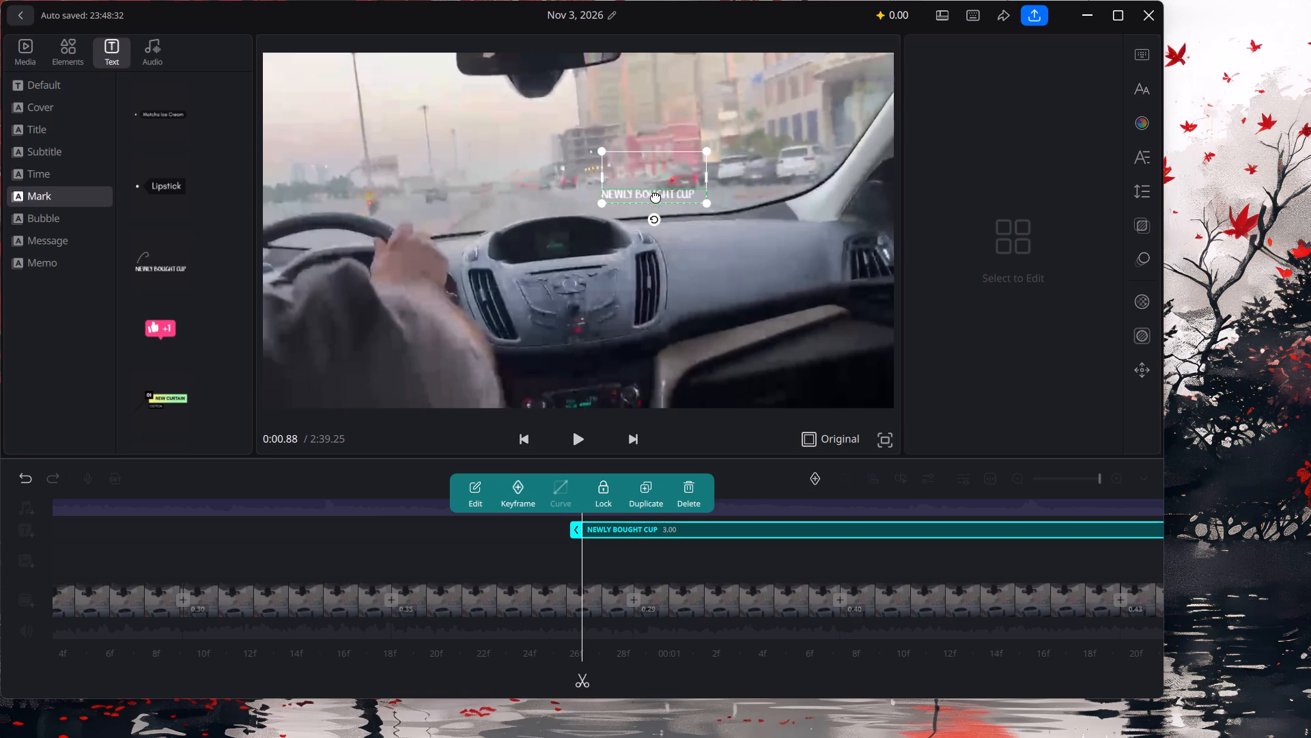
drag(658, 199, 722, 231)
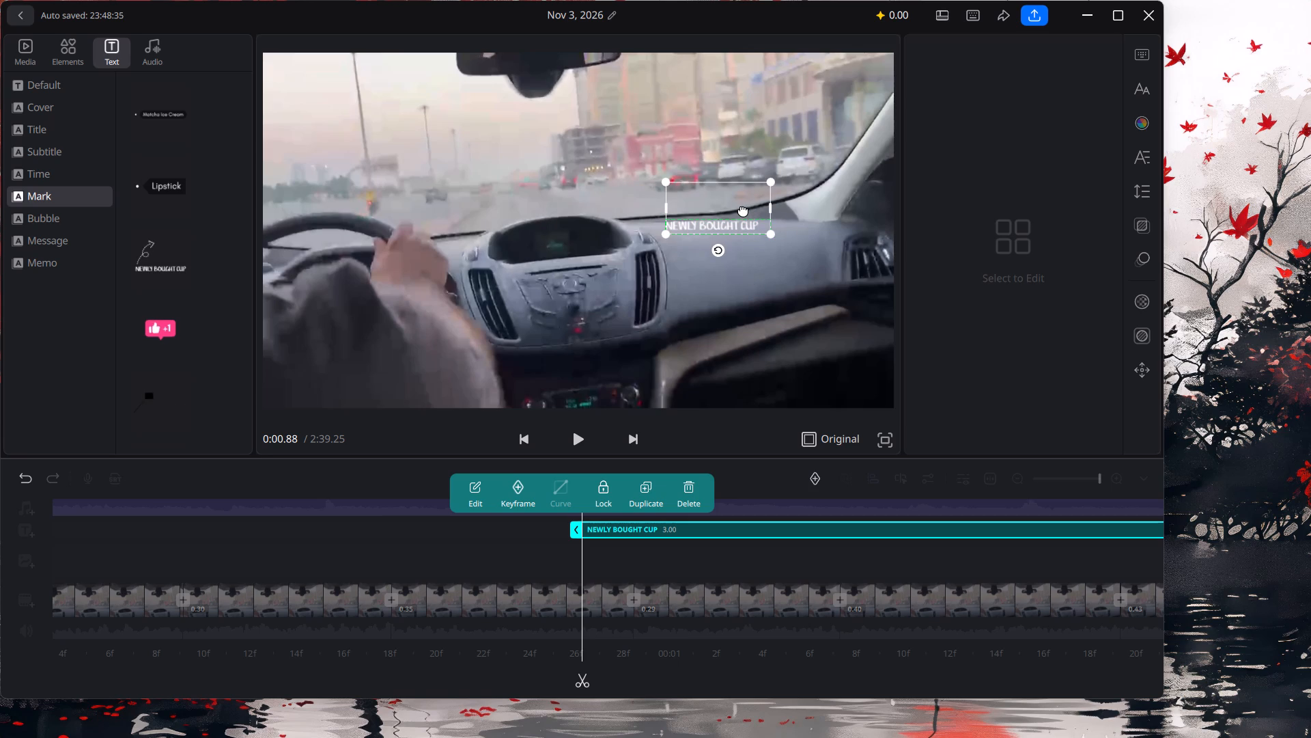
drag(743, 210, 744, 223)
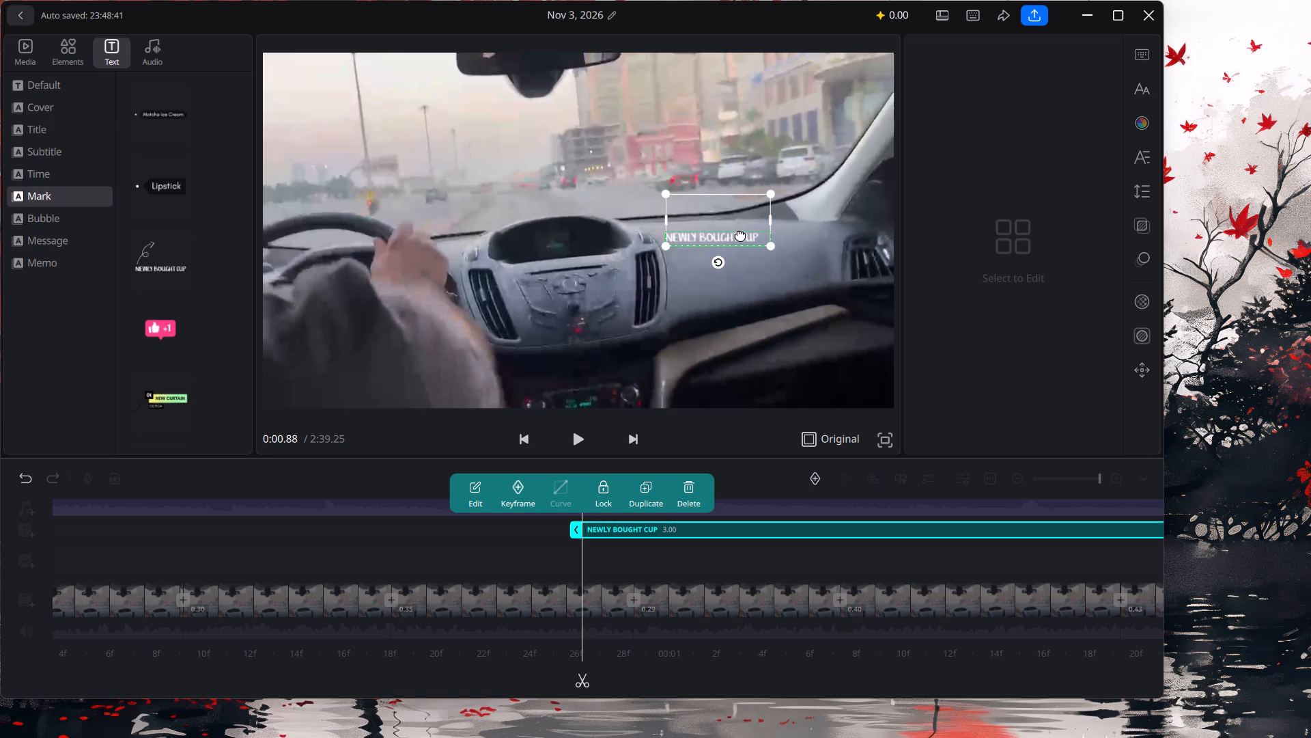
drag(725, 233, 771, 226)
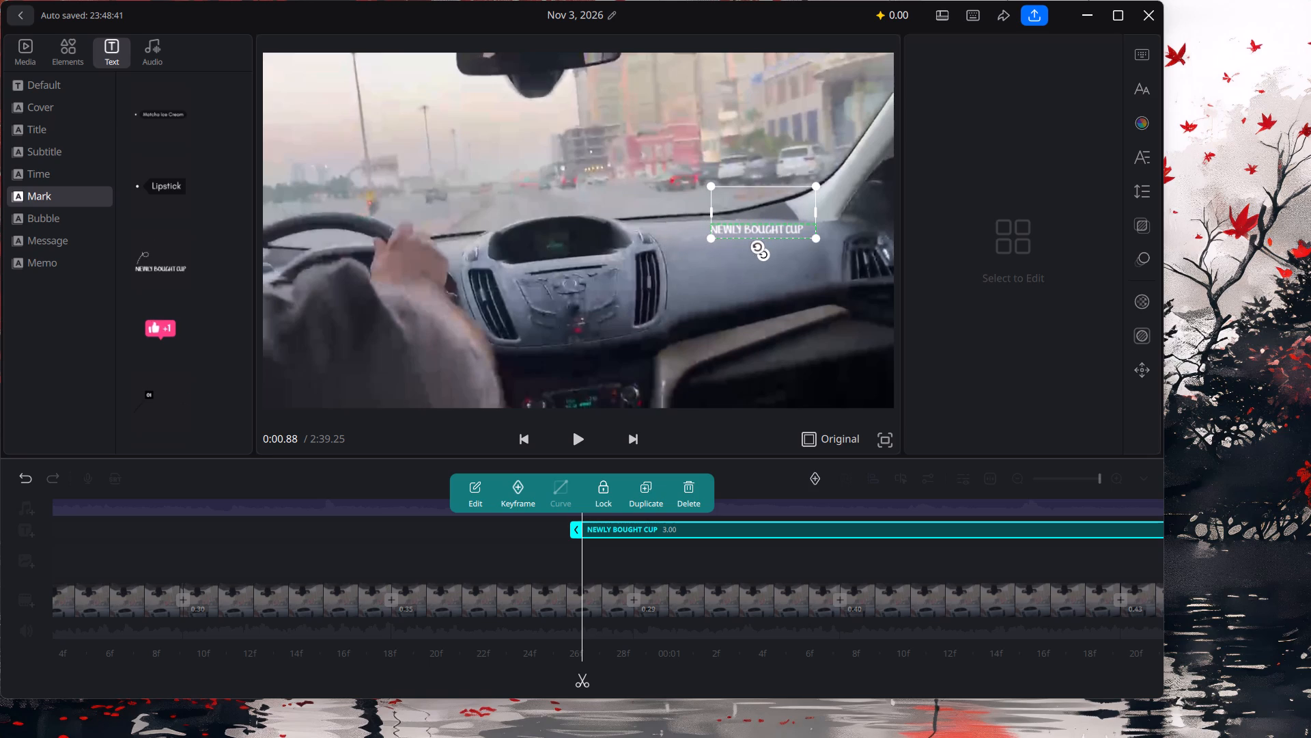
Shift the picture of the 0.35-second clip at 0:00.88 slightly left and down within the frame.
drag(758, 242, 779, 261)
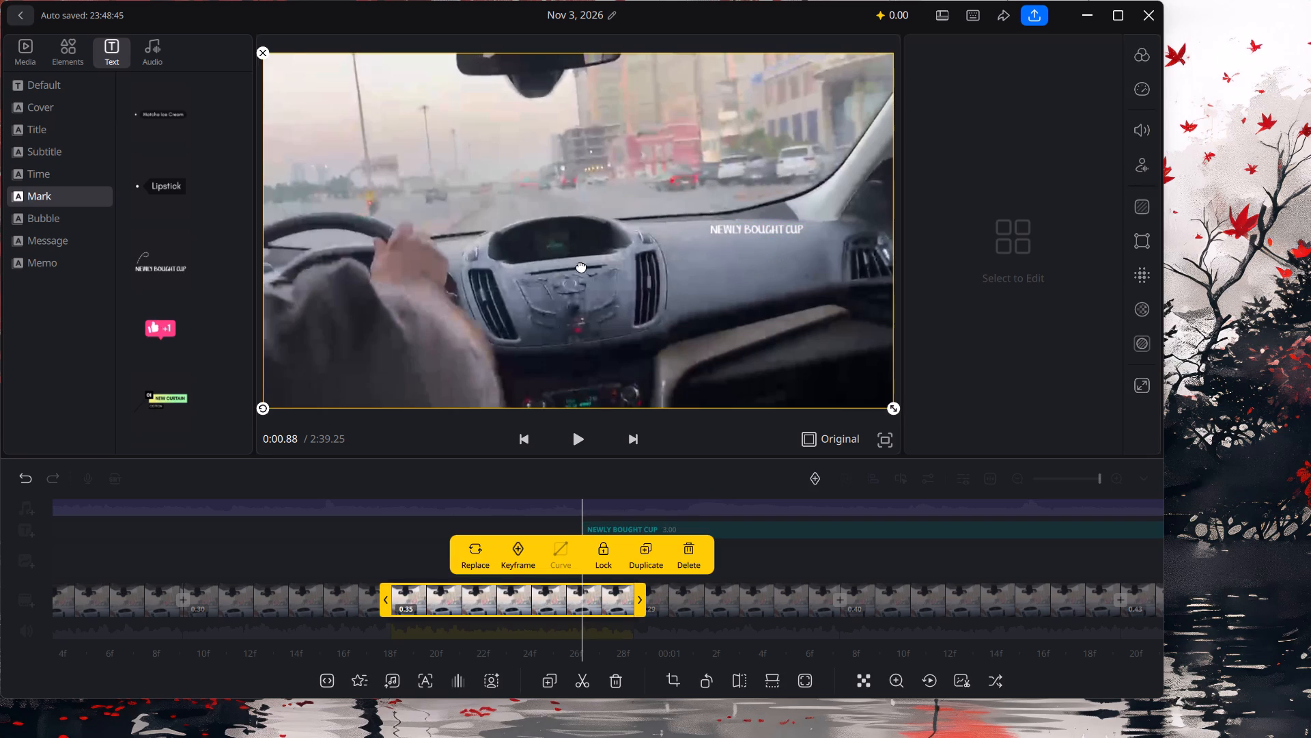
drag(770, 230, 753, 249)
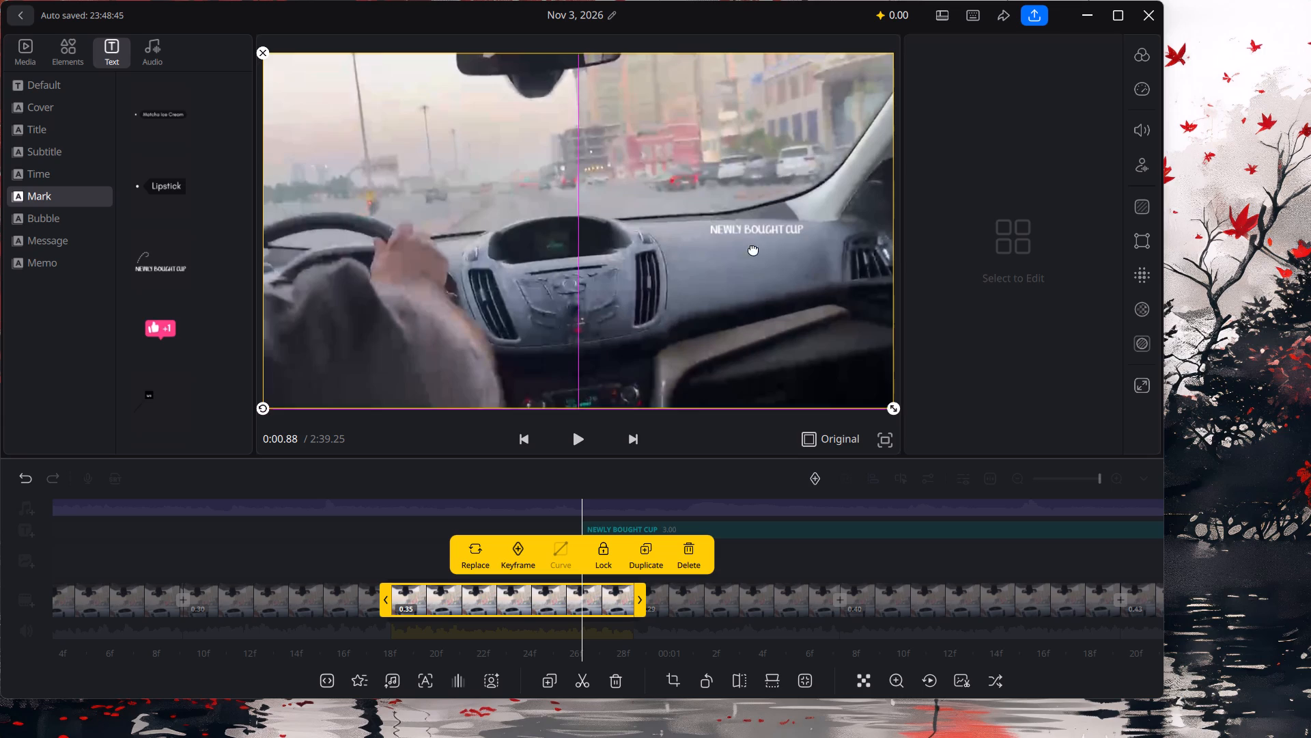
drag(753, 249, 742, 257)
drag(759, 238, 774, 228)
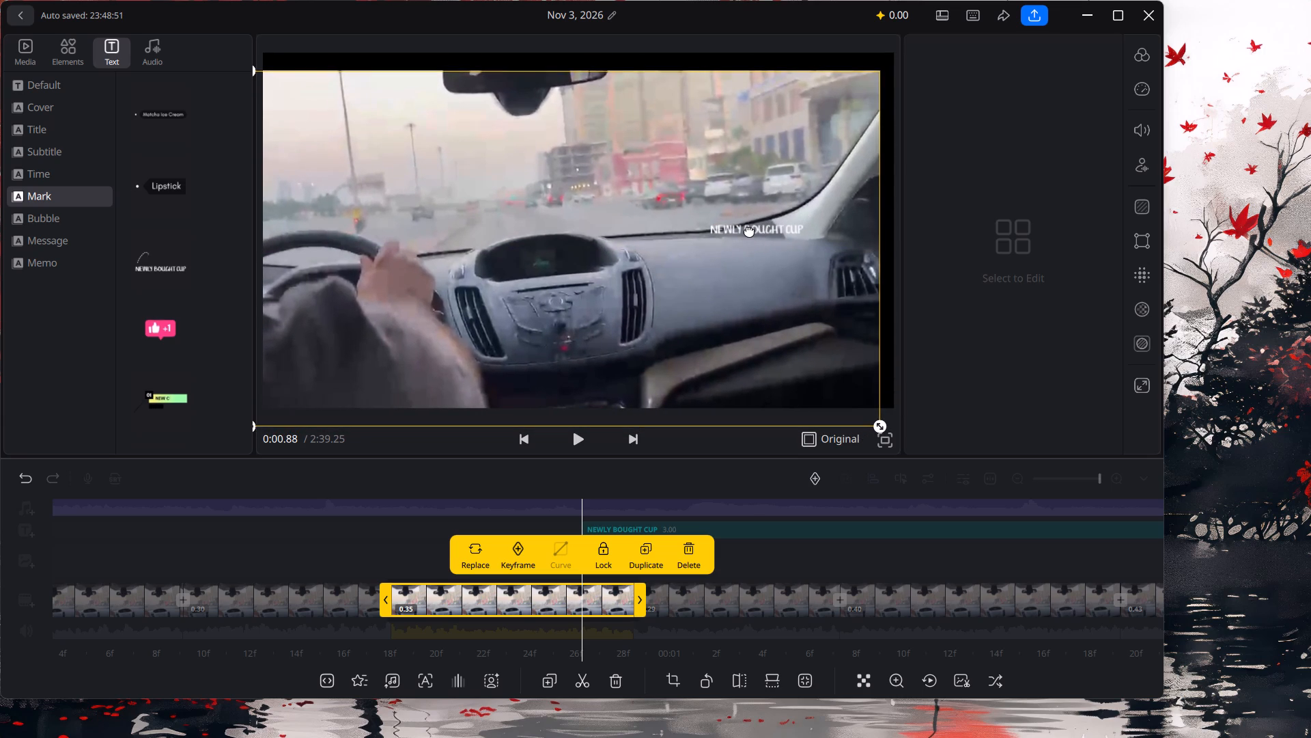
Move the NEWLY BOUGHT CUP text lower on the dashboard, just beside the right-hand centre air vent.
click(749, 230)
drag(749, 230, 724, 264)
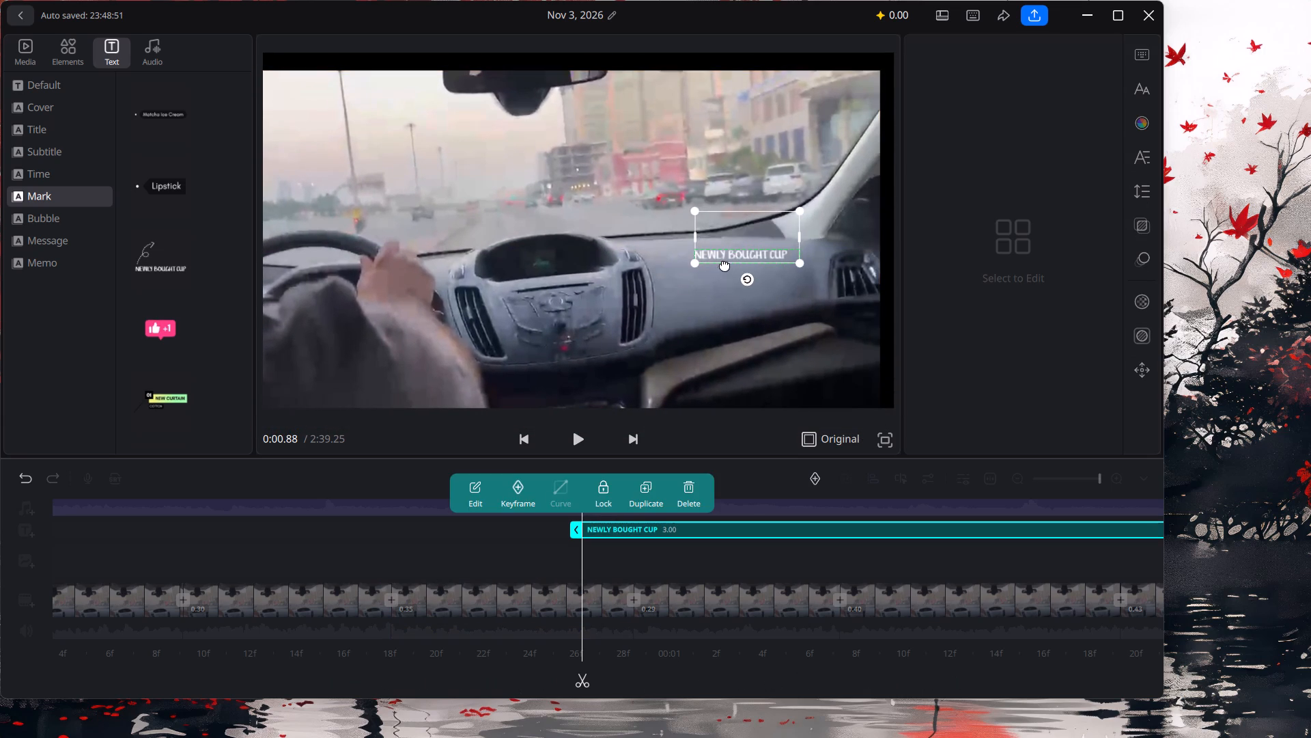
drag(724, 264, 721, 277)
Replace the NEWLY BOUGHT CUP wording with "family trip".
click(721, 277)
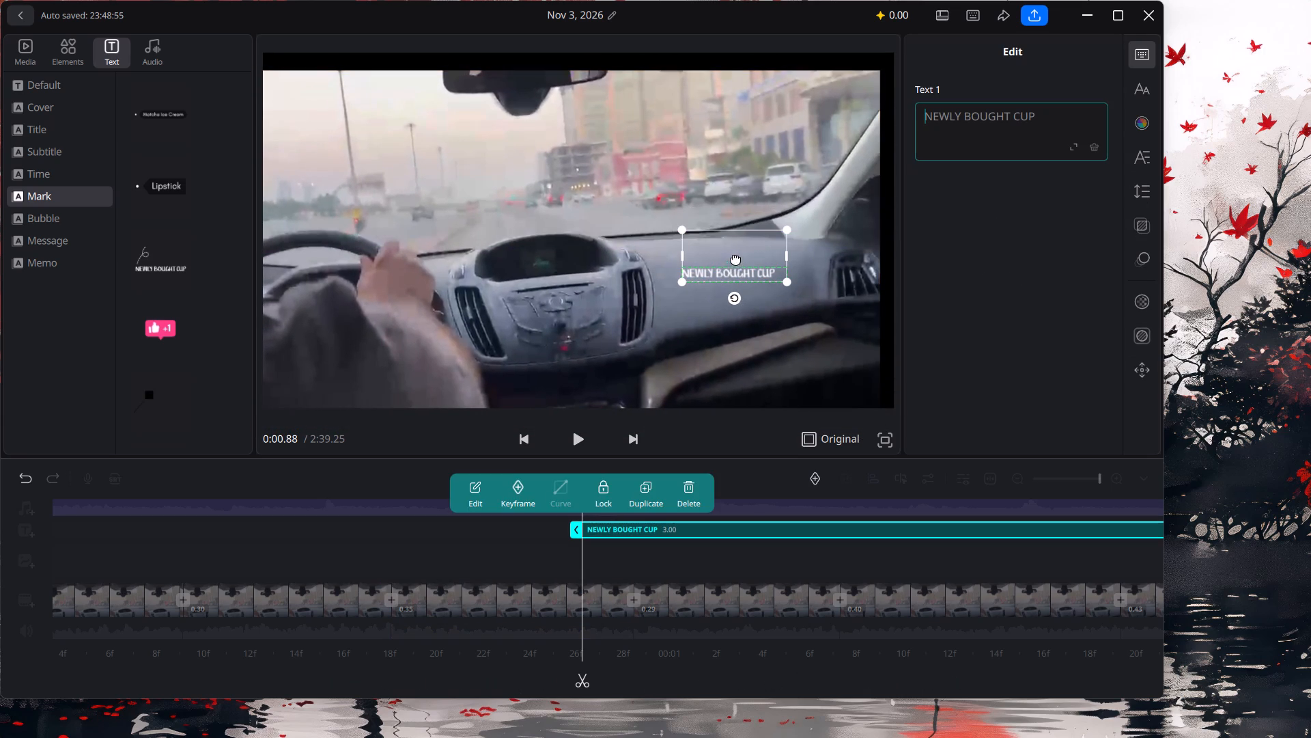
key(f)
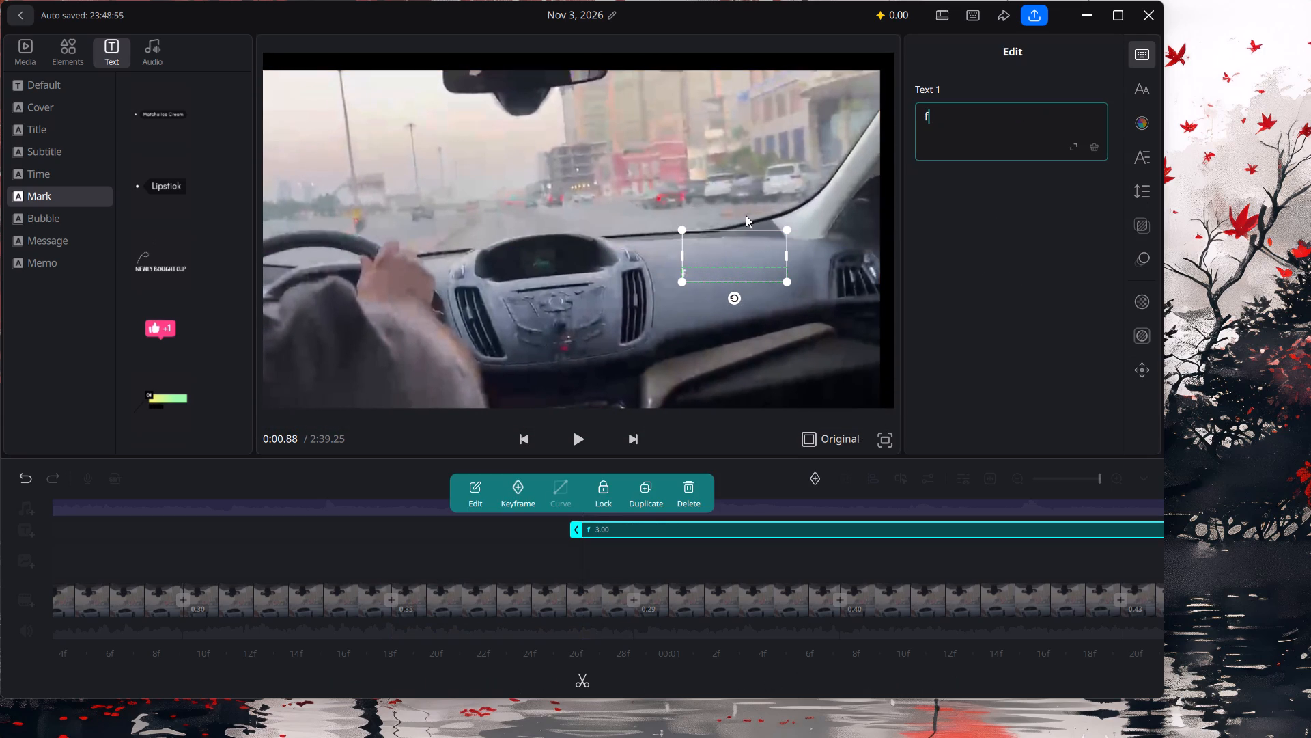
text(amily)
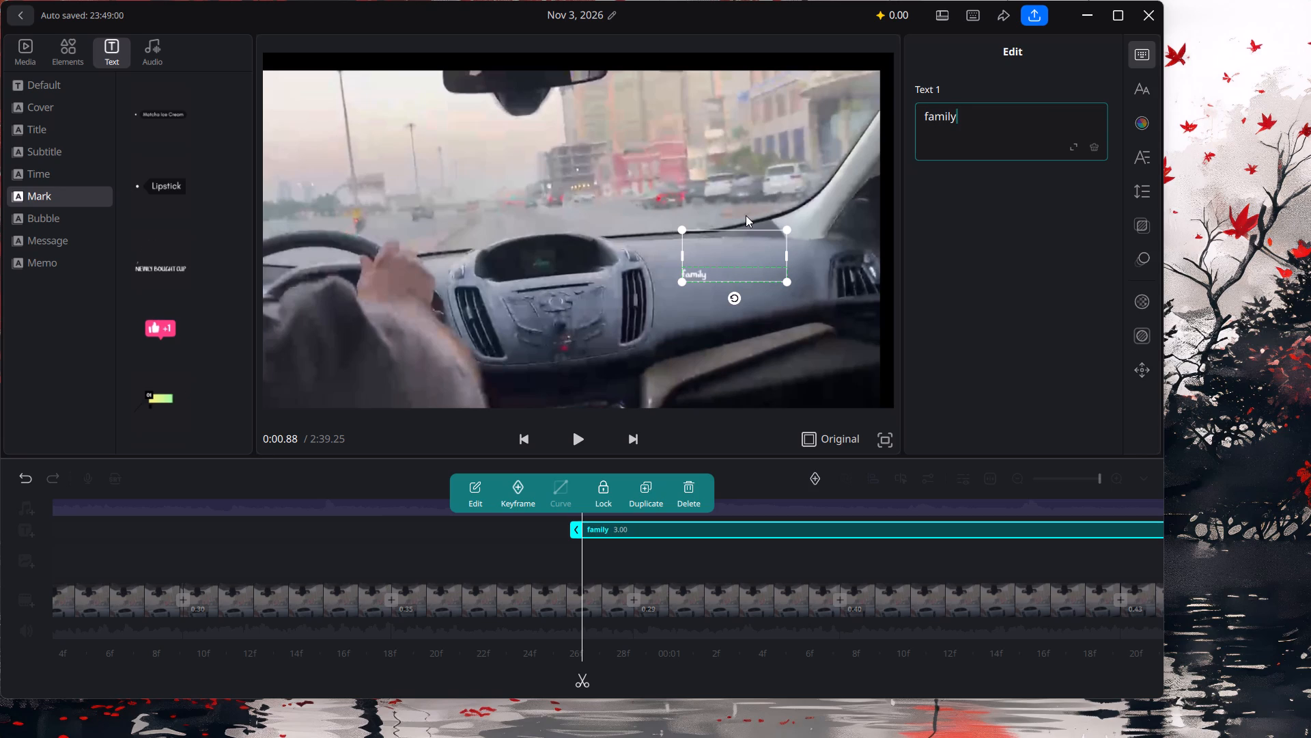
key(space)
text(trip)
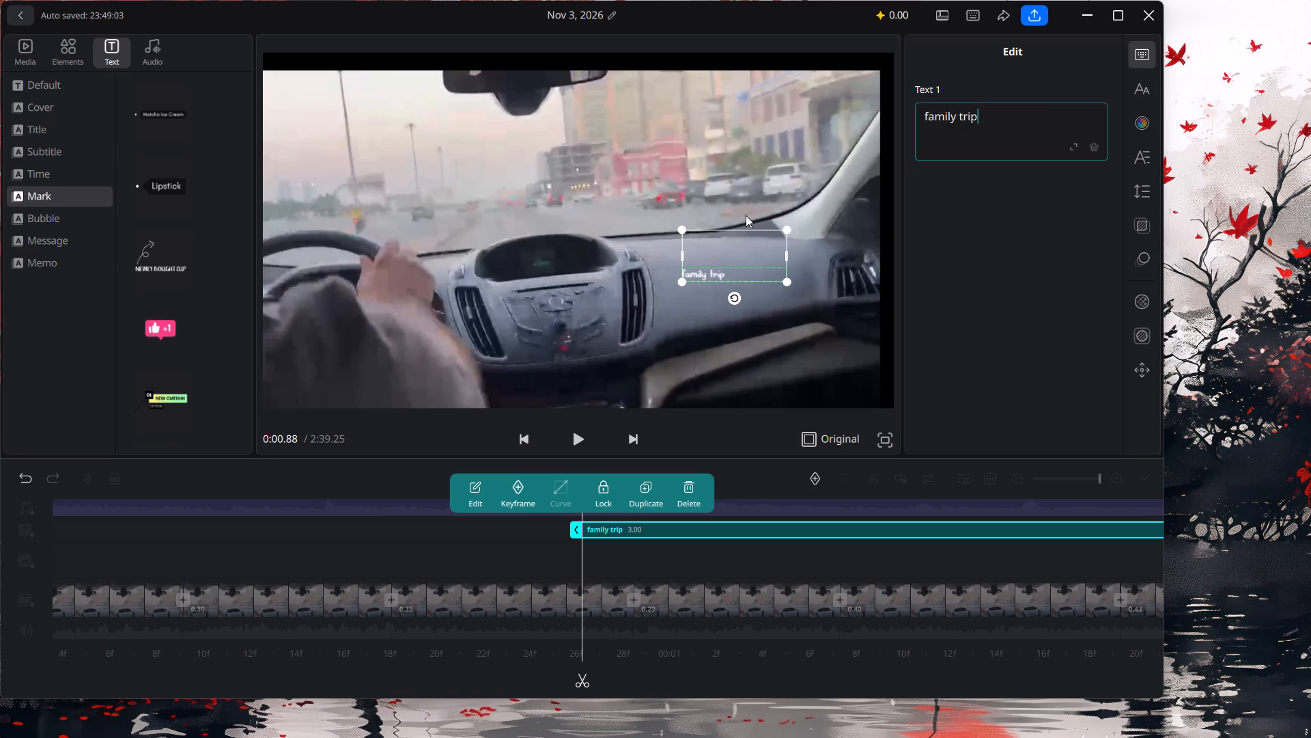
key(space)
click(940, 280)
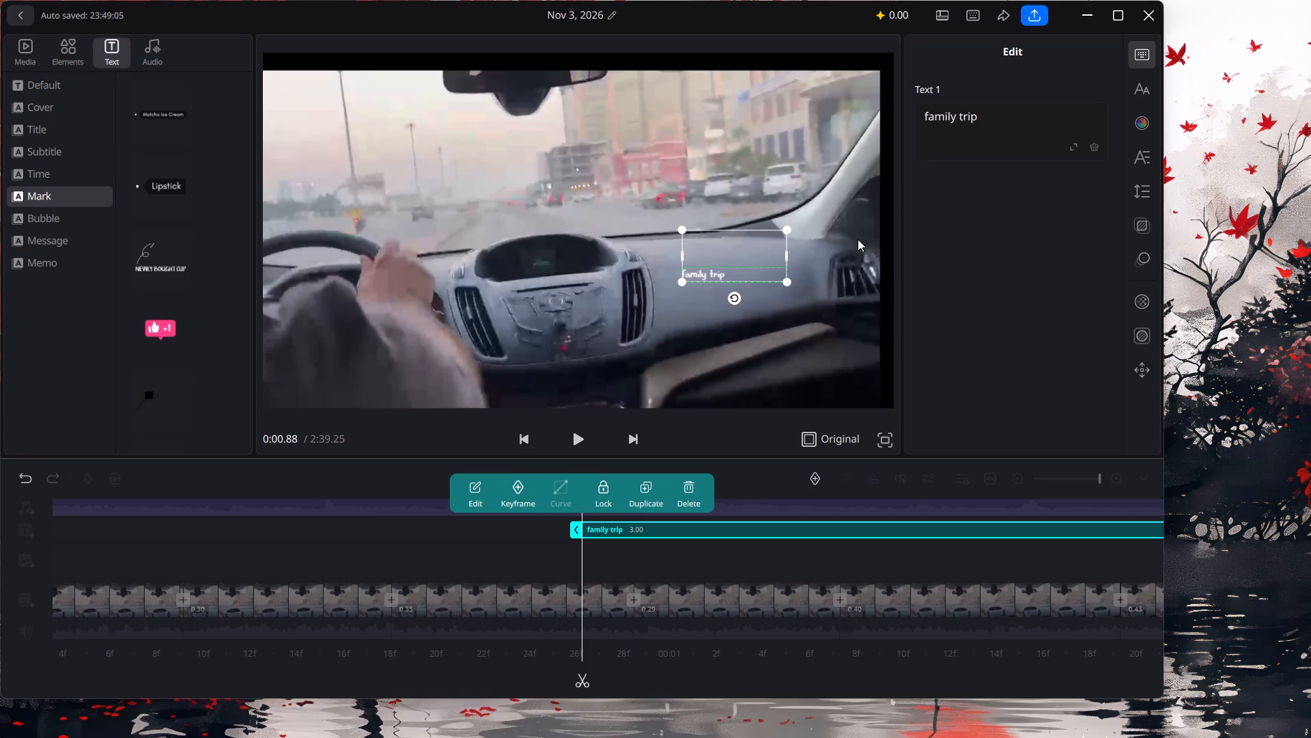
click(834, 577)
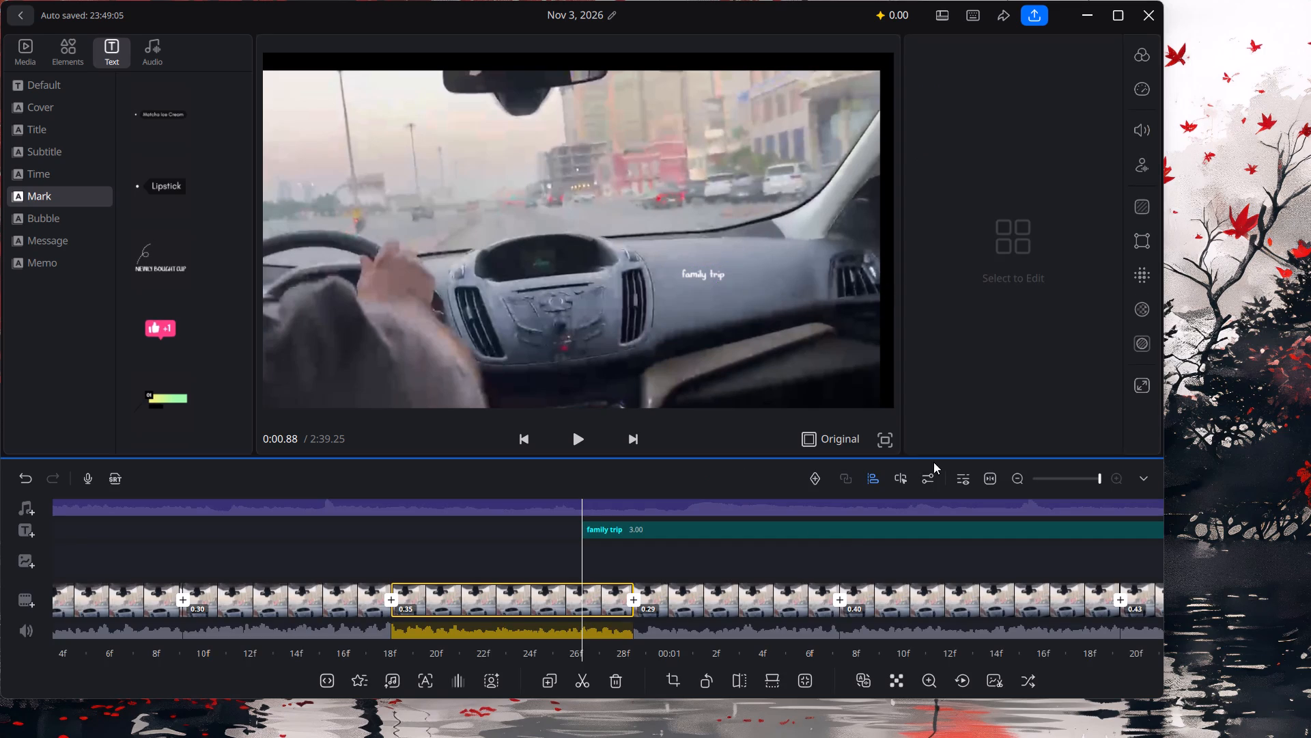
Split the Walk music at 0:01.59.
drag(1026, 523, 1004, 524)
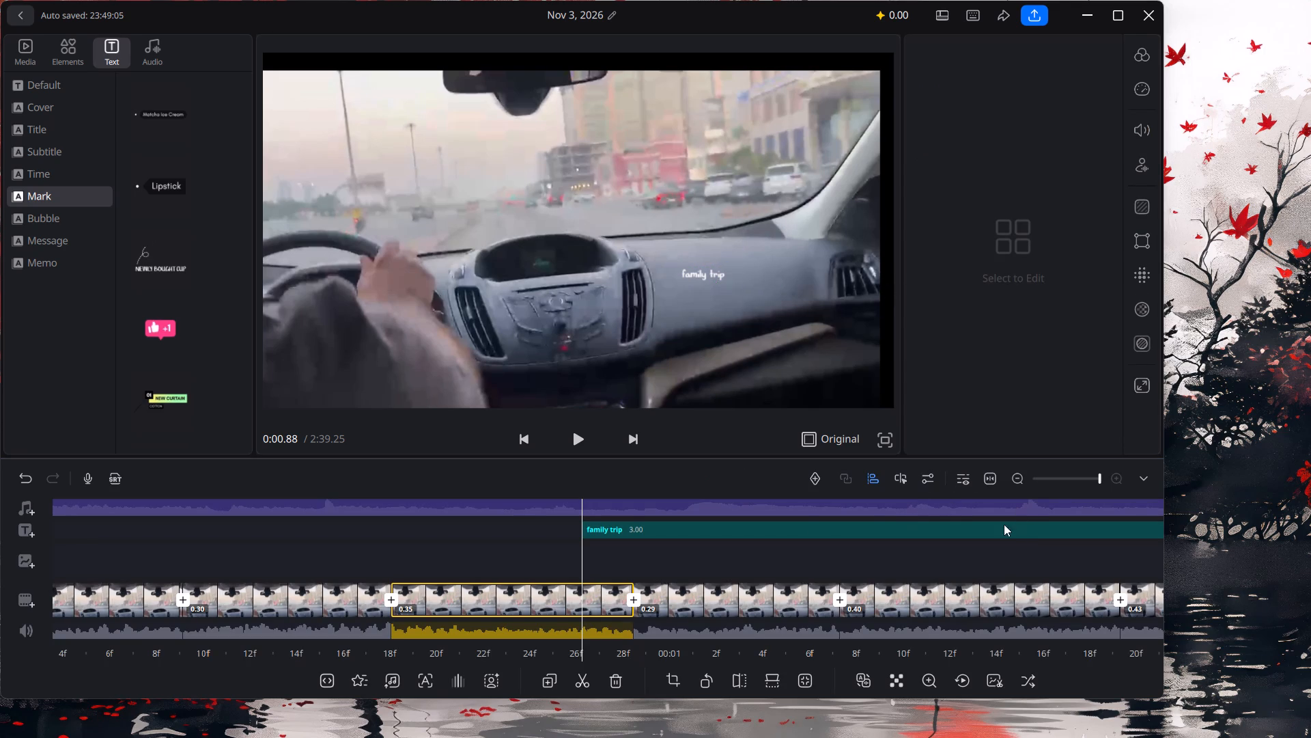
drag(1004, 524, 742, 545)
click(822, 499)
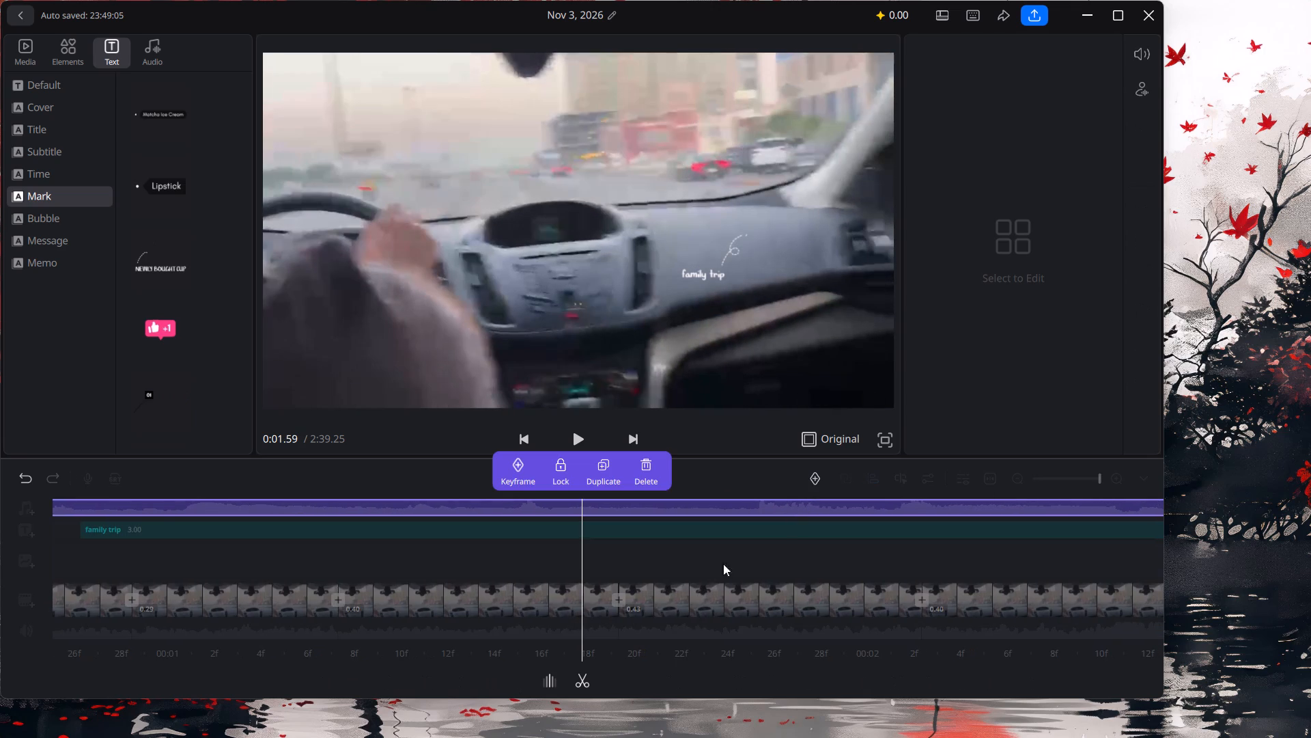
click(582, 686)
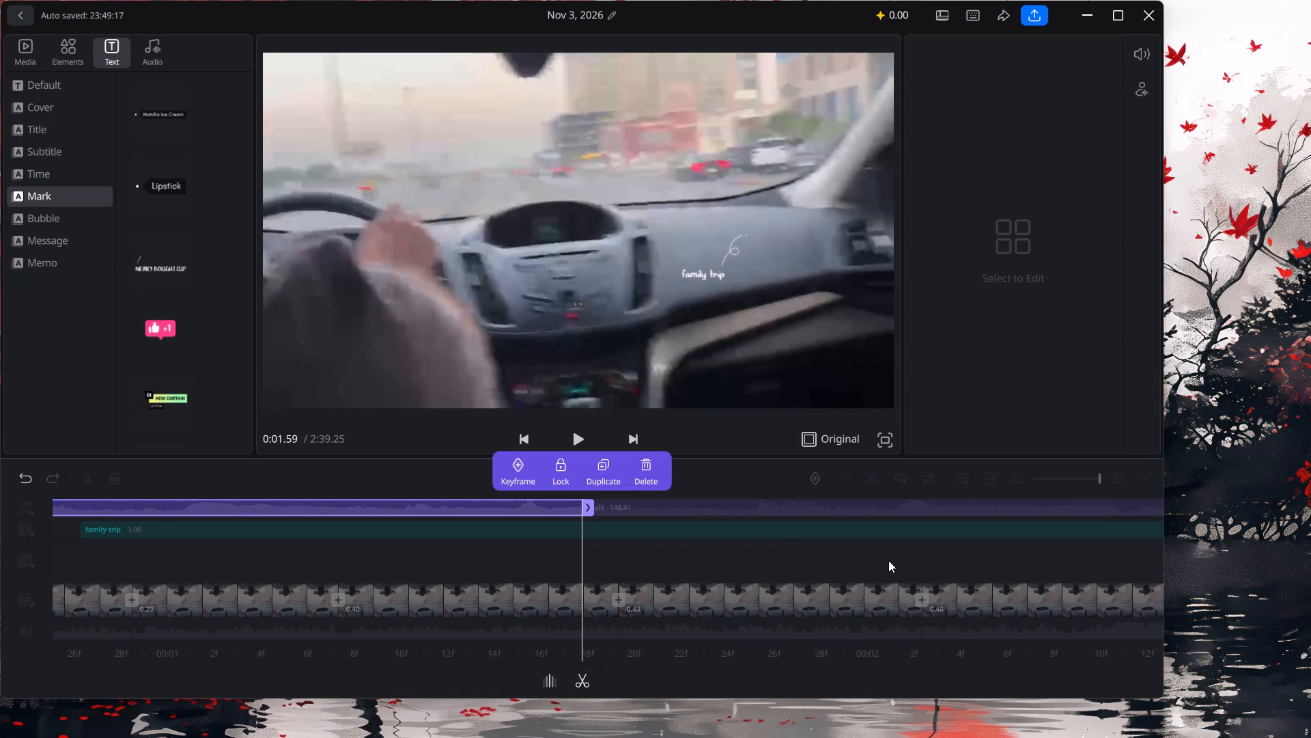
Browse the text template categories, add the #VLOG title at 0:01.59 and place it in the upper-right part of the picture.
click(44, 221)
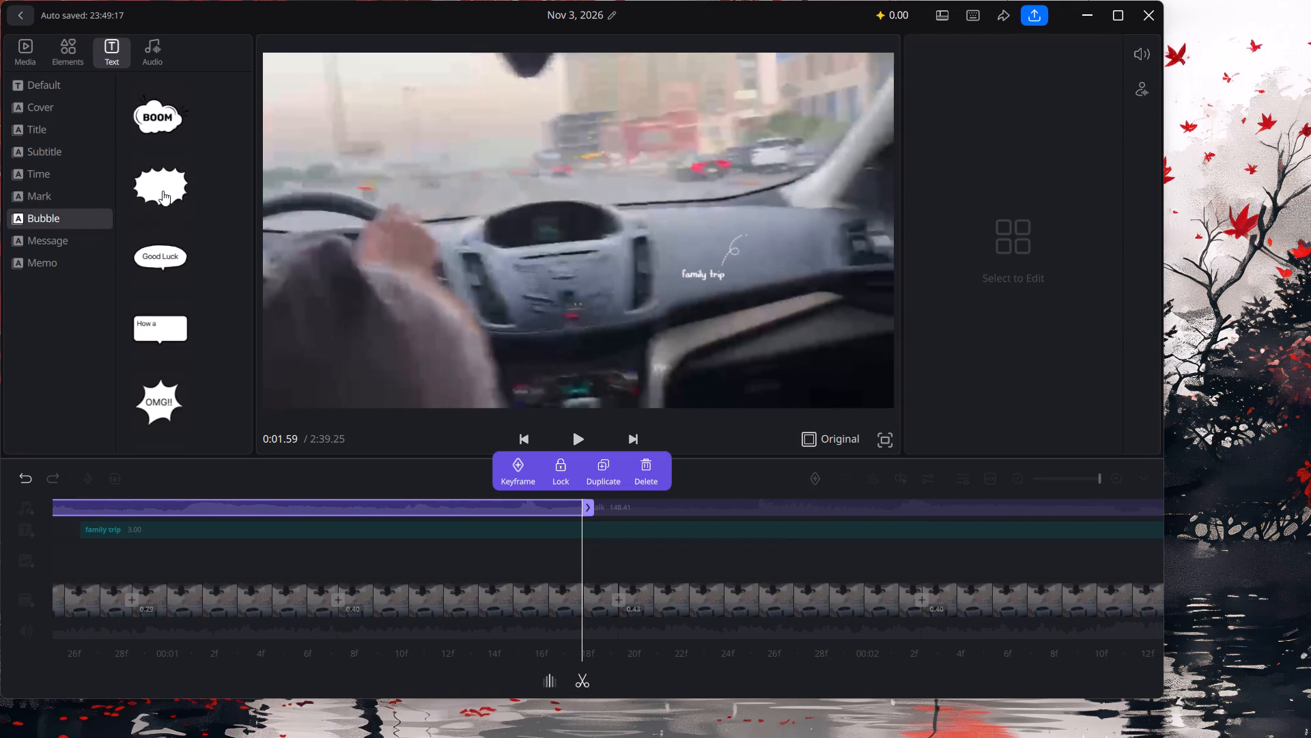
click(47, 250)
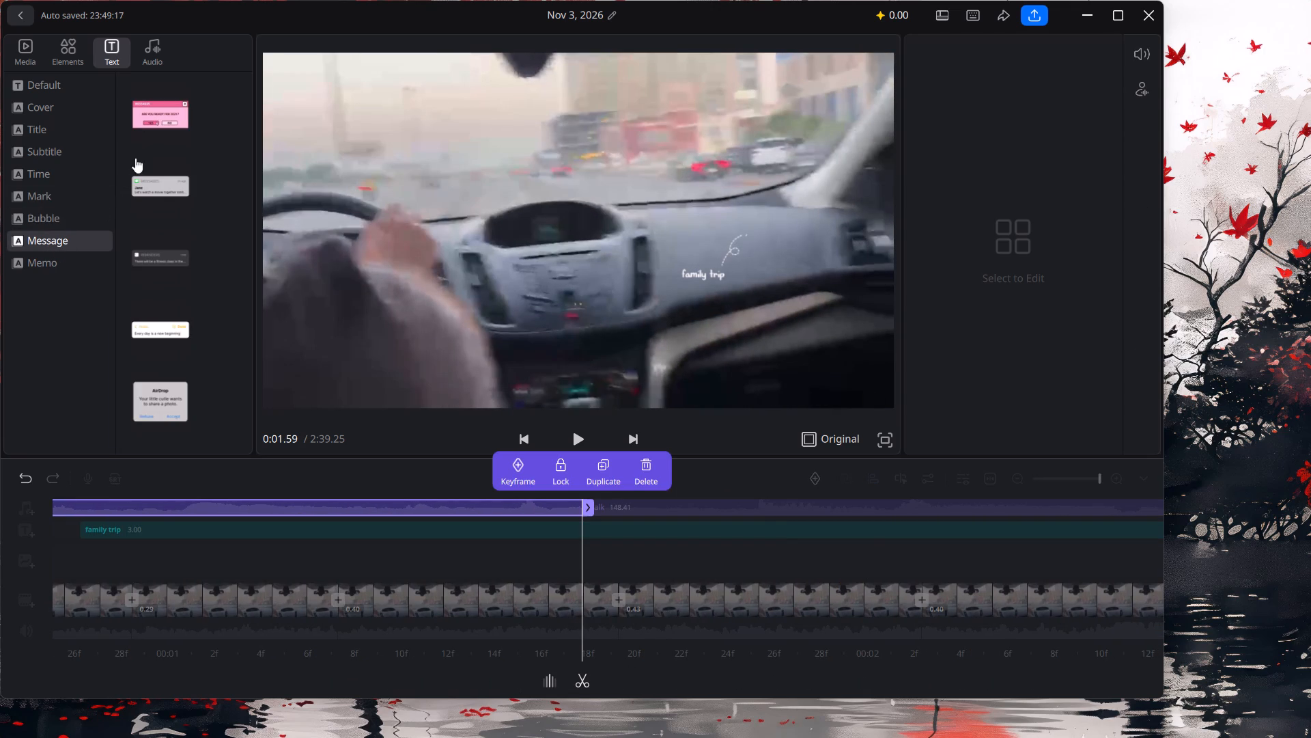
click(50, 142)
click(52, 109)
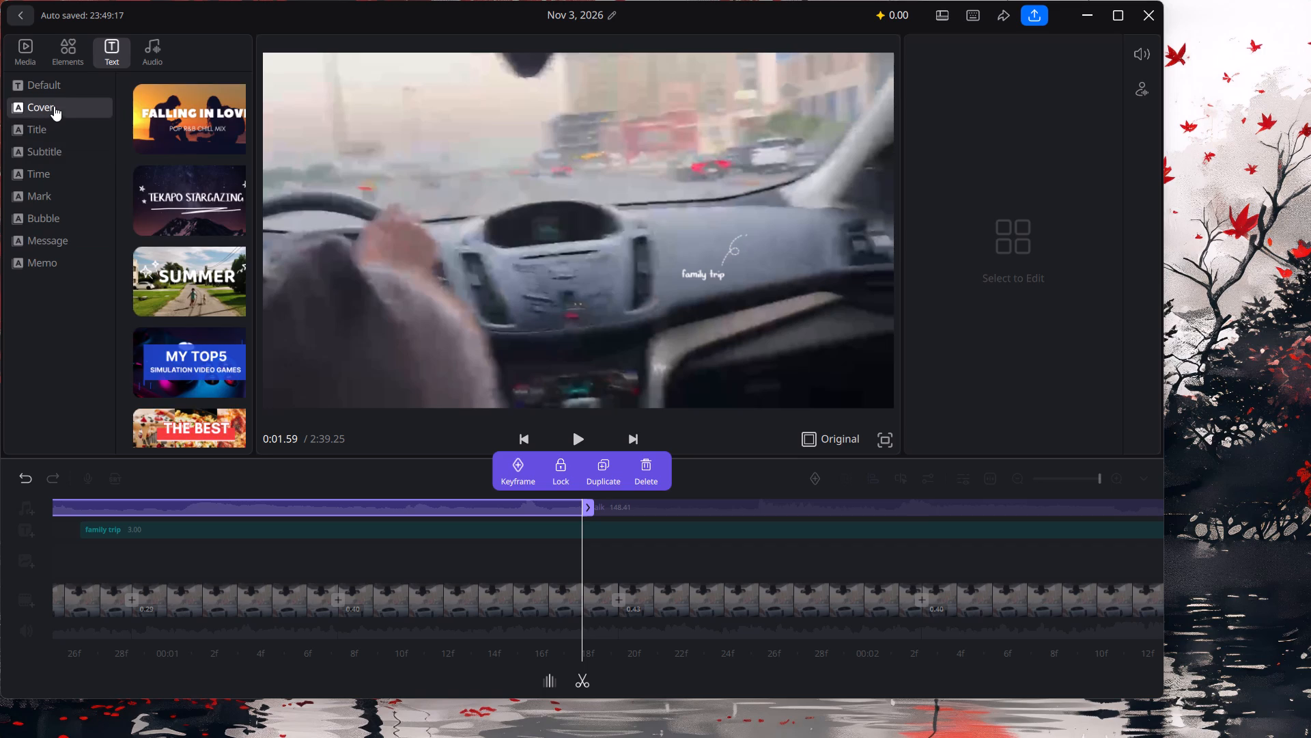
click(66, 79)
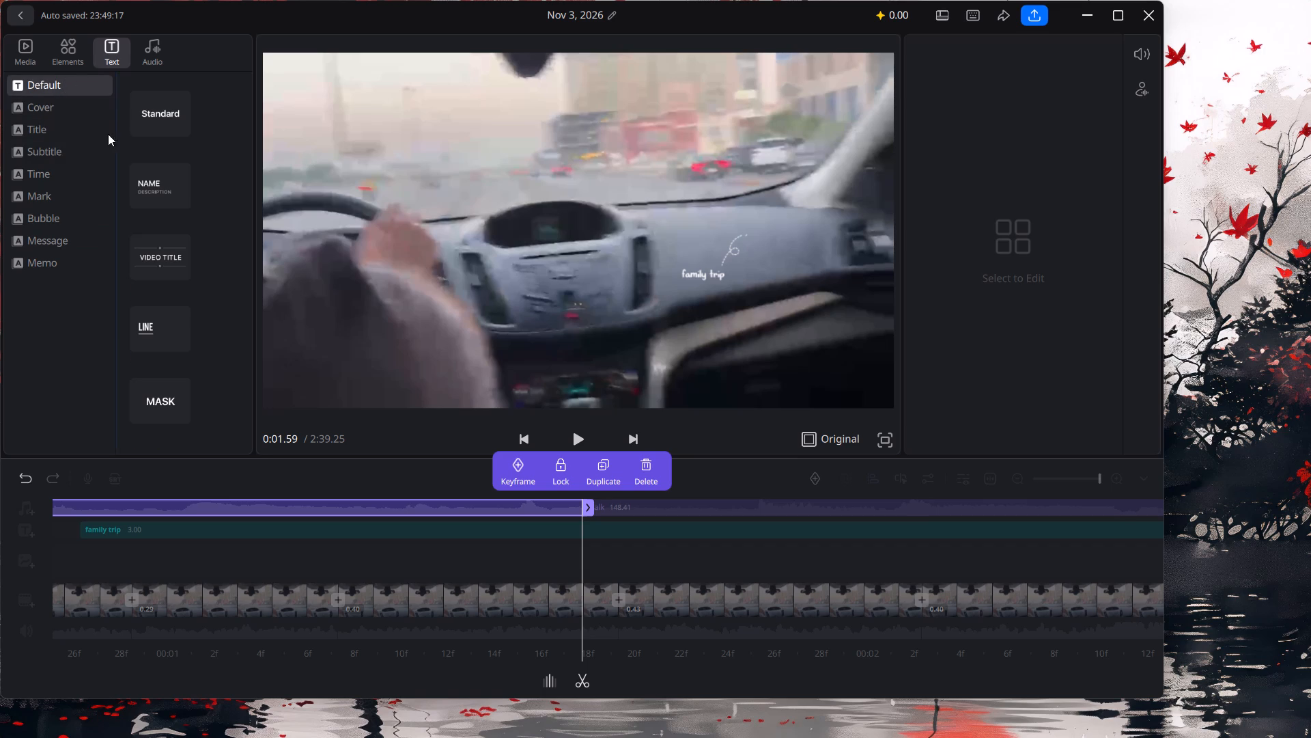
click(94, 113)
click(86, 124)
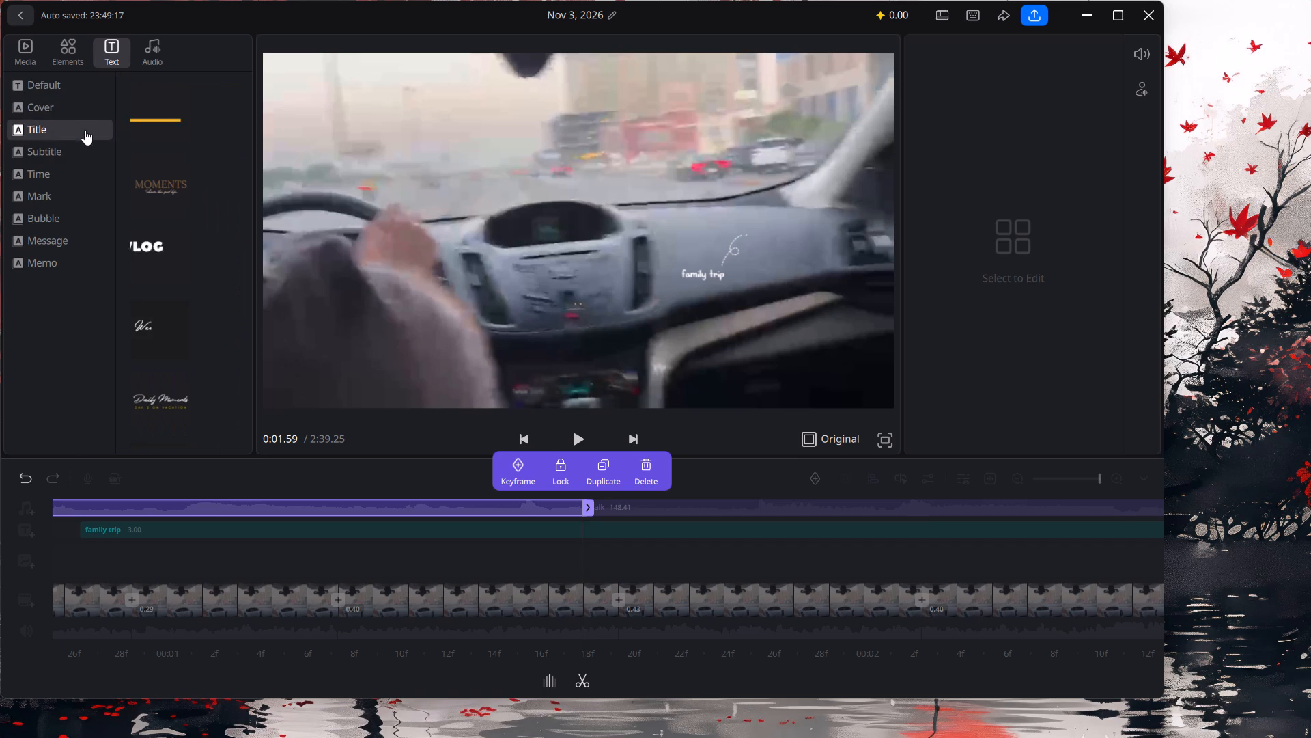
drag(167, 250, 776, 116)
drag(733, 167, 733, 161)
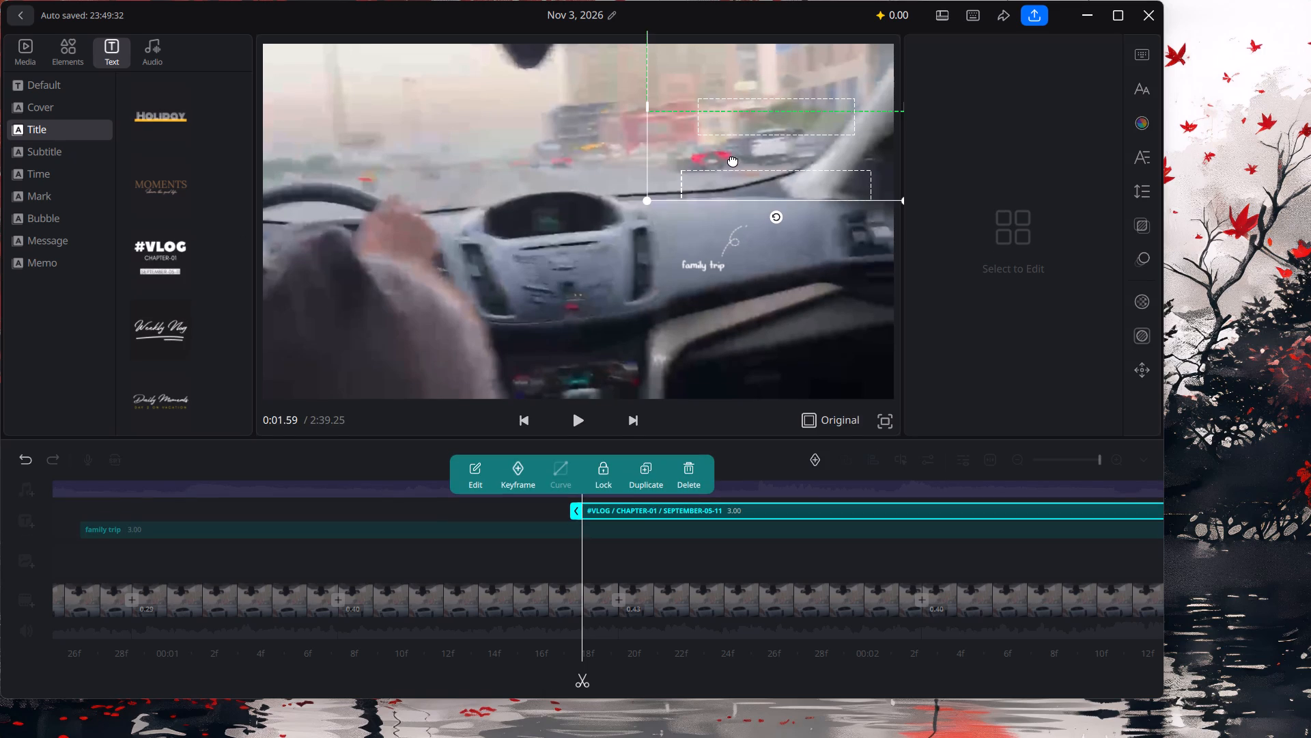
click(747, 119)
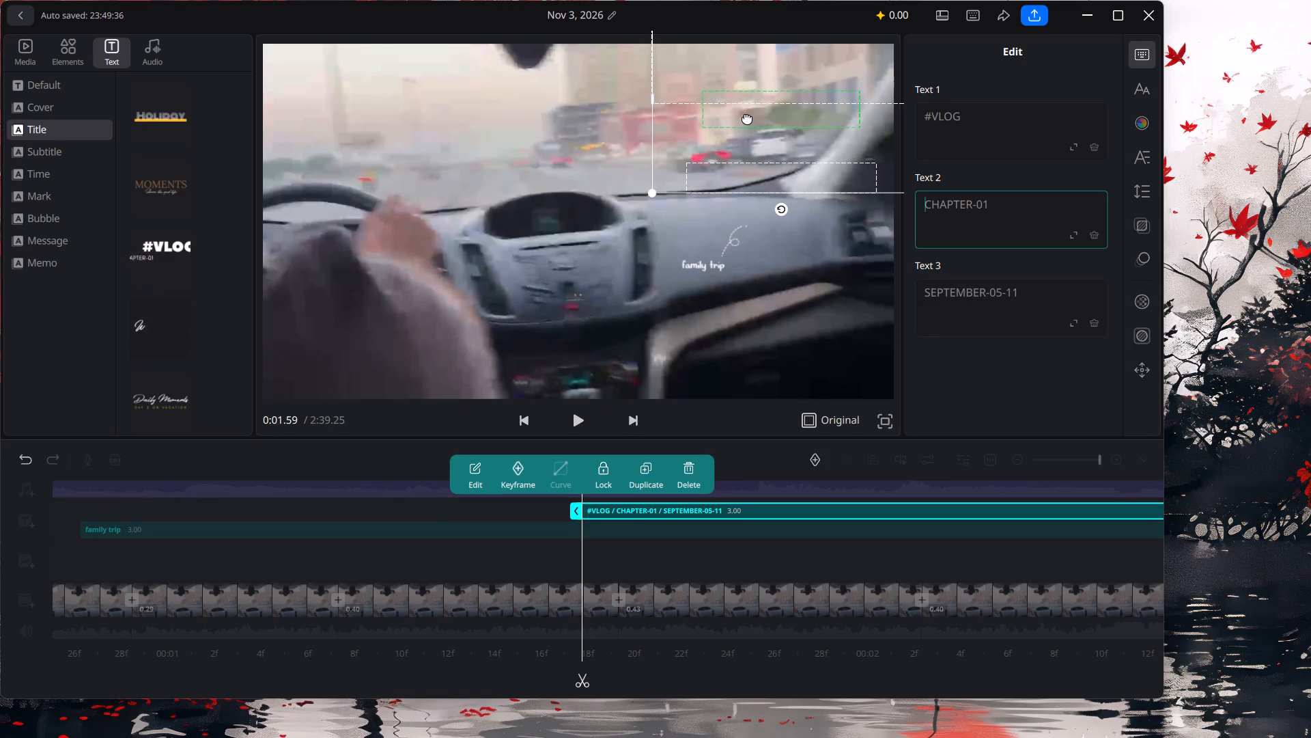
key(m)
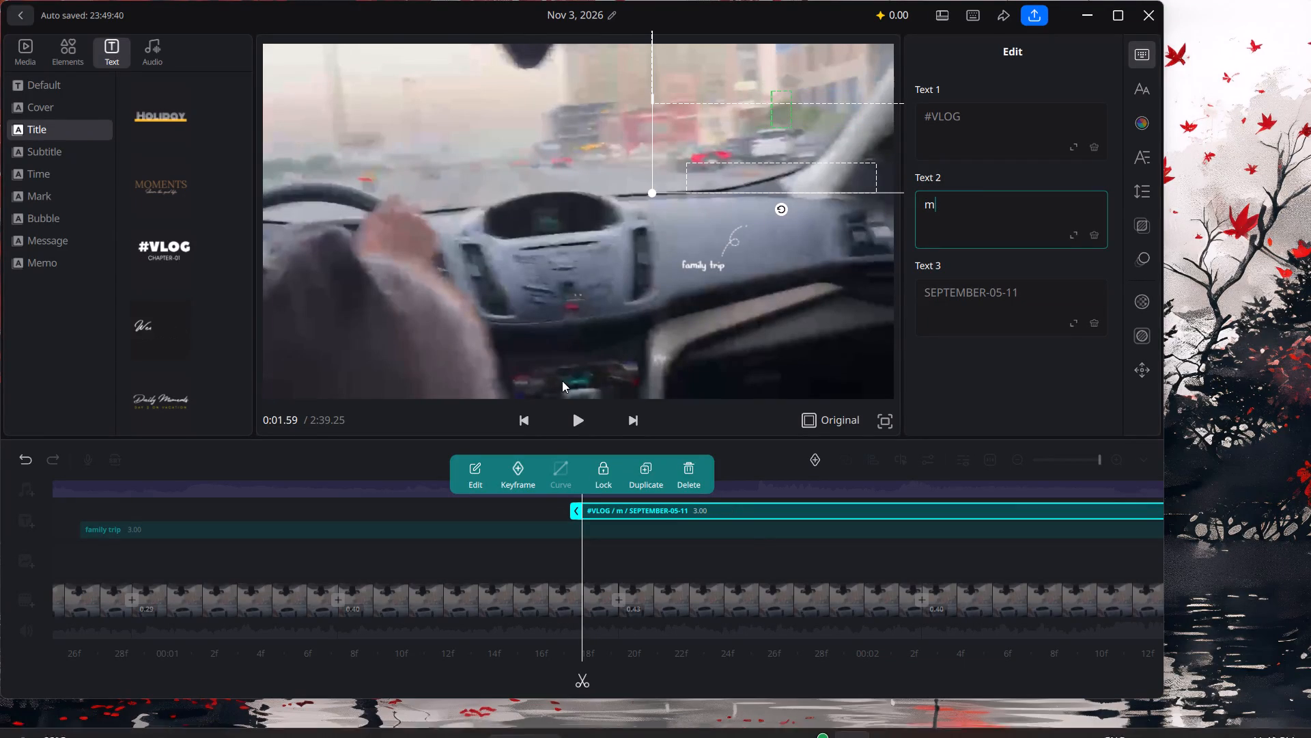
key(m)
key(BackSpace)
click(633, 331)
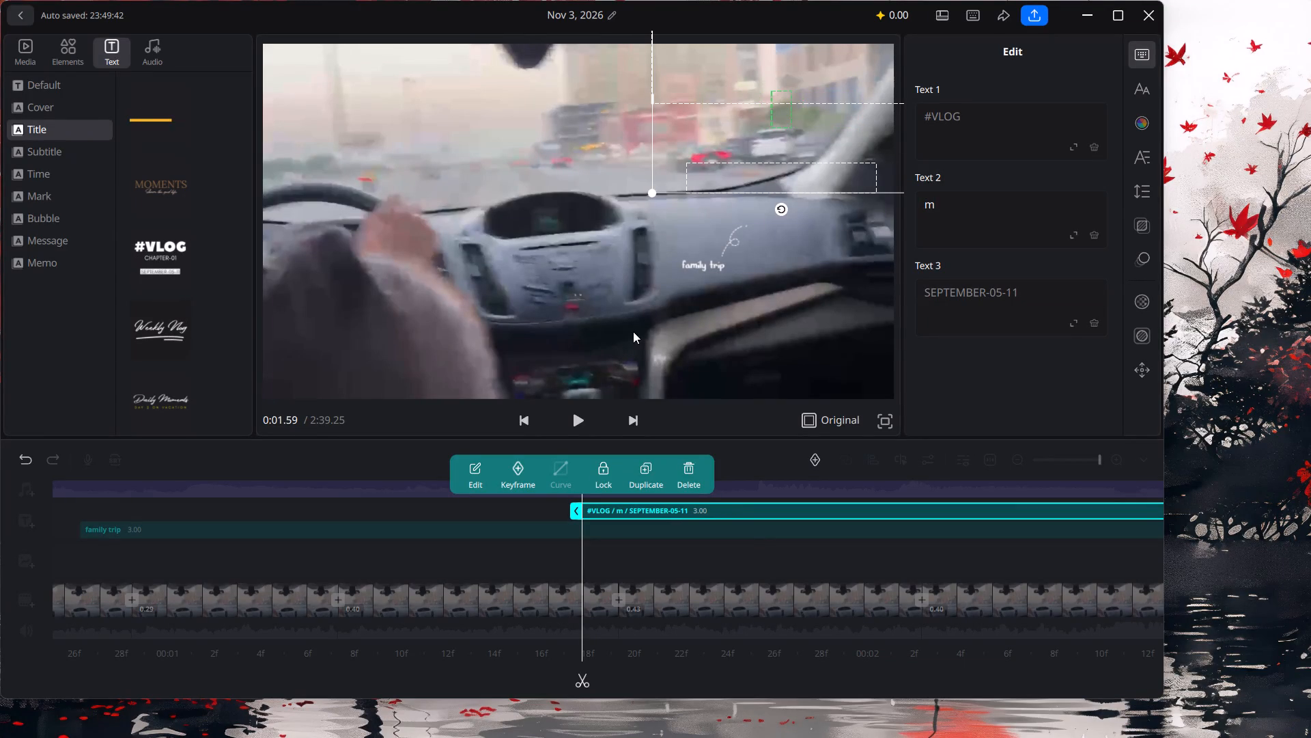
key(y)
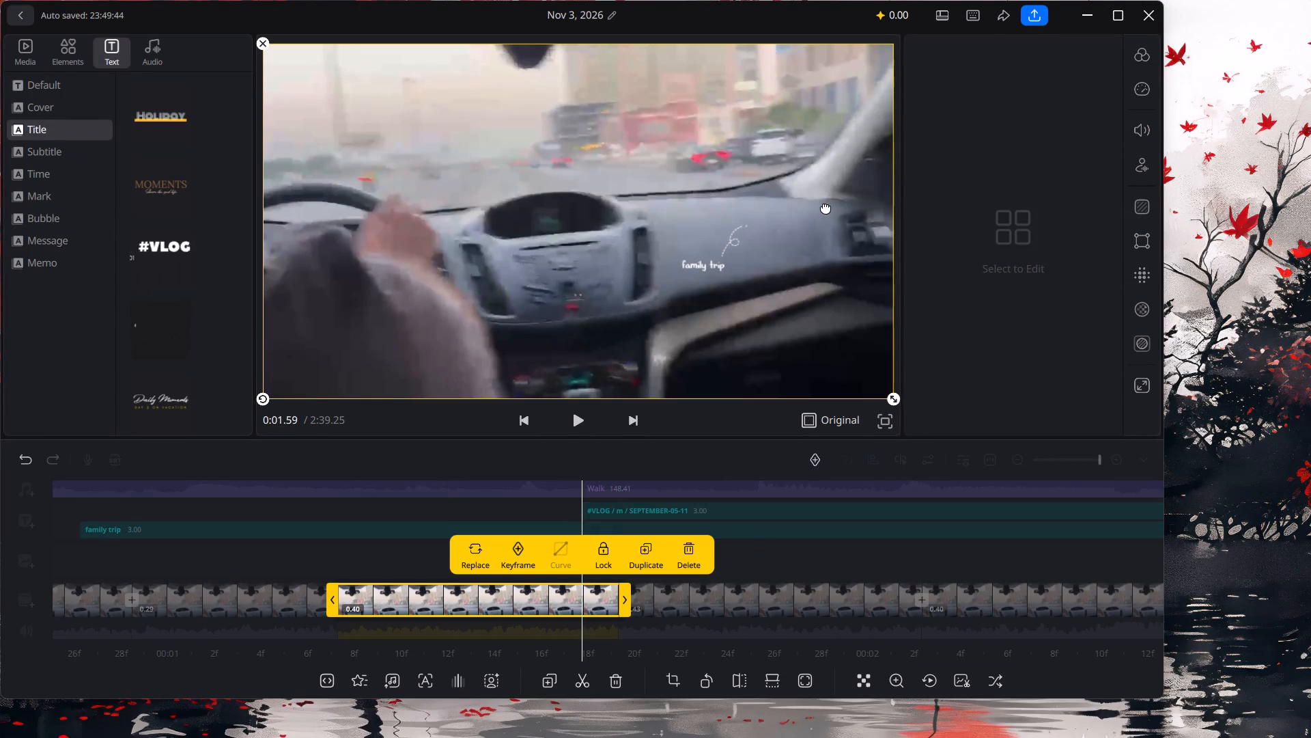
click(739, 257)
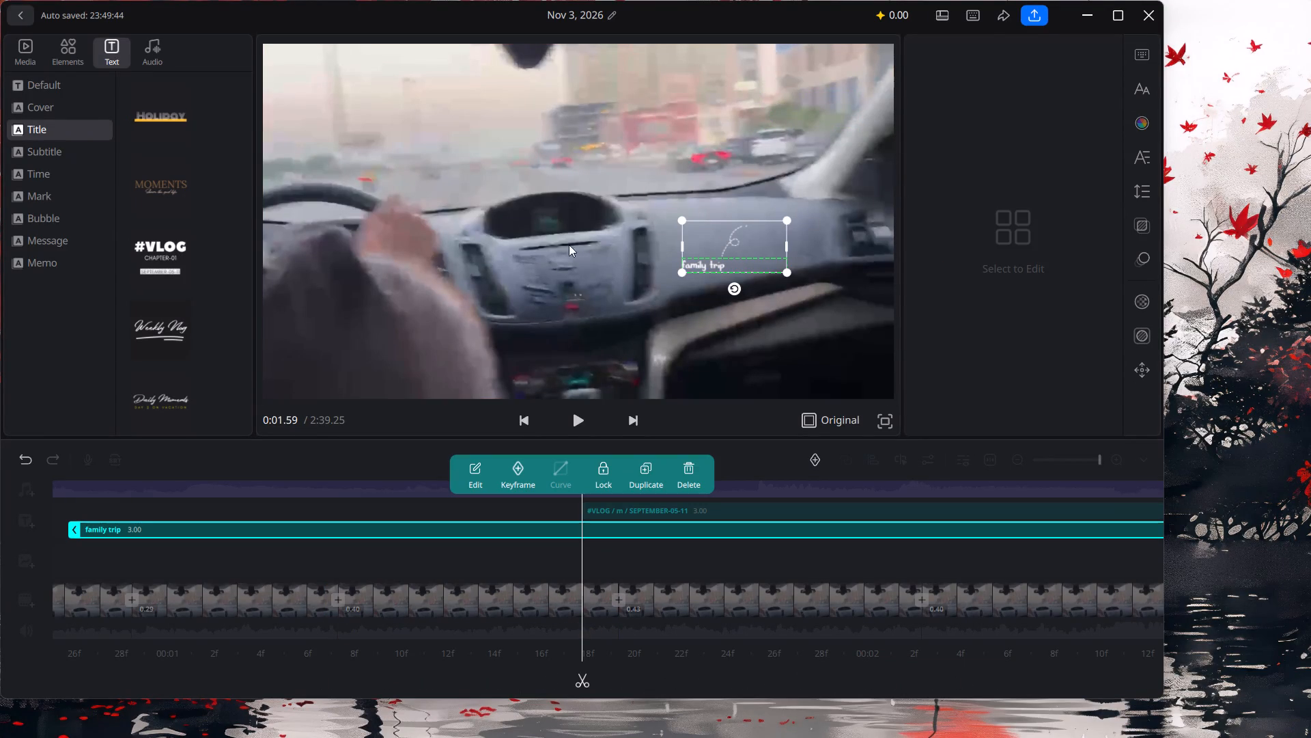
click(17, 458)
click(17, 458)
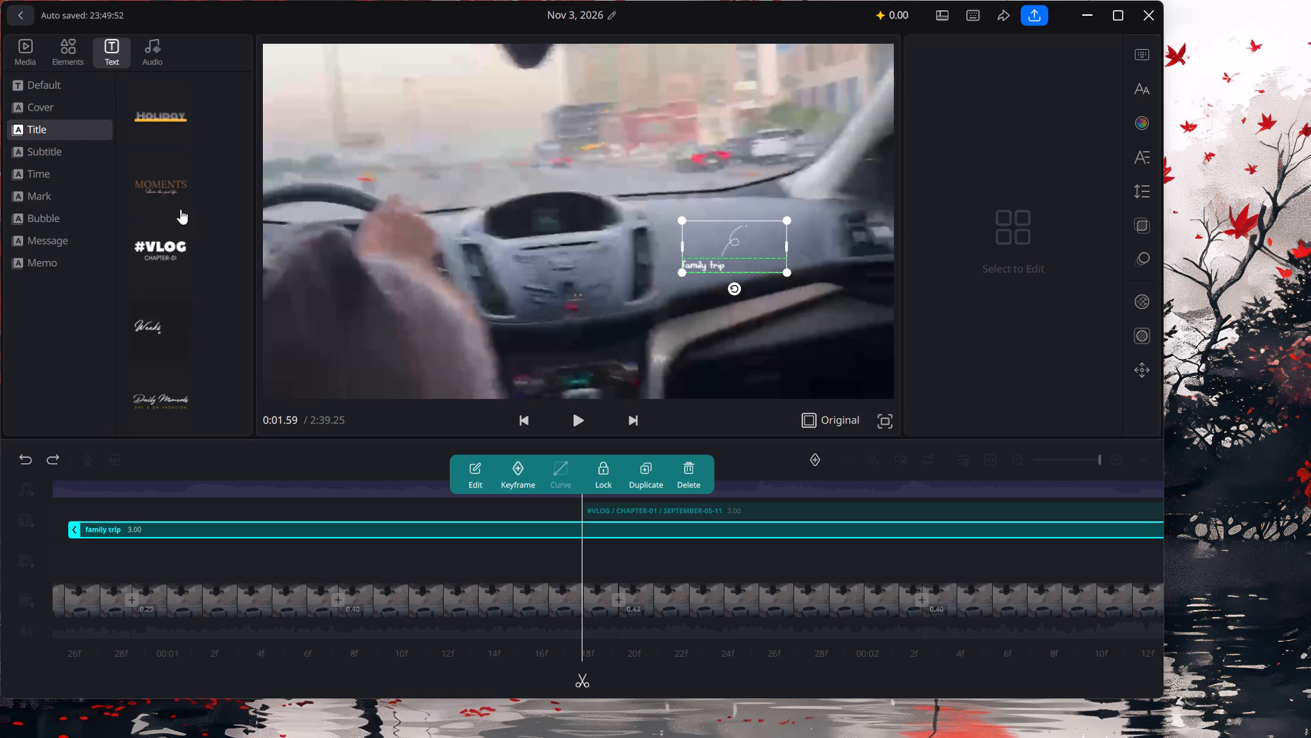
Add a second #VLOG title at 0:01.59, placed in the upper-right part of the picture over the first one.
drag(176, 242, 556, 175)
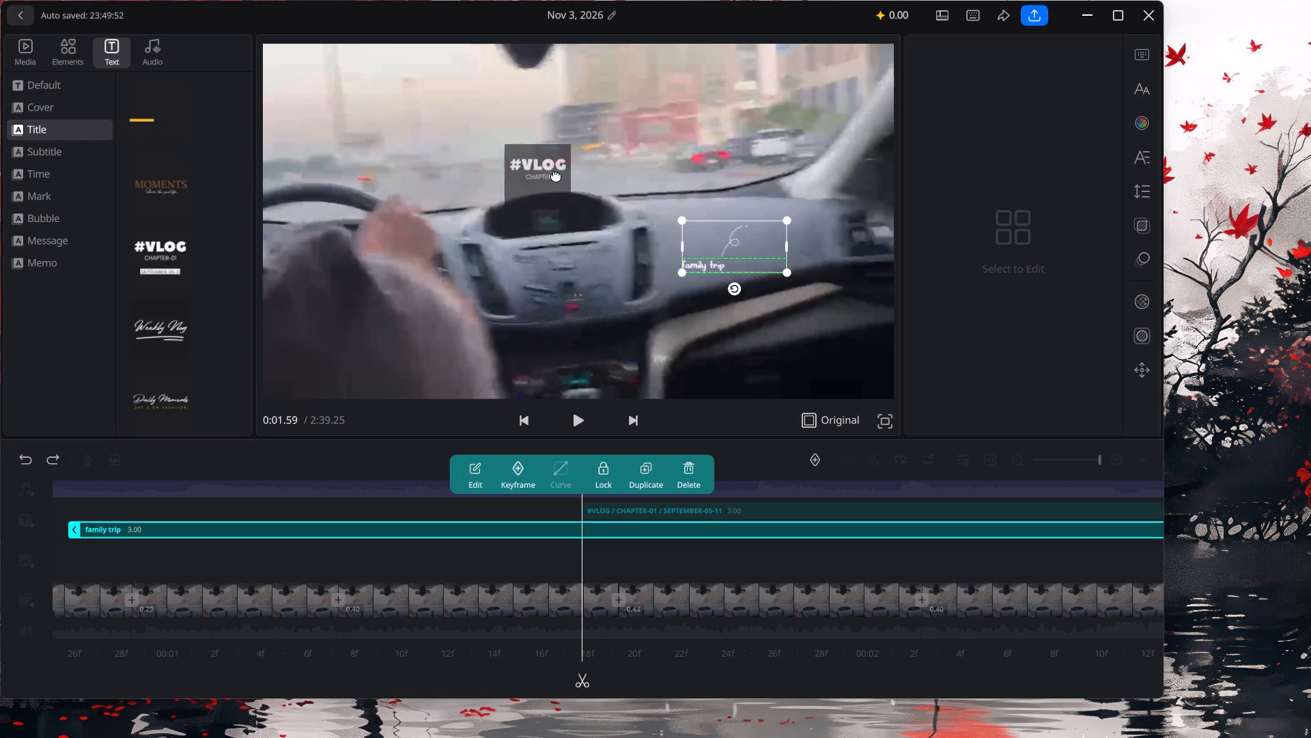
drag(556, 175, 793, 126)
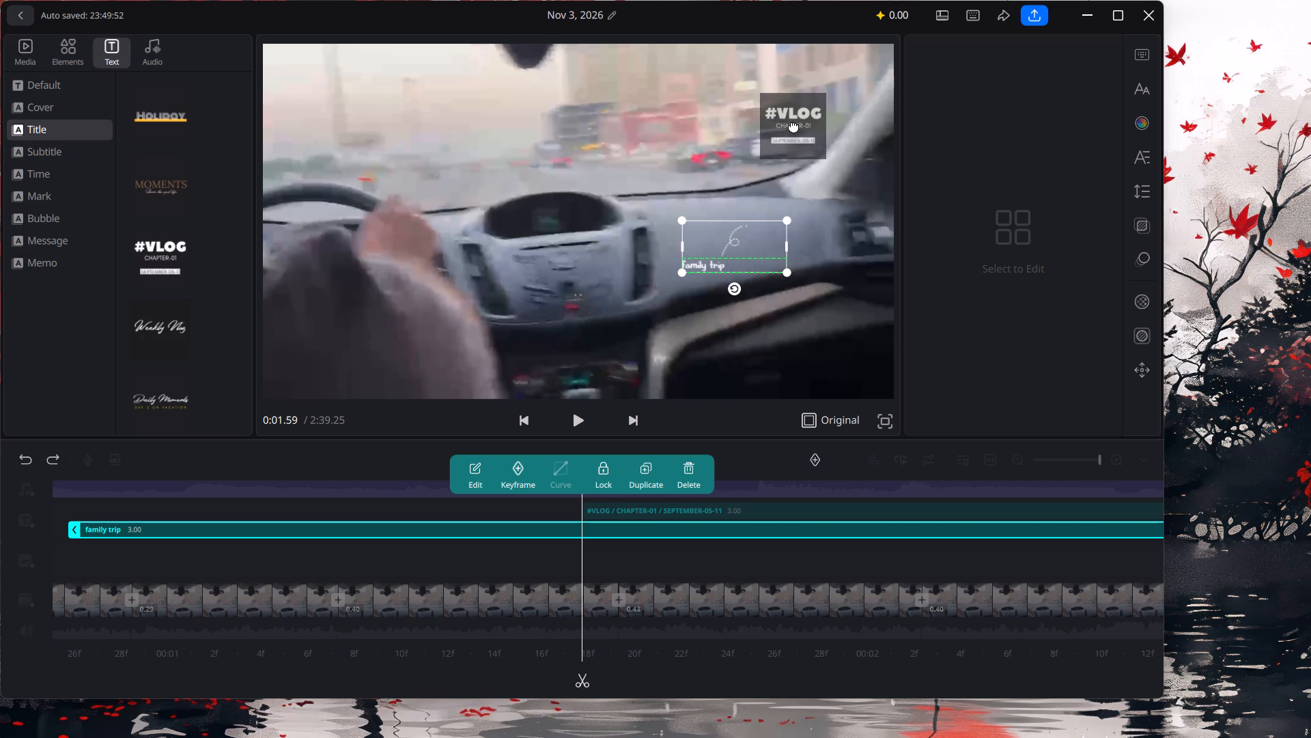
Replace the CHAPTER-01 line of the second #VLOG title with "my lovely family".
click(775, 135)
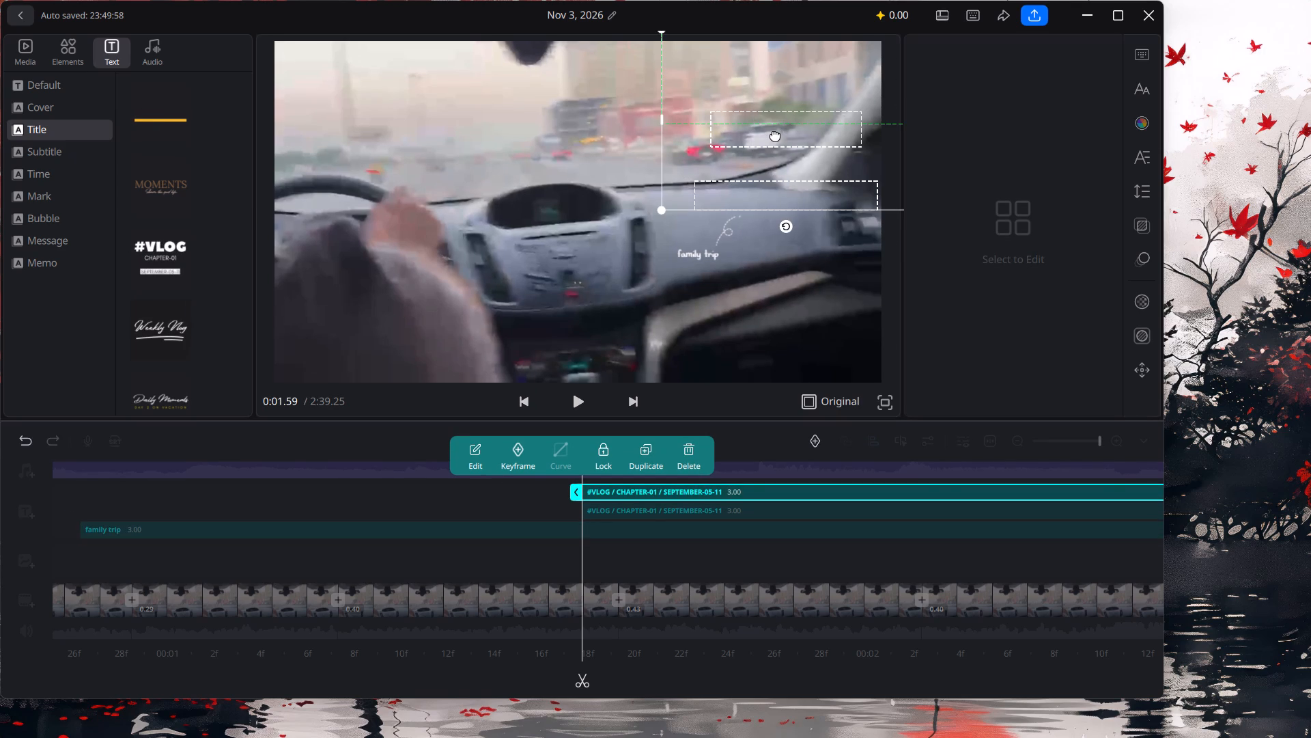
key(m)
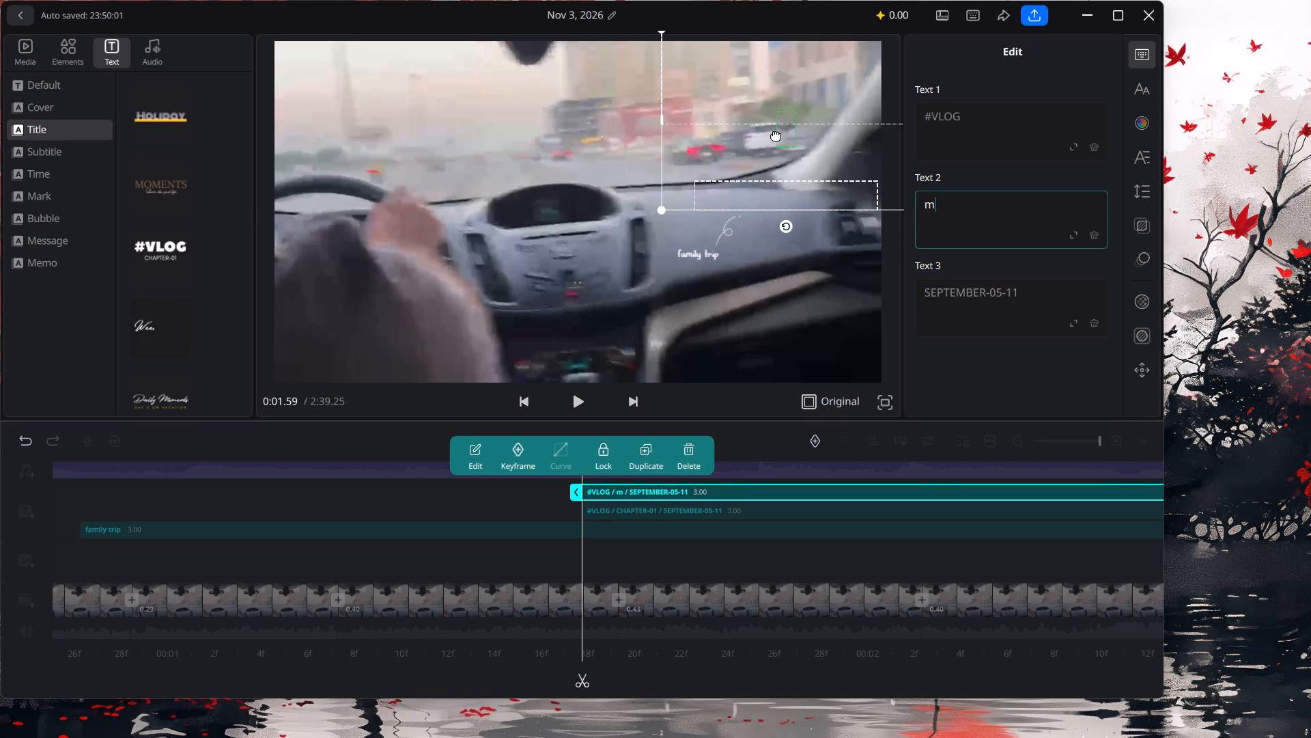
key(y)
key(space)
text(lovily)
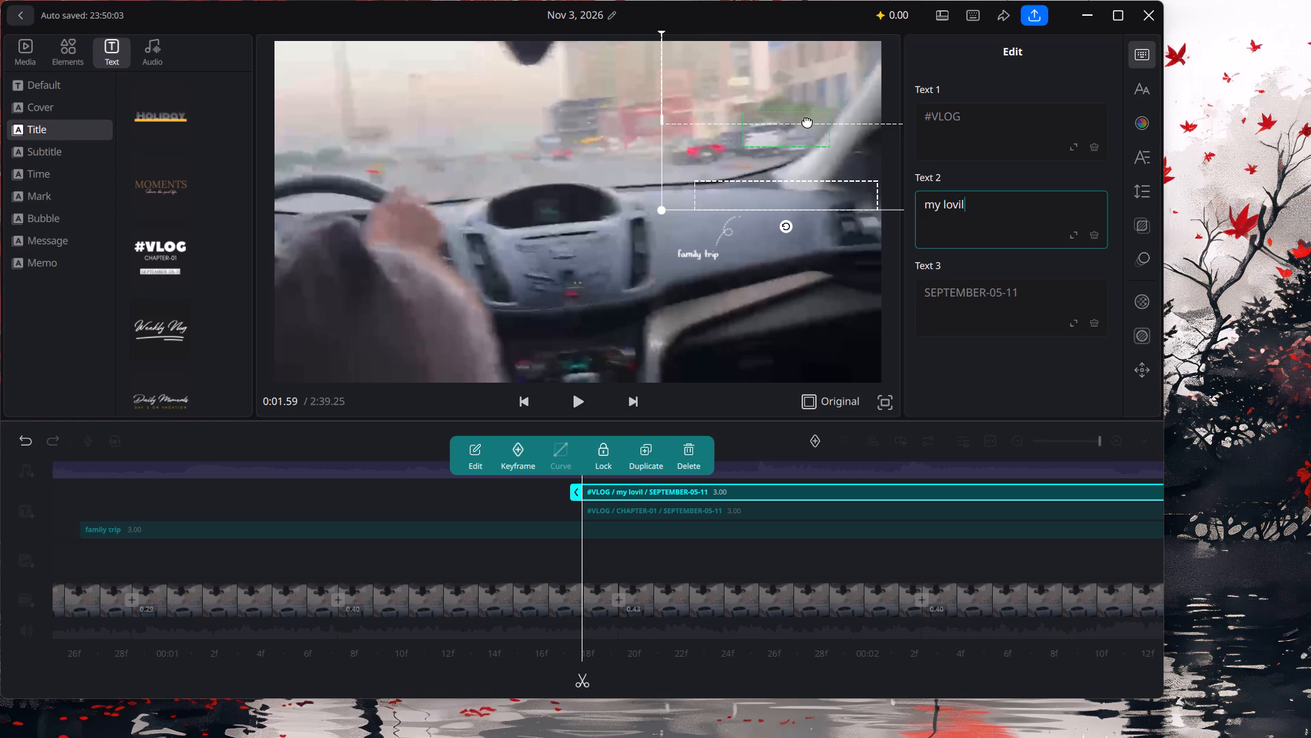
key(BackSpace)
key(BackSpace)
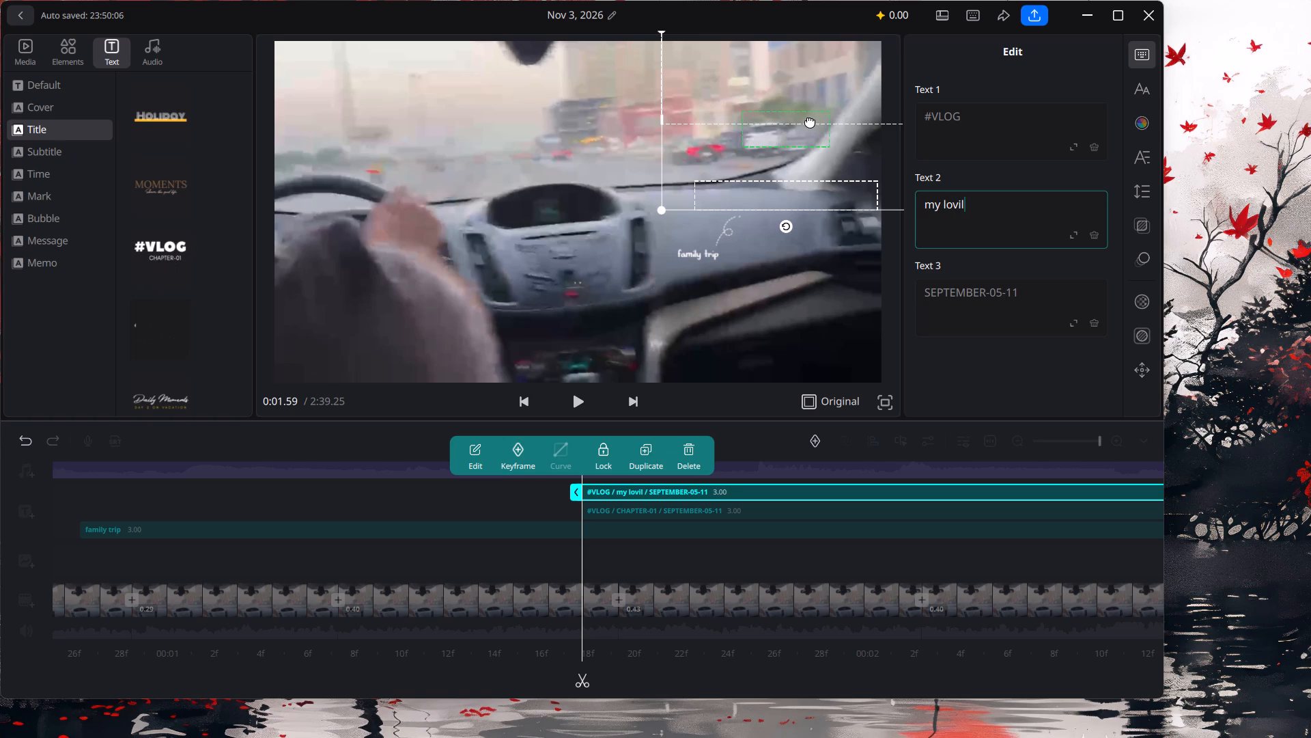
key(BackSpace)
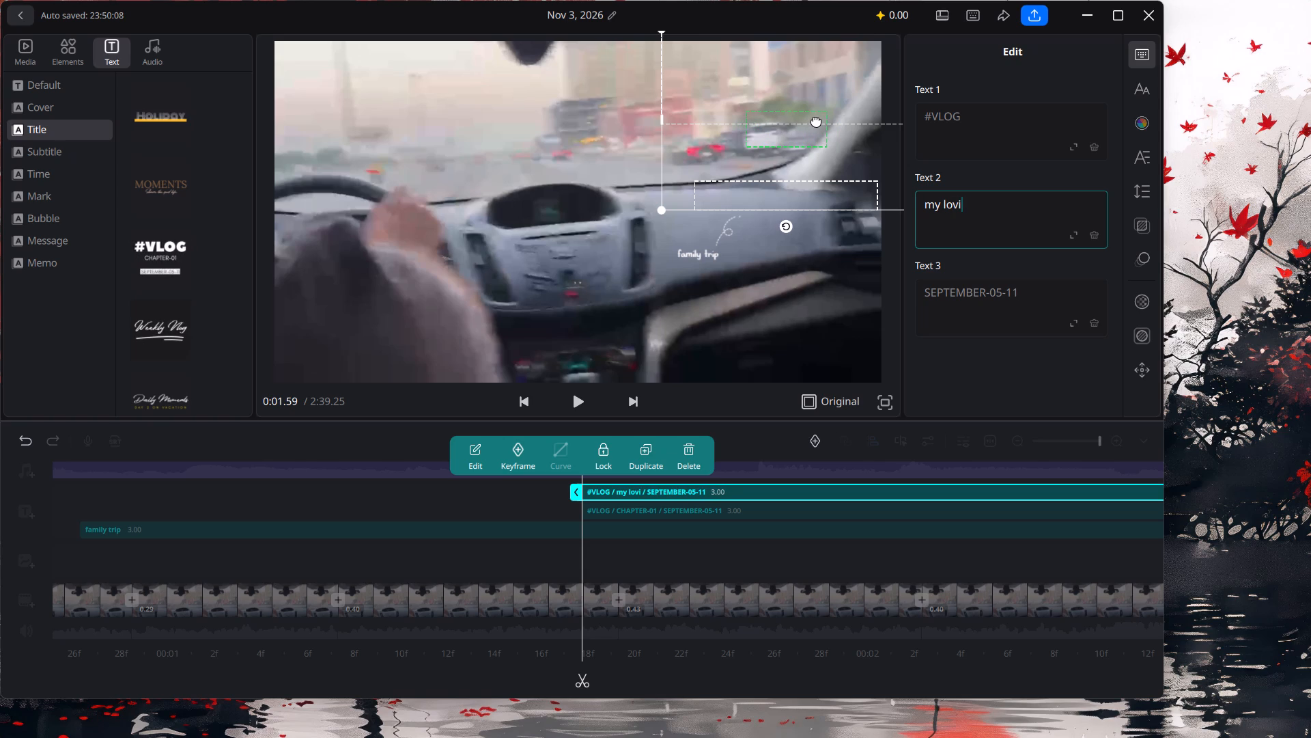
key(e)
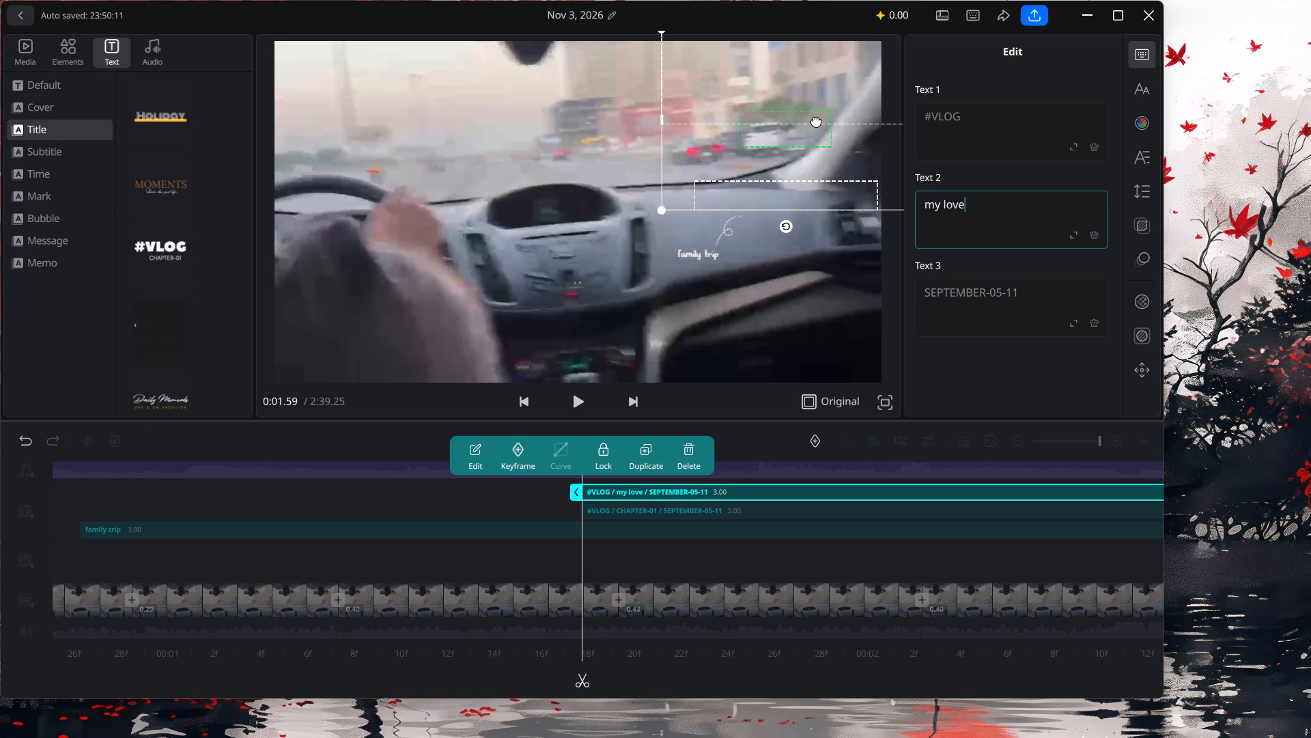
text(ly f)
text(amu)
key(BackSpace)
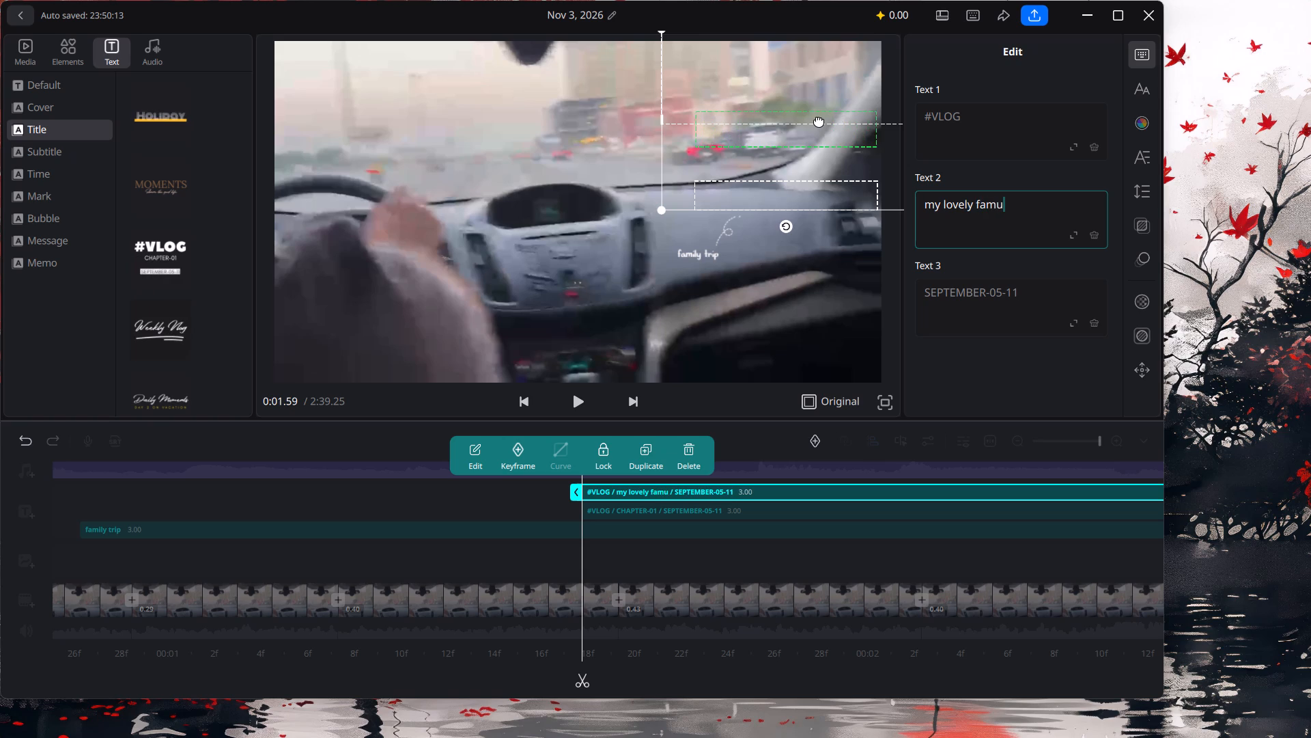
text(ily)
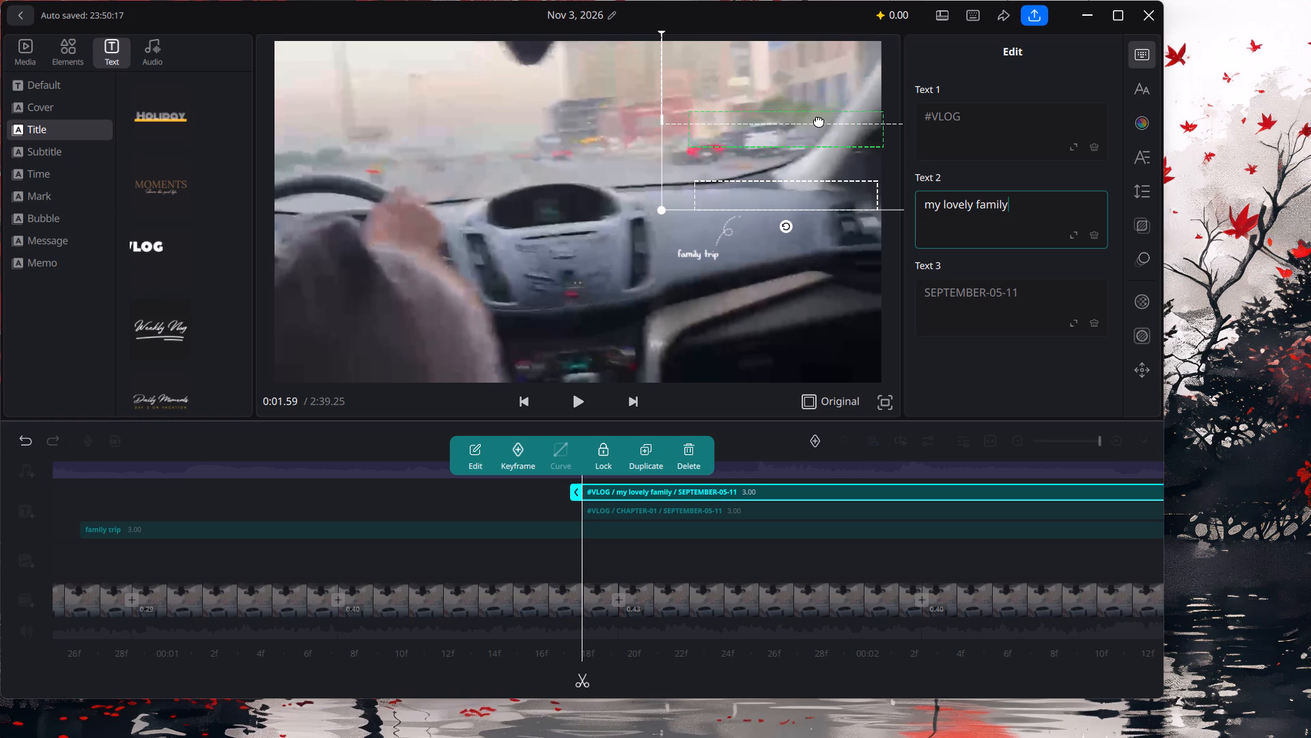
click(861, 475)
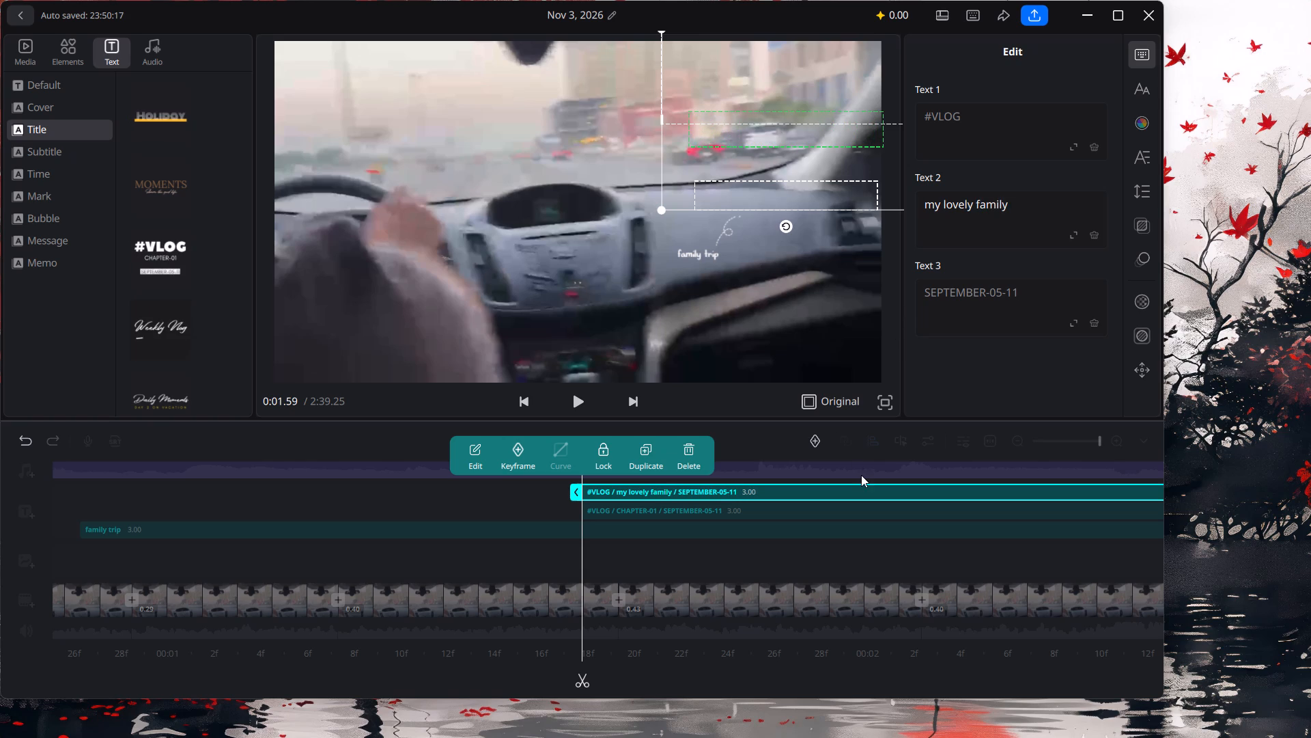
Split the Walk music at 0:02.28, 0:02.78 and 0:03.38.
drag(899, 504, 580, 527)
click(758, 478)
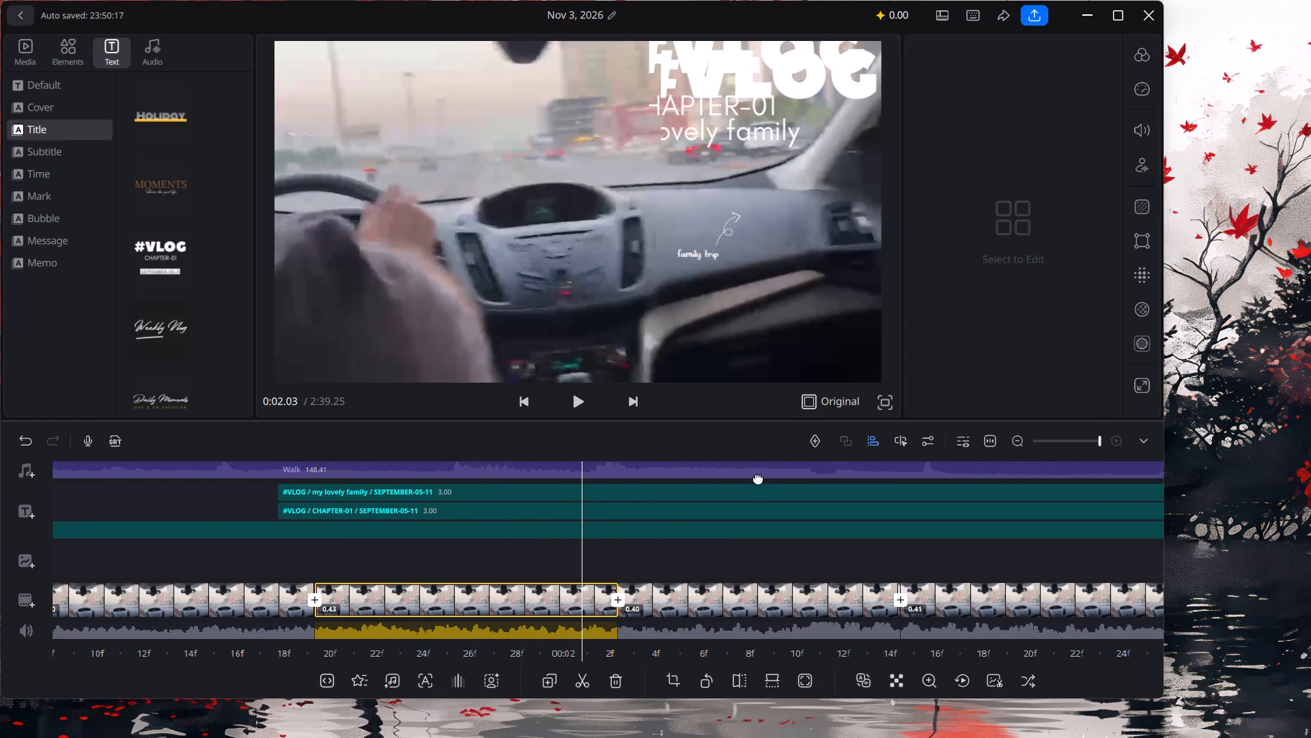
click(575, 668)
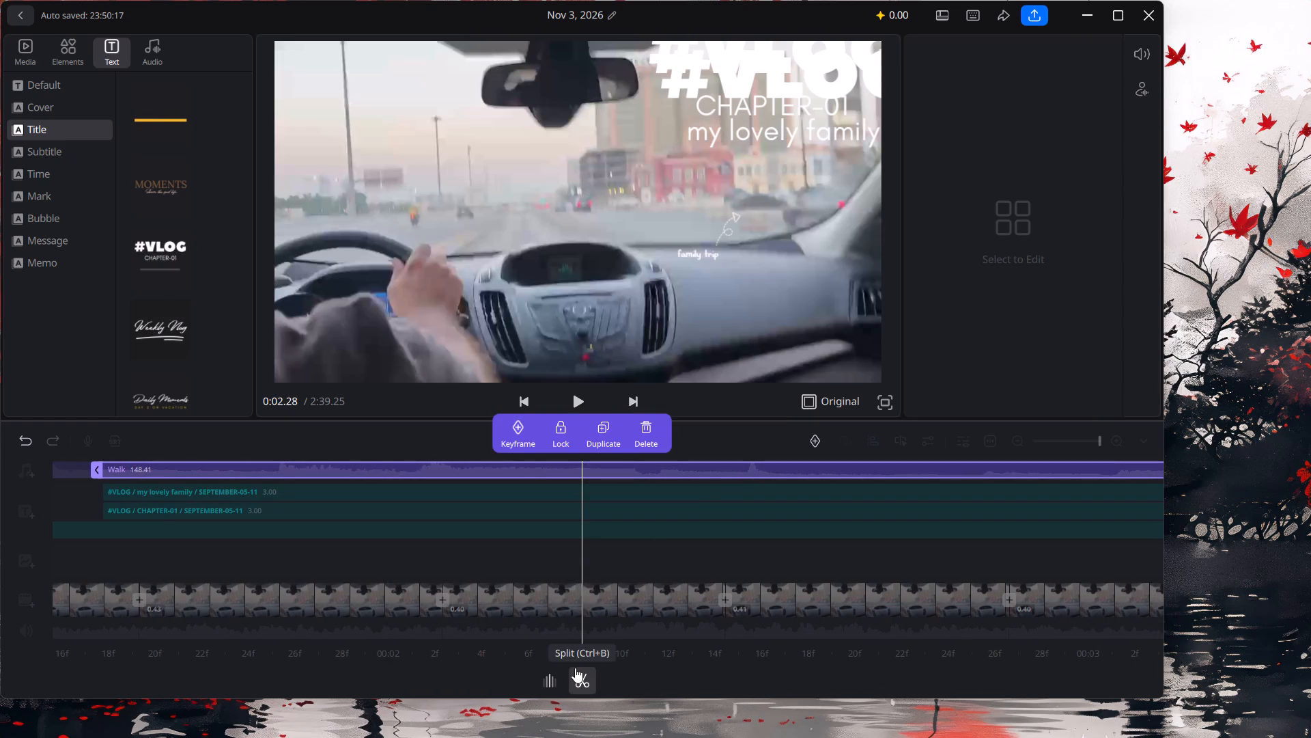
click(933, 469)
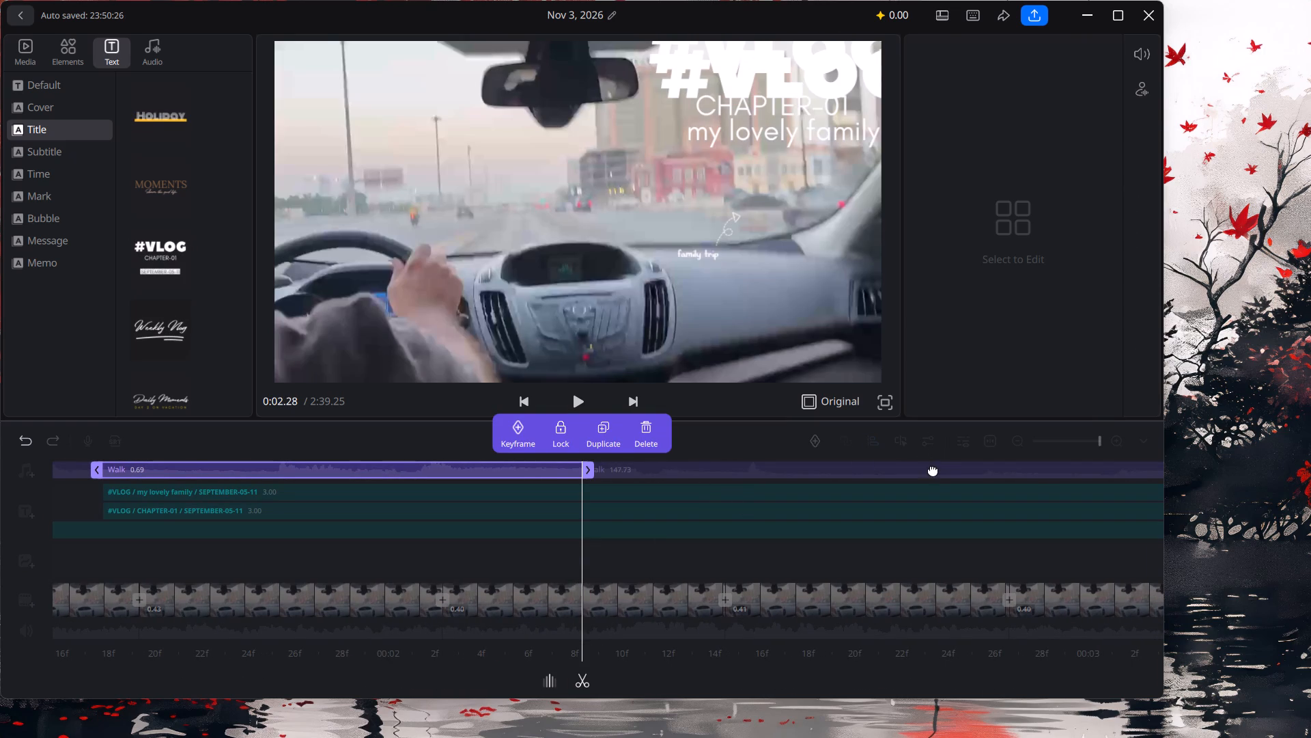
click(581, 681)
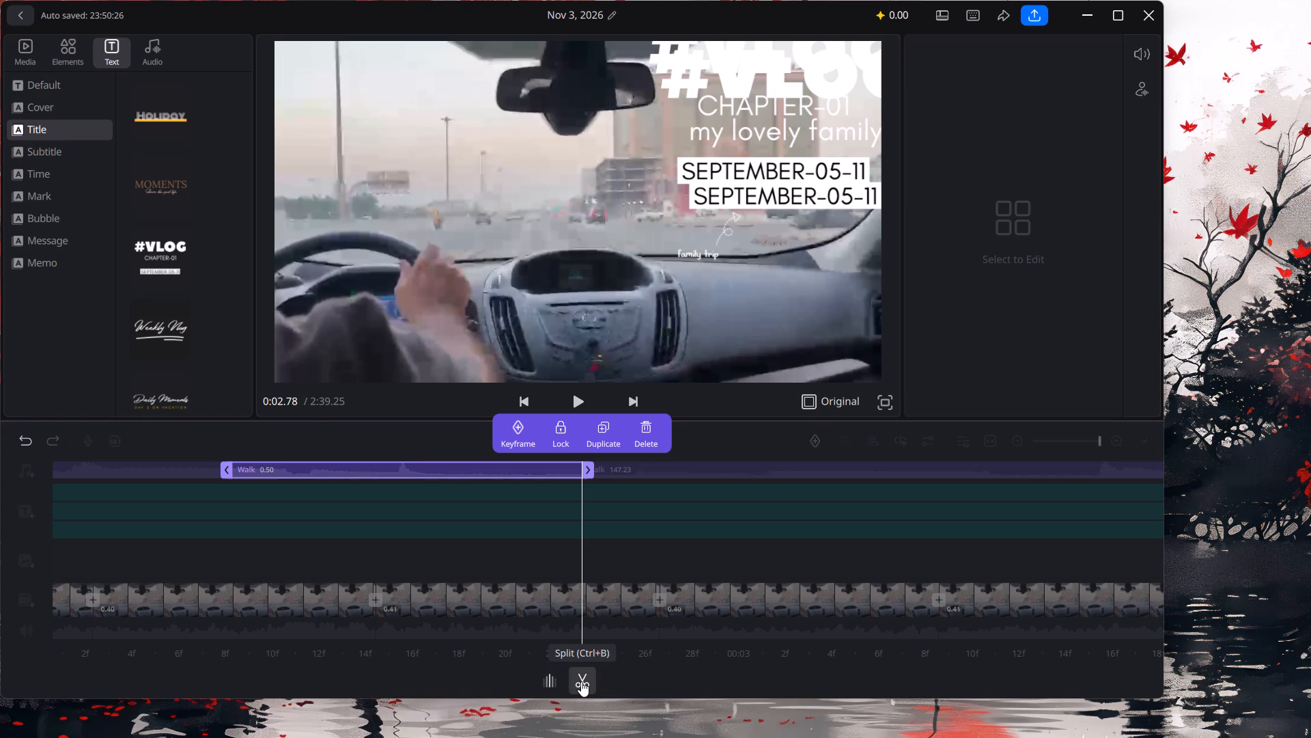
click(1006, 458)
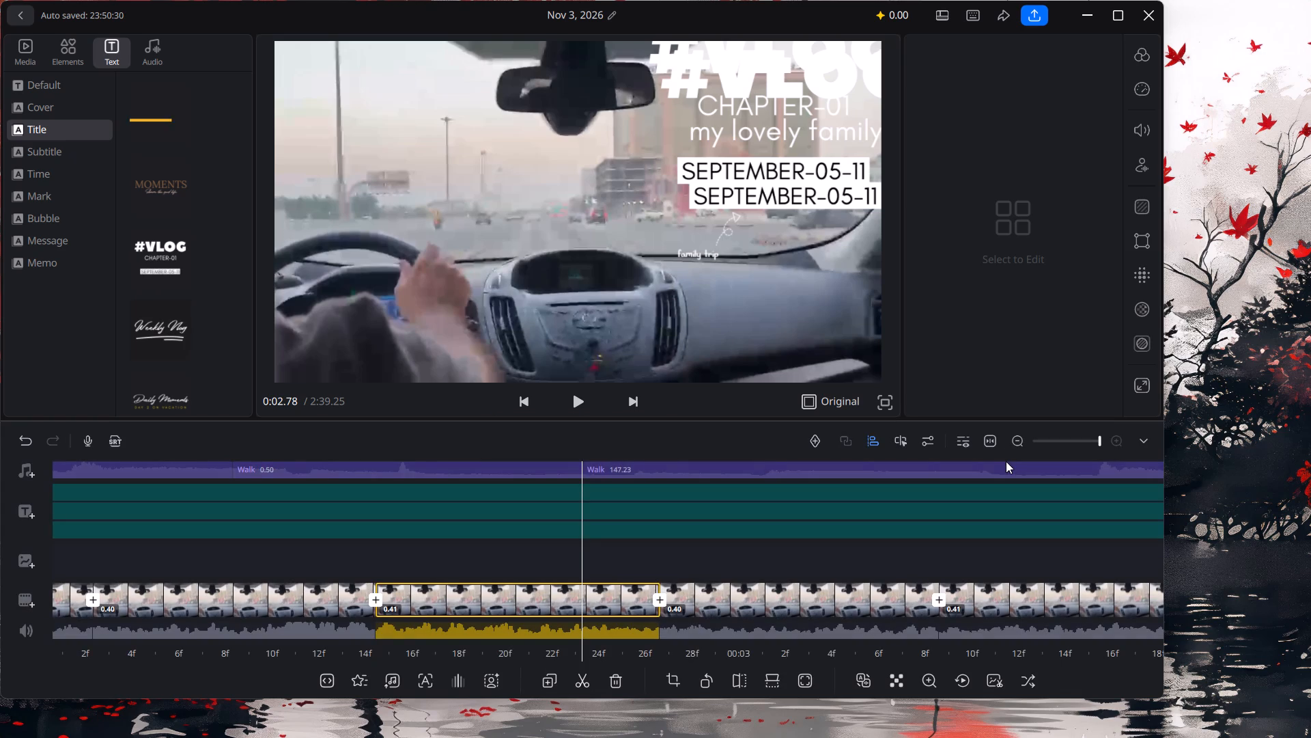
click(1006, 461)
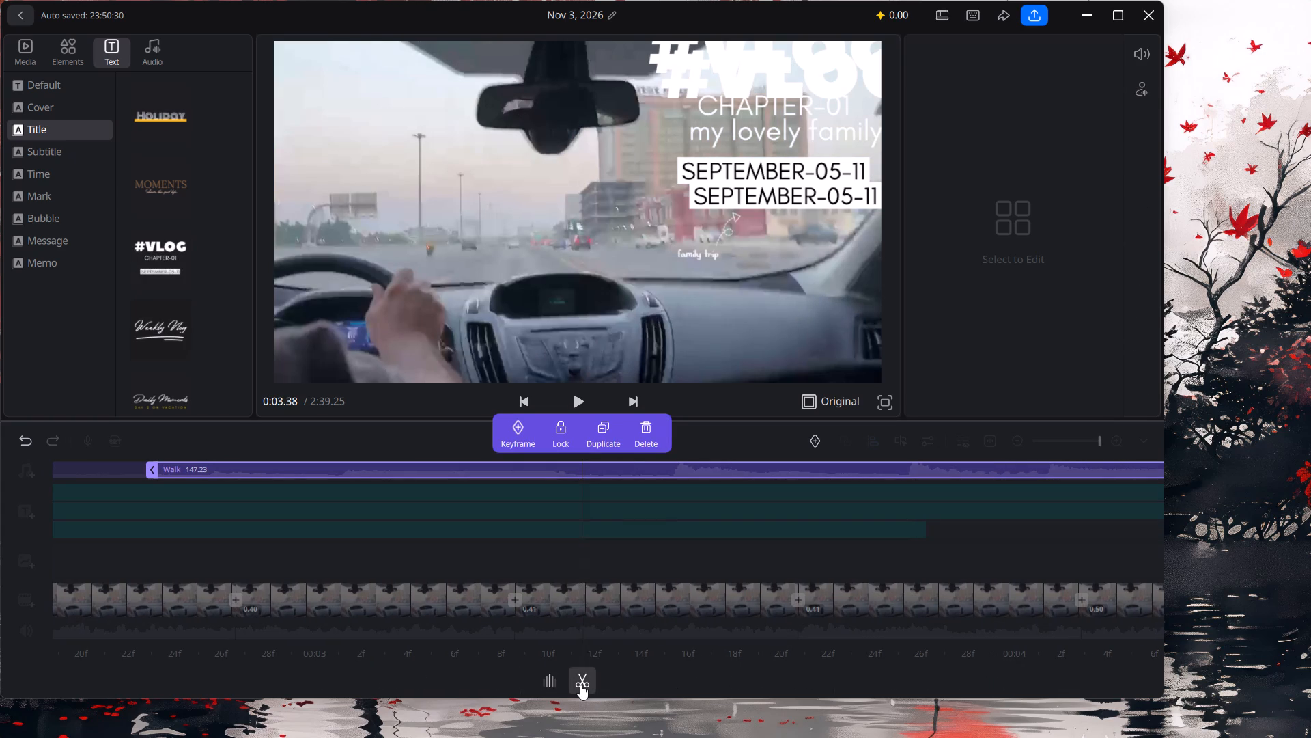
click(580, 685)
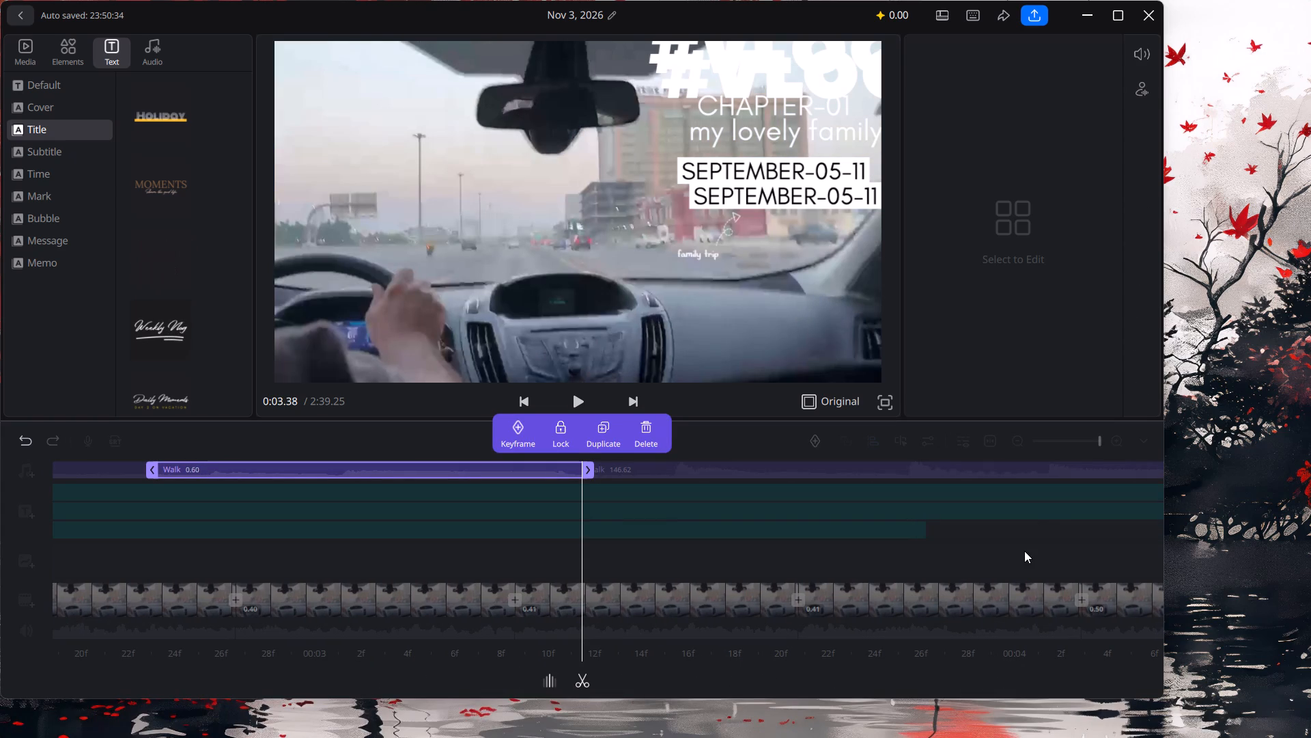
Split the driving video segment at 0:04.06.
click(1055, 462)
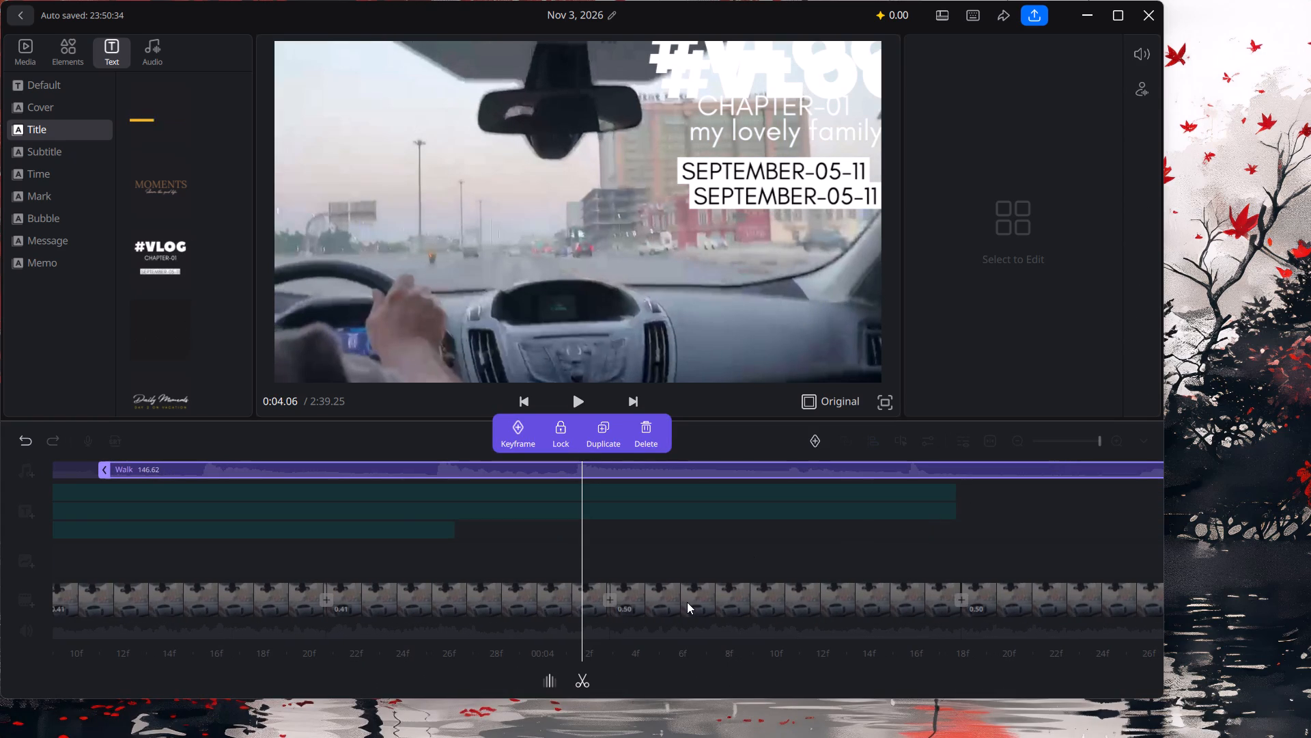
click(584, 666)
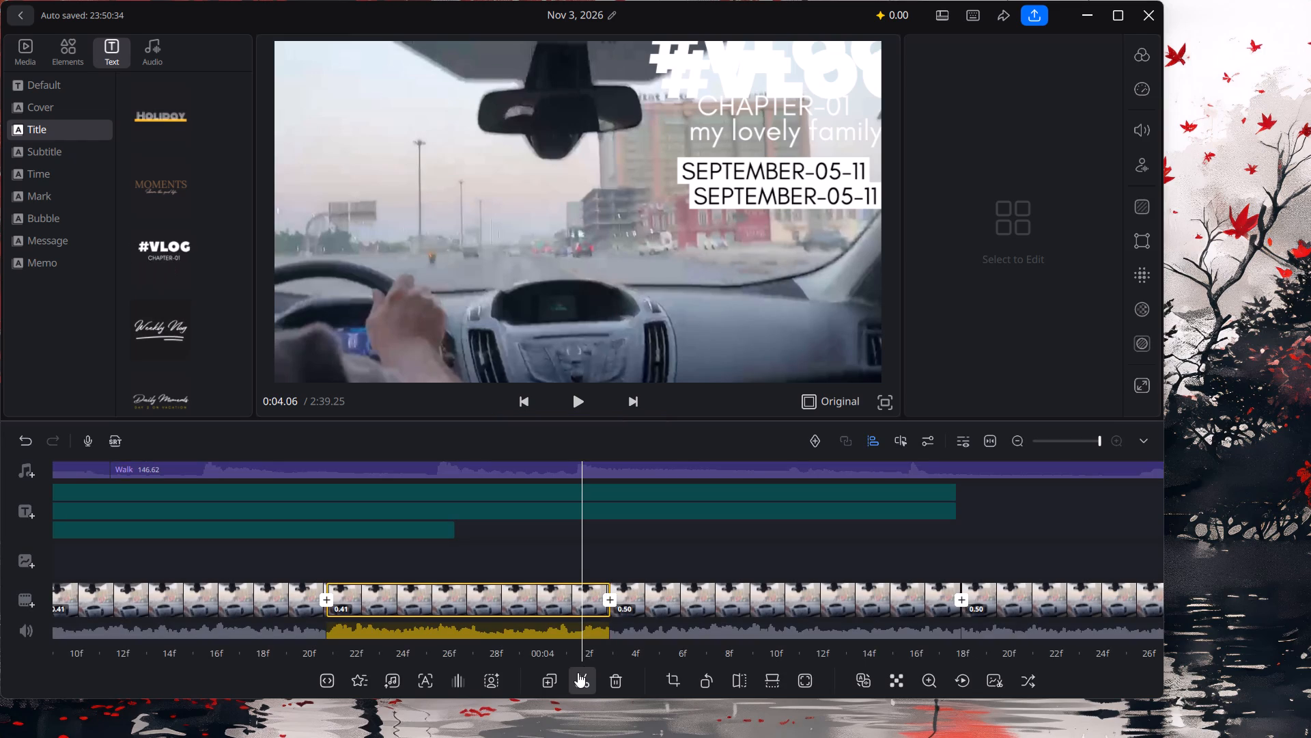
click(578, 672)
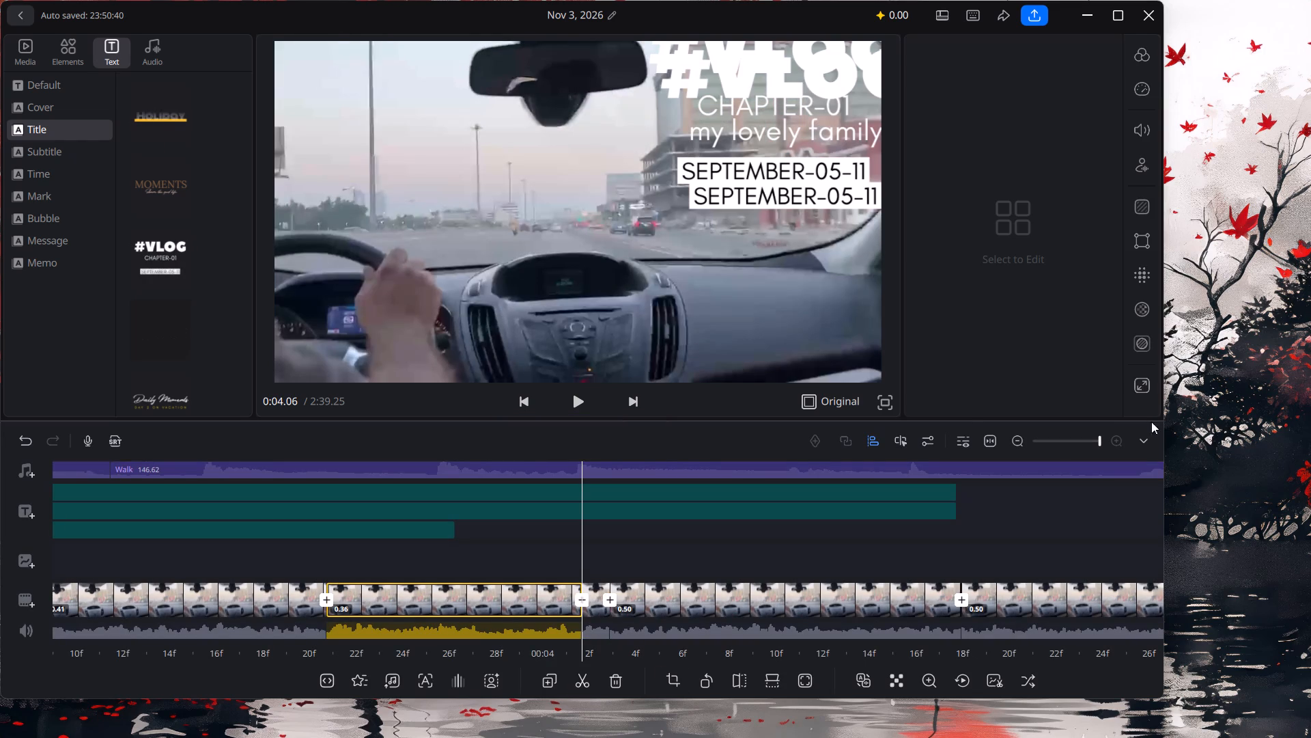
Split the Walk music at 0:04.26.
click(682, 458)
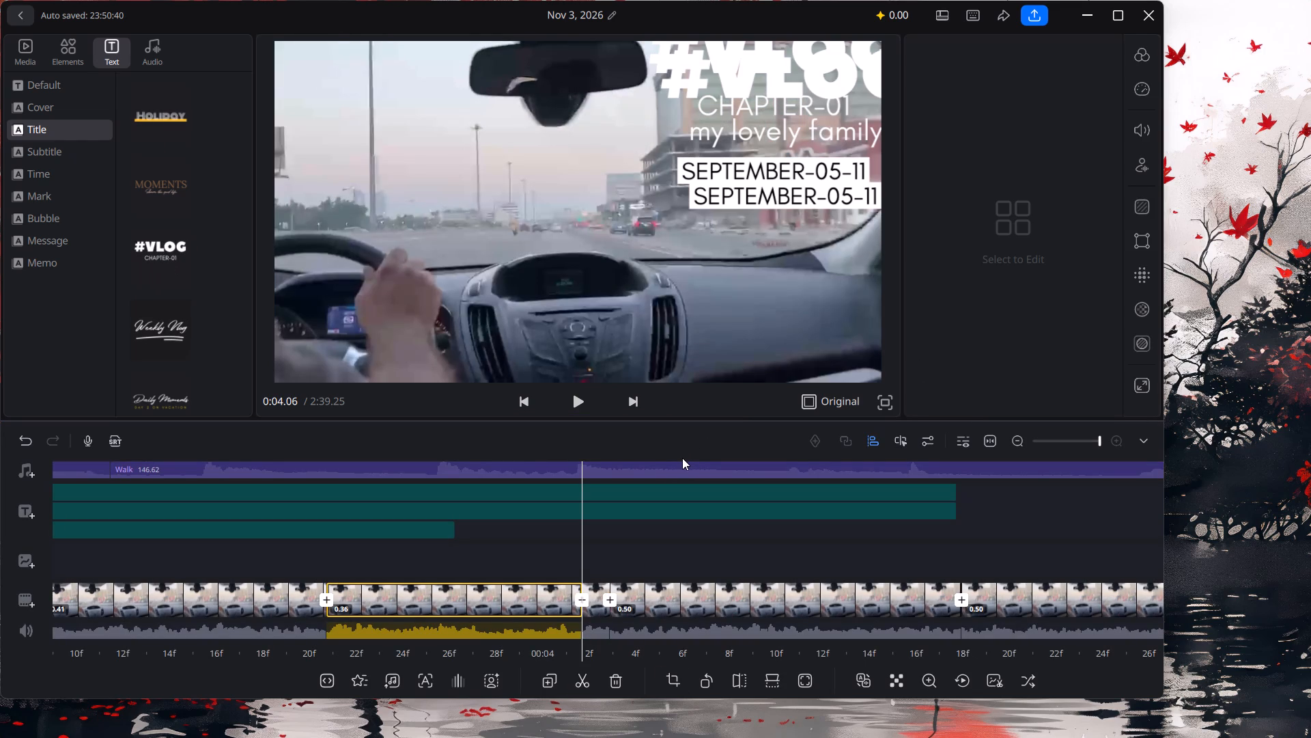
click(653, 467)
click(655, 467)
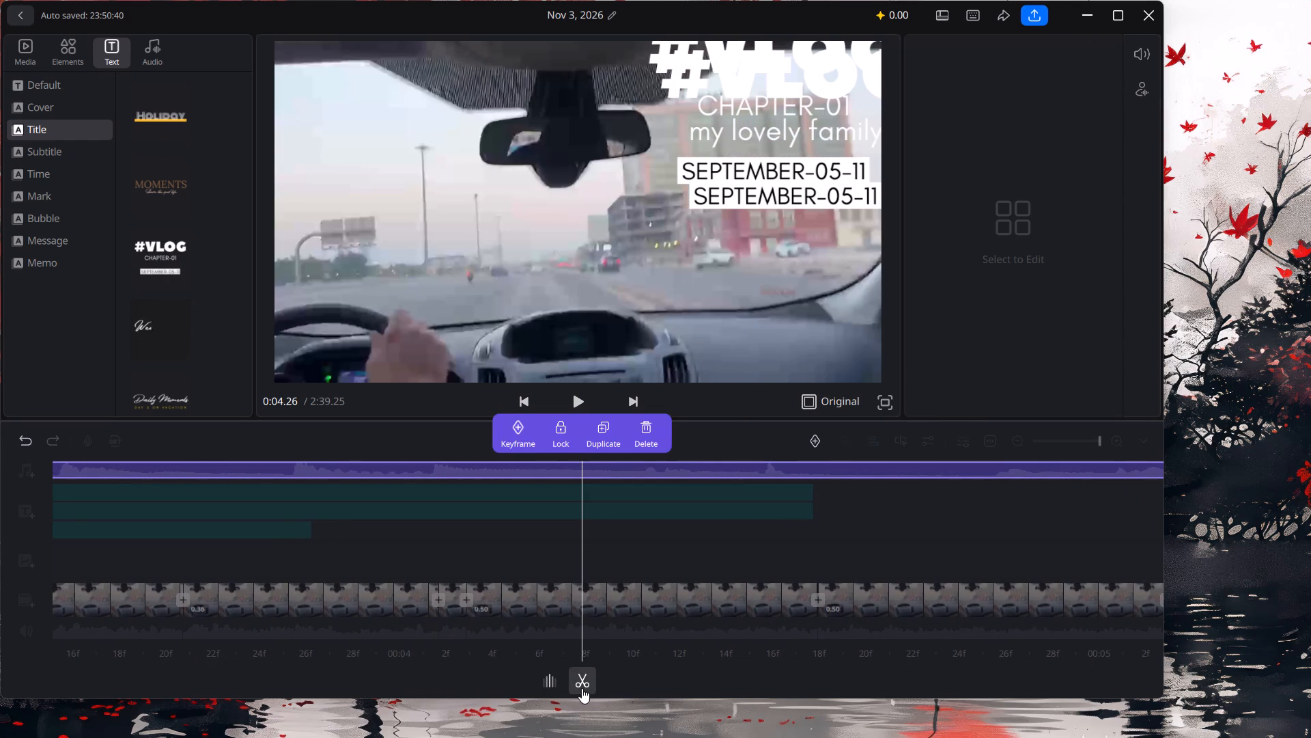
drag(582, 688, 598, 692)
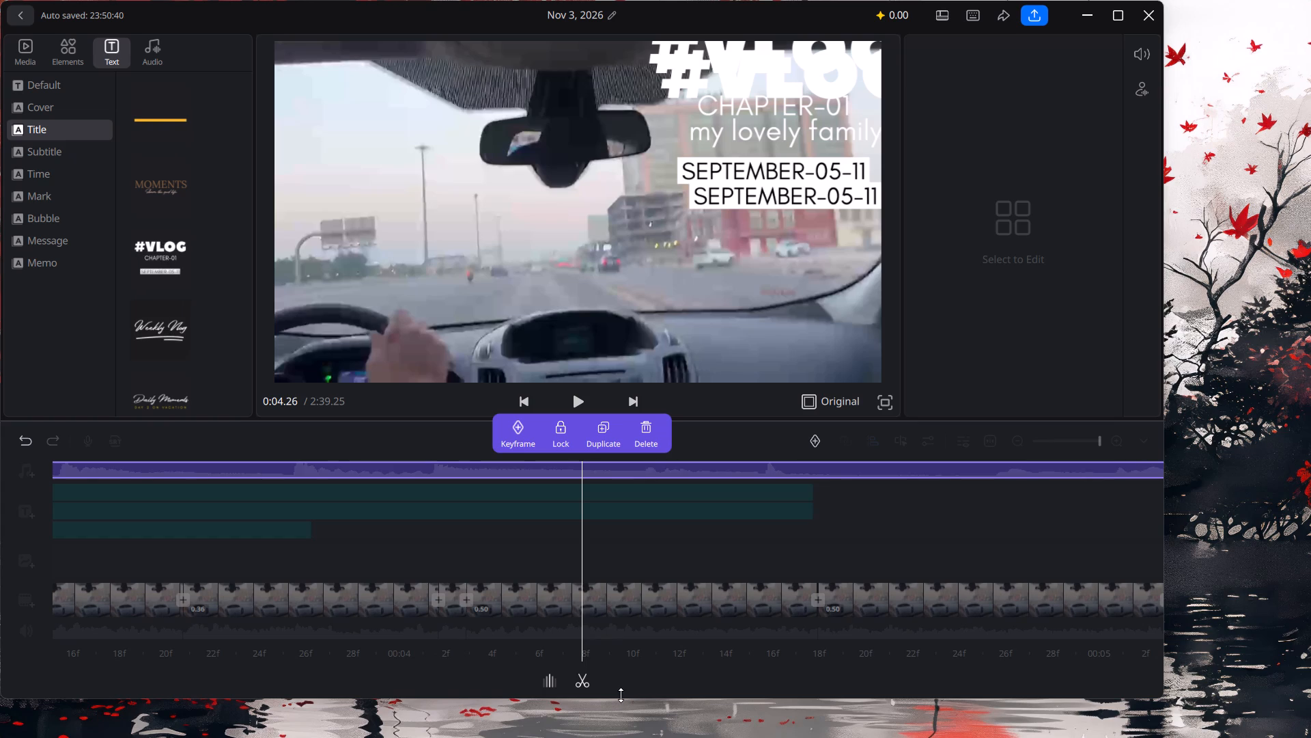
click(586, 672)
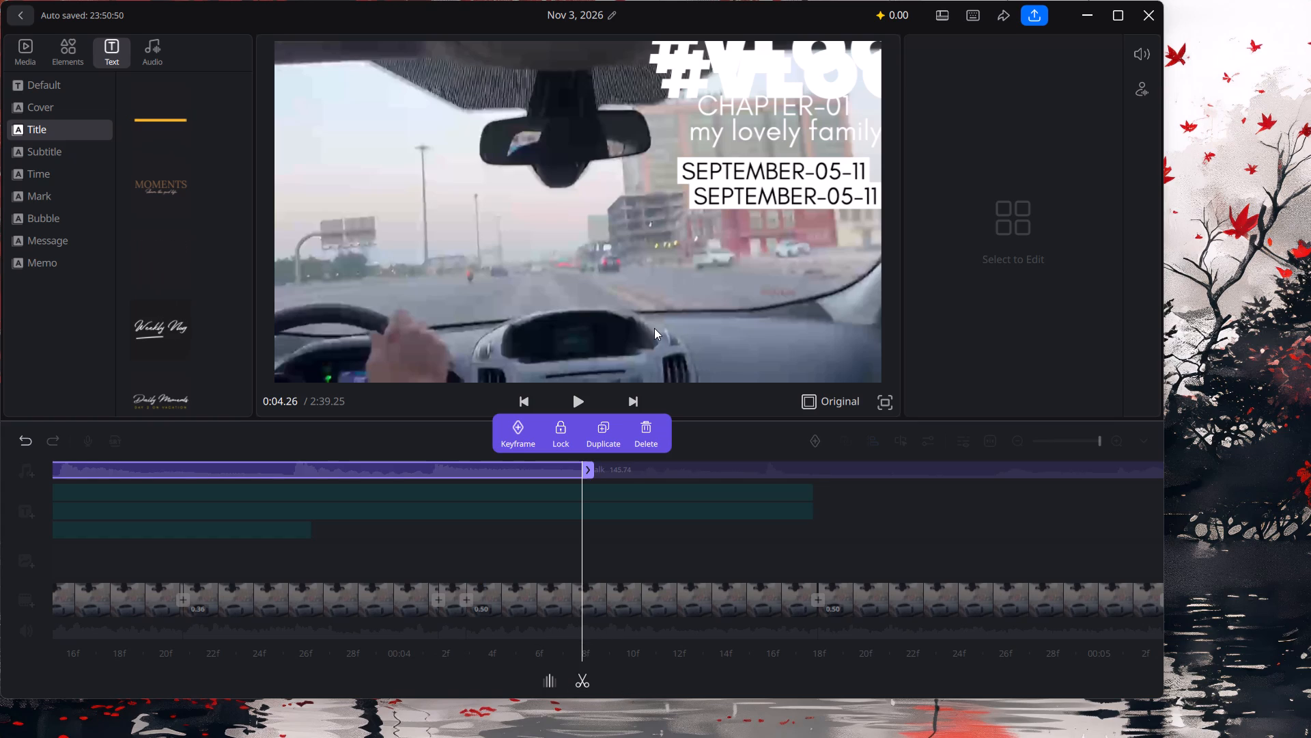
Examine the timeline from the end of the #VLOG titles to about 0:06.
click(802, 515)
drag(802, 515, 874, 534)
scroll(874, 534, left, 5)
drag(958, 515, 852, 507)
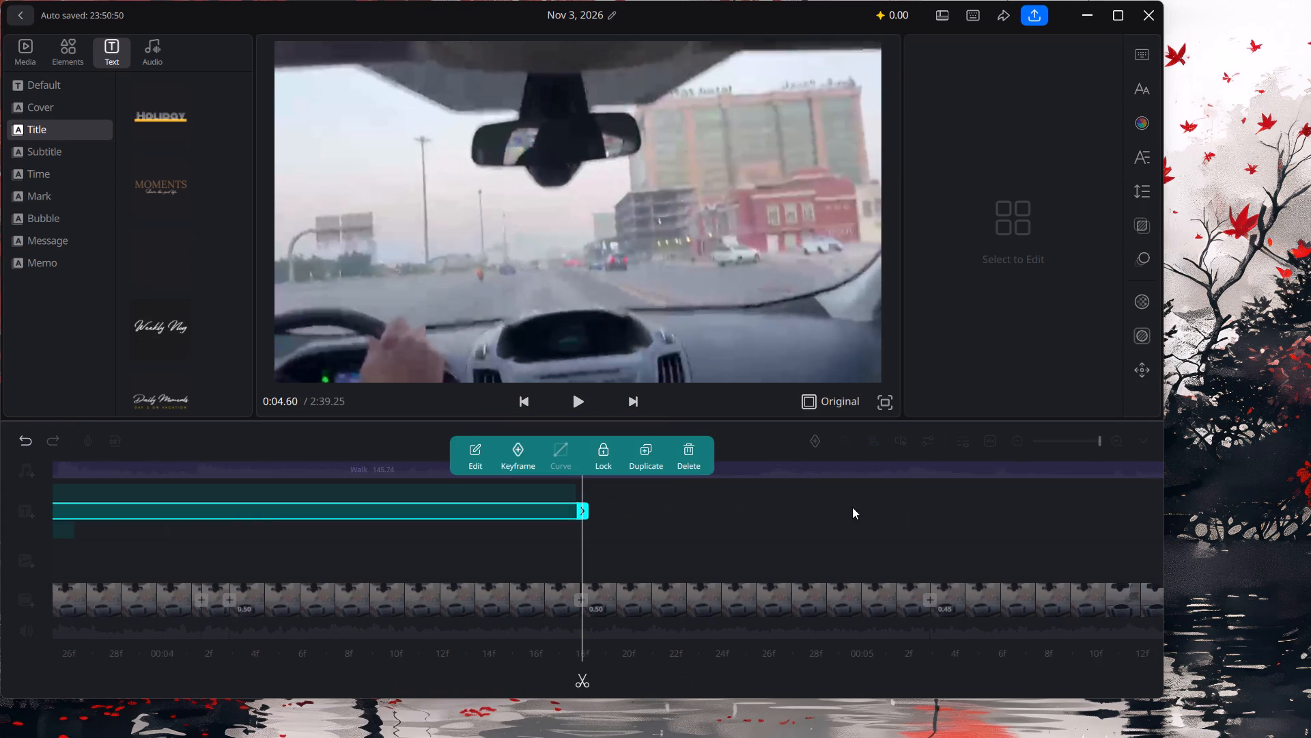
drag(852, 507, 830, 507)
click(773, 495)
drag(773, 495, 533, 521)
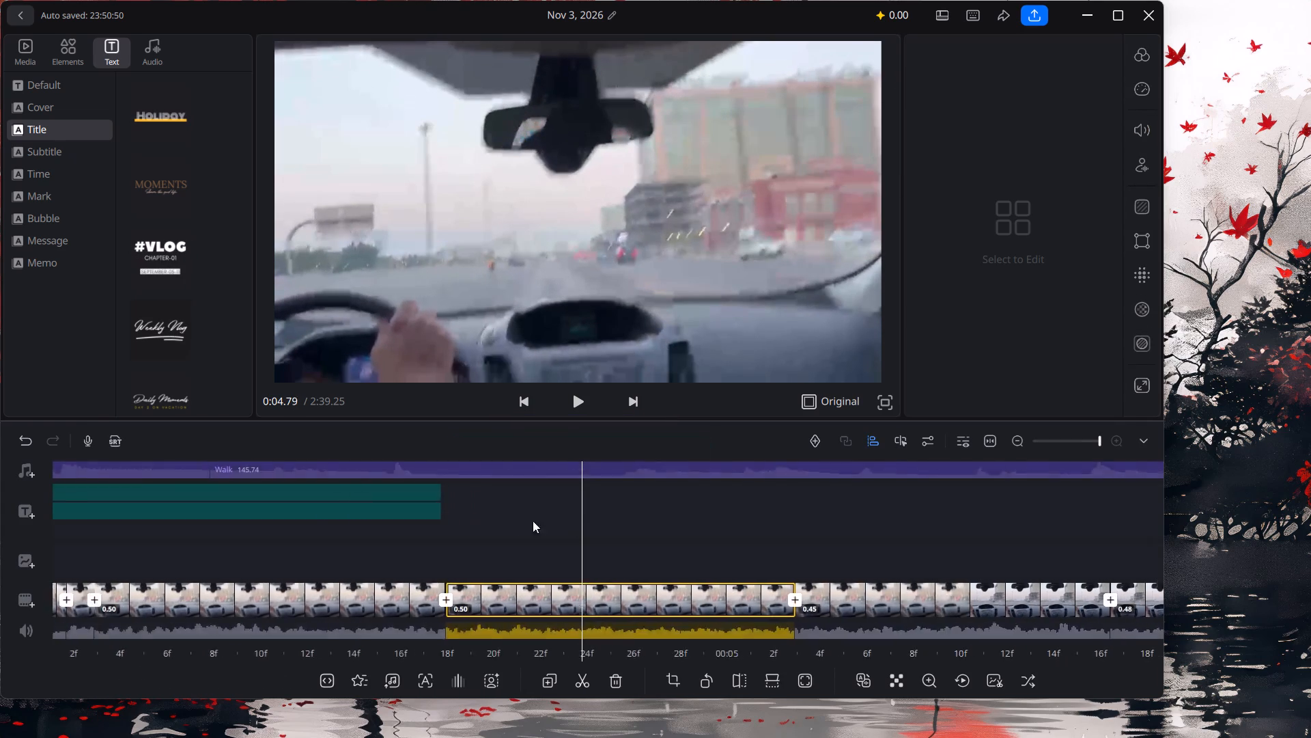
drag(533, 521, 305, 553)
drag(563, 523, 177, 545)
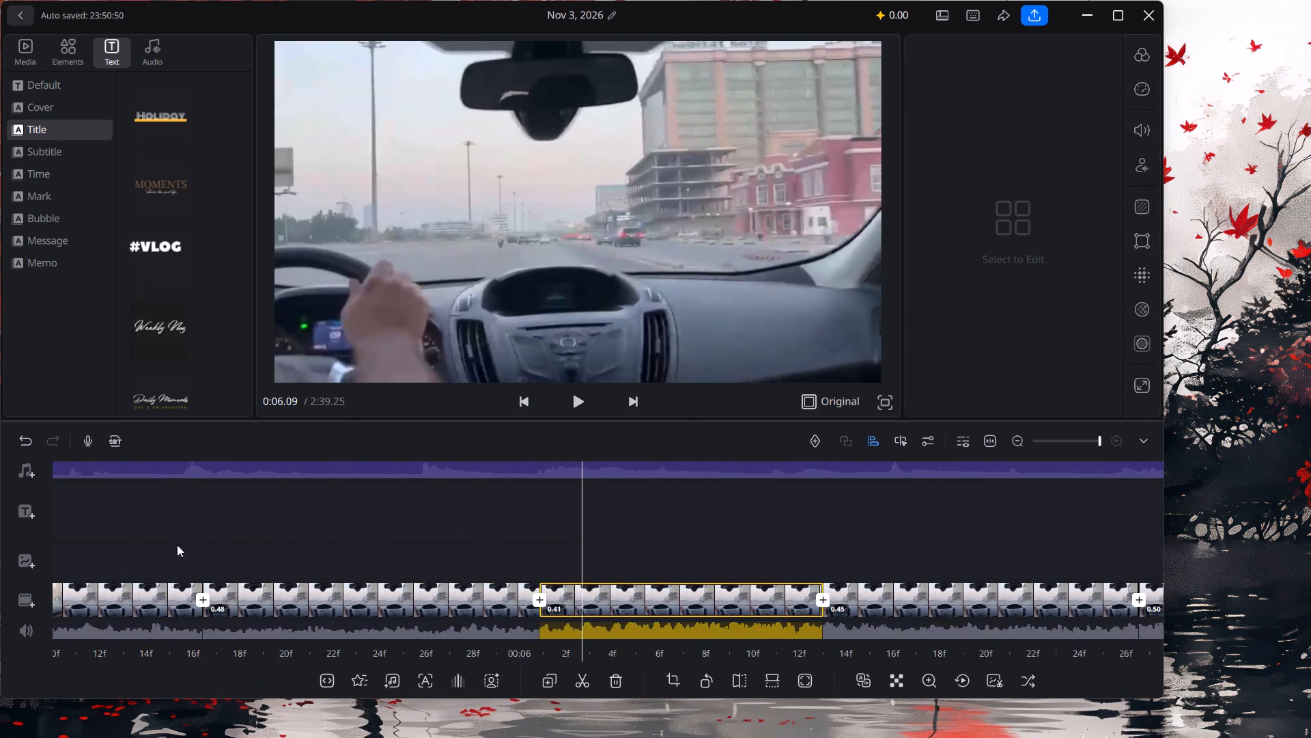
drag(177, 545, 188, 541)
drag(545, 495, 72, 553)
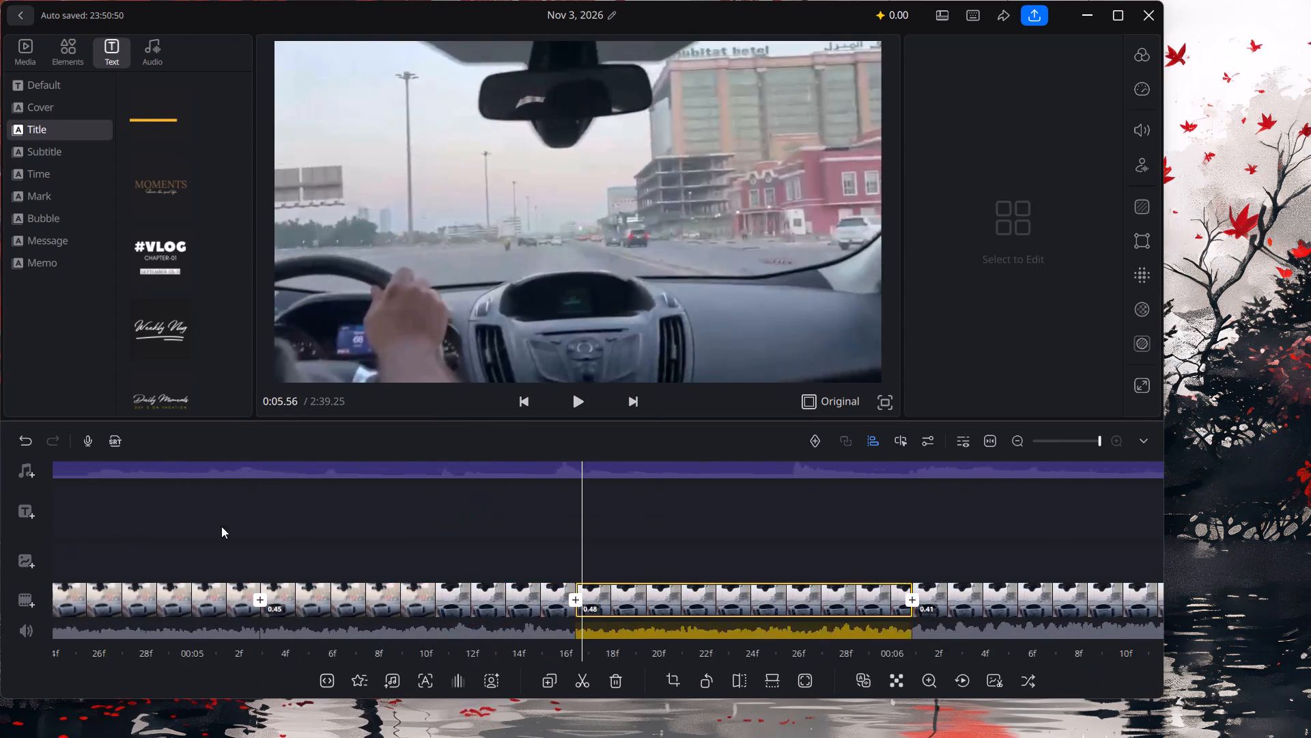
Split the Walk music at 0:06.84.
click(595, 467)
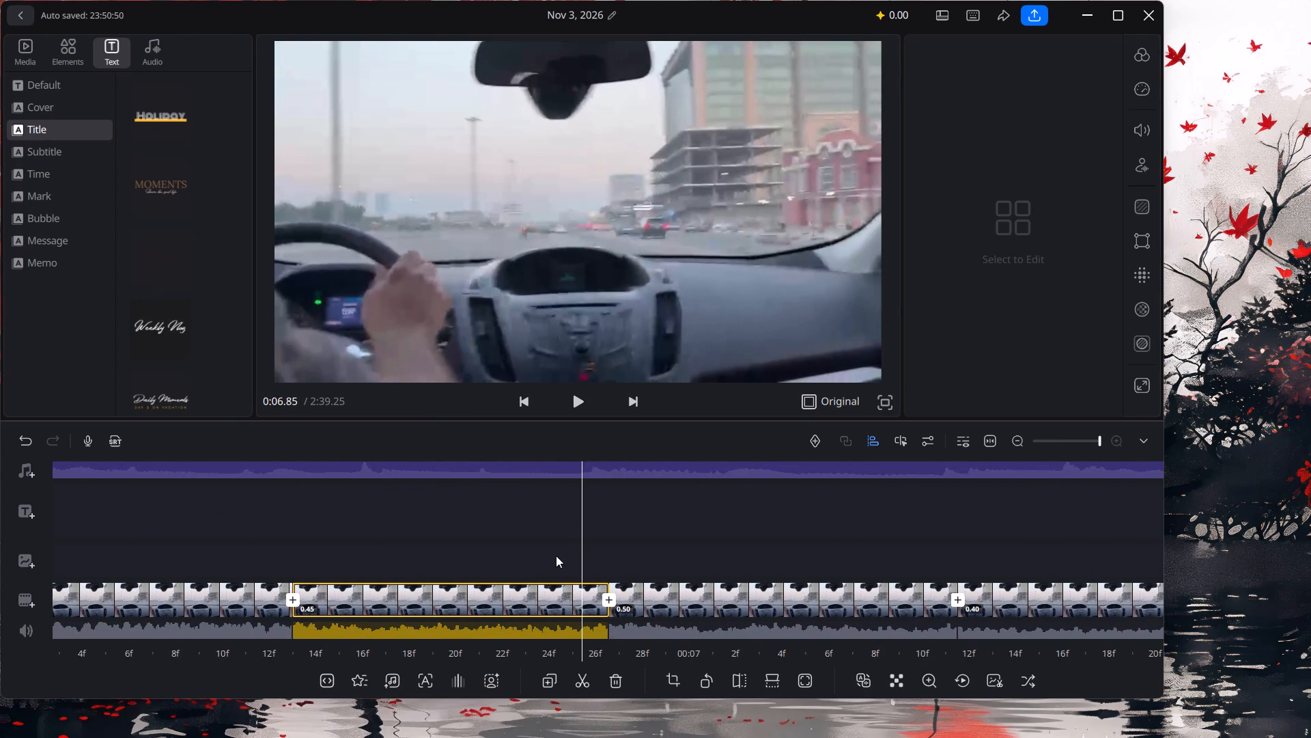
click(590, 459)
double_click(590, 459)
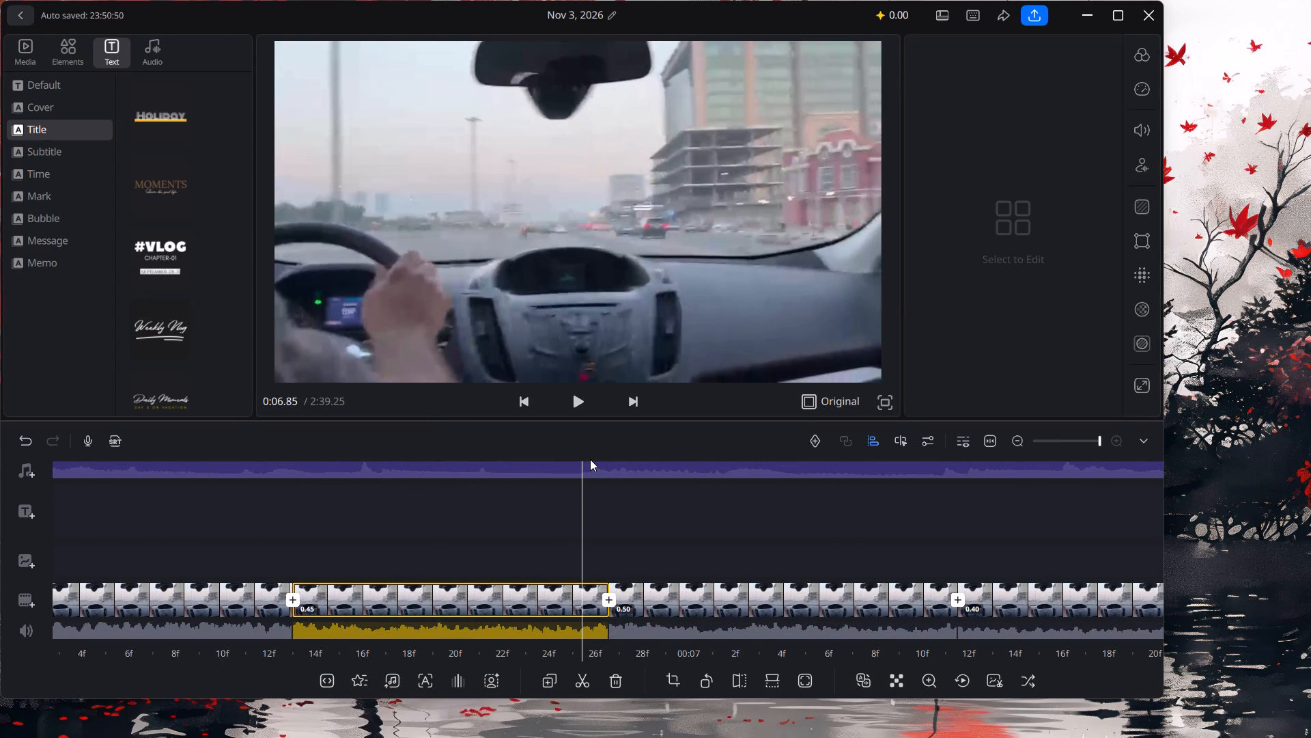
click(578, 463)
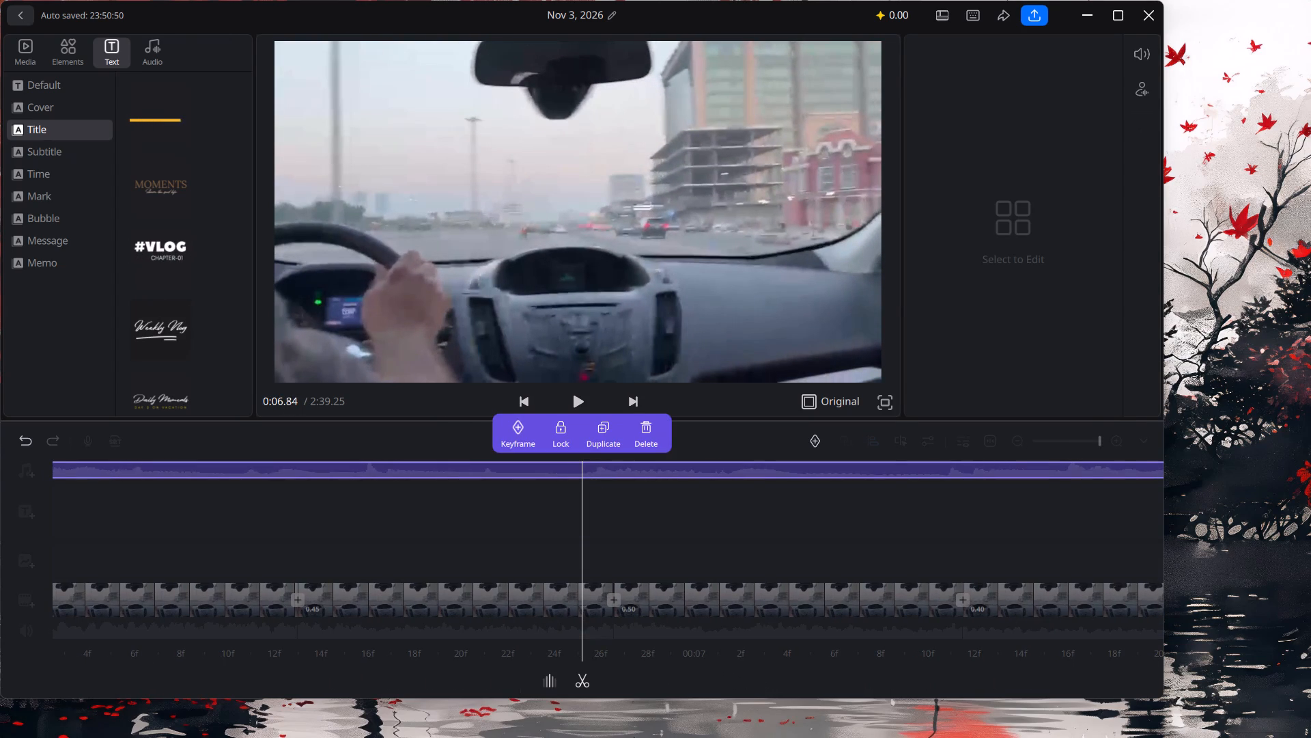
click(585, 677)
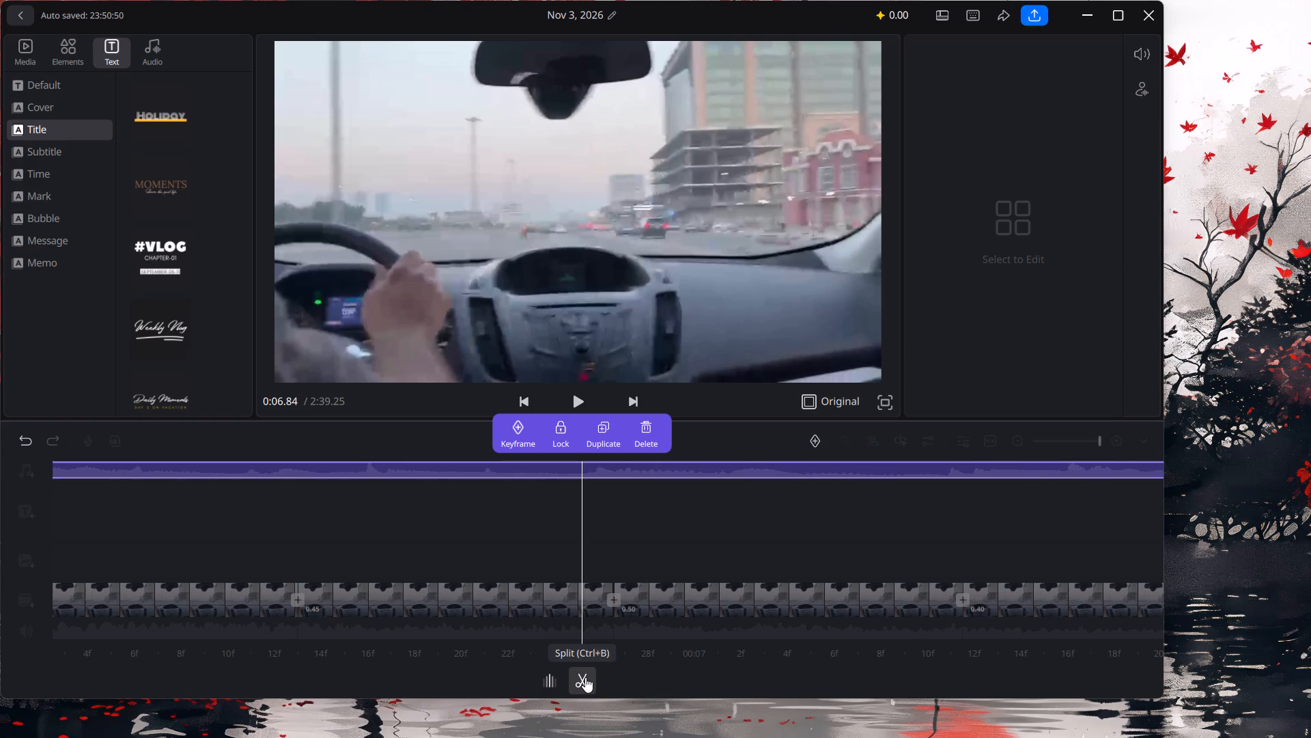
Split the driving video segment at 0:21.64.
drag(964, 475, 460, 510)
drag(374, 562, 178, 546)
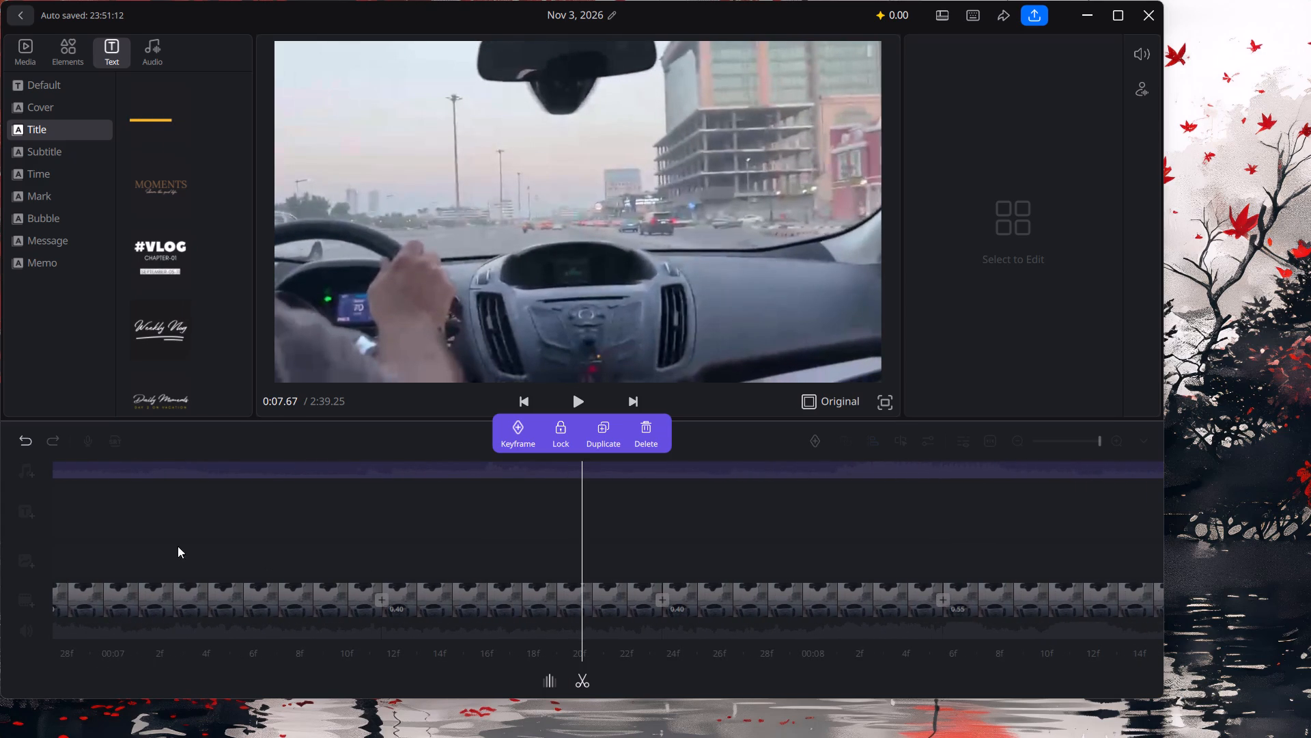
drag(178, 546, 81, 545)
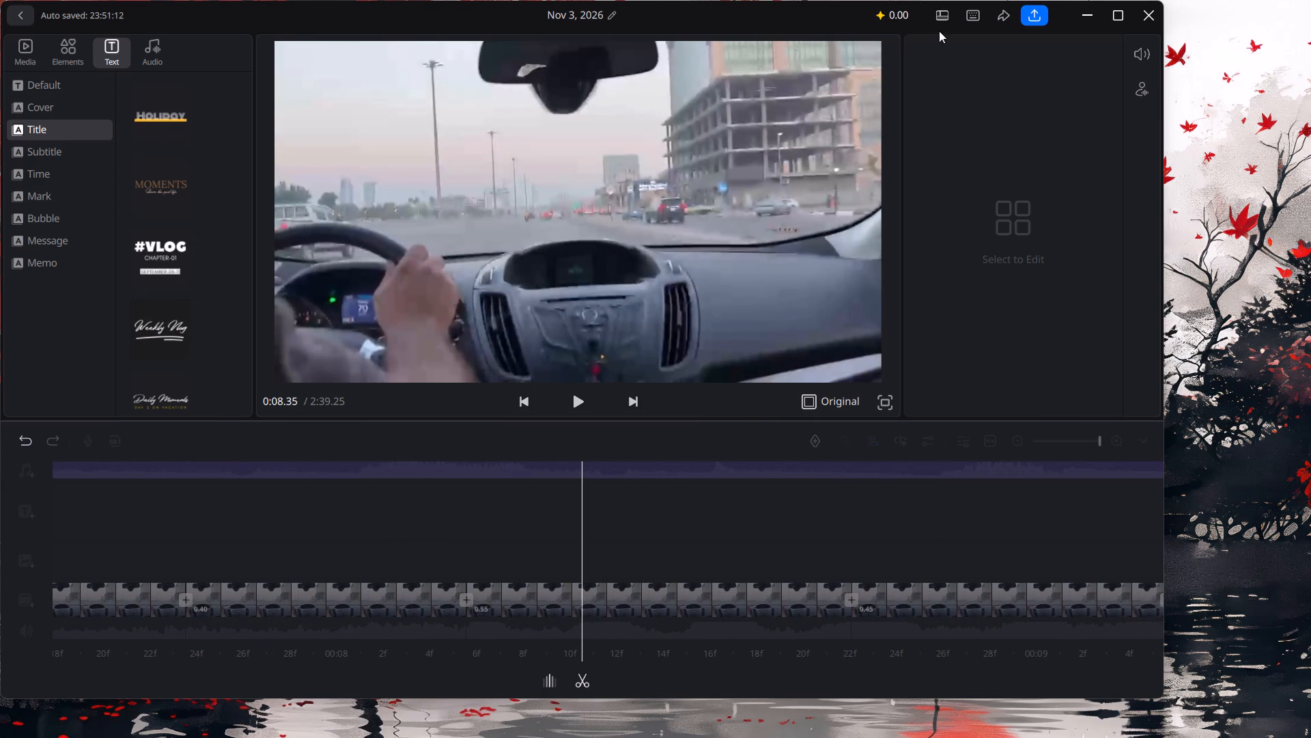
drag(848, 568, 726, 573)
drag(447, 570, 173, 569)
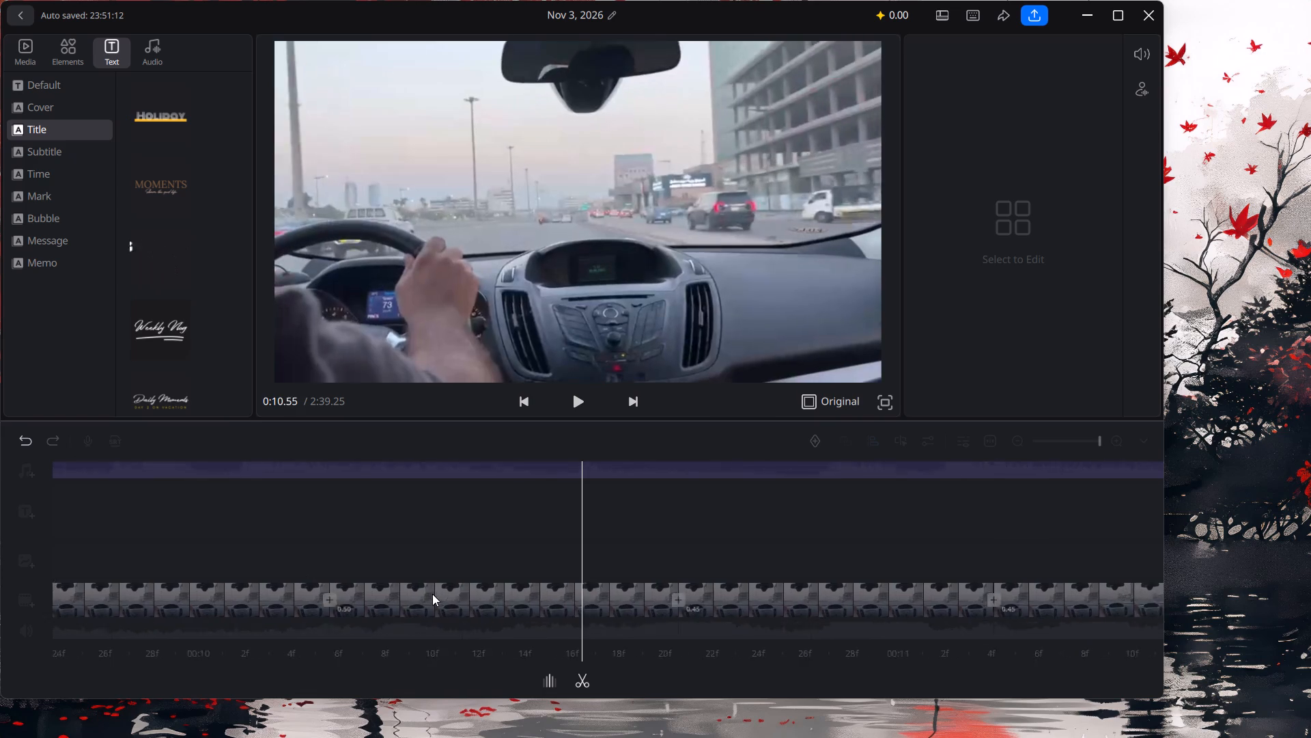
drag(436, 588, 153, 586)
drag(709, 582, 606, 585)
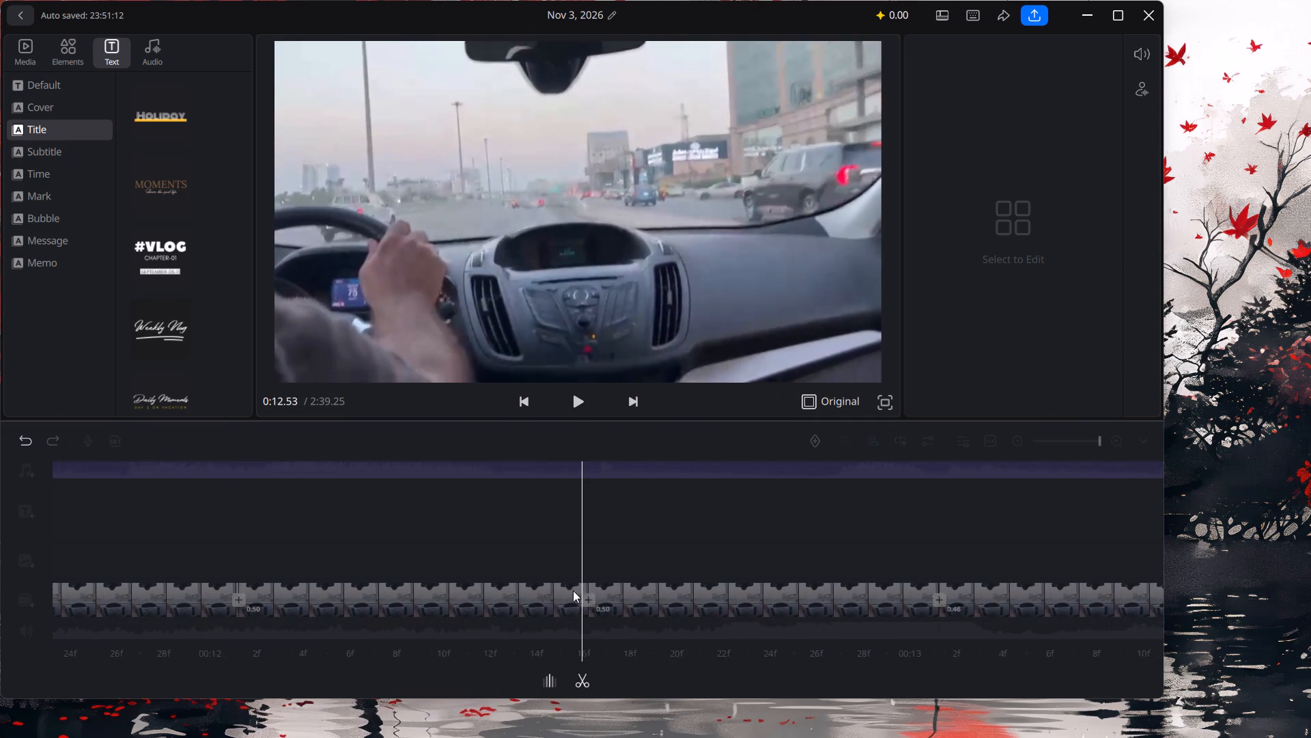
click(971, 299)
drag(798, 566, 554, 573)
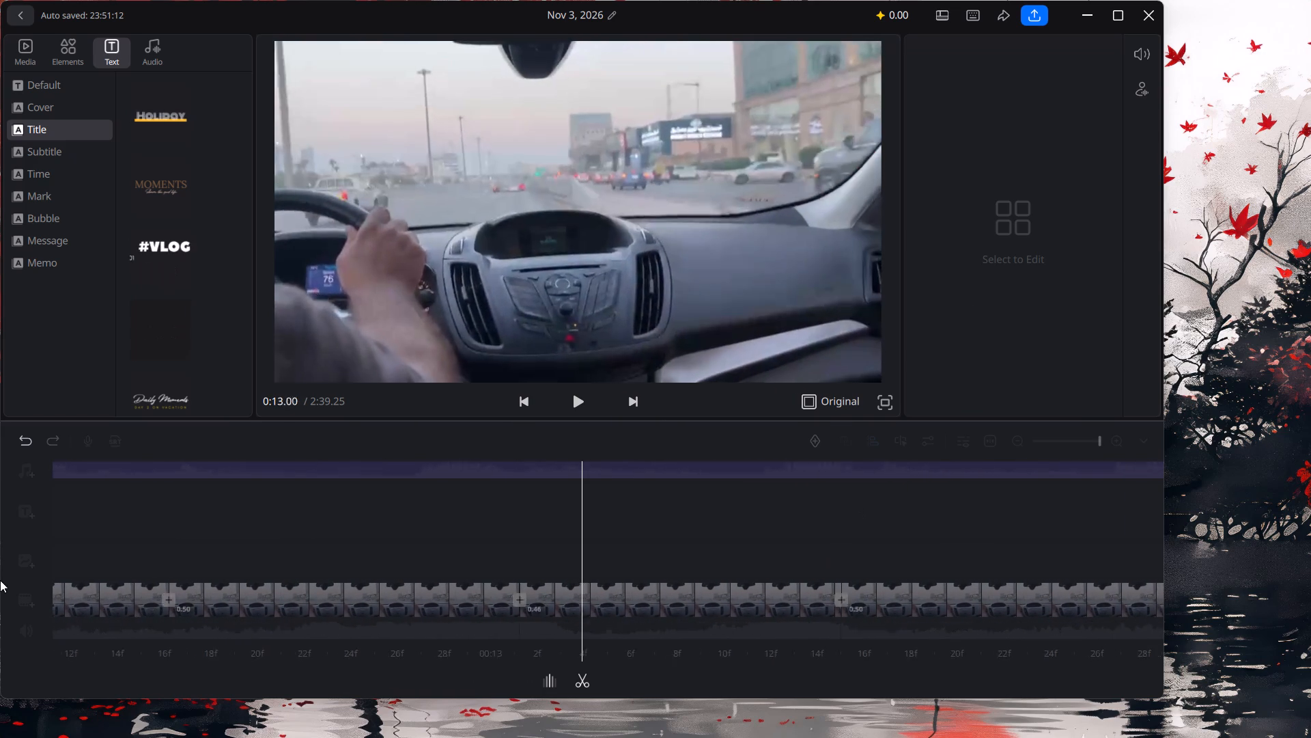
click(689, 593)
drag(655, 602, 340, 605)
click(570, 683)
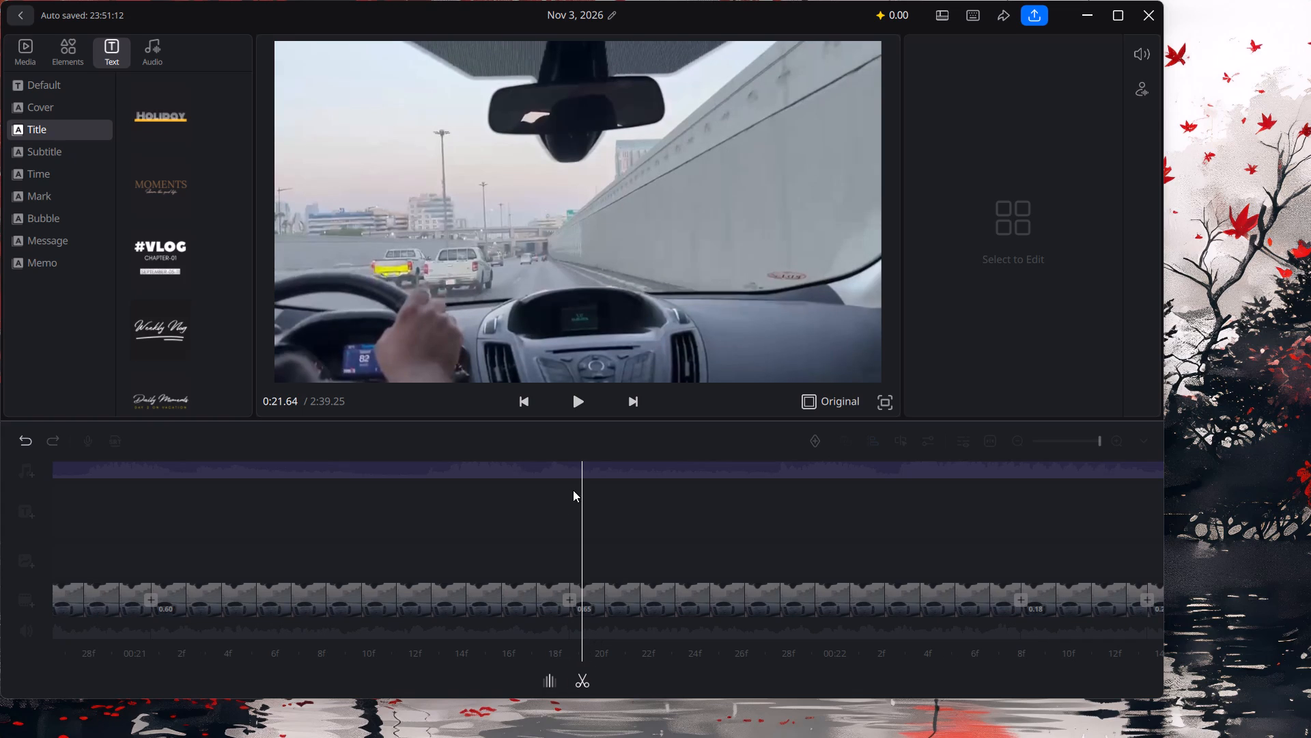
click(573, 490)
click(585, 675)
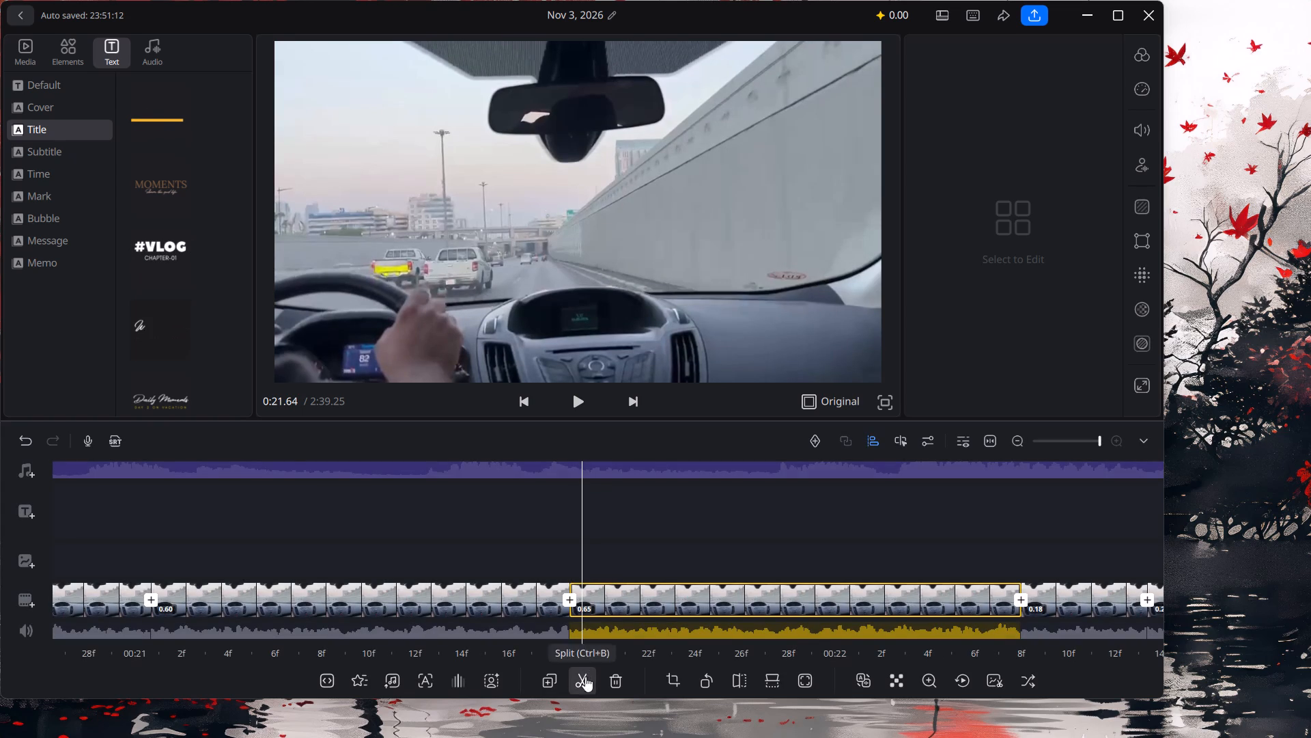
Split the Walk music at 0:21.63.
click(575, 469)
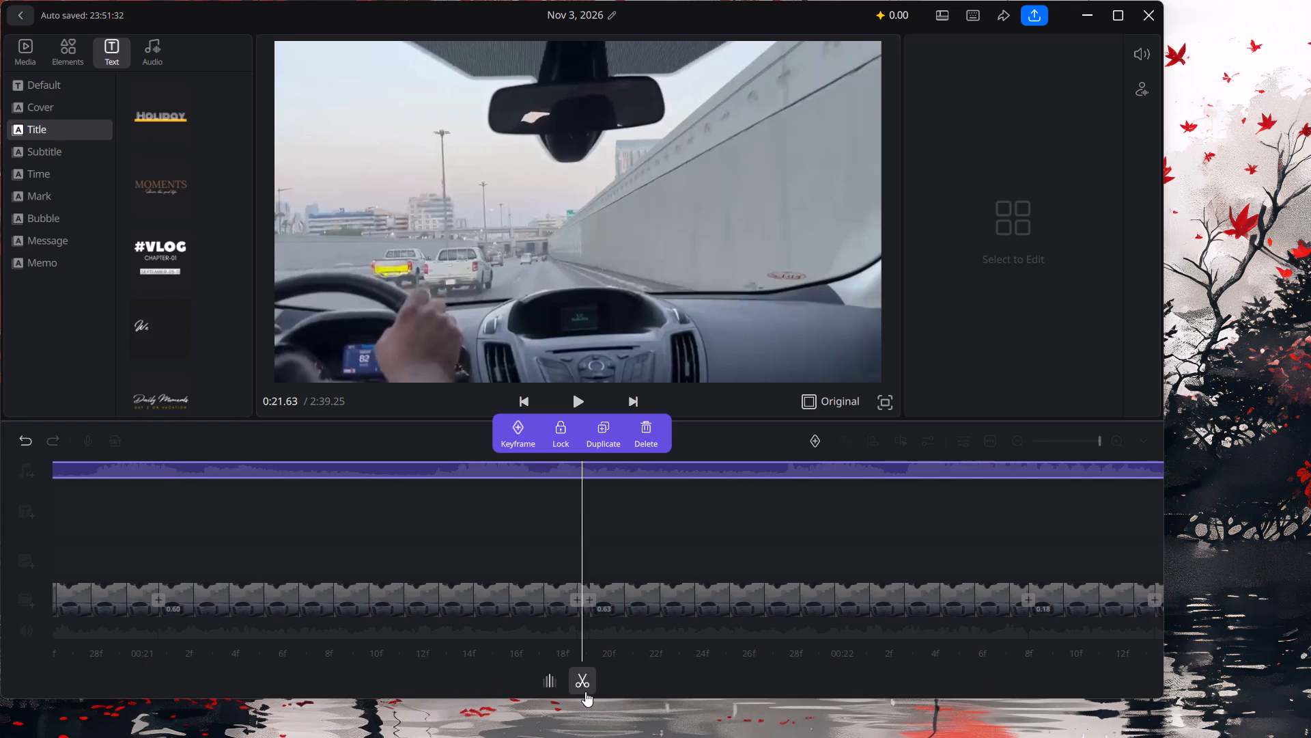
click(585, 691)
drag(970, 254, 976, 257)
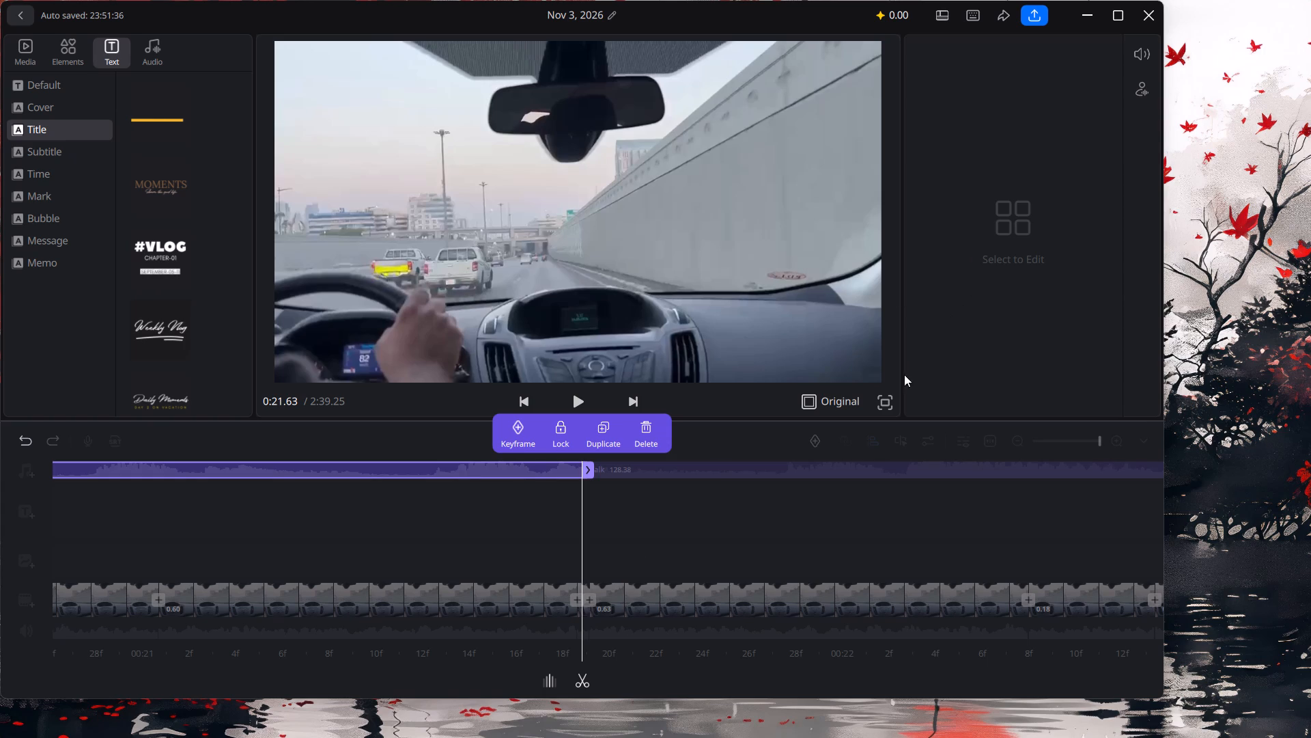
Add the Shopping list text template from the Memo category at 0:42.75.
drag(644, 550, 520, 571)
drag(849, 586, 393, 606)
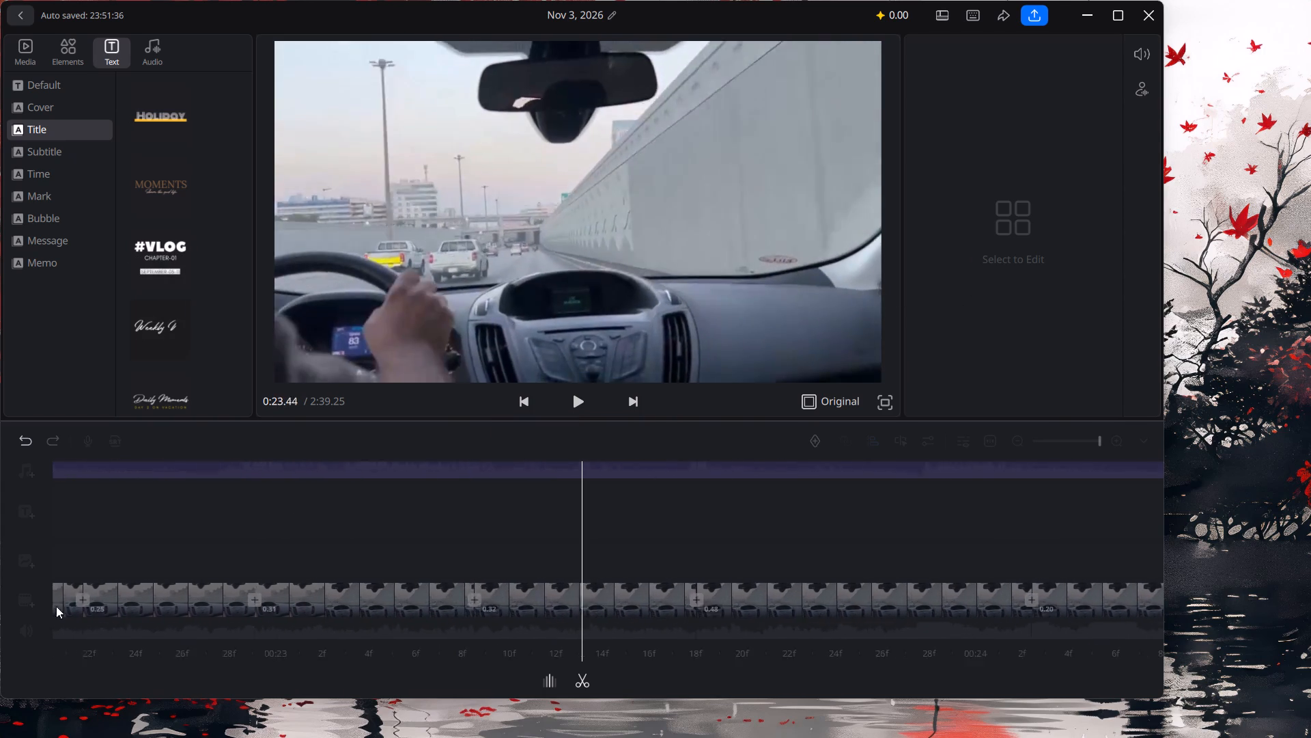
drag(845, 532, 776, 543)
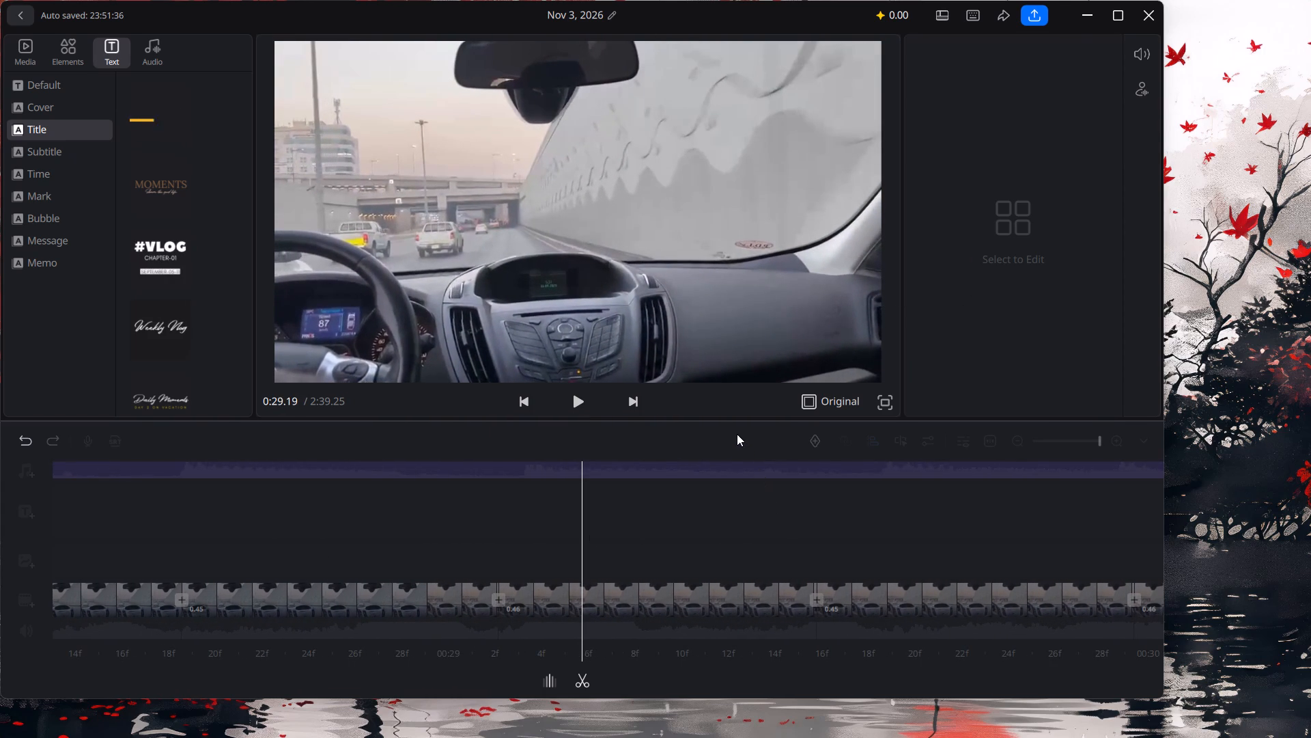
drag(713, 609, 229, 634)
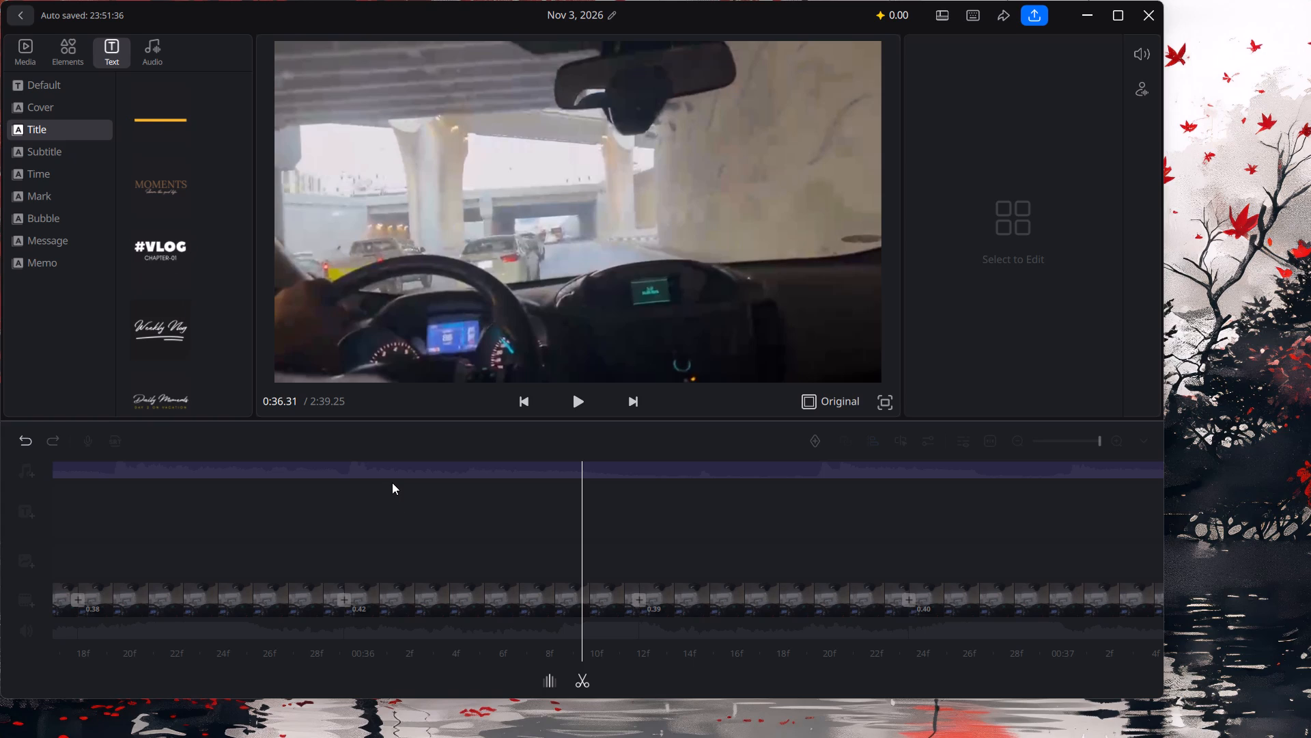
drag(714, 592, 61, 656)
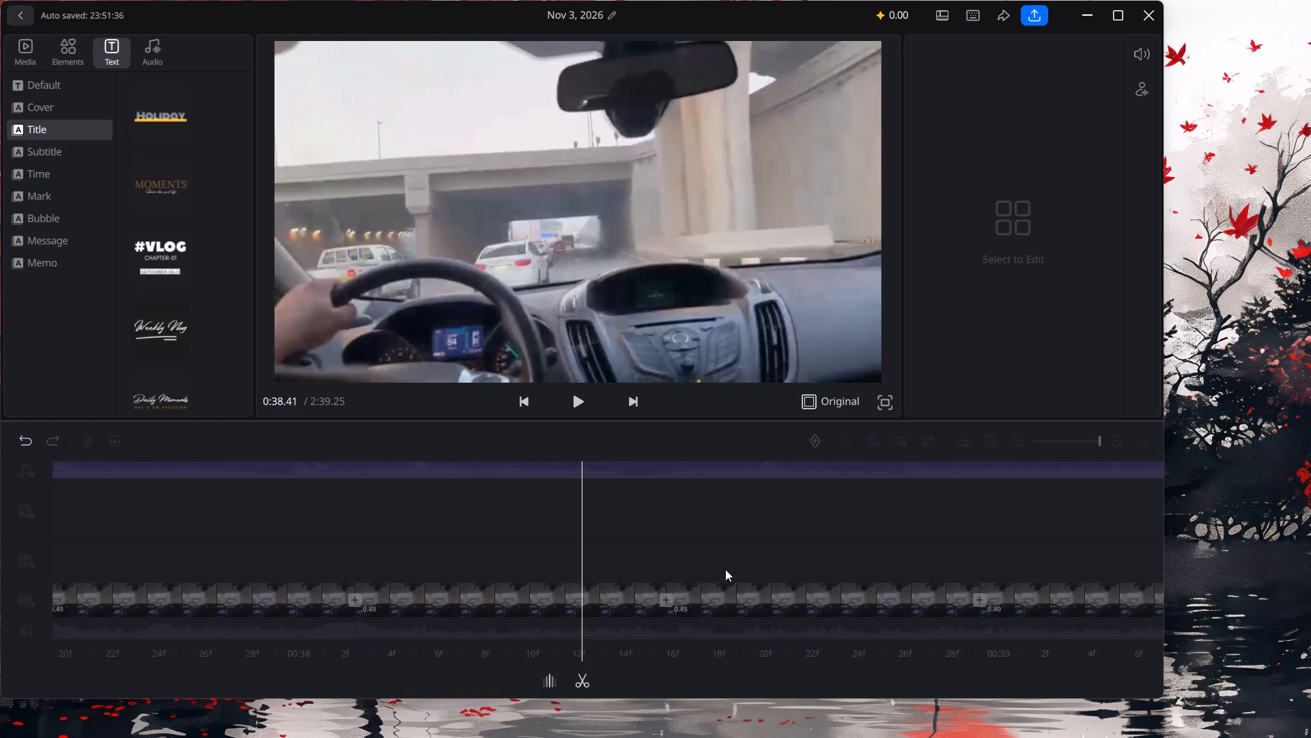
drag(791, 517, 652, 545)
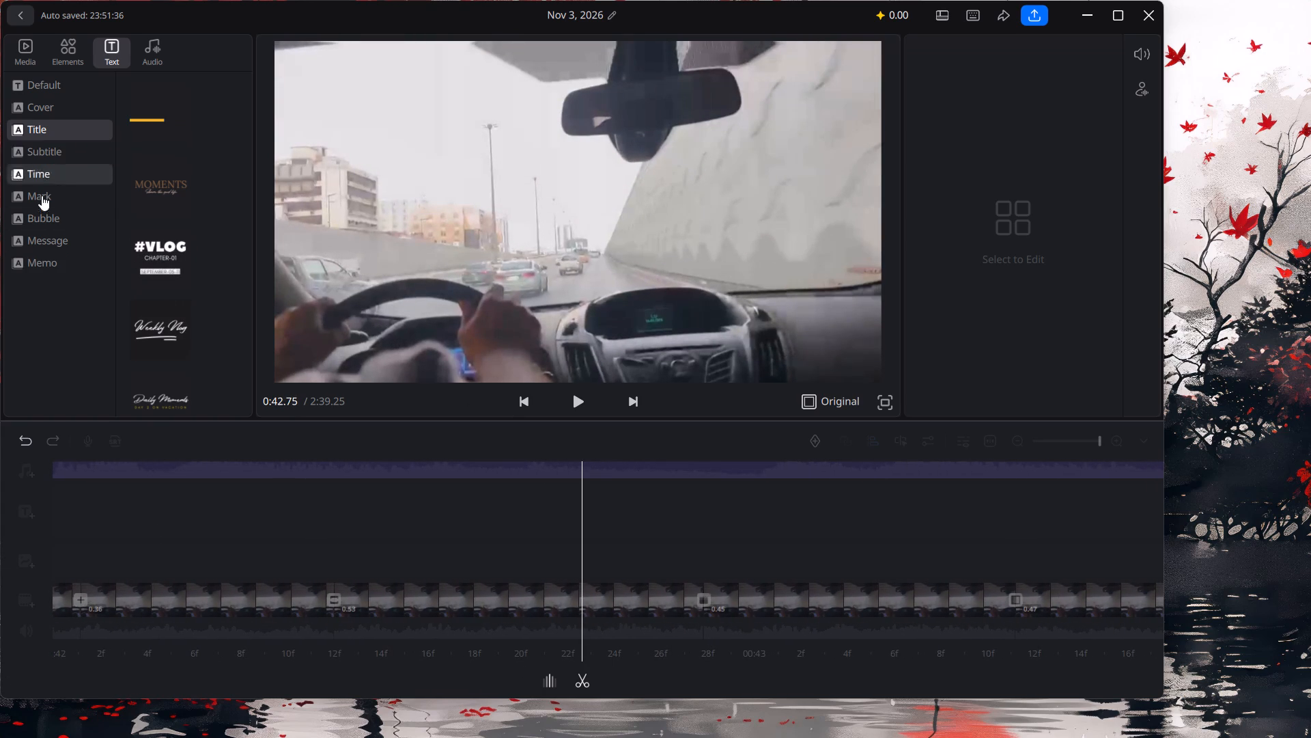
click(45, 232)
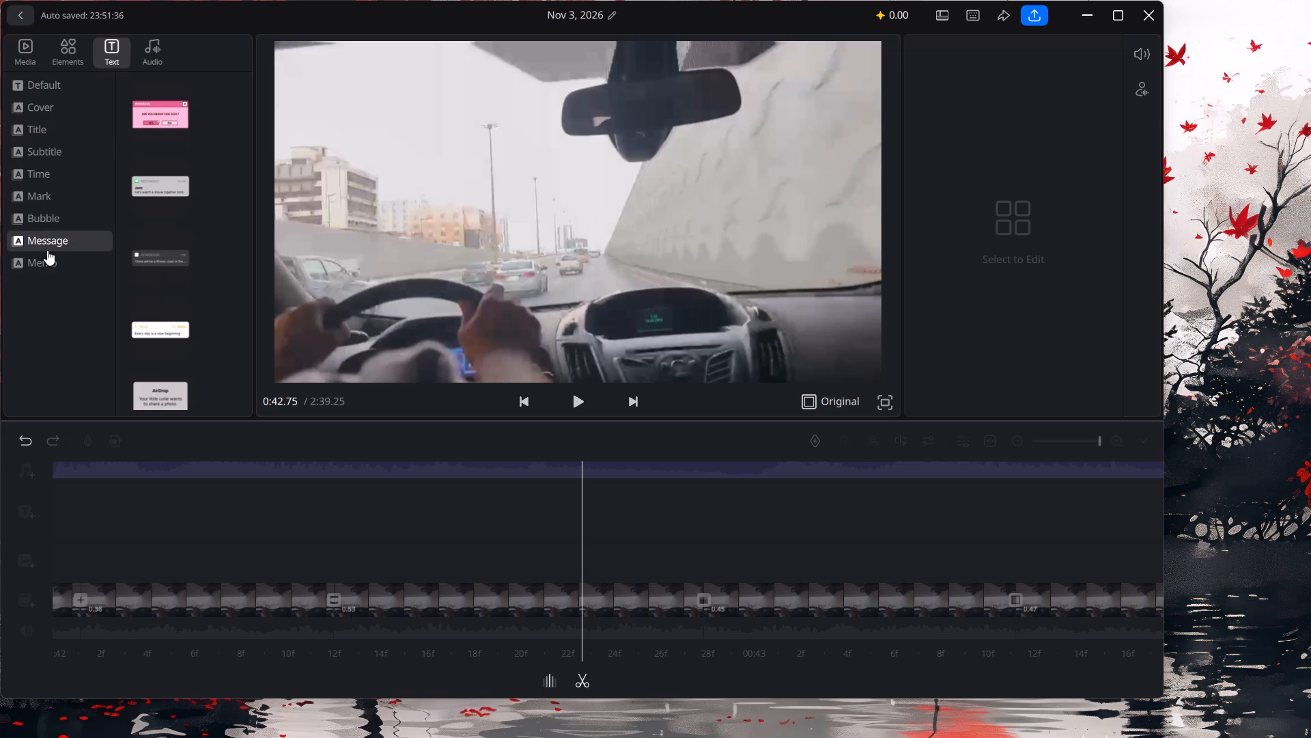
click(51, 253)
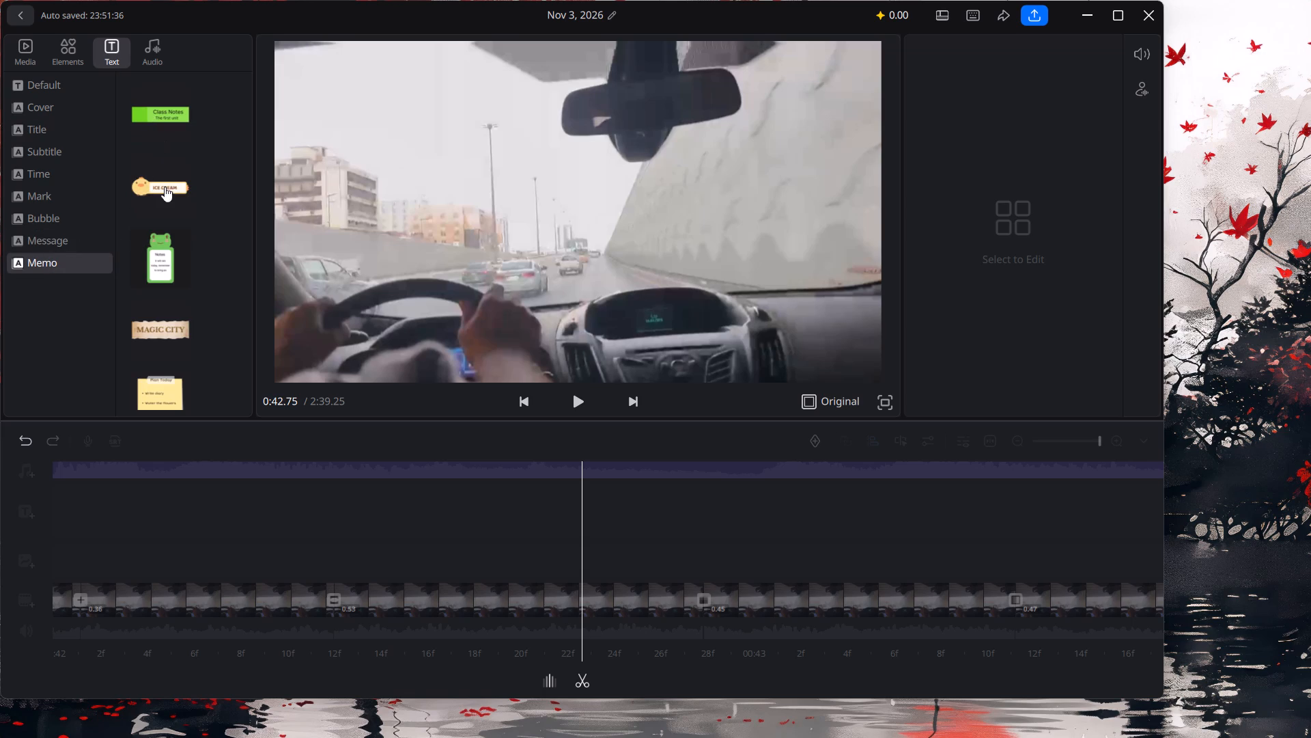
scroll(165, 266, down, 4)
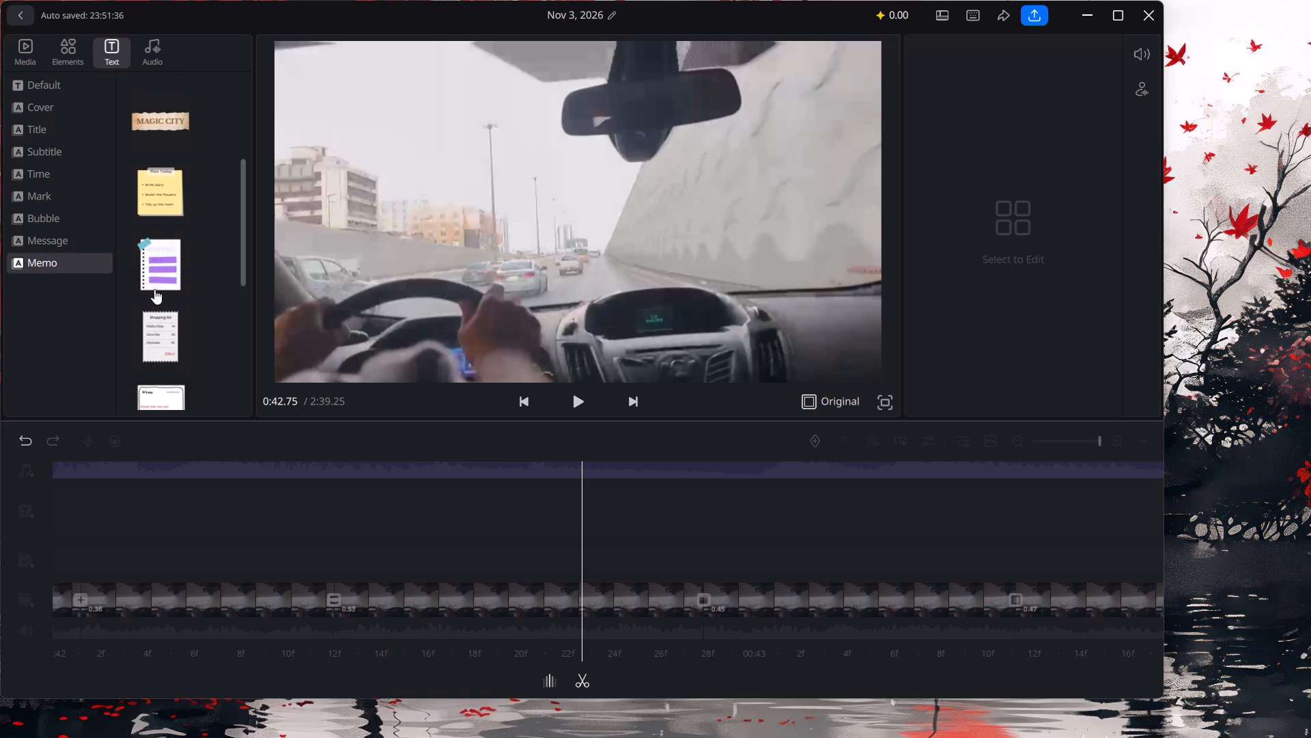
click(156, 340)
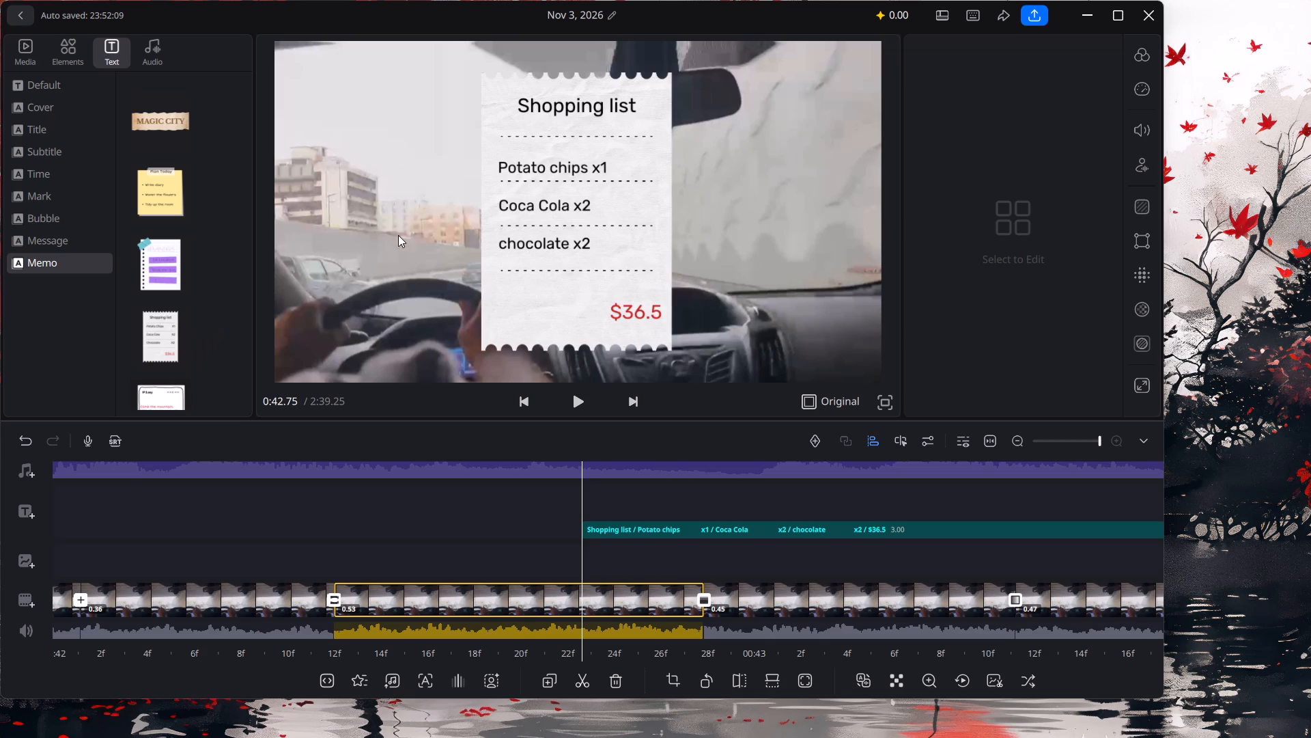
Move the Shopping list note to the lower-left part of the video frame and shrink it.
click(541, 150)
drag(466, 141, 422, 139)
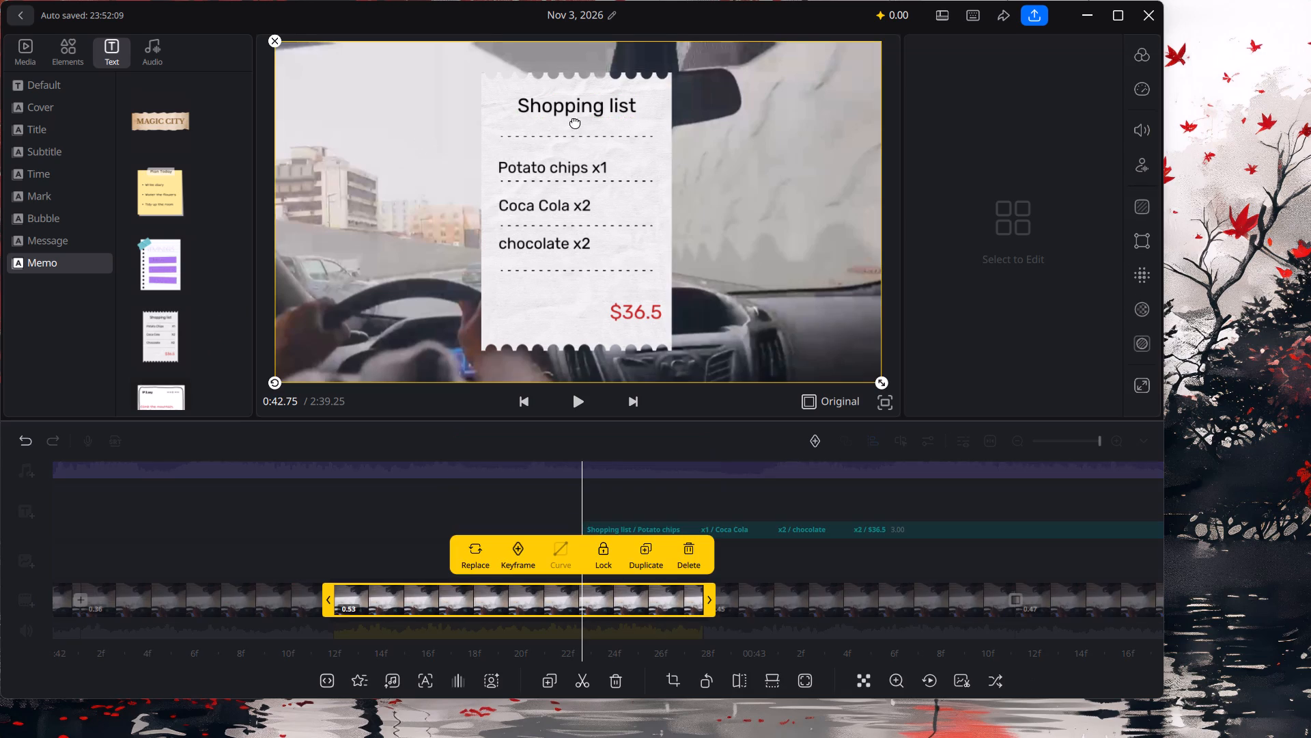
click(663, 346)
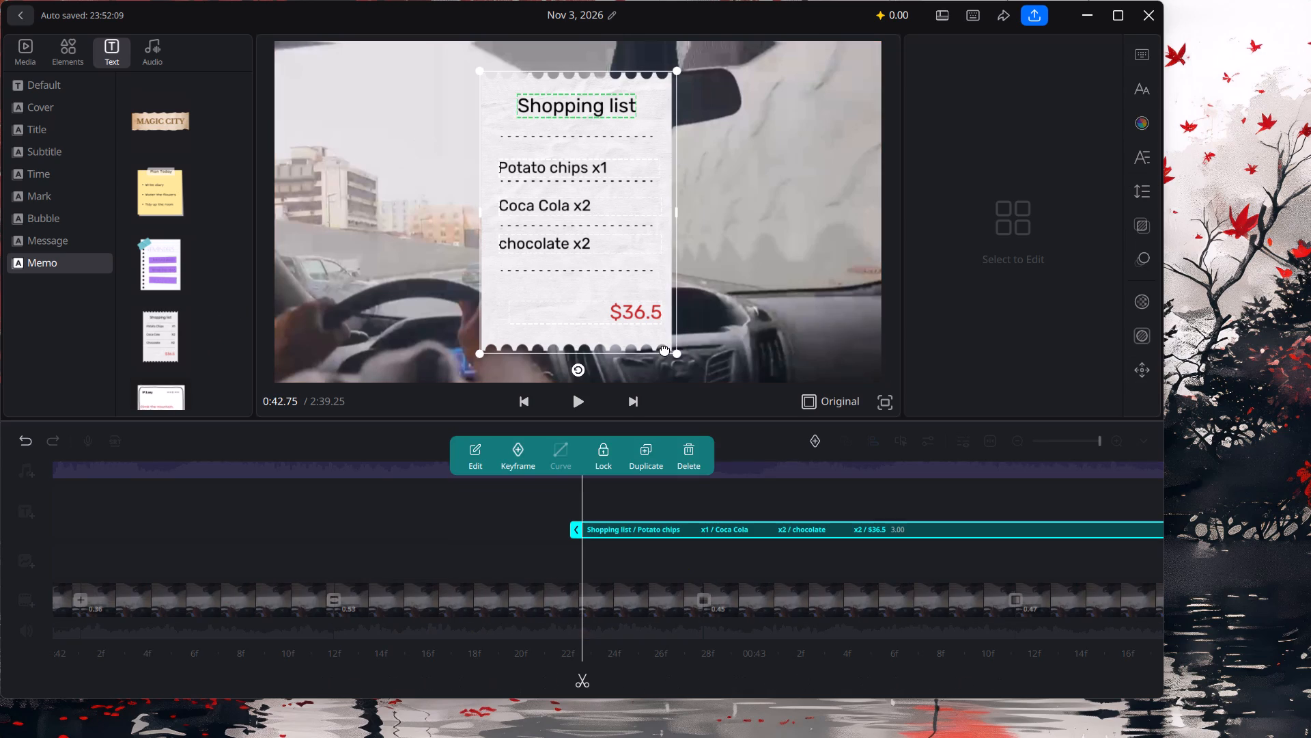
drag(666, 350, 621, 282)
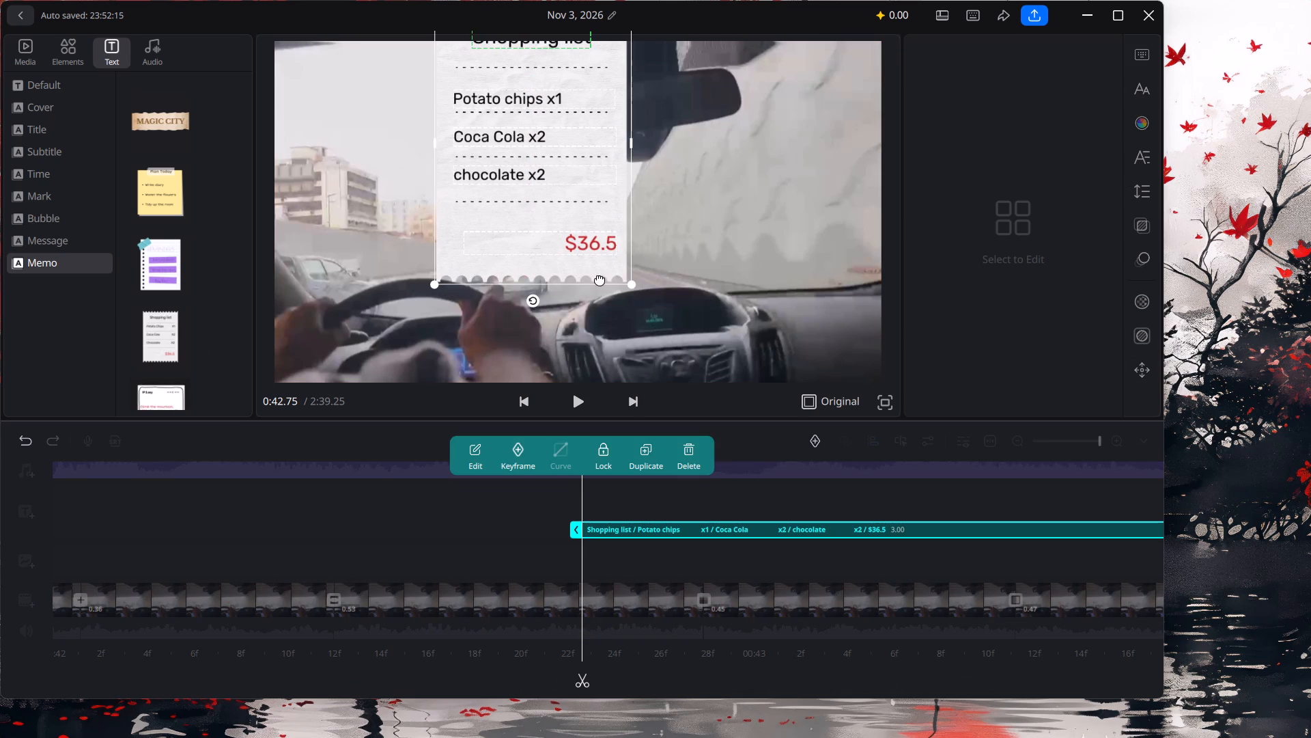
drag(520, 126, 468, 243)
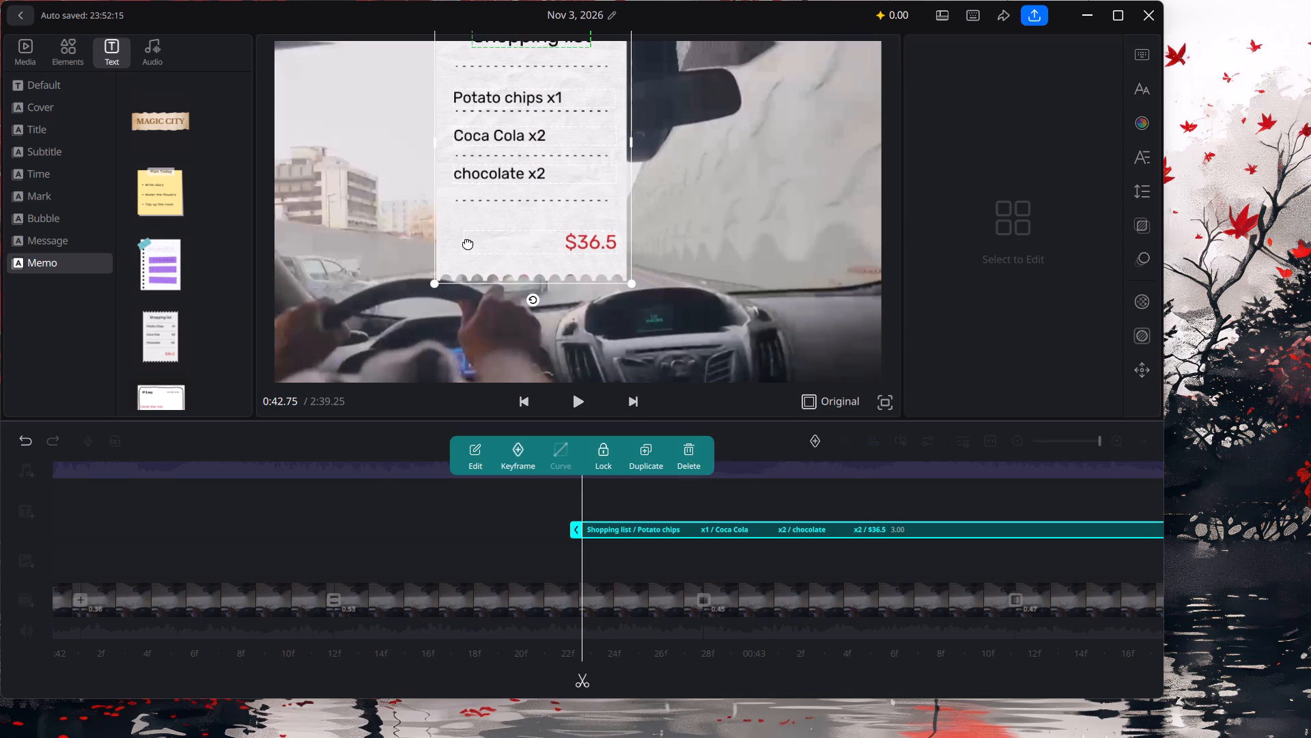
drag(468, 243, 467, 245)
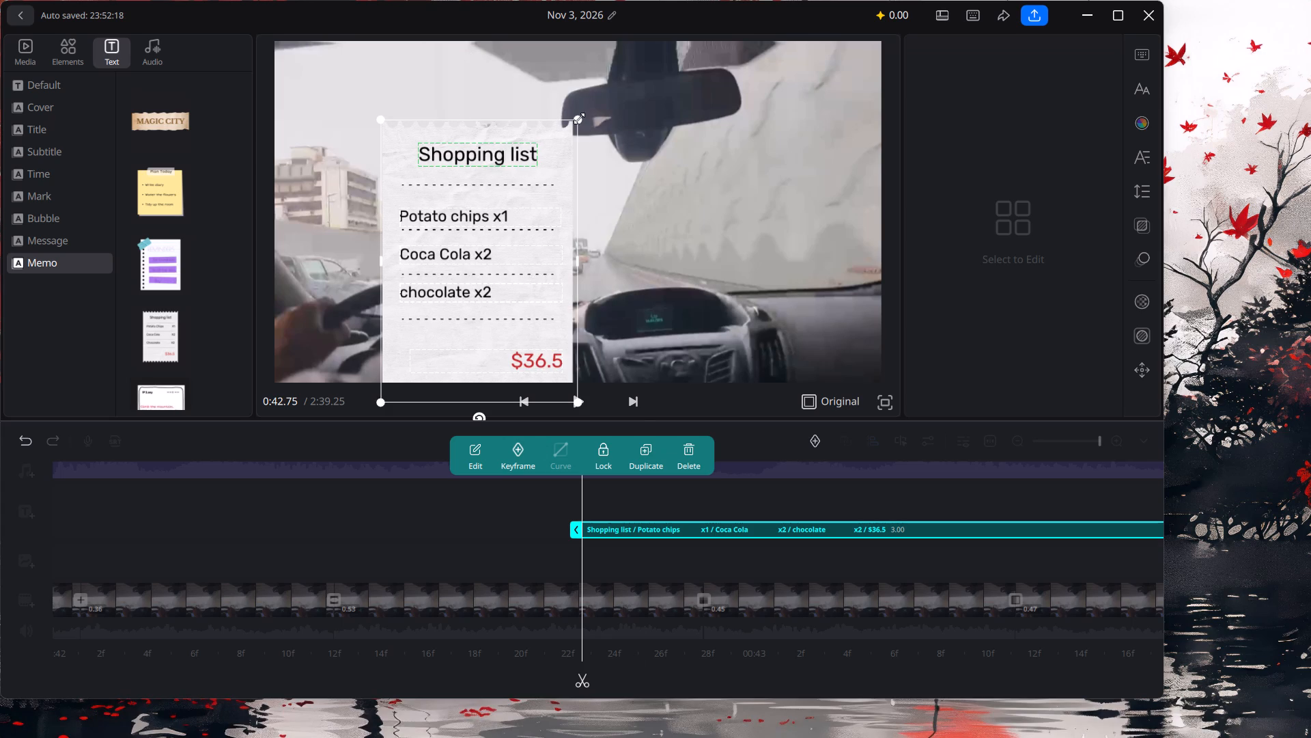
drag(579, 118, 578, 206)
drag(577, 208, 567, 226)
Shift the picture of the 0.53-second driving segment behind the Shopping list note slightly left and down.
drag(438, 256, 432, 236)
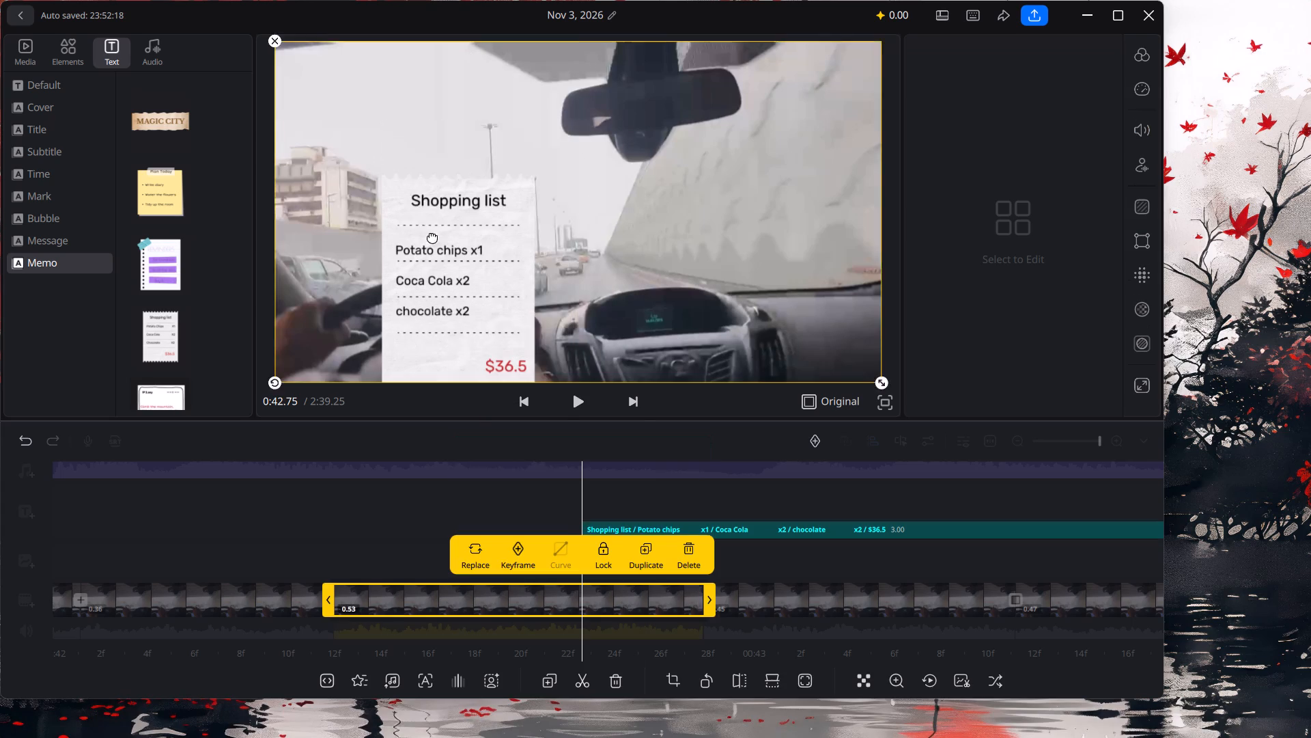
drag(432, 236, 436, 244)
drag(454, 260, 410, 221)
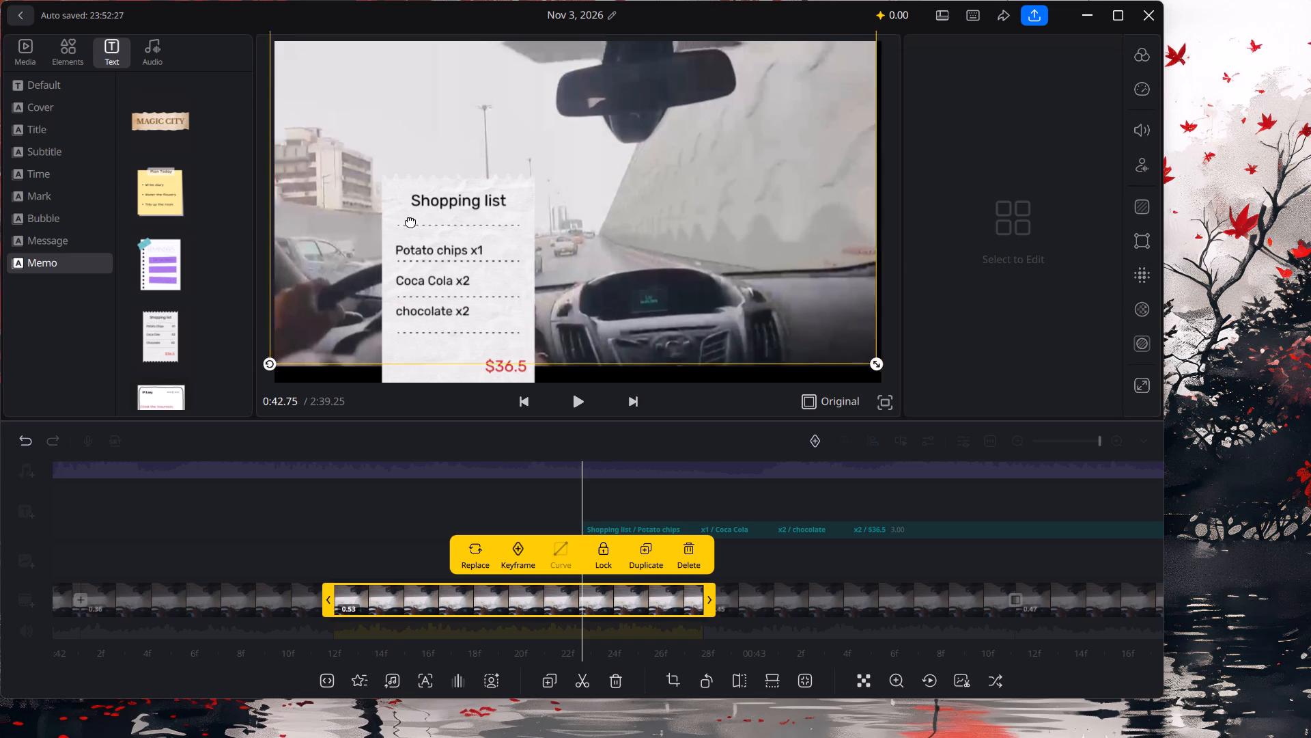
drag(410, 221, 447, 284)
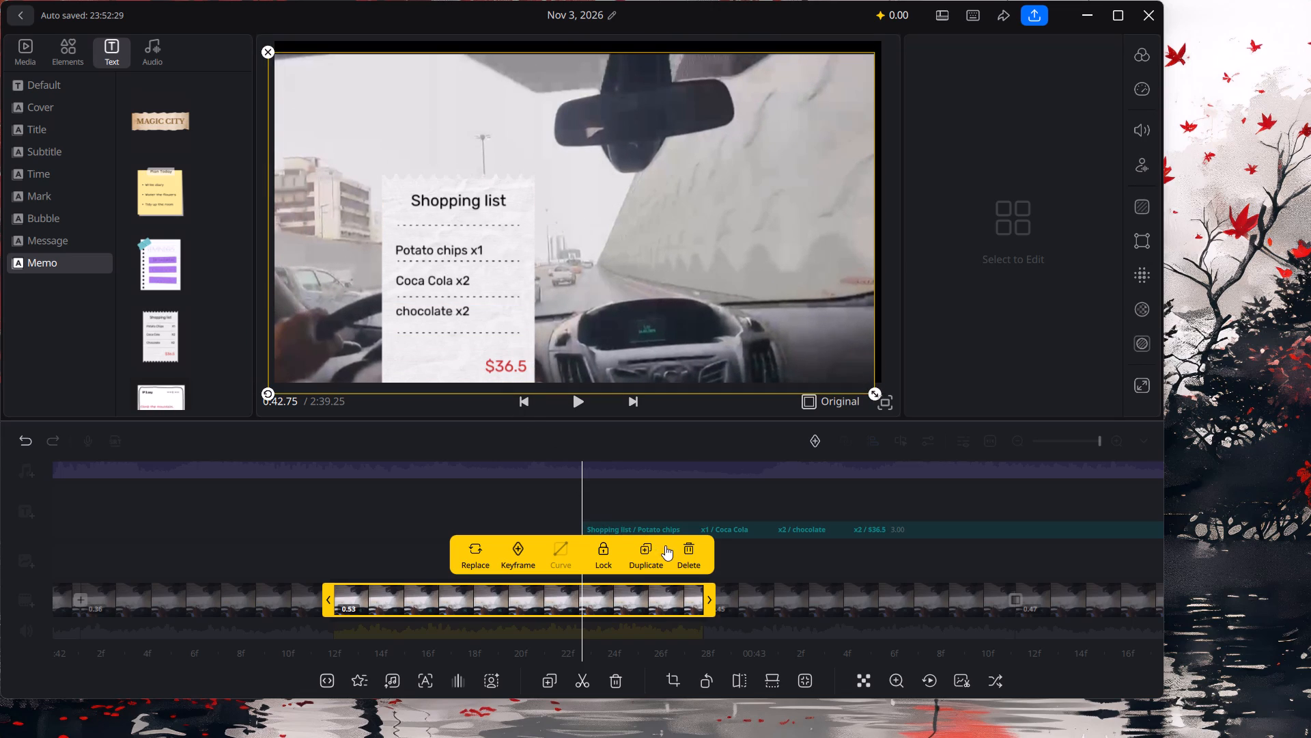
Delete the 0.53-second driving segment at 0:42.75.
click(685, 550)
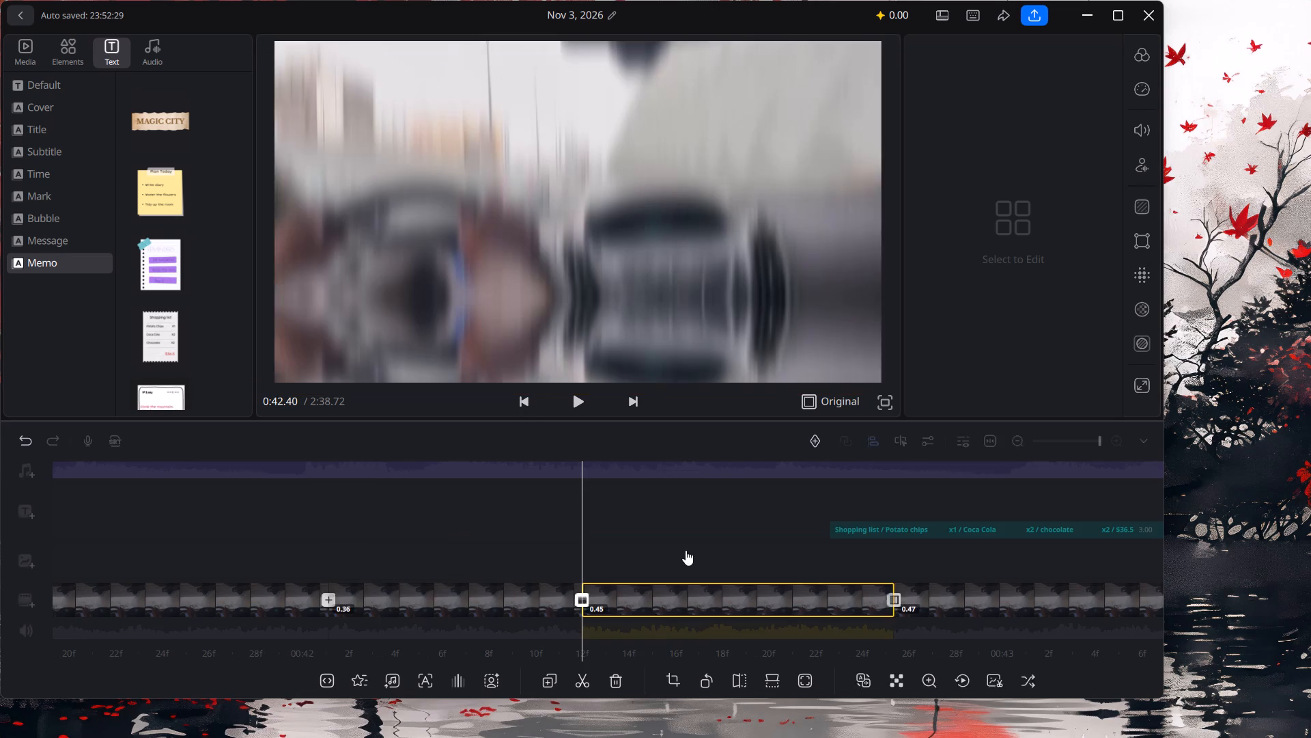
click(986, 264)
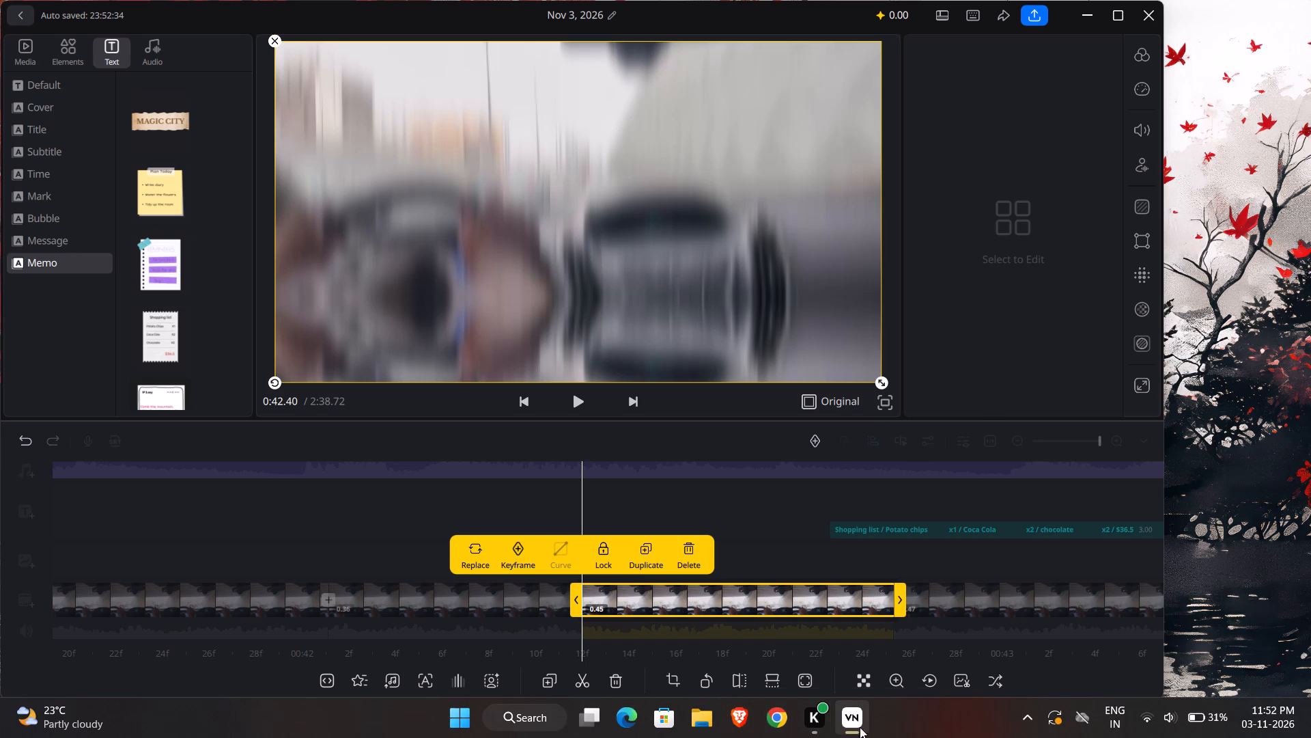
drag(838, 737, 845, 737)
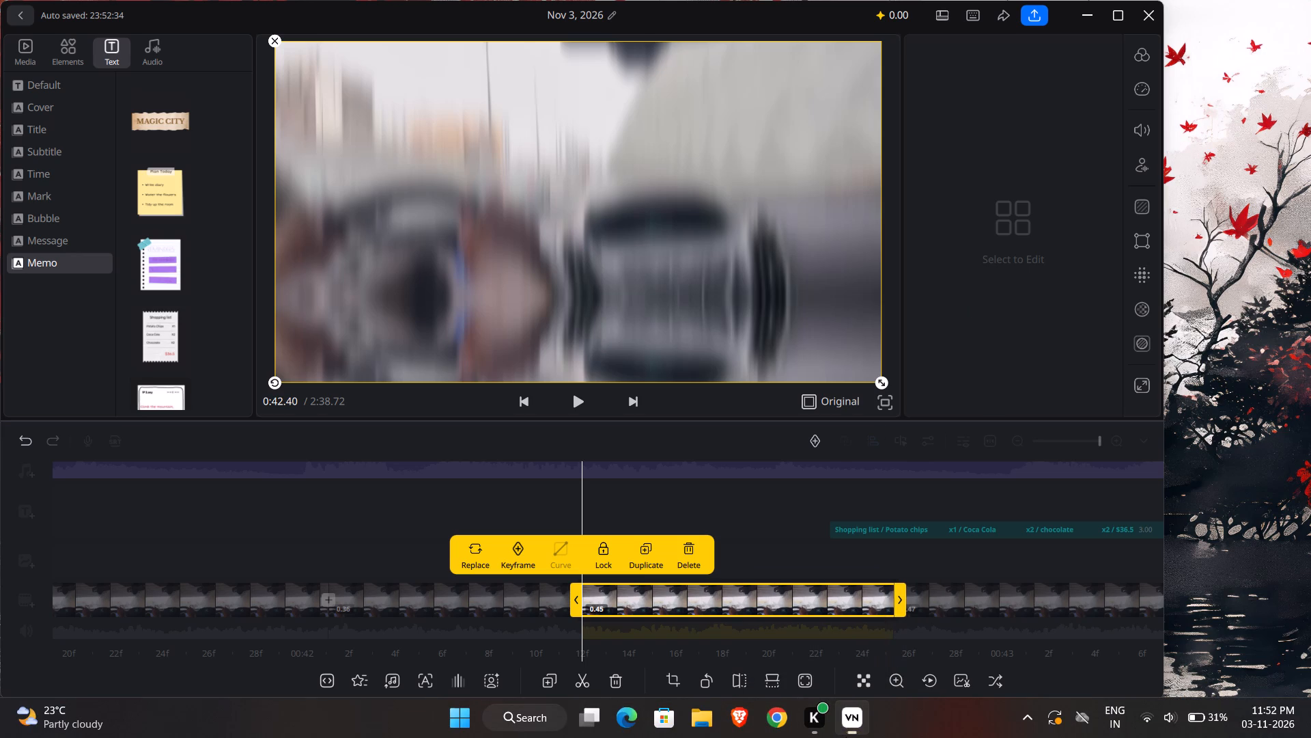
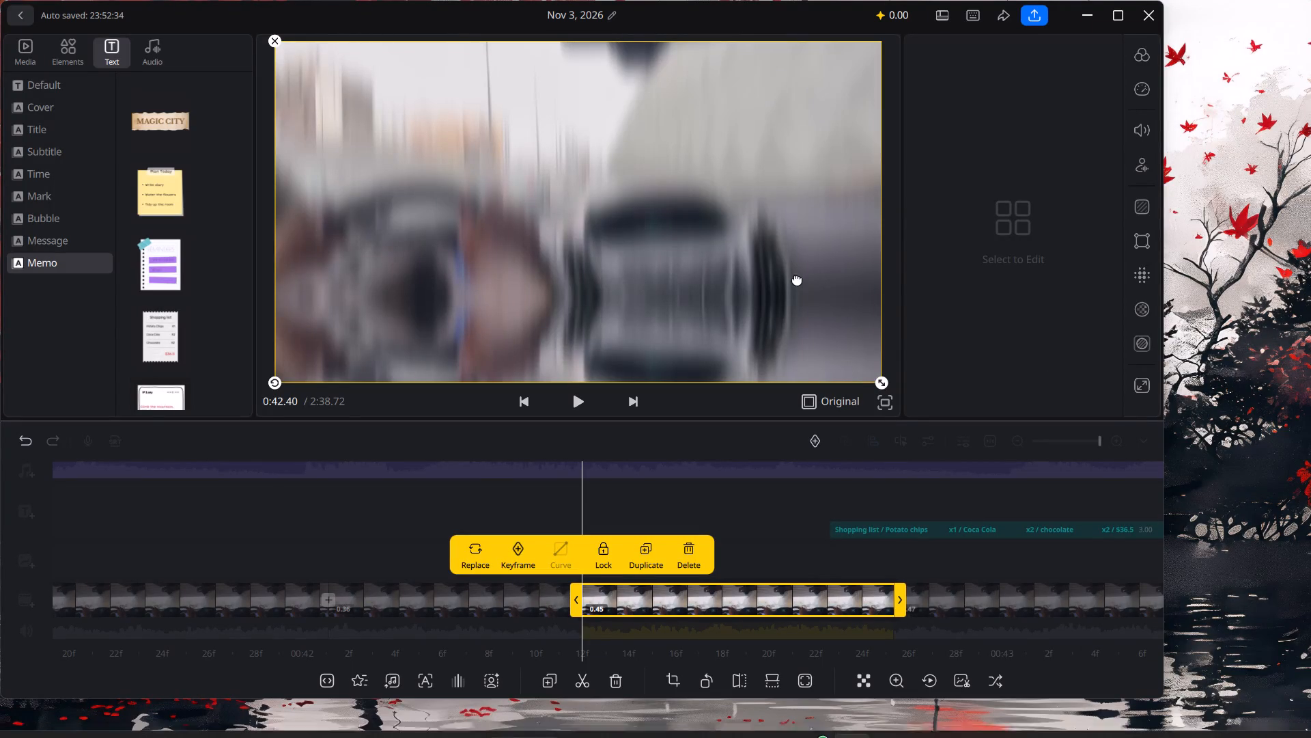
Delete the 0.45-second driving segment that starts at 0:42.40.
click(1004, 258)
click(963, 321)
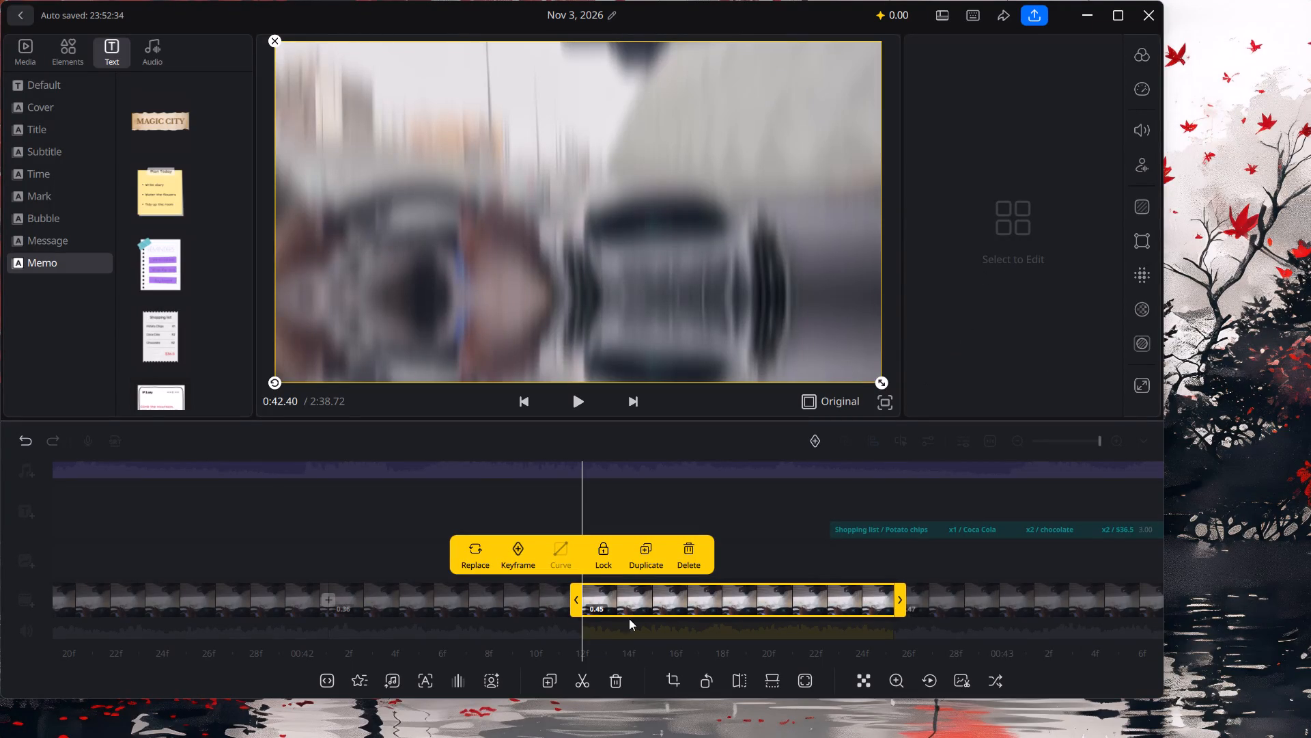
click(696, 549)
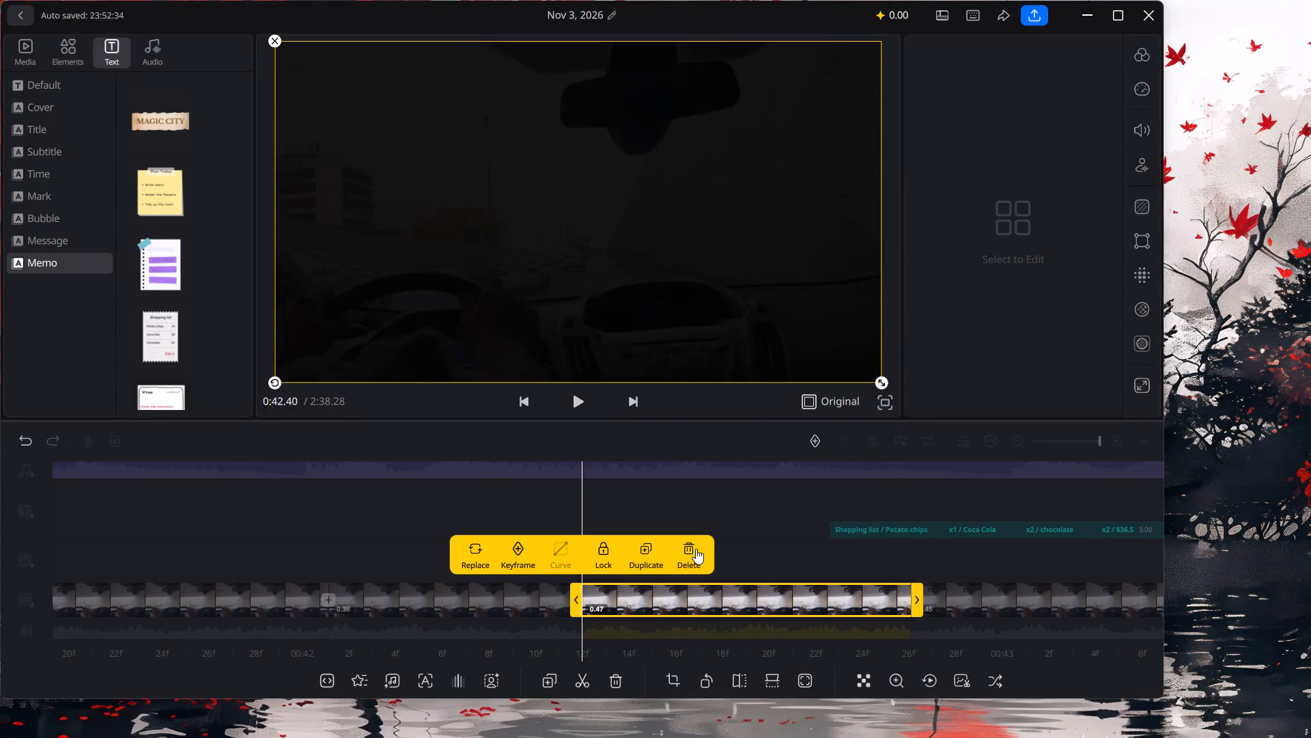
click(969, 346)
click(573, 687)
click(765, 523)
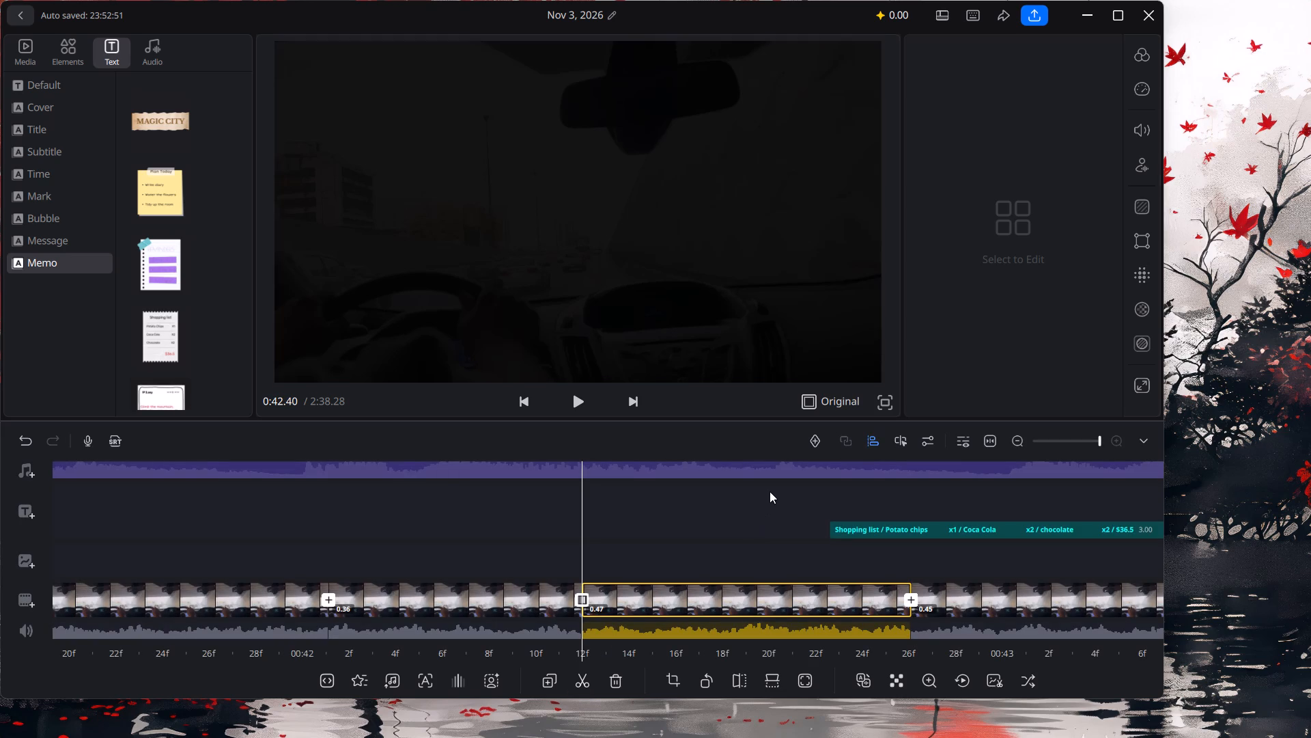
Split the driving footage at about 0:47.49 and again at 0:51.24.
drag(860, 581, 455, 601)
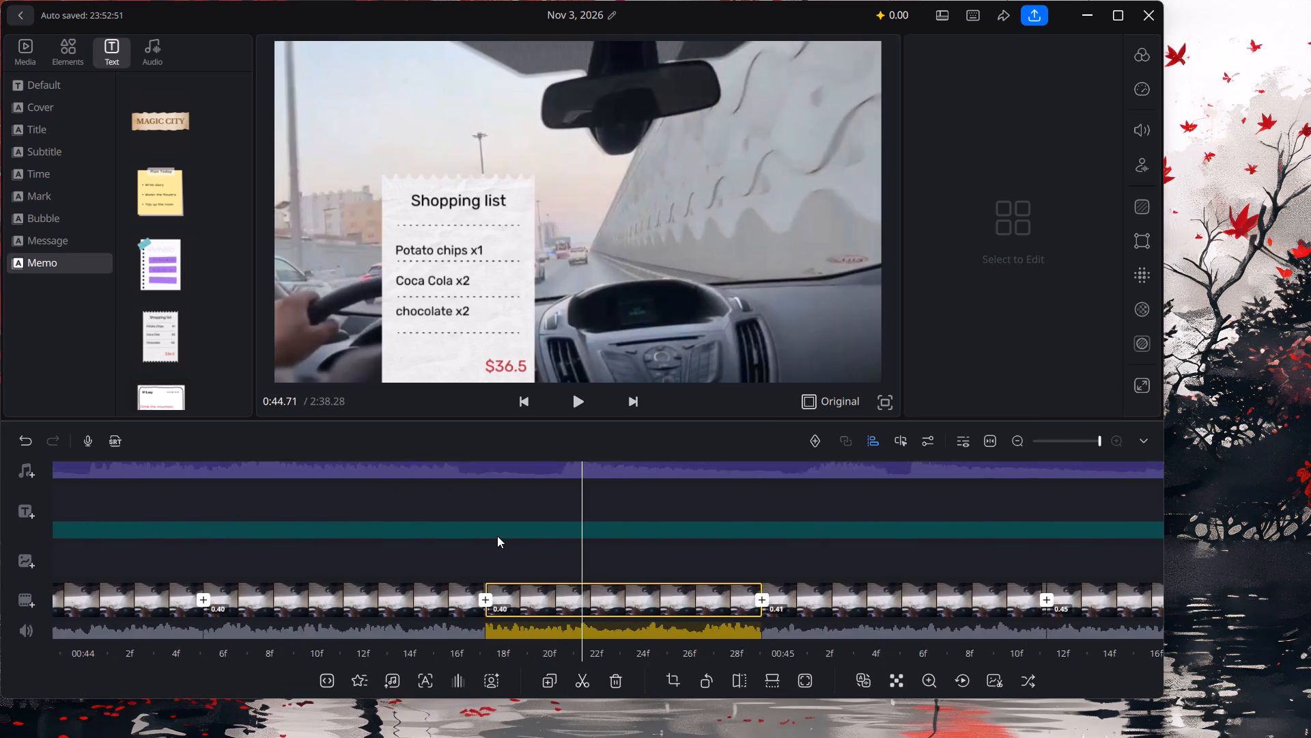
drag(393, 523, 691, 535)
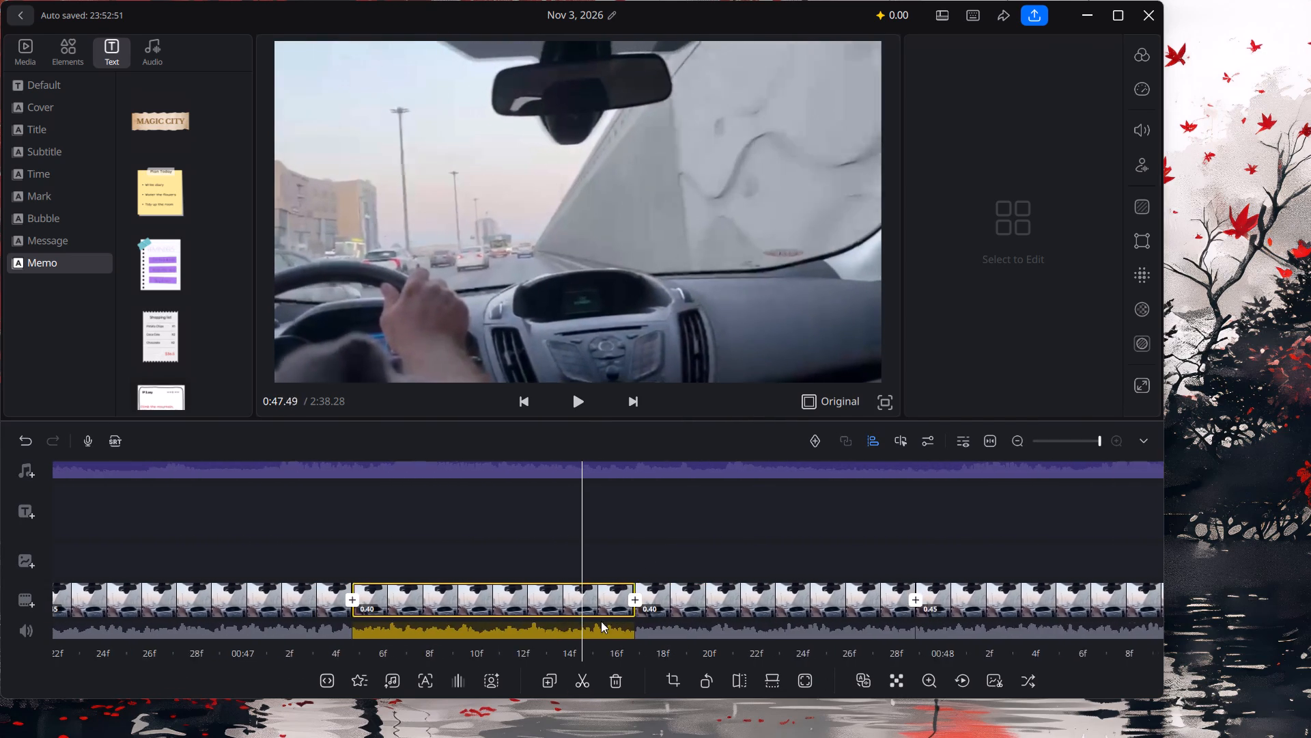
click(579, 672)
drag(776, 566, 108, 623)
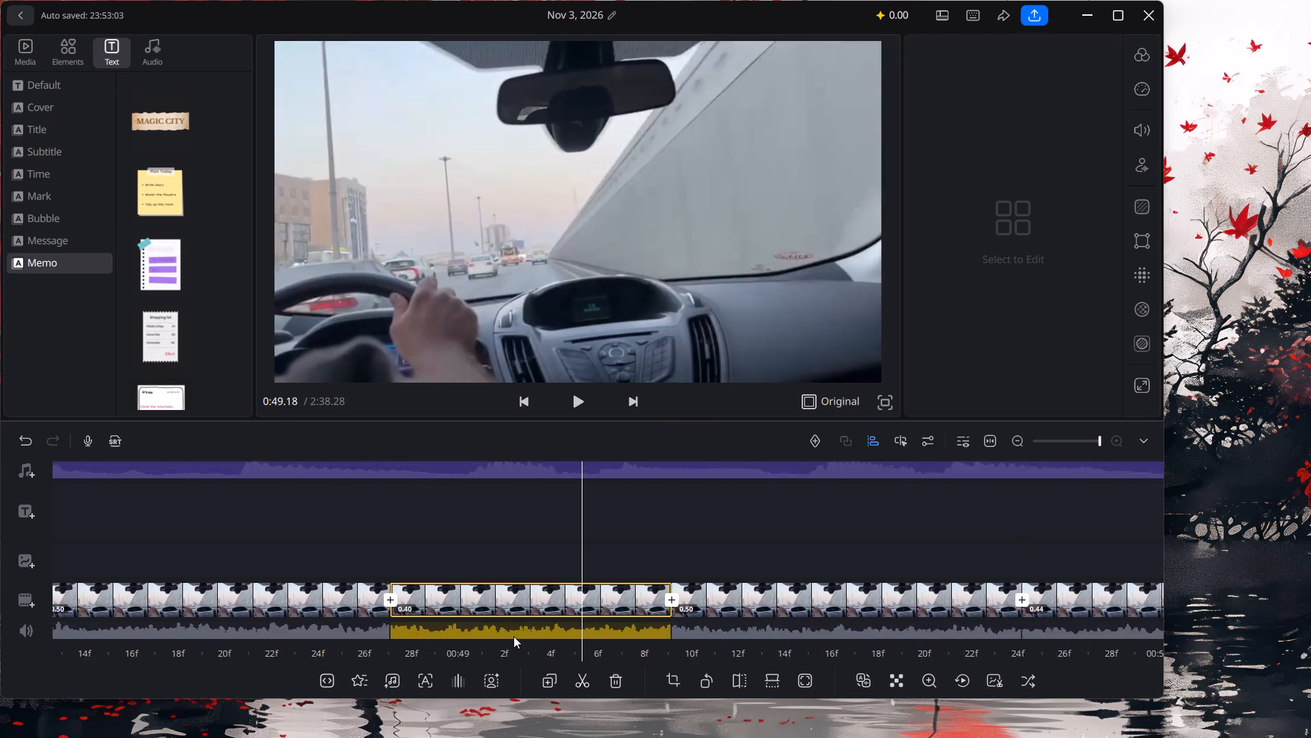
click(590, 672)
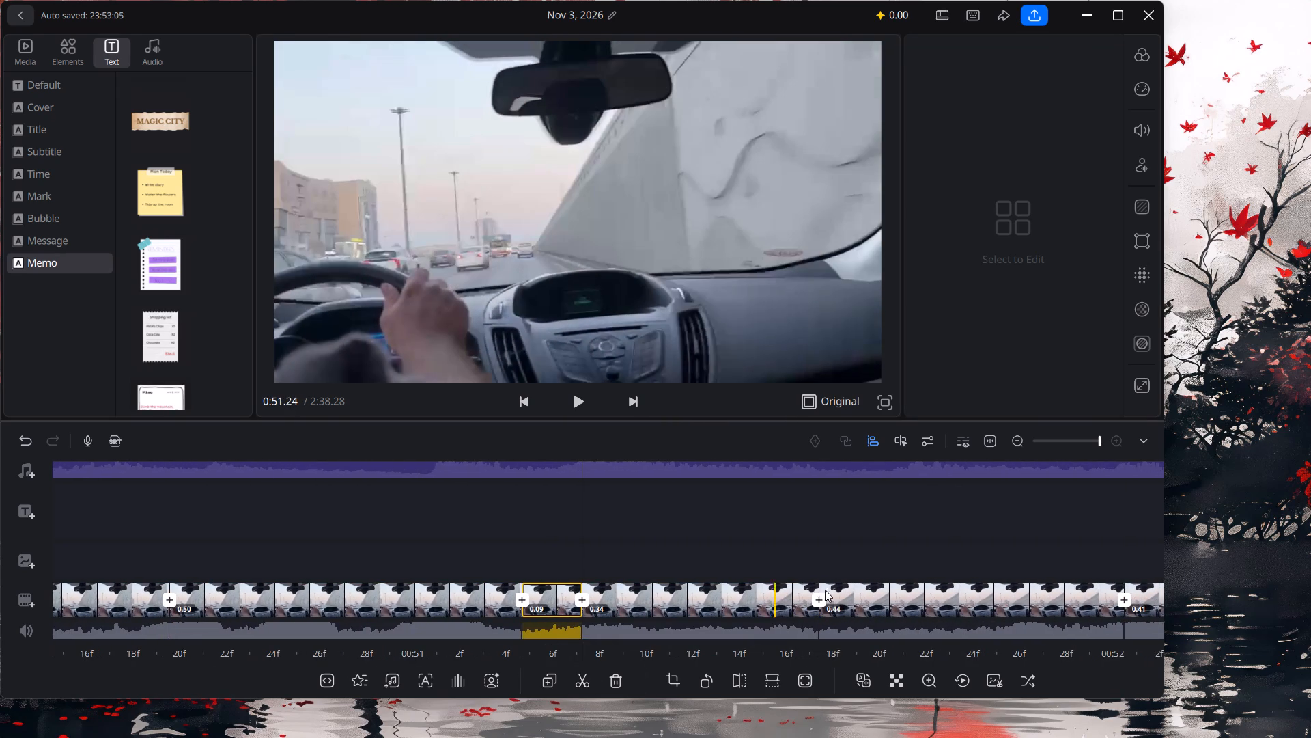
Add a 0.4-second Shake 2 transition at the cut near 1:04.7, after the 0.39-second driving segment.
drag(896, 594, 0, 653)
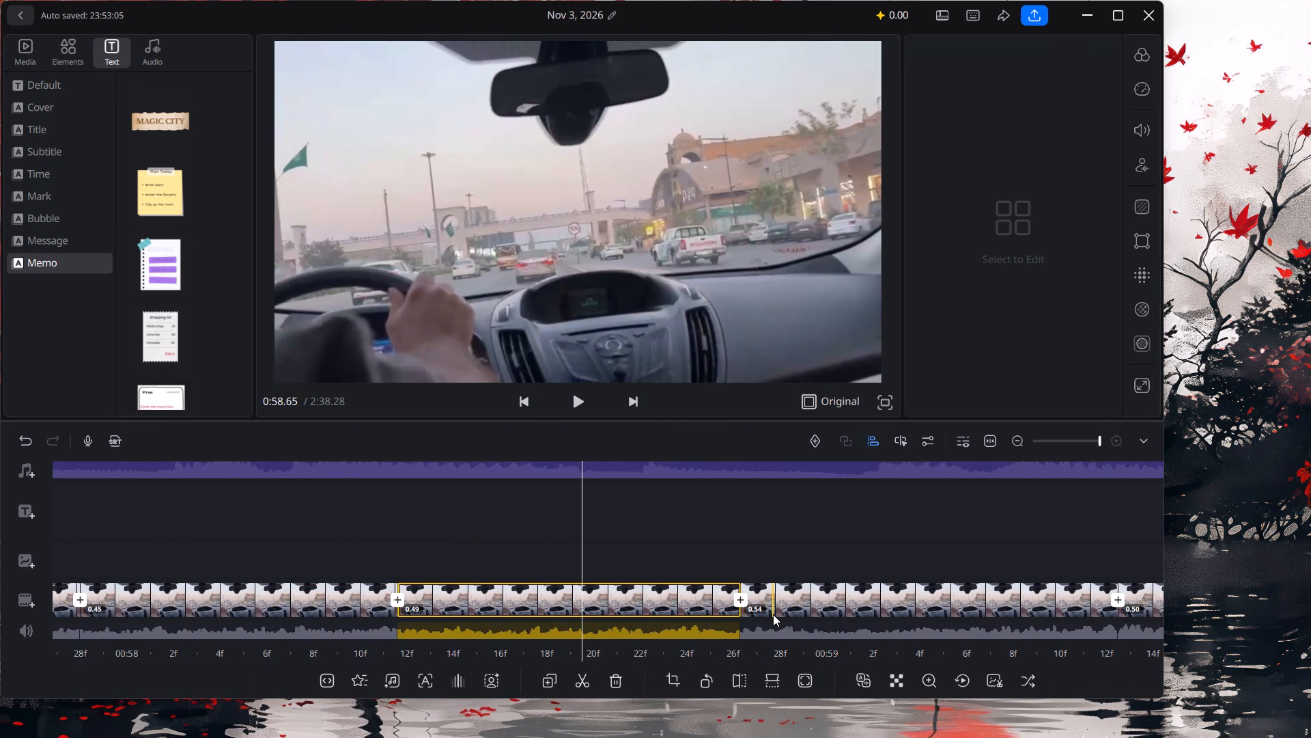
drag(817, 614, 309, 627)
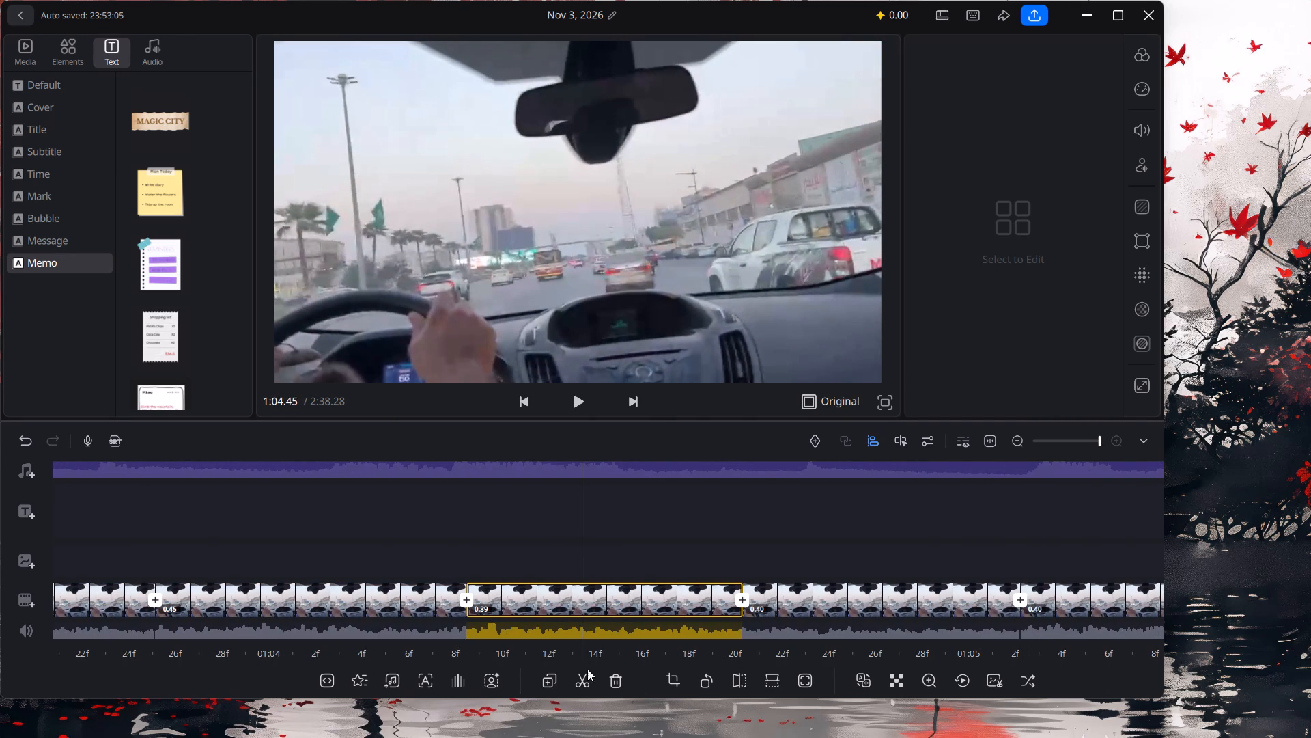
click(739, 597)
click(479, 553)
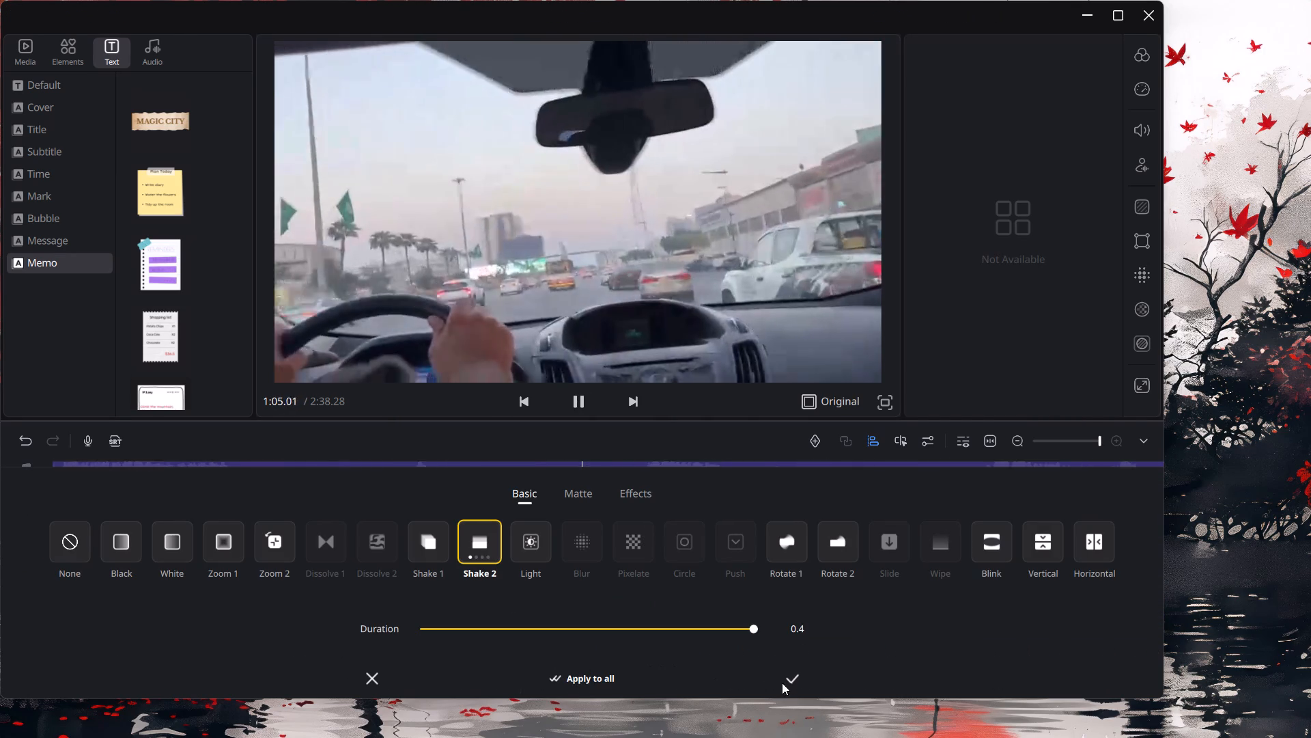
click(787, 678)
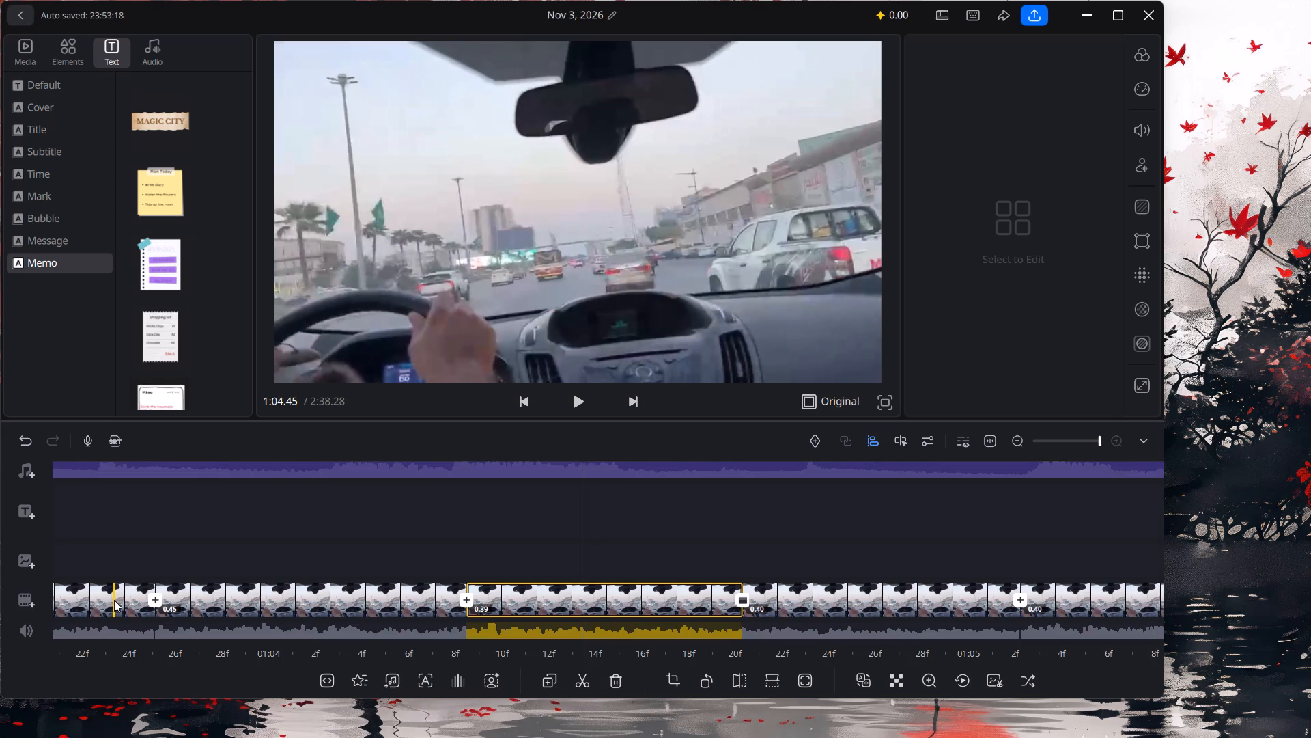
Add a 0.4-second White transition at the cut near 1:03.8, before the 0.45-second driving segment.
click(156, 594)
click(182, 556)
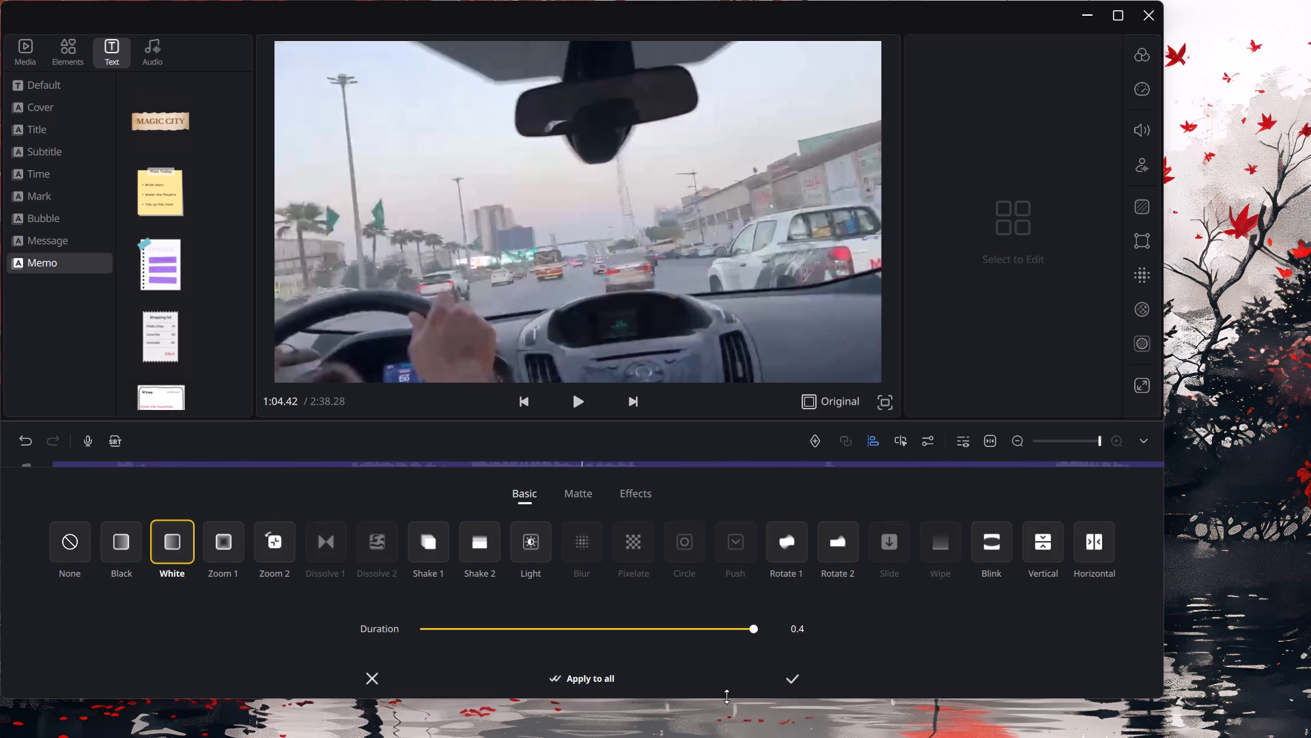
click(798, 680)
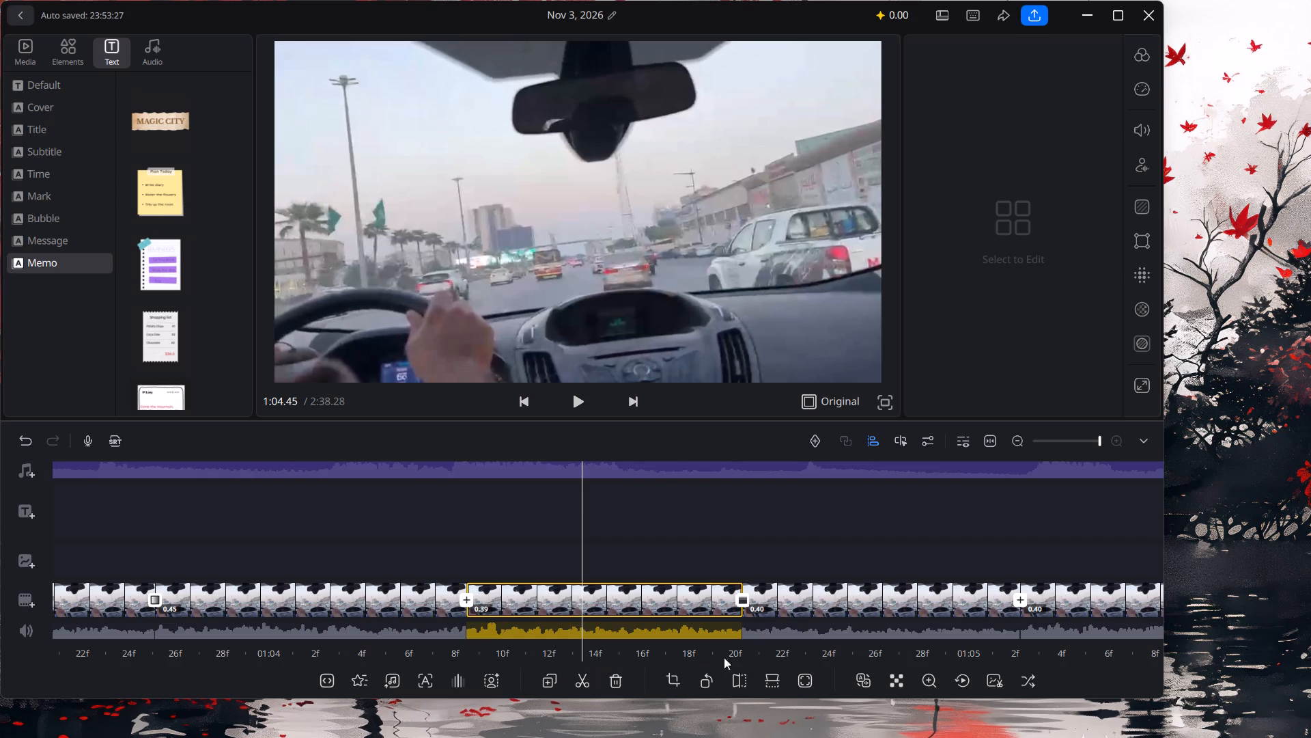
Add a Rotate 1 transition at the cut near 1:01.2, before the 0.27-second driving segment.
drag(165, 579, 1192, 522)
drag(470, 588, 421, 595)
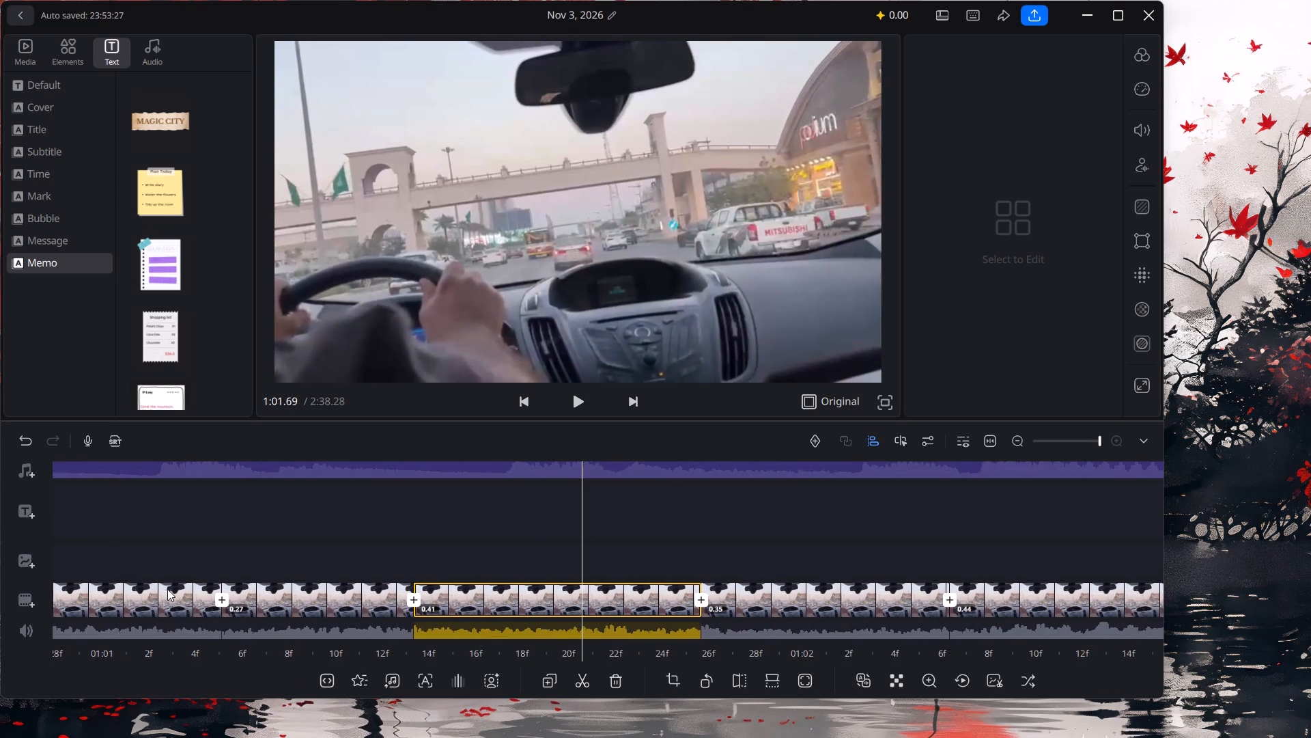
click(219, 598)
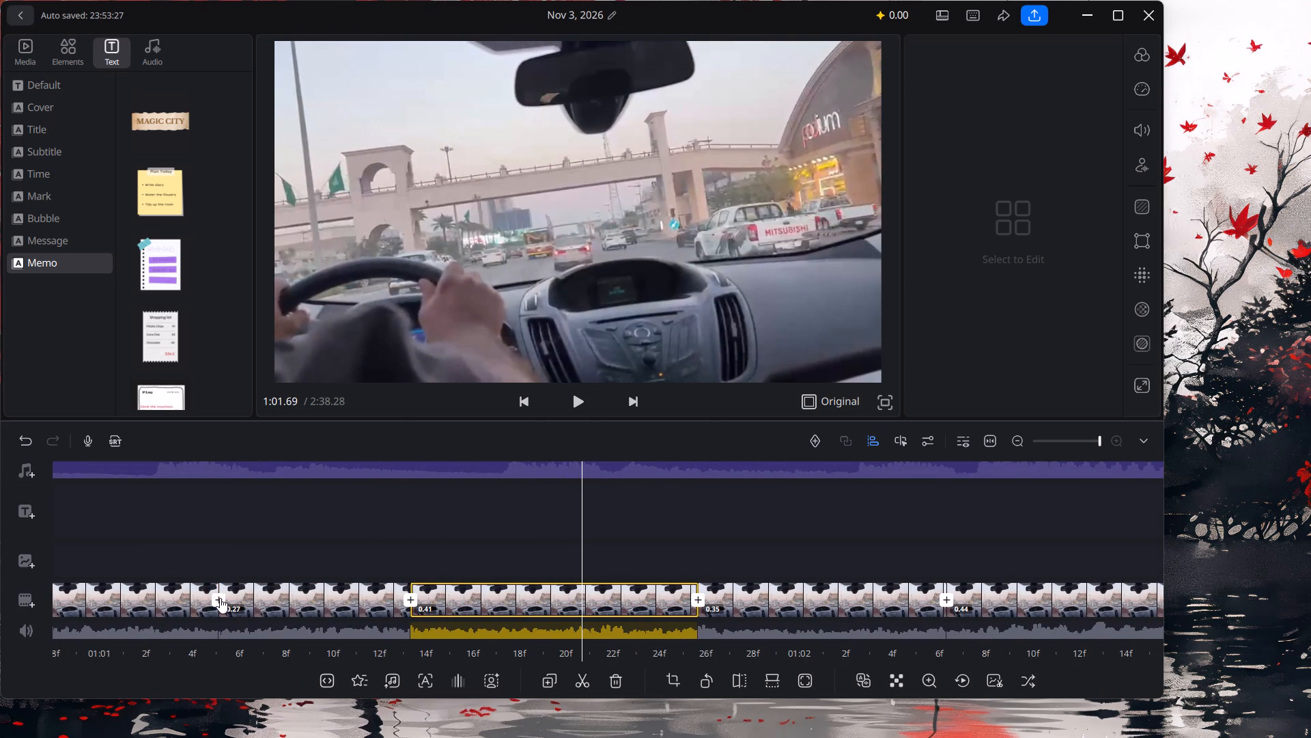
click(783, 553)
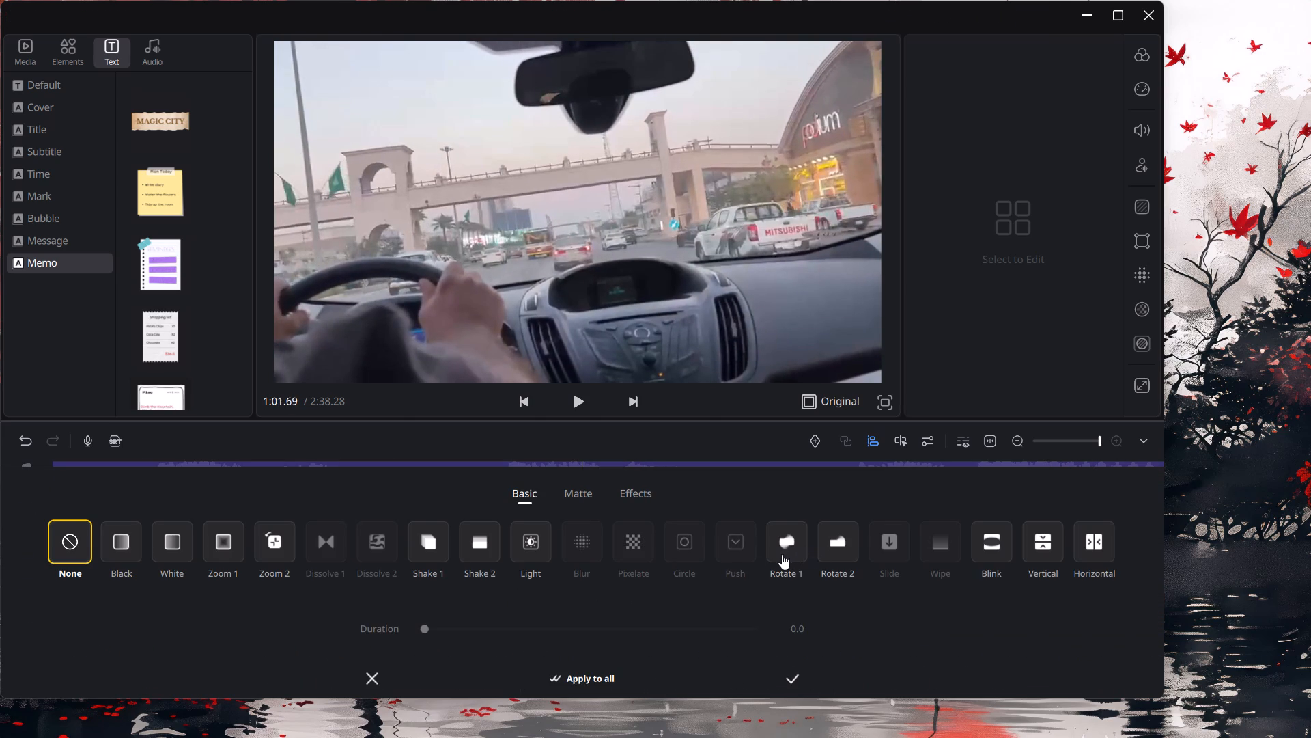
click(794, 679)
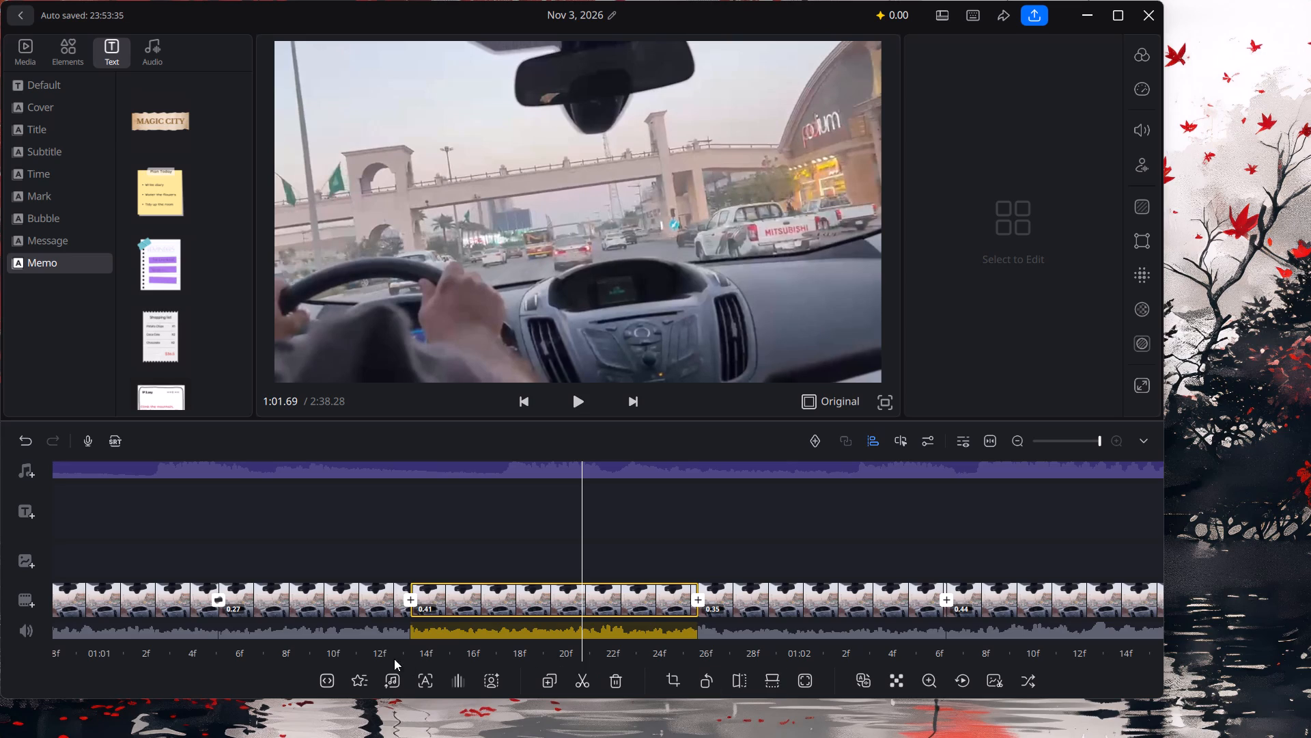
Add a 0.5-second Shake 1 transition at the cut near 0:56.5, before the 0.51-second driving segment.
drag(109, 614, 645, 630)
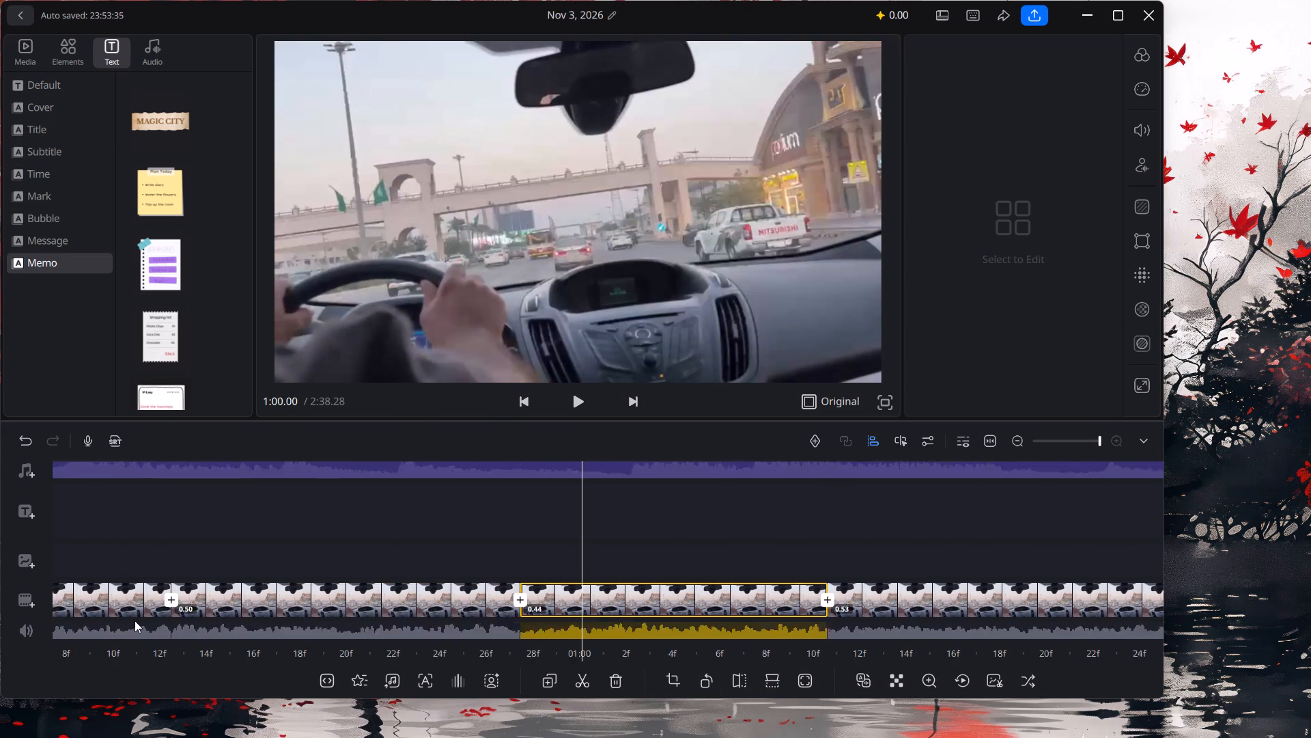
drag(135, 620, 429, 629)
click(158, 600)
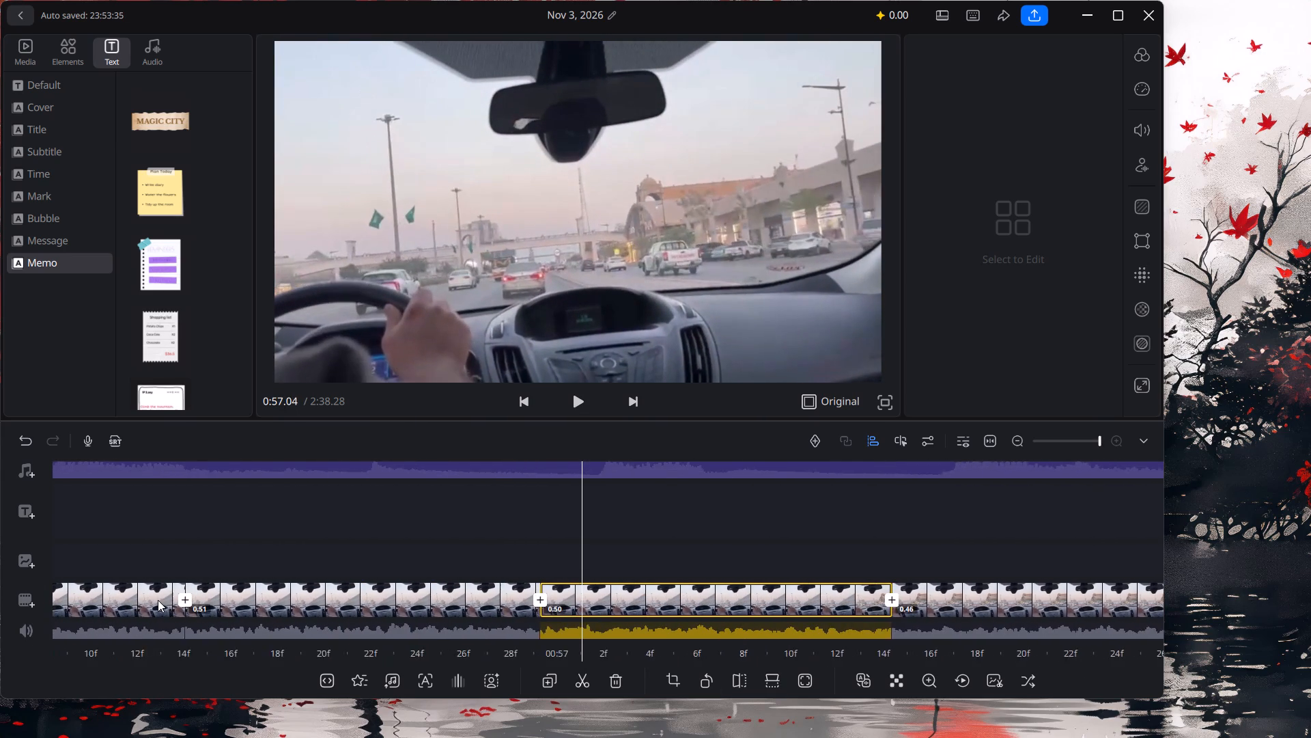
click(207, 595)
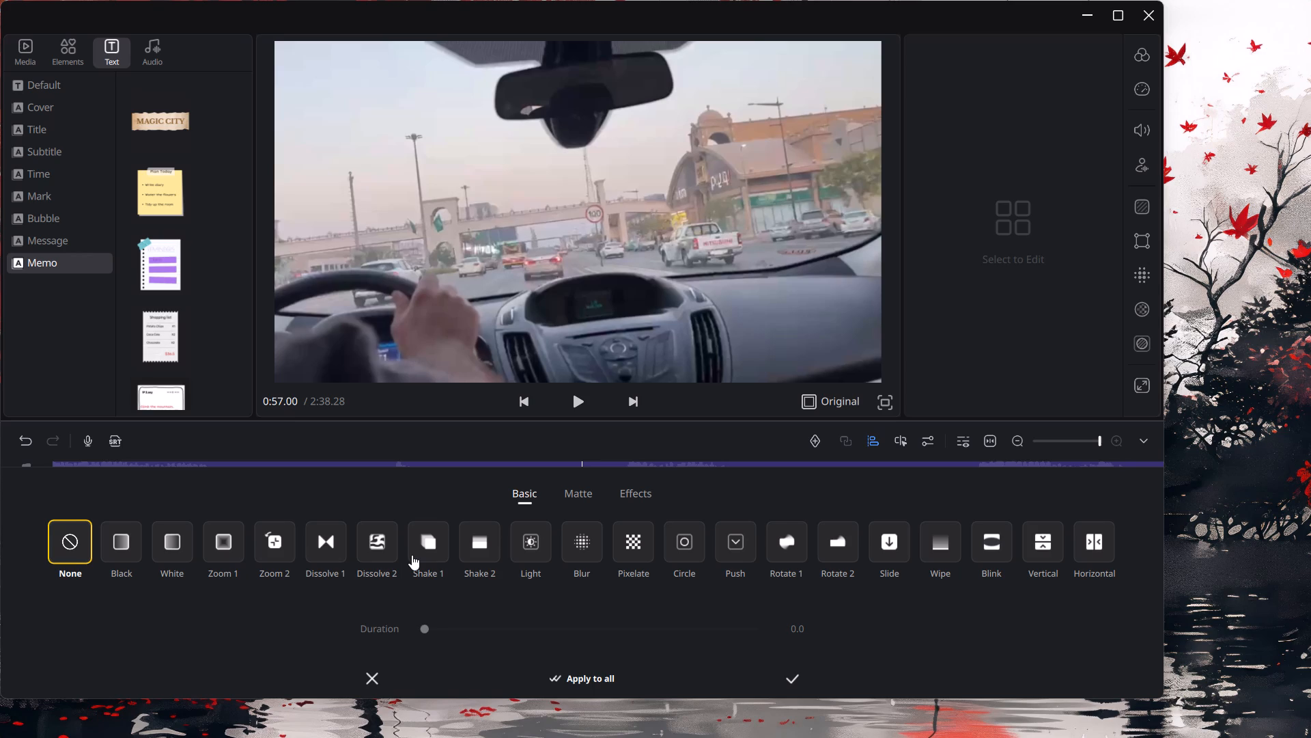
click(412, 555)
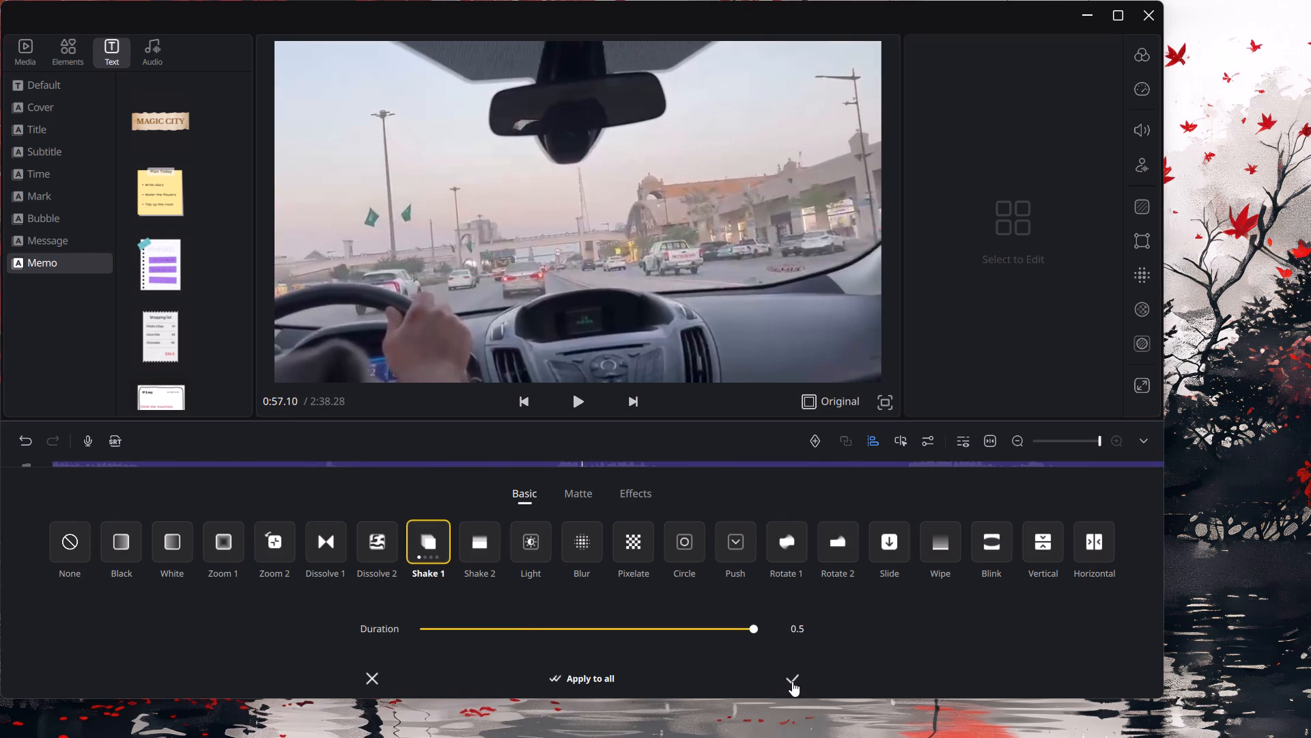
click(792, 681)
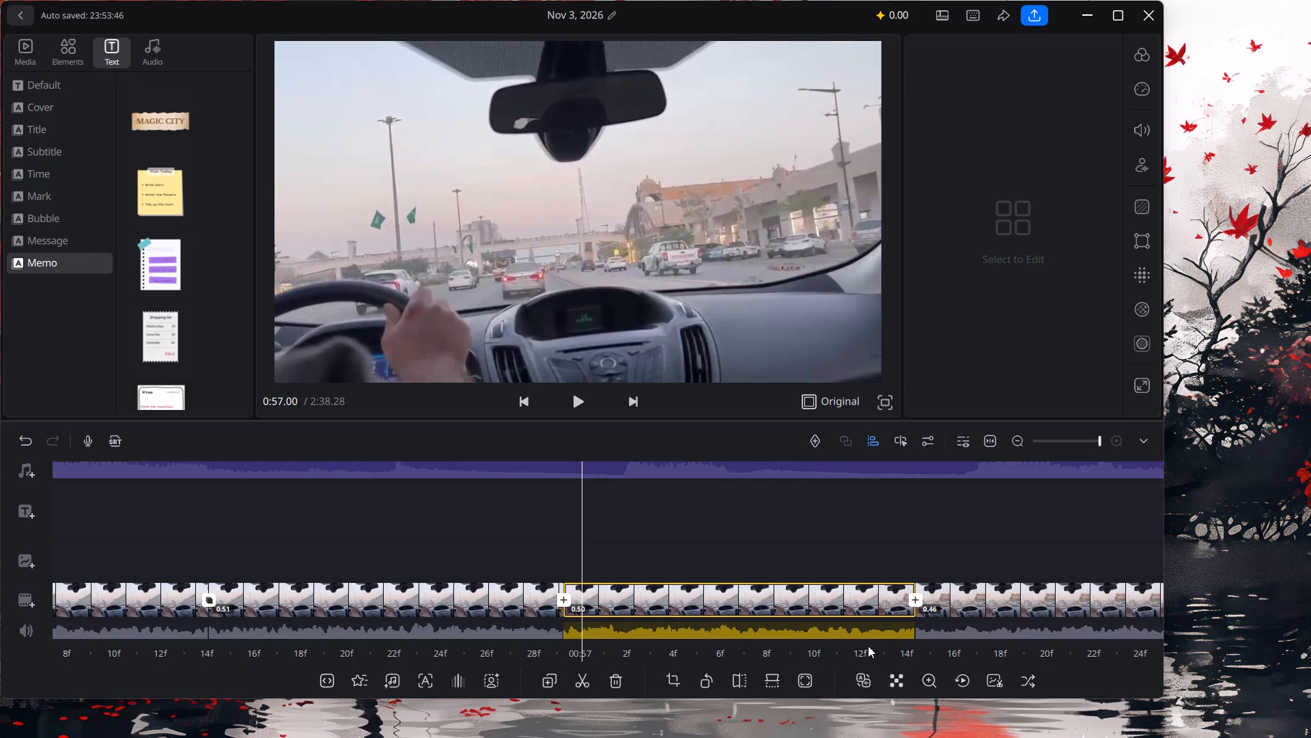
Split the remaining long driving clip at 1:06.48 and the segment before that cut at 1:06.12.
drag(696, 621, 0, 677)
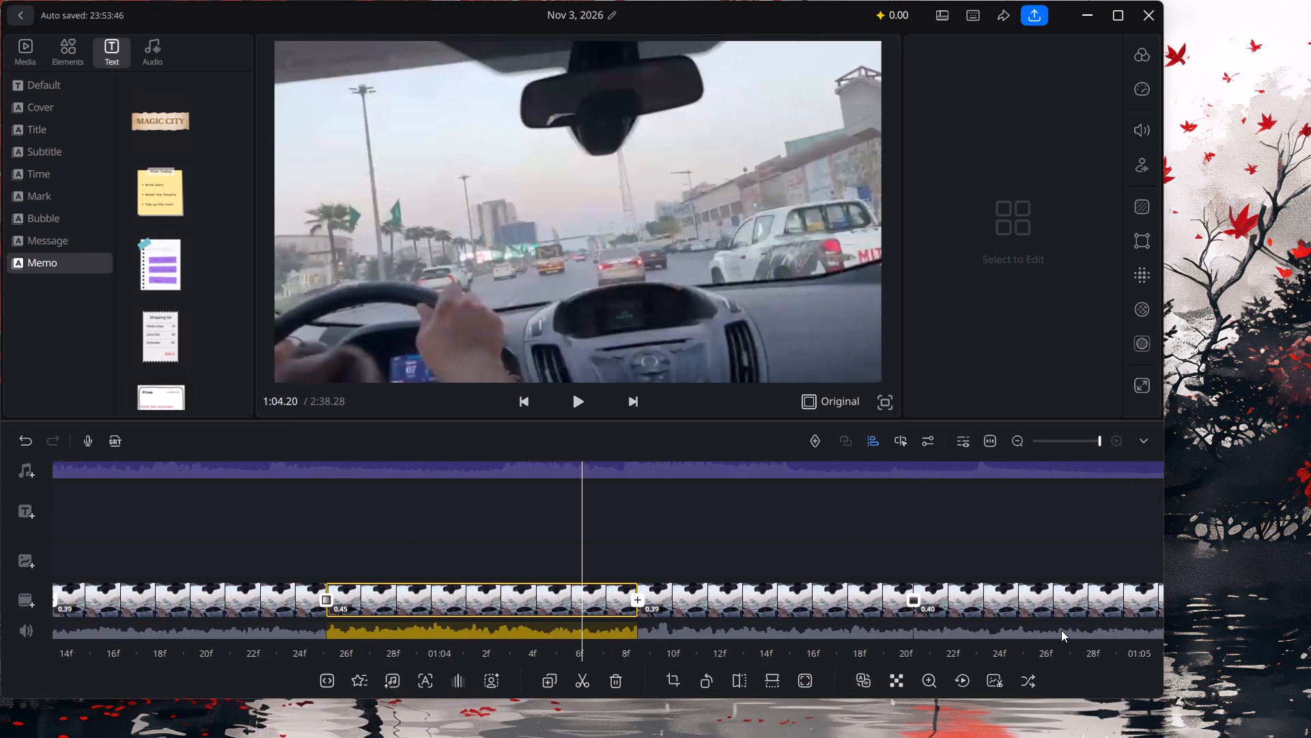
drag(1152, 619, 735, 673)
click(389, 635)
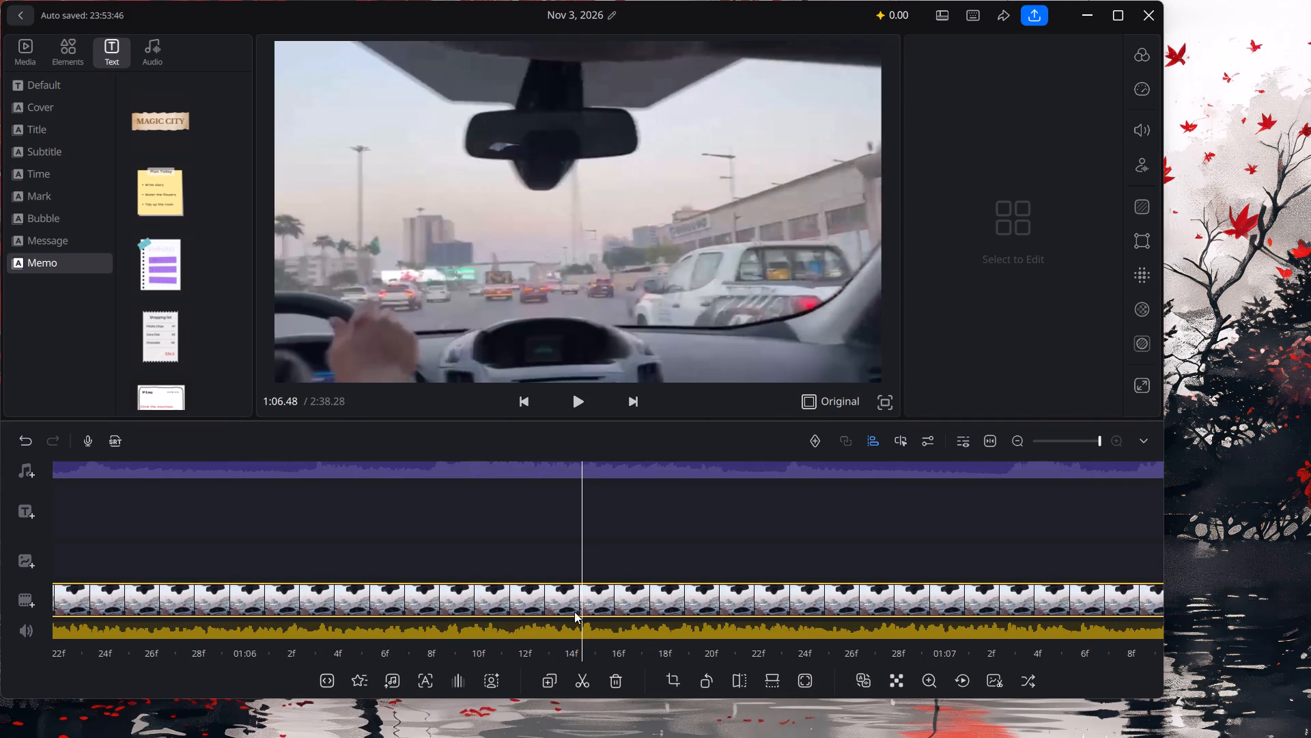
click(580, 674)
drag(513, 628, 787, 619)
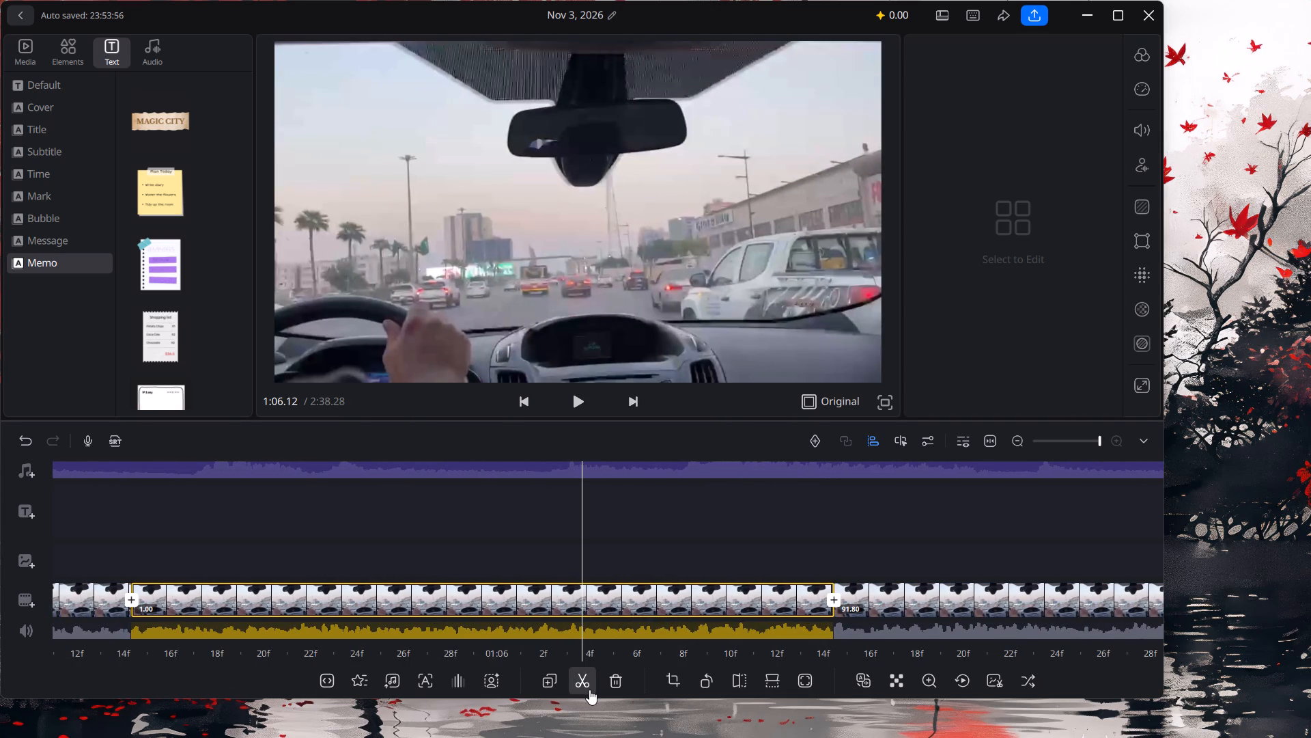
click(589, 689)
Add a 0.4-second Blink transition at the 1:06.12 cut.
click(580, 597)
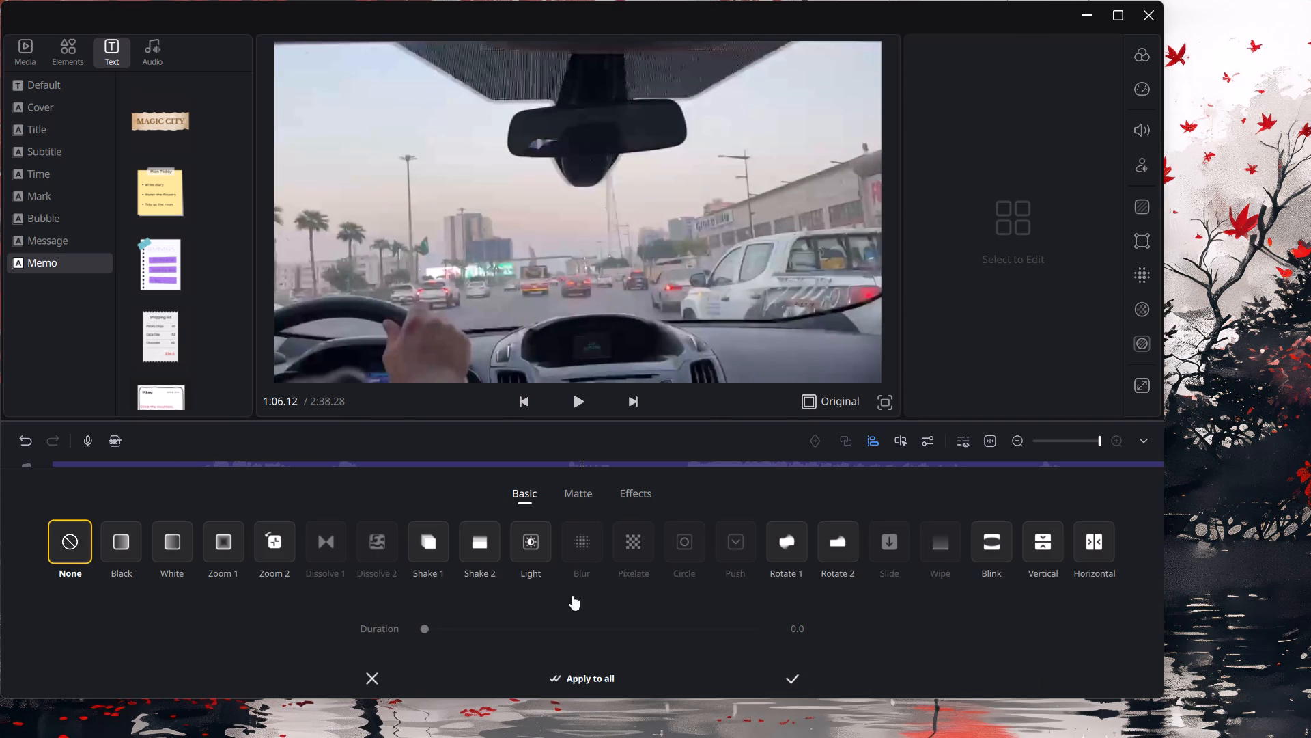
click(780, 560)
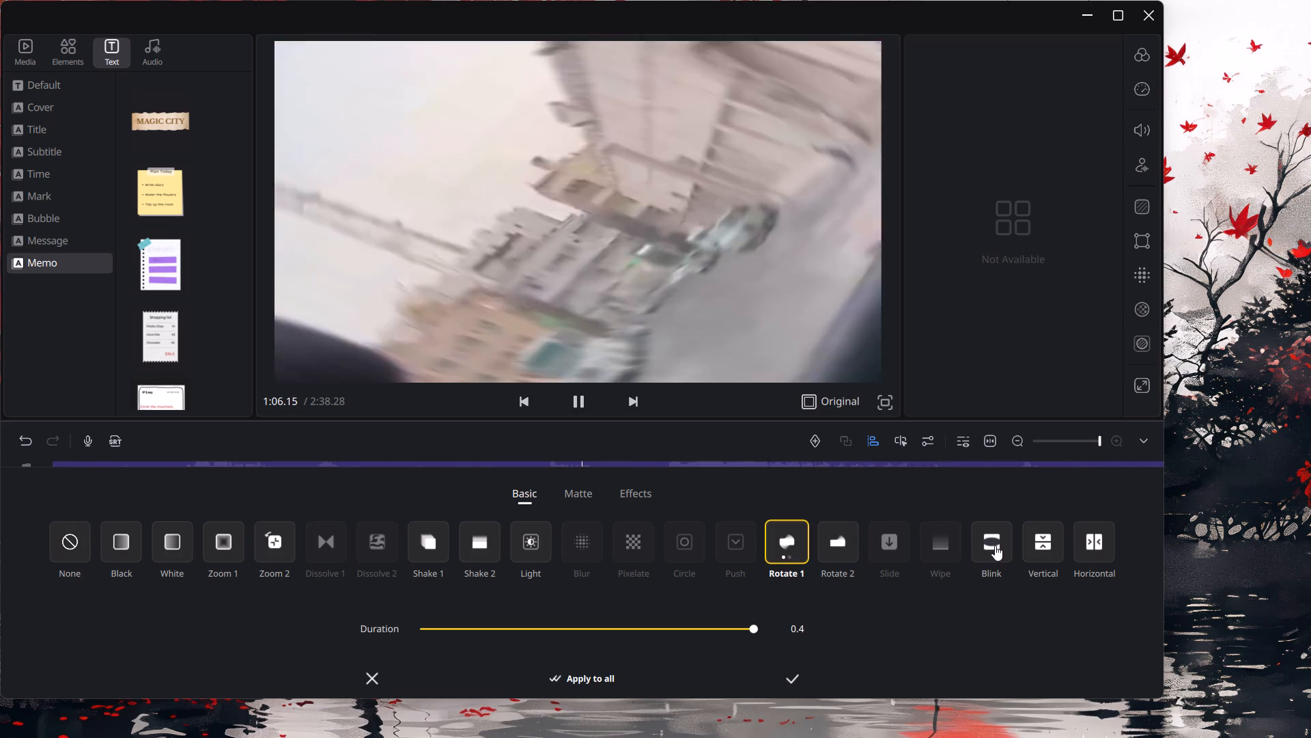
click(997, 545)
click(796, 676)
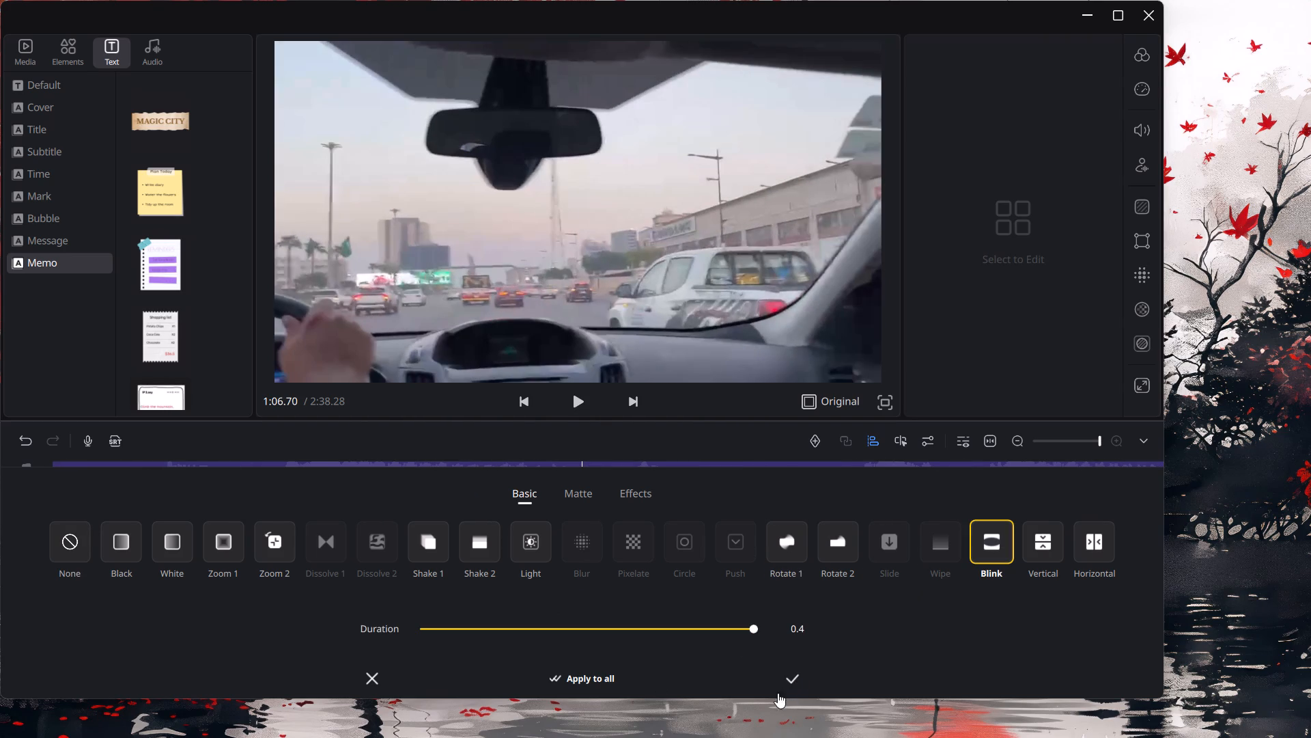
Split the remaining long driving clip at 1:07.01.
drag(1083, 599, 787, 613)
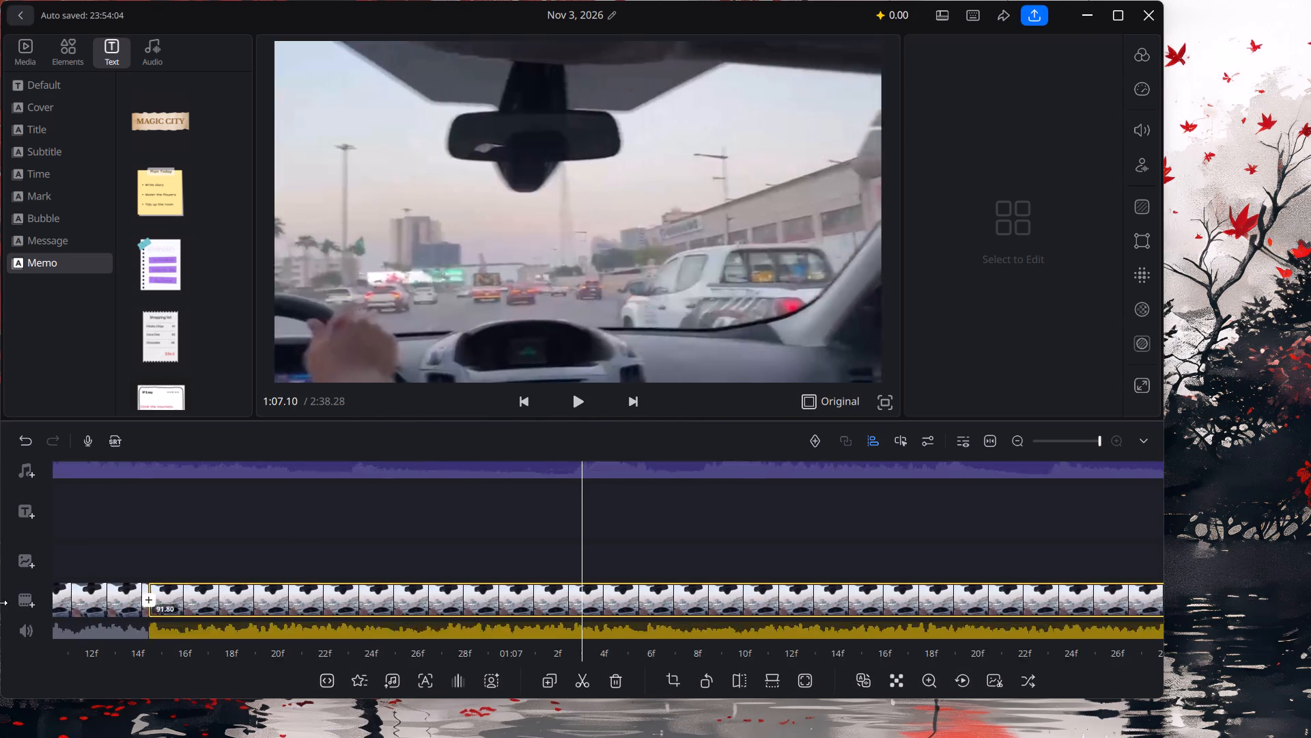
drag(278, 618, 673, 610)
drag(541, 610, 666, 603)
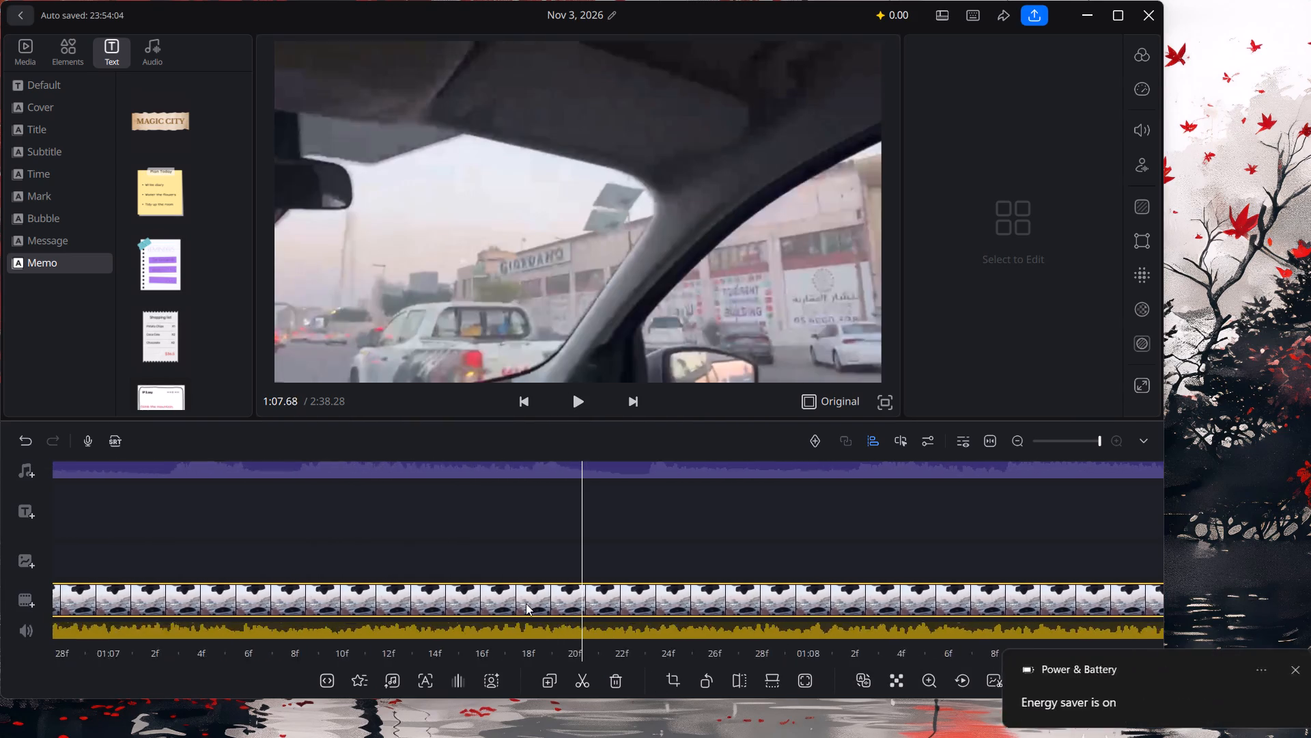
drag(523, 603, 720, 599)
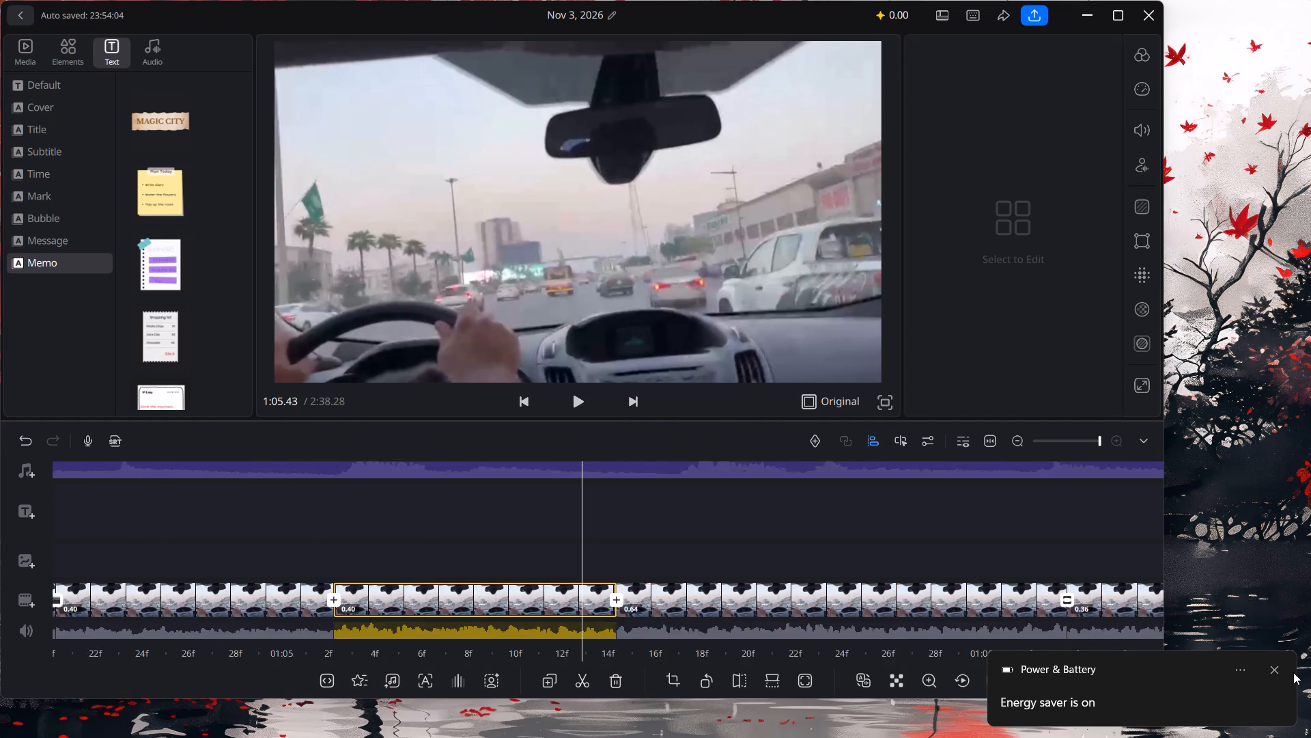
click(1284, 670)
drag(851, 635, 414, 656)
drag(593, 637, 354, 647)
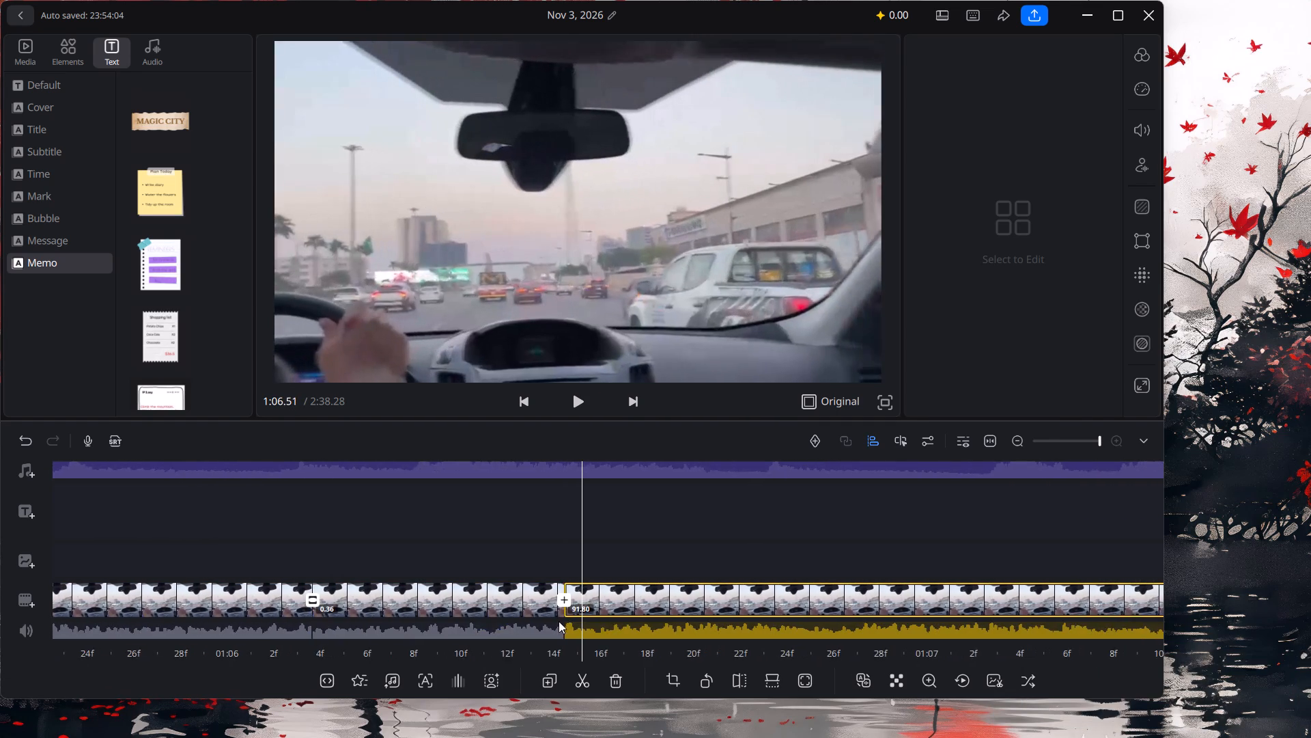
drag(644, 620, 582, 628)
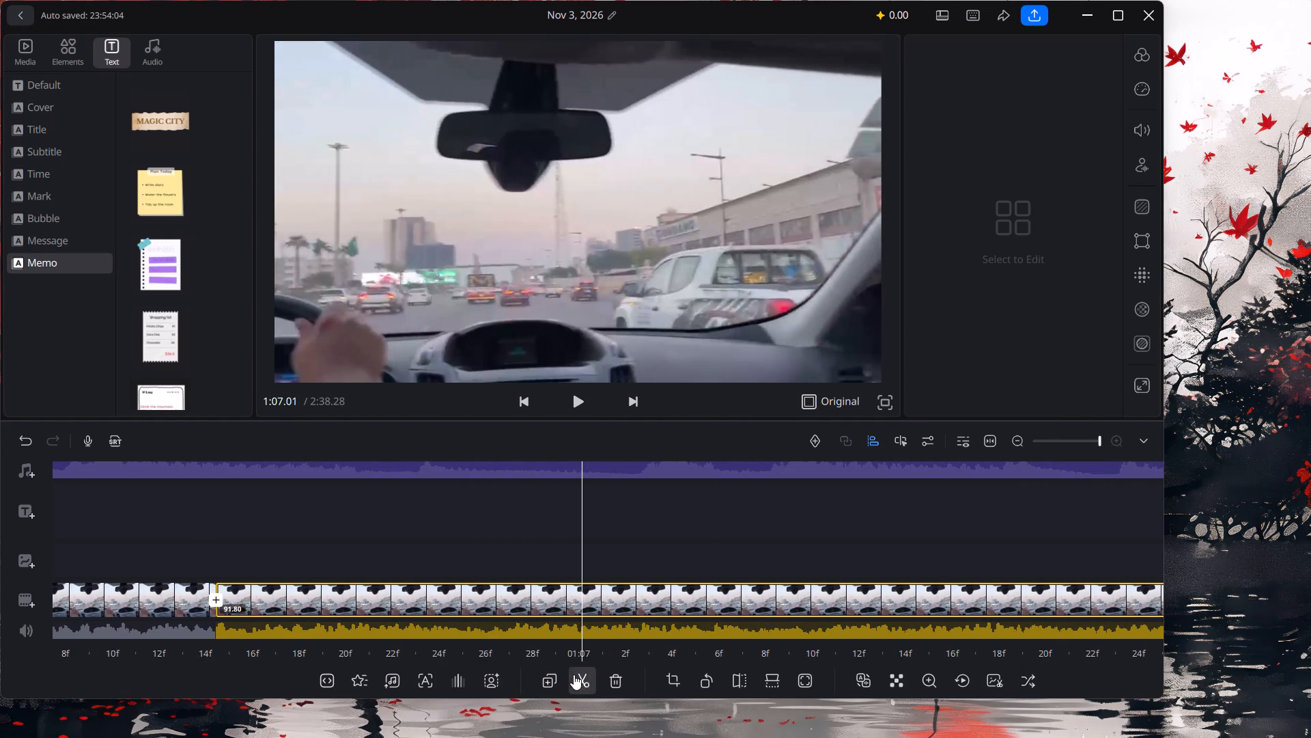
click(572, 678)
Add a 0.3-second Pixelate transition at the 1:07.01 cut.
click(580, 600)
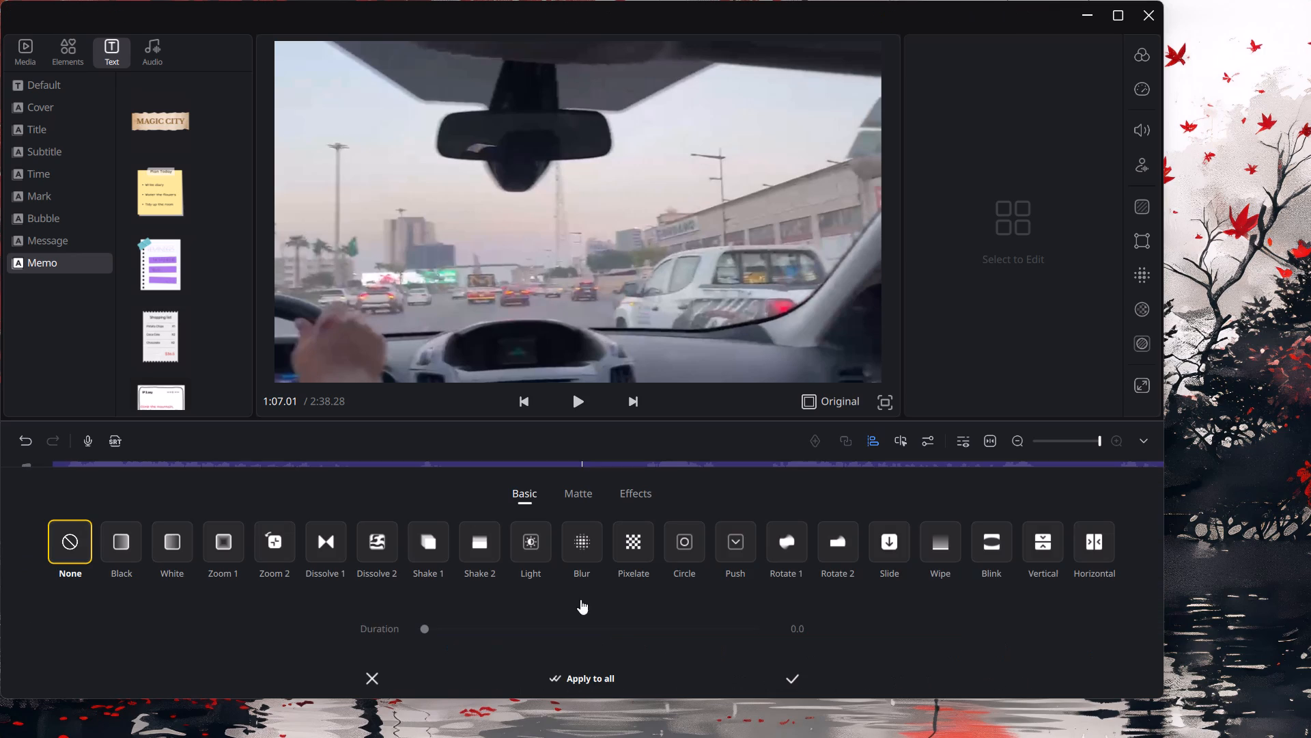
click(677, 549)
click(632, 564)
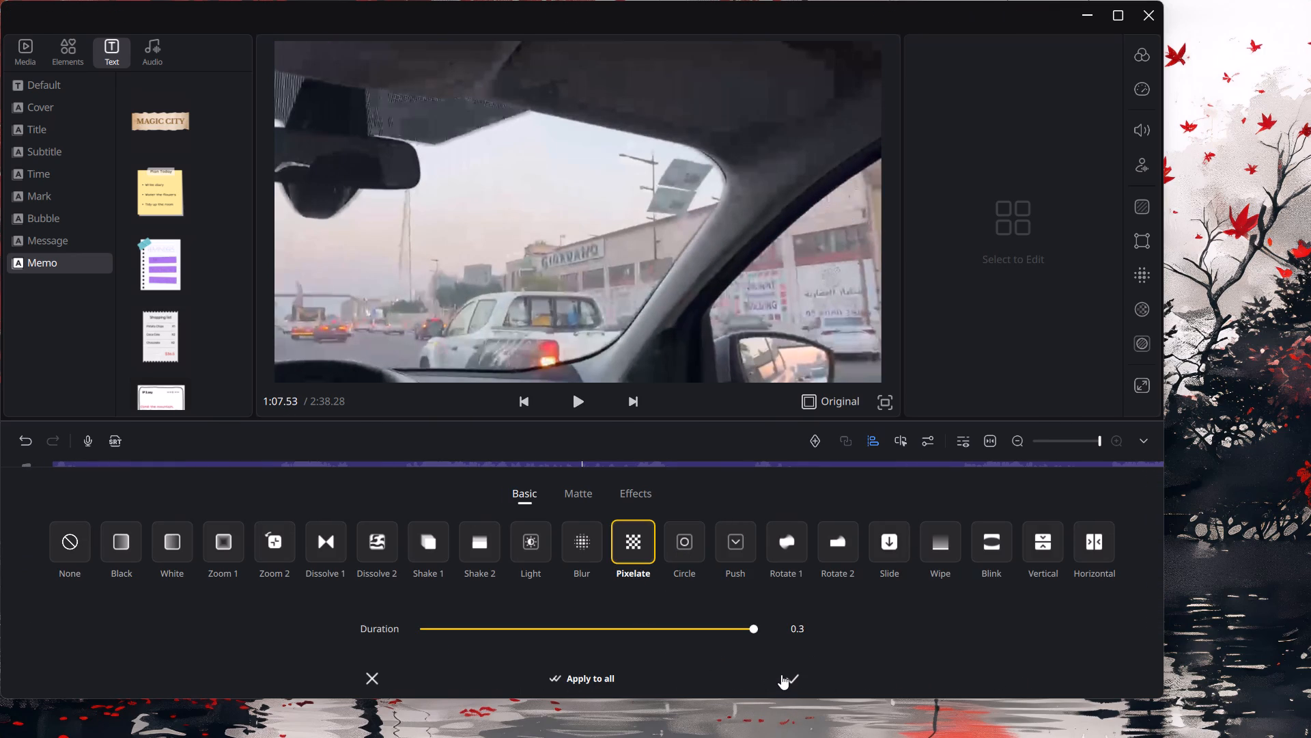
click(781, 674)
Flip the driving clip that starts at 1:07.01 vertically.
click(783, 678)
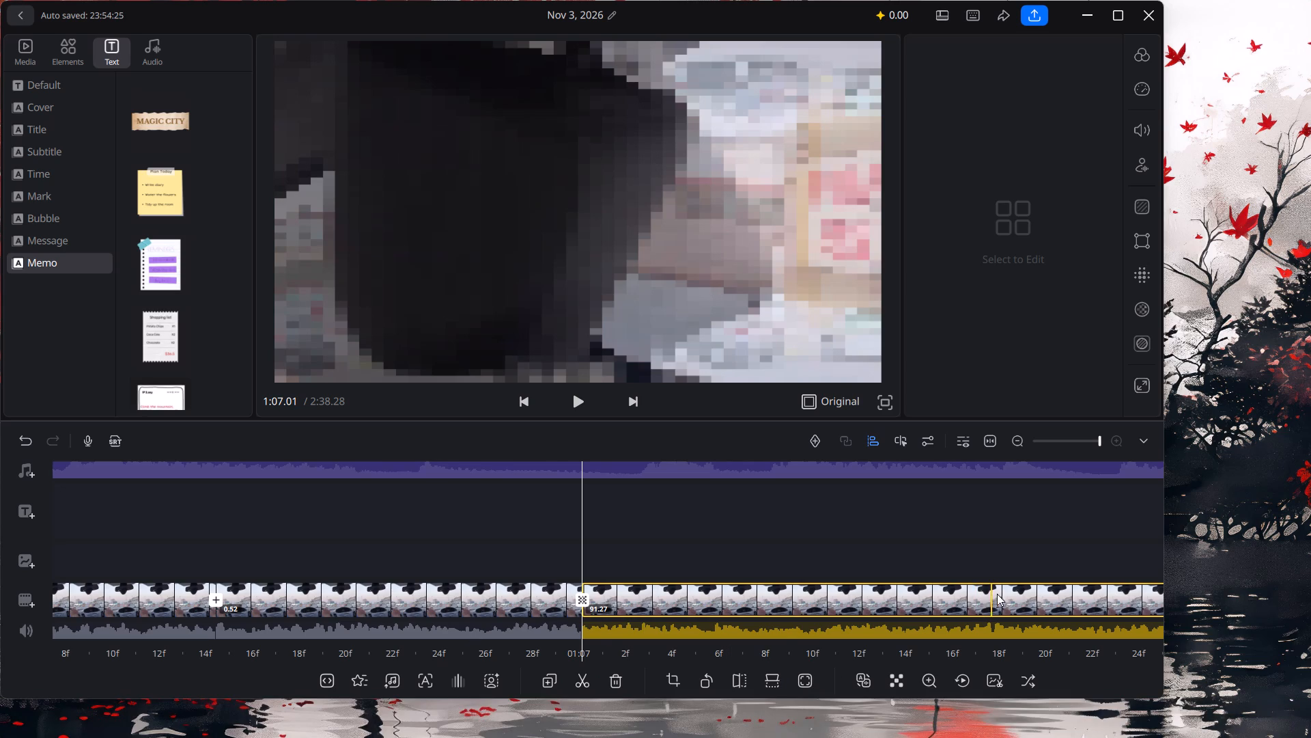
Split the flipped driving clip at 1:07.45 and the remaining clip after that cut at 1:08.22.
click(1072, 603)
drag(972, 601, 708, 625)
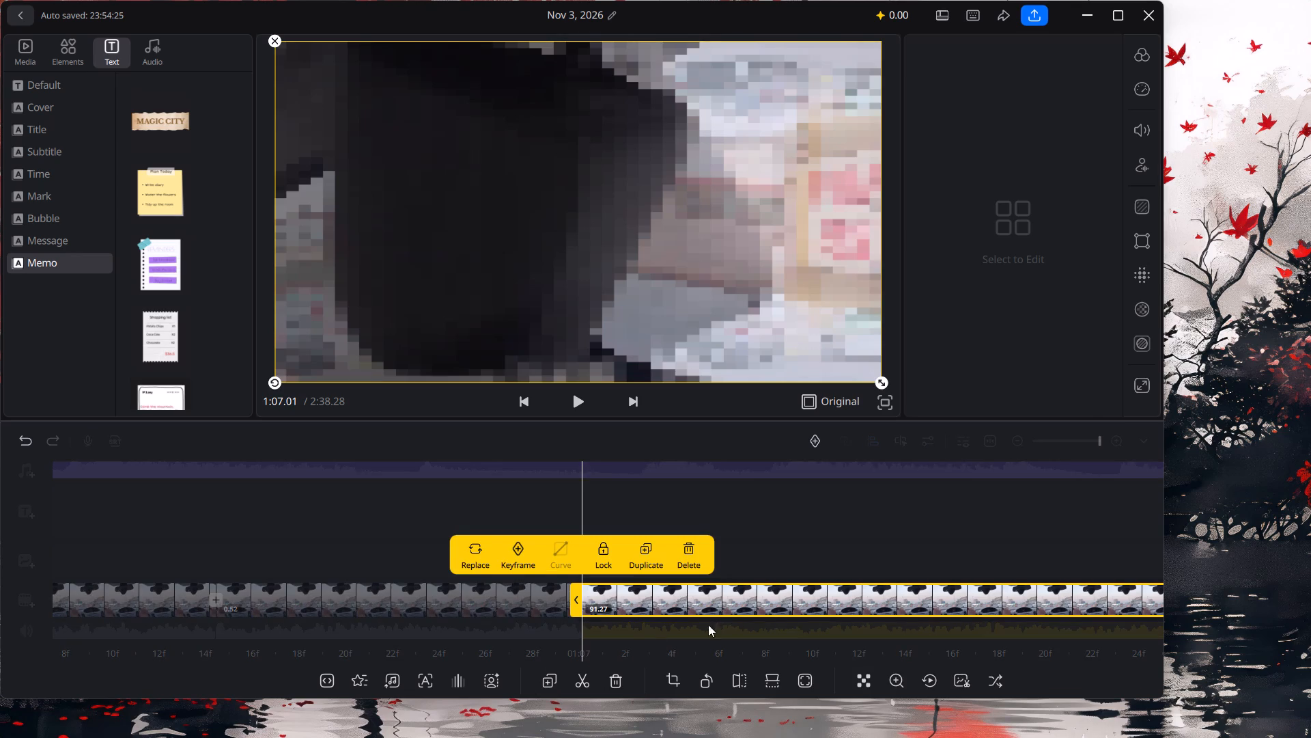
drag(708, 625, 606, 624)
drag(481, 624, 440, 624)
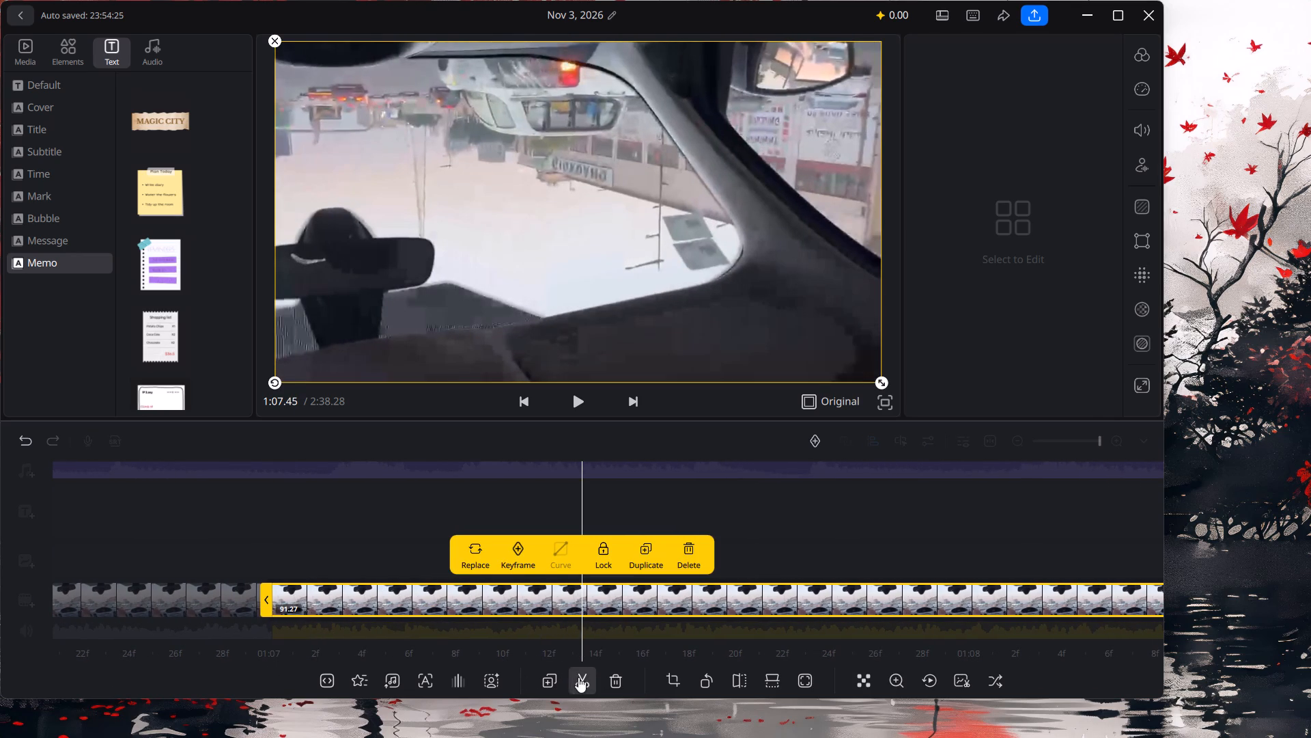
click(580, 677)
drag(827, 570, 488, 606)
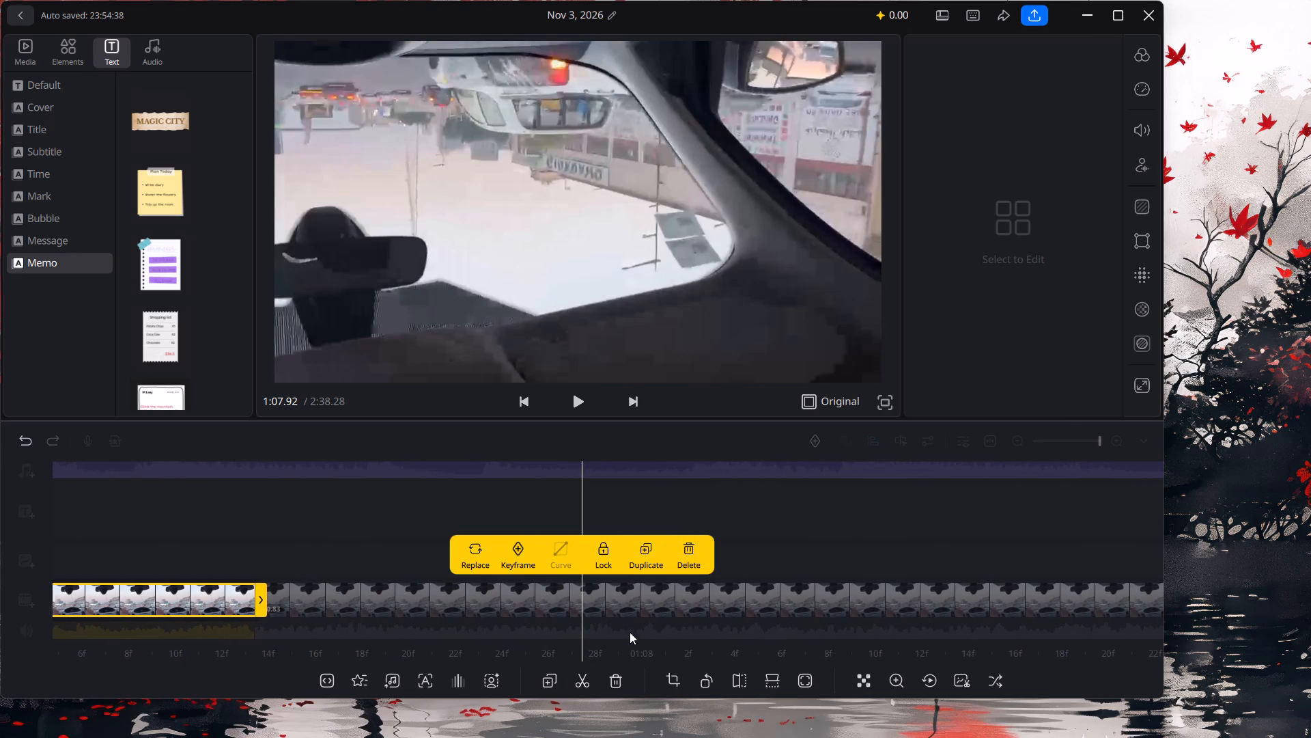
click(584, 676)
drag(858, 588, 627, 608)
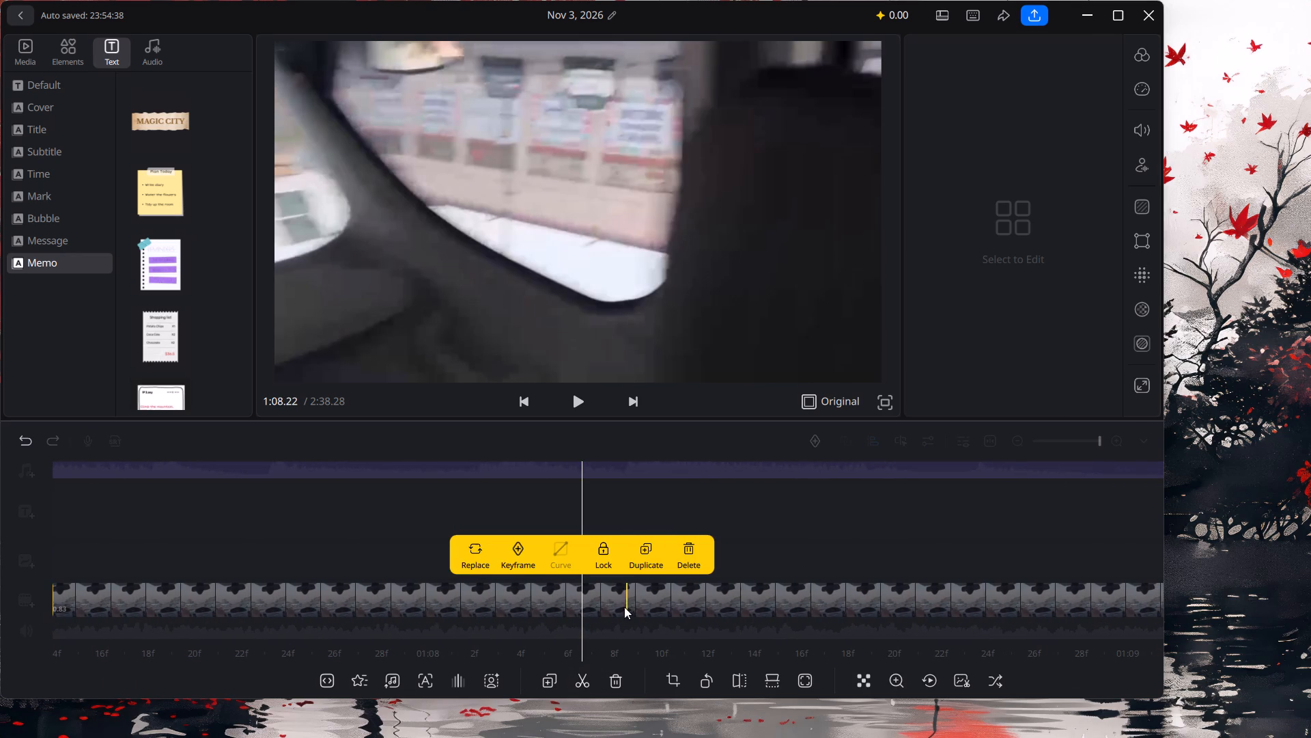
click(580, 681)
click(584, 589)
click(578, 679)
Split the segment between 1:07.45 and 1:08.22 at 1:07.74, and the remaining long clip at 1:09.16.
drag(565, 590, 610, 594)
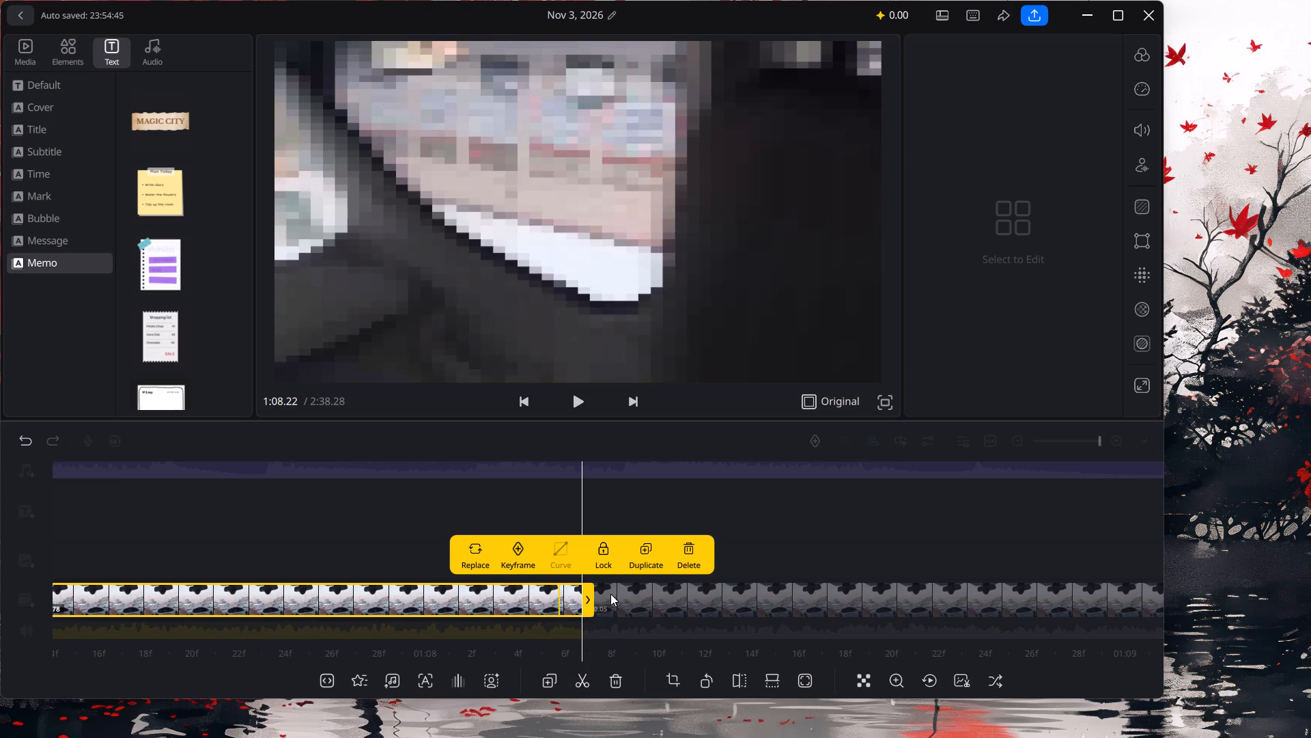
drag(610, 594, 922, 600)
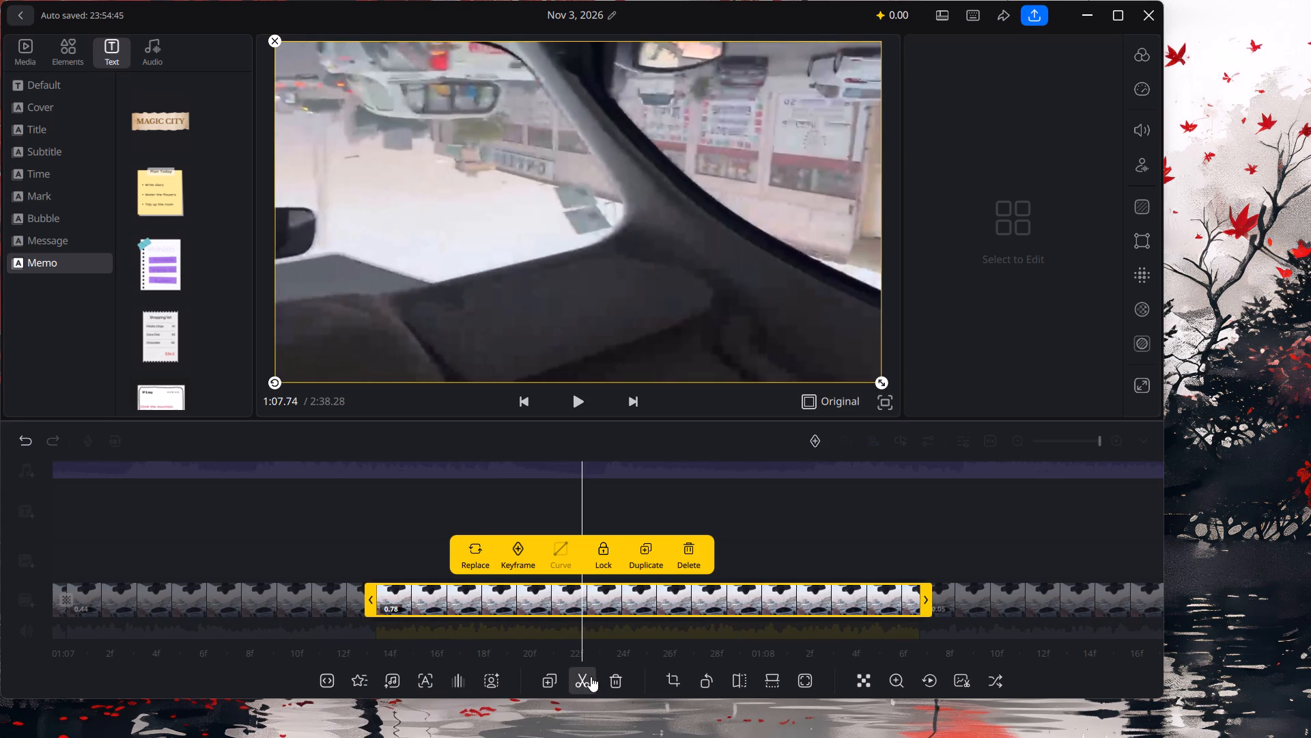
click(587, 676)
drag(865, 601, 301, 595)
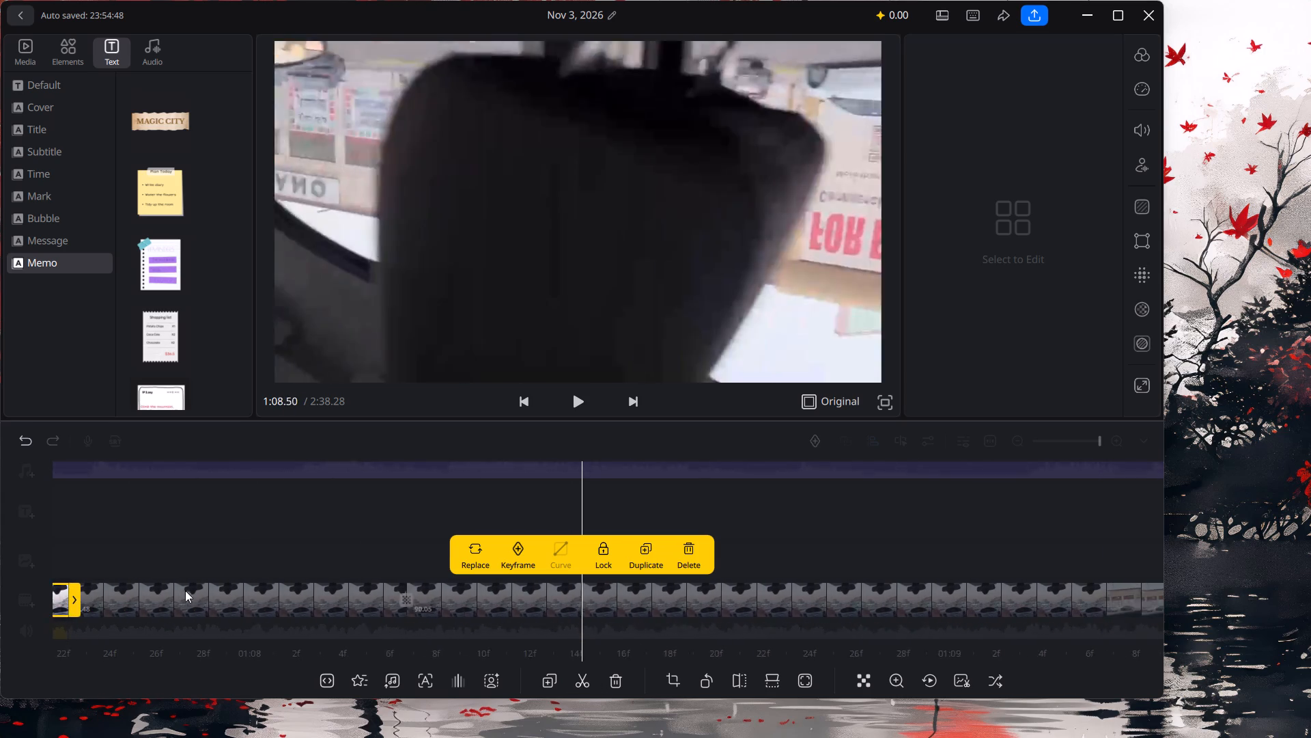
click(642, 626)
click(576, 603)
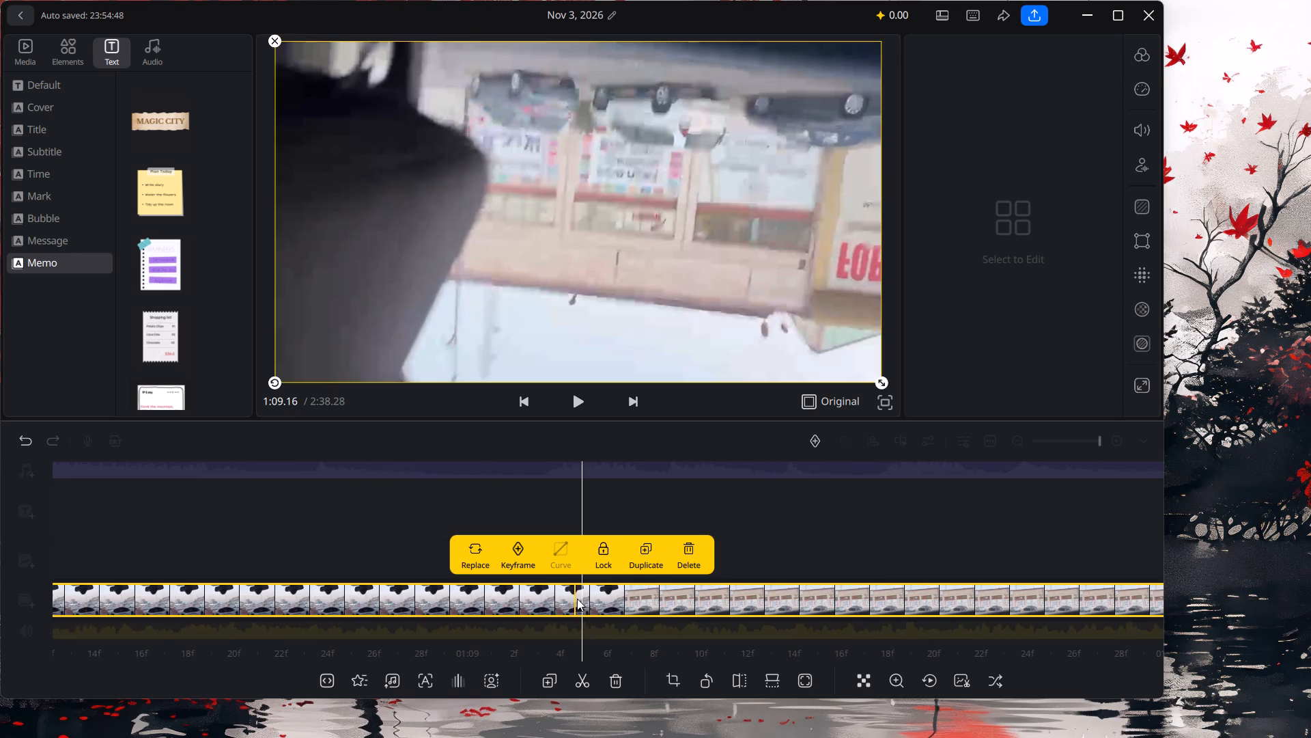
click(578, 596)
click(574, 680)
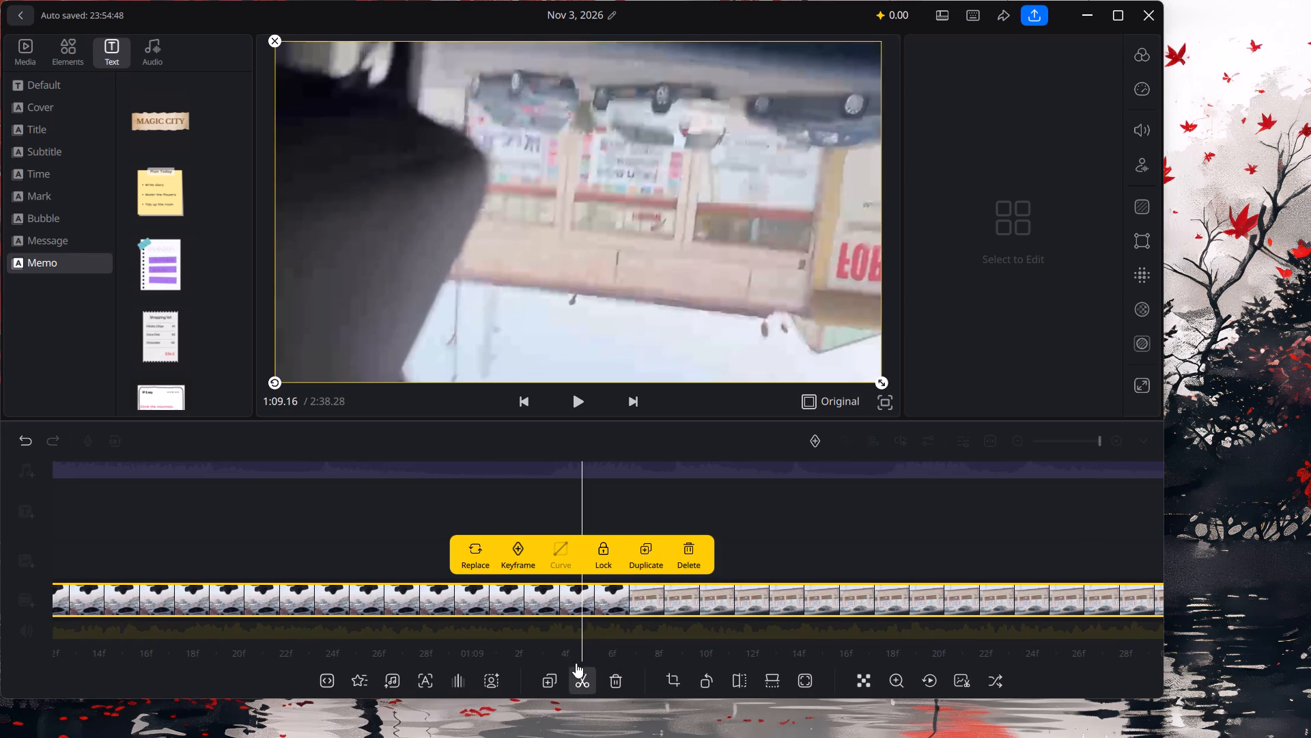
Change the transition at the 1:09.16 cut to a 0.5-second Wipe.
click(724, 523)
click(584, 604)
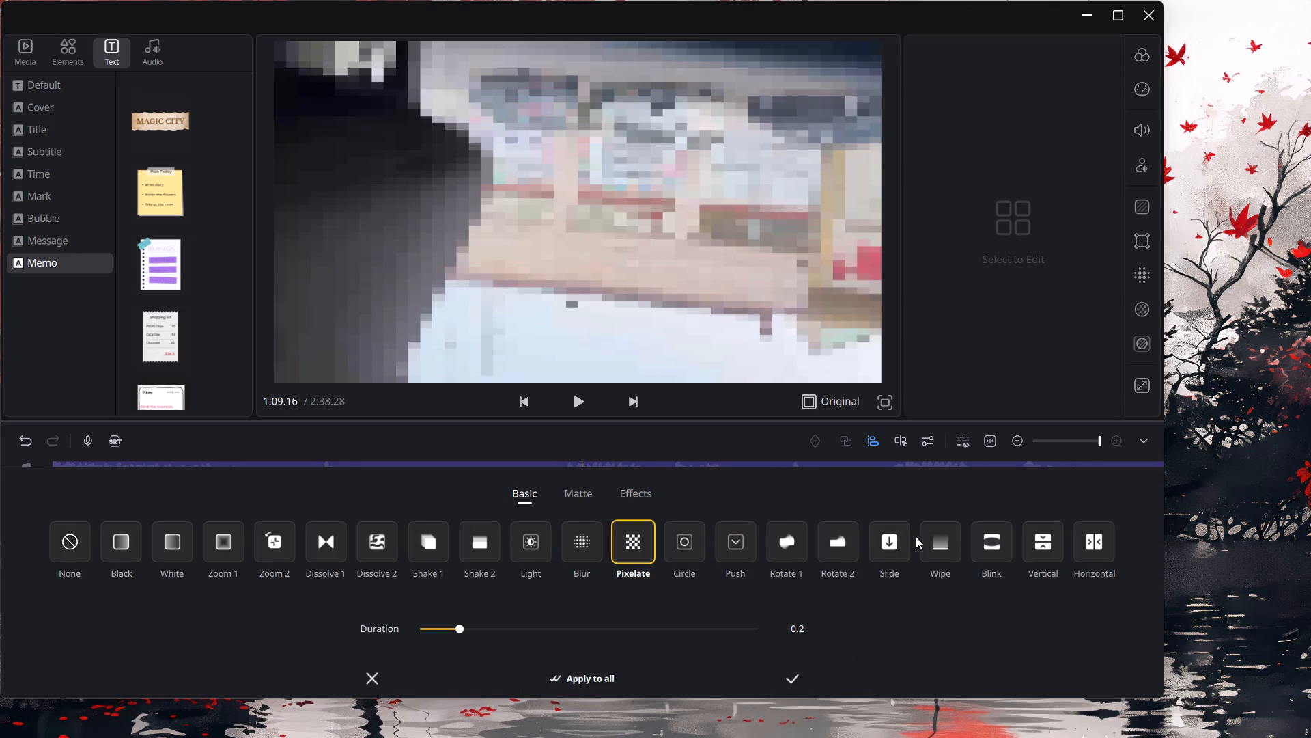
click(927, 536)
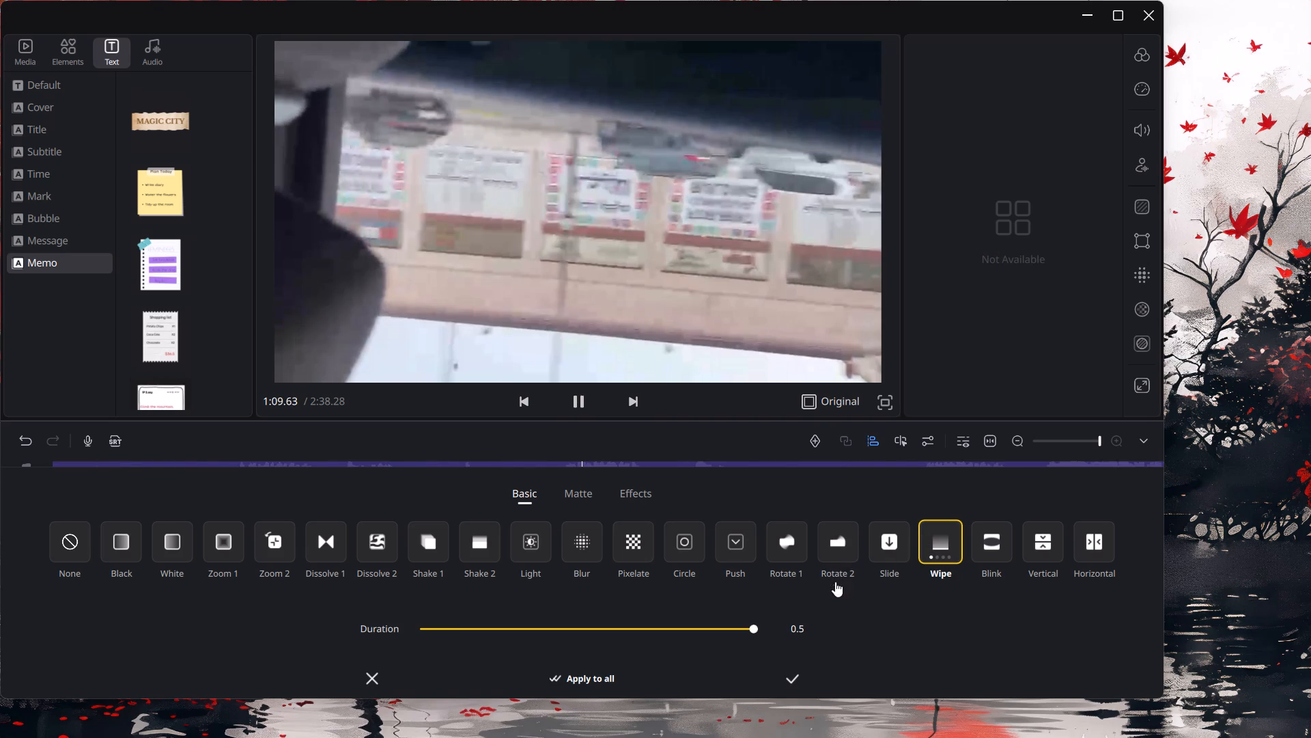
click(796, 672)
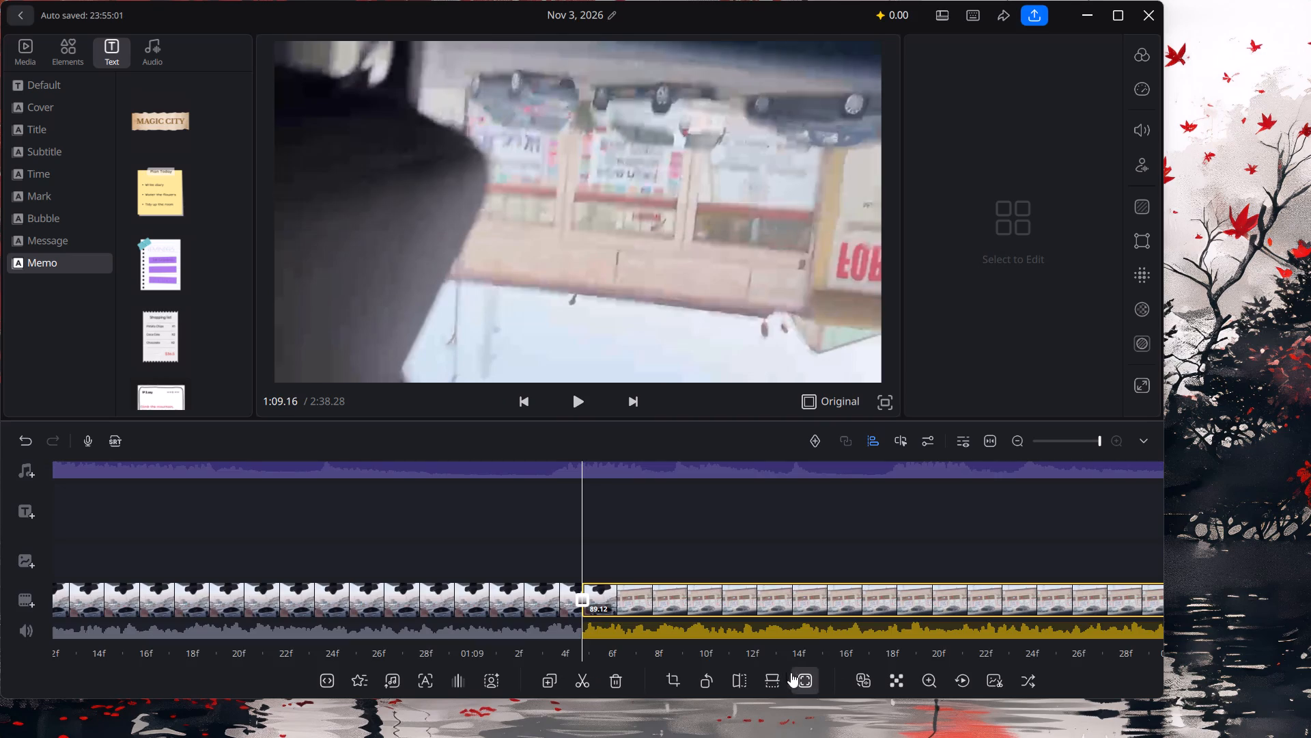
Split the remaining long driving clip at 1:12.00 and set the transition at that cut to None.
drag(892, 613, 384, 616)
drag(819, 633, 305, 626)
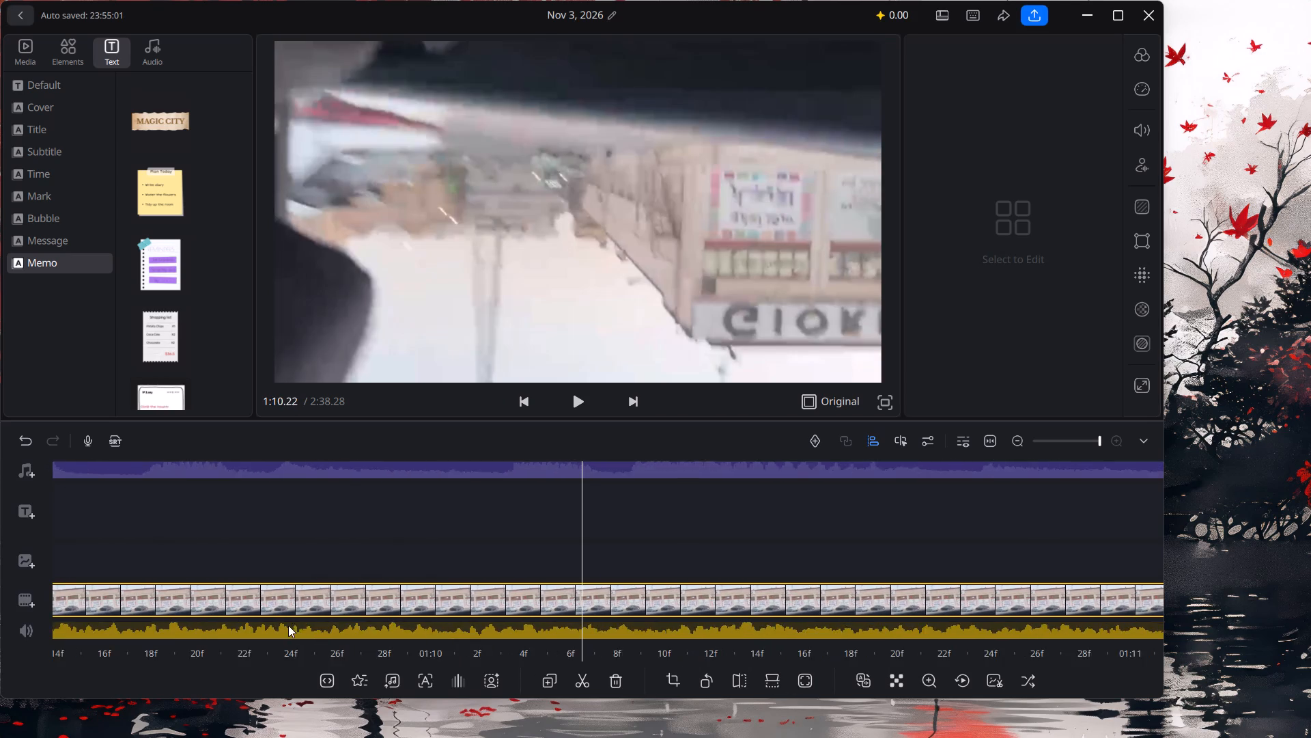
drag(682, 627, 714, 621)
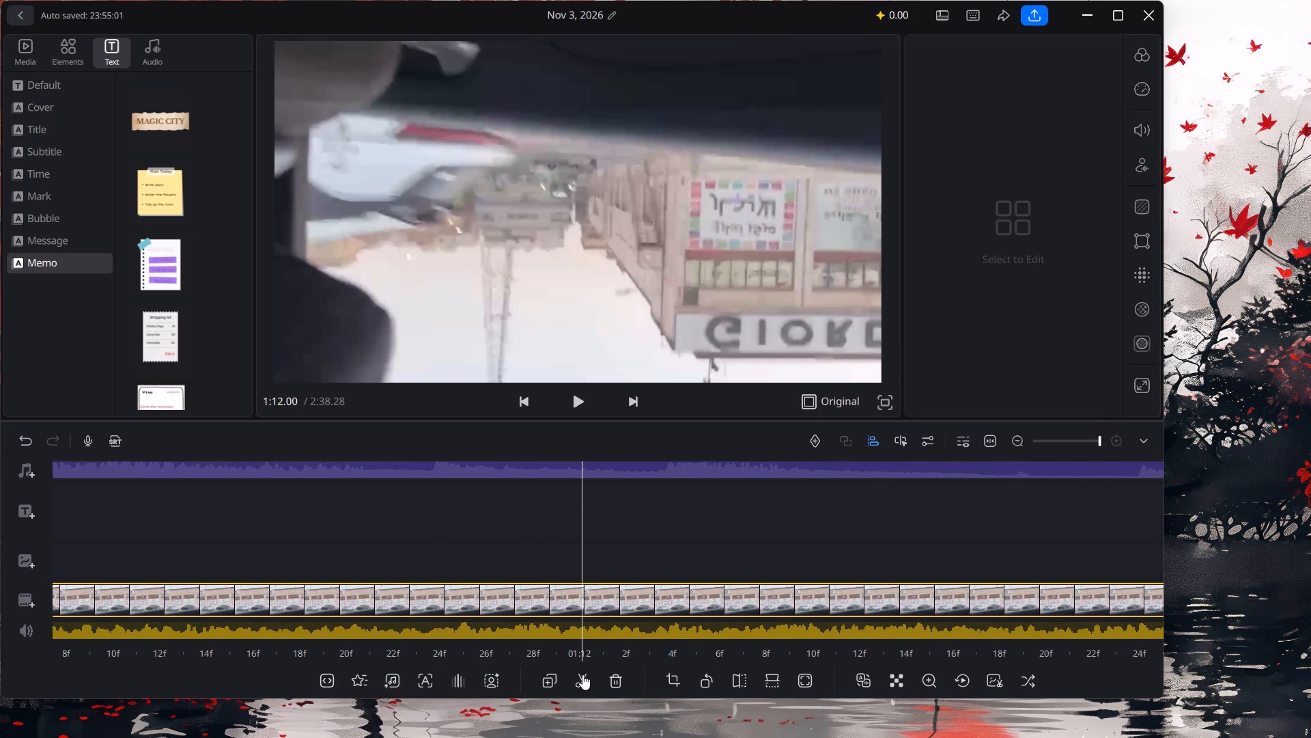
click(580, 674)
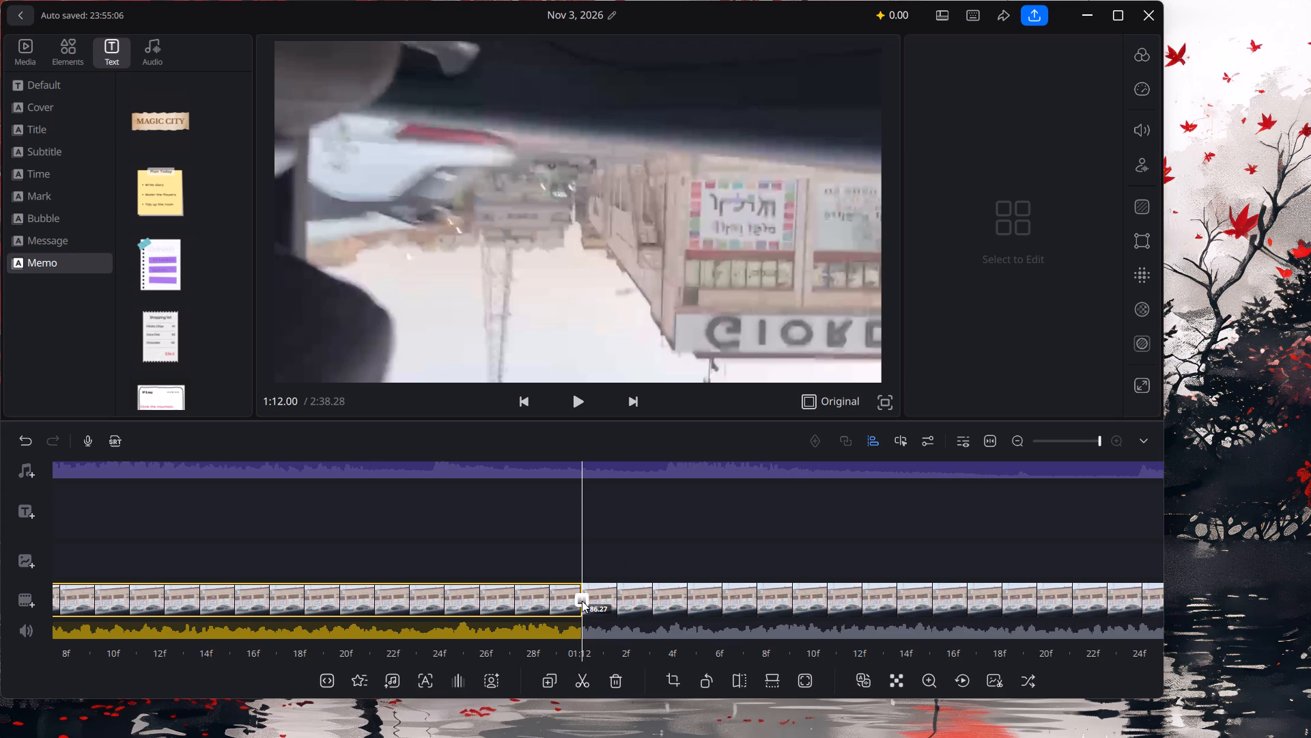
click(582, 601)
click(64, 543)
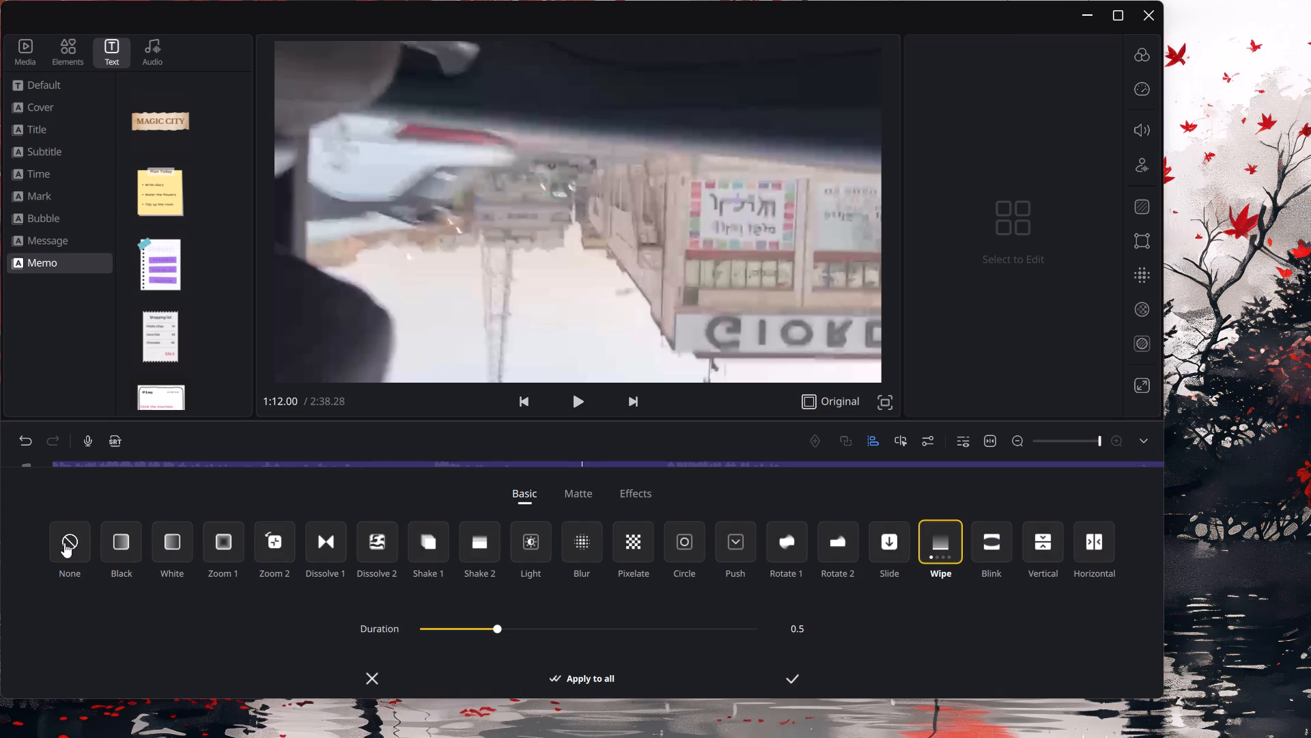
click(789, 685)
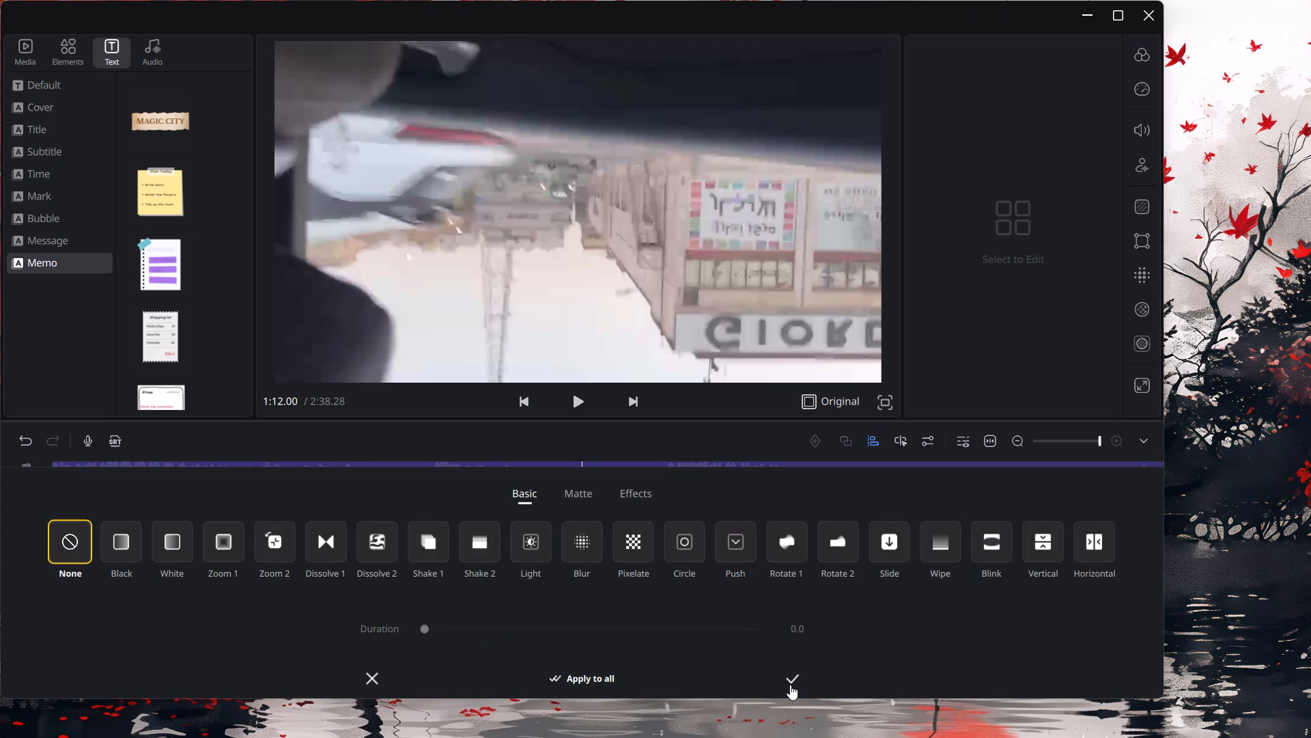
Split the driving segment between 1:09.16 and 1:12.00 at 1:09.93 and set the transition at the new cut to None.
drag(328, 547, 876, 563)
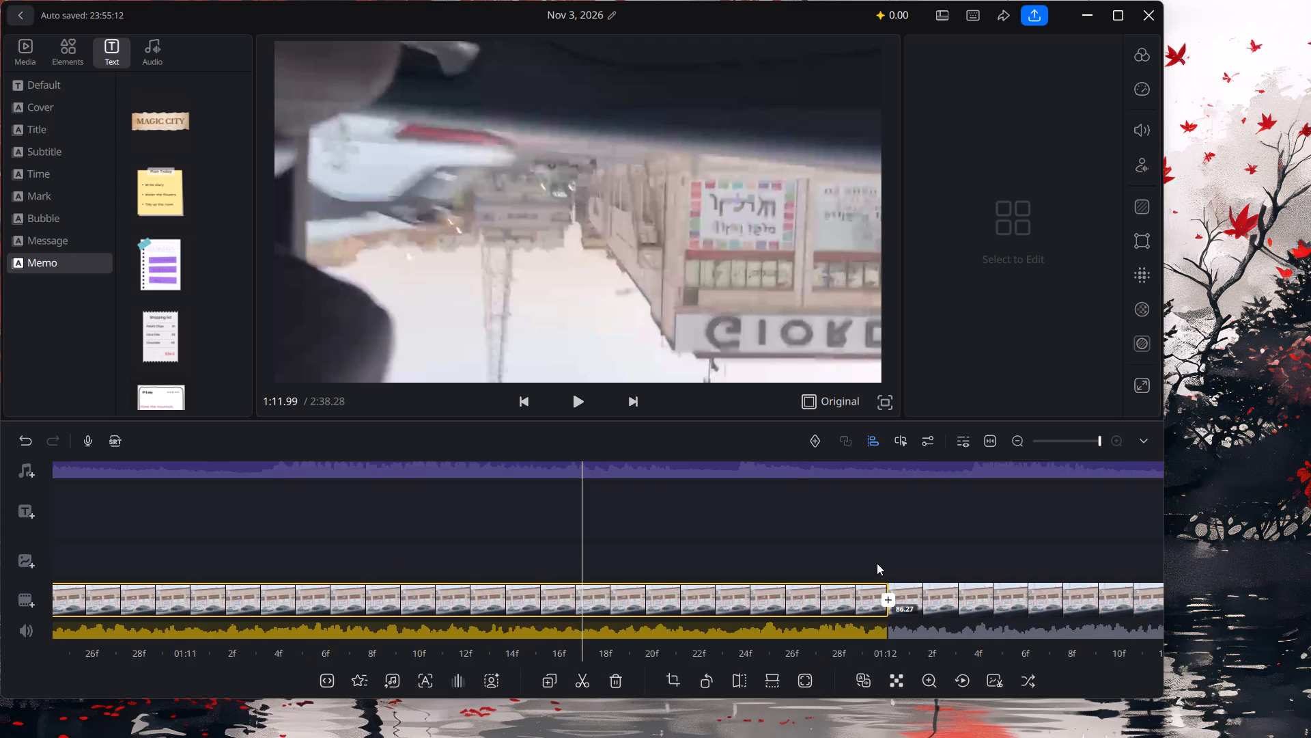
click(731, 576)
drag(794, 612, 326, 595)
drag(501, 599, 554, 603)
drag(572, 603, 354, 584)
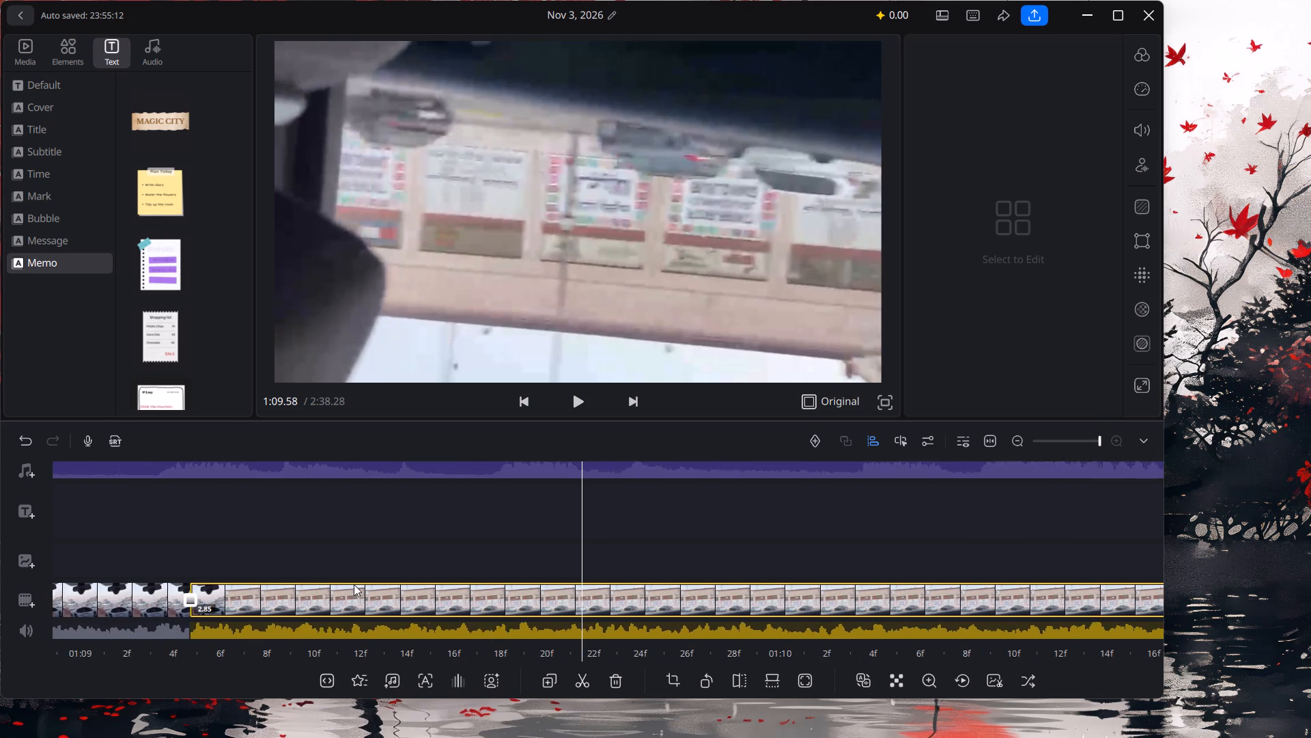
drag(354, 584, 313, 581)
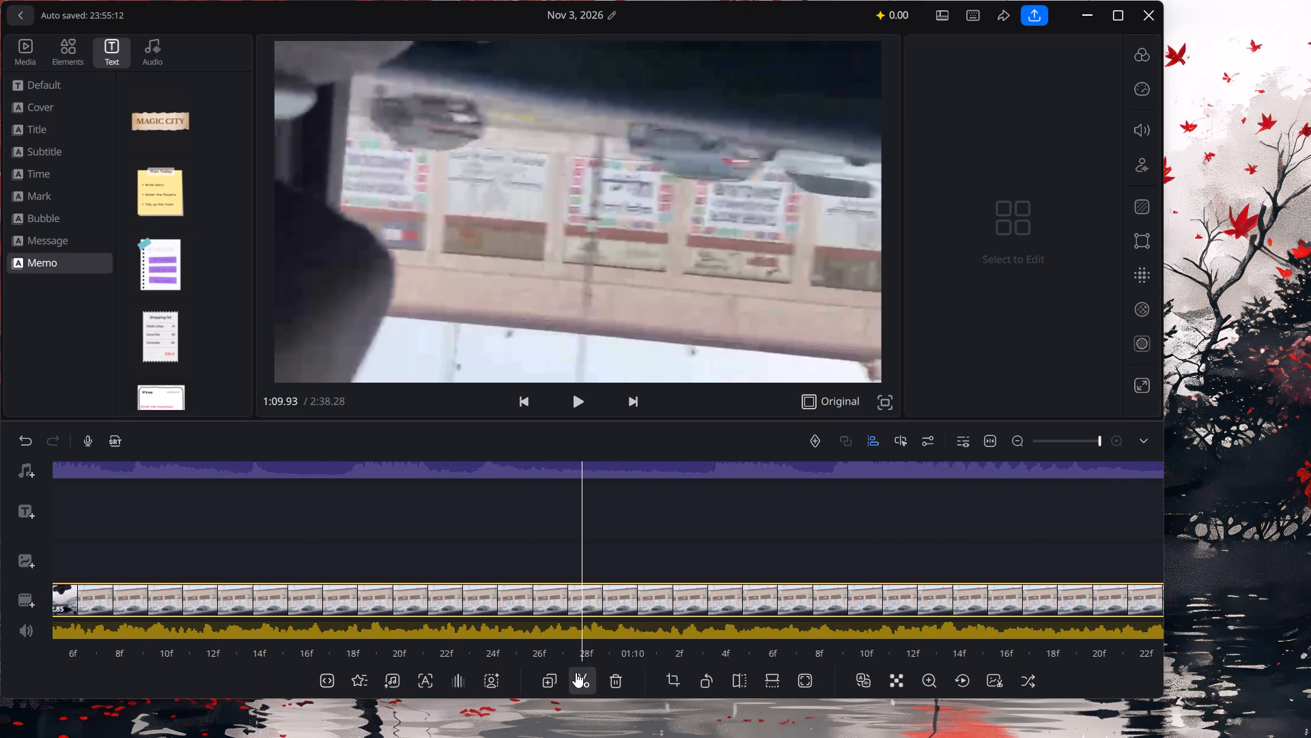
click(576, 672)
click(580, 603)
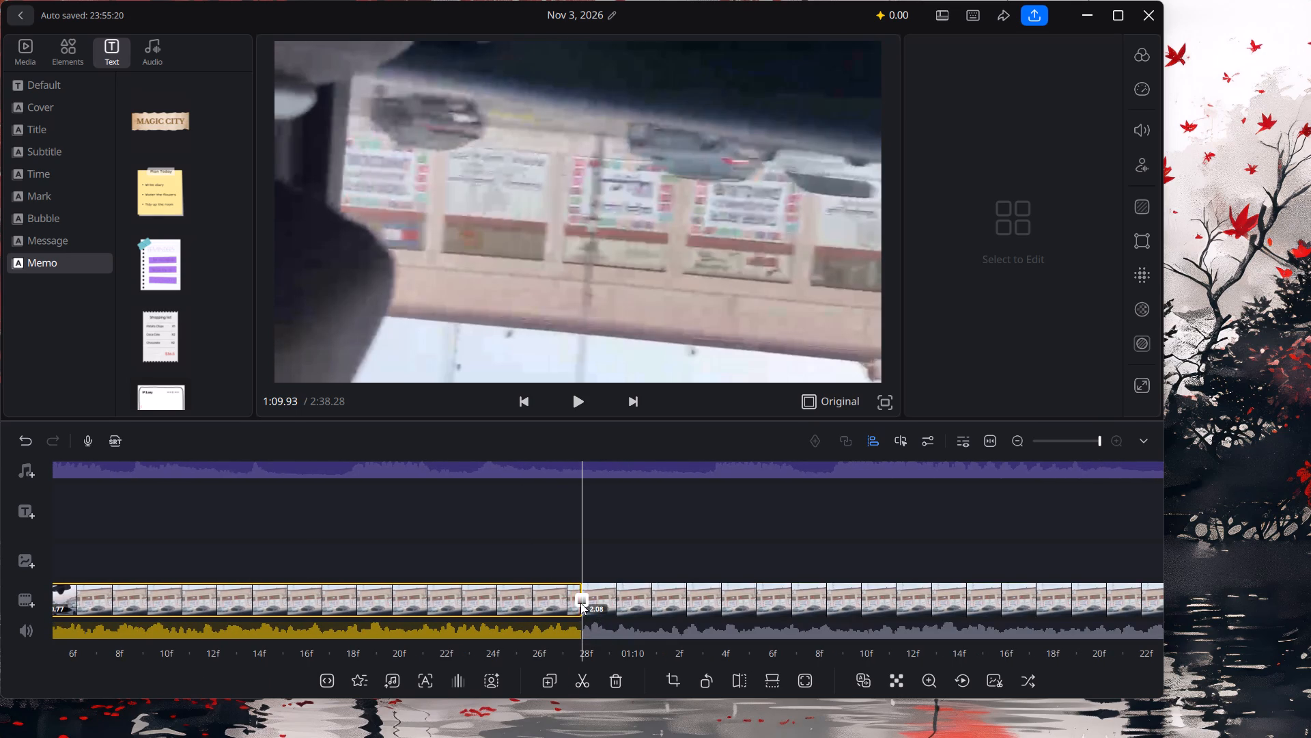
click(72, 535)
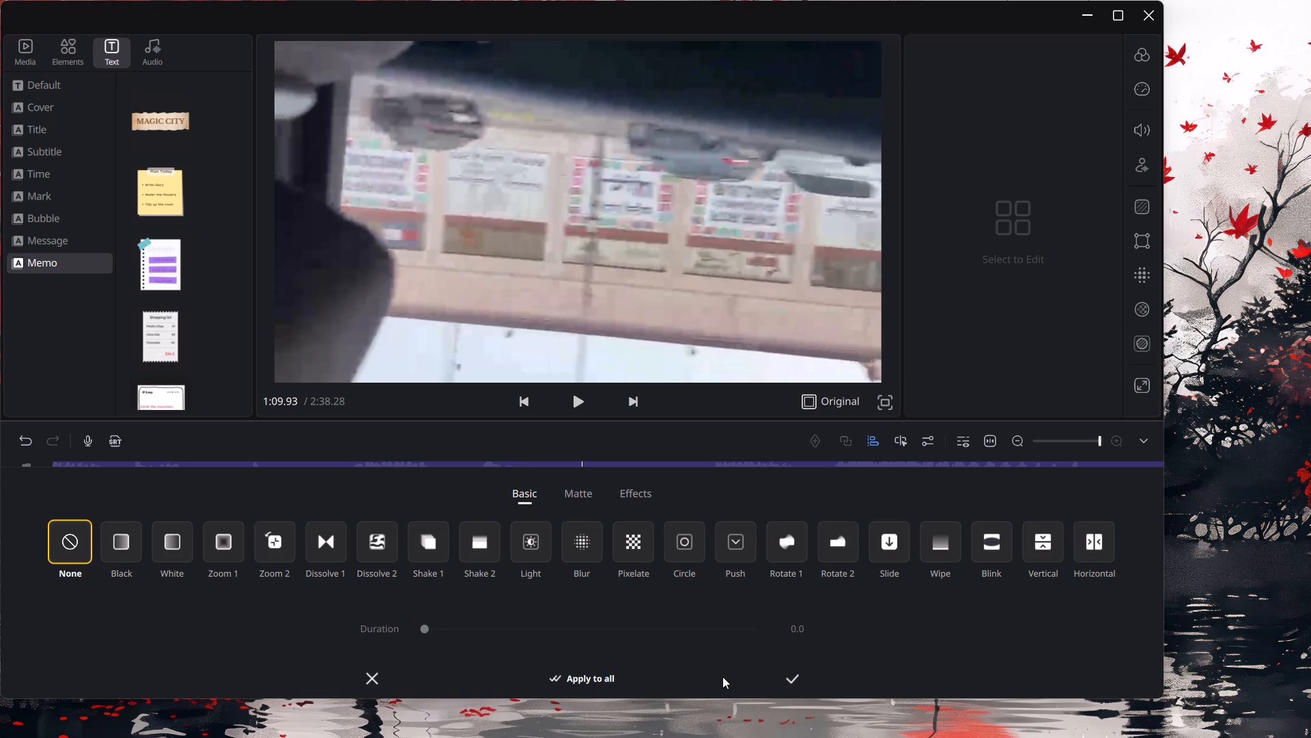
click(793, 676)
Split the driving segment between 1:09.93 and 1:12.00 at 1:10.74 and 1:11.12.
drag(802, 620, 0, 584)
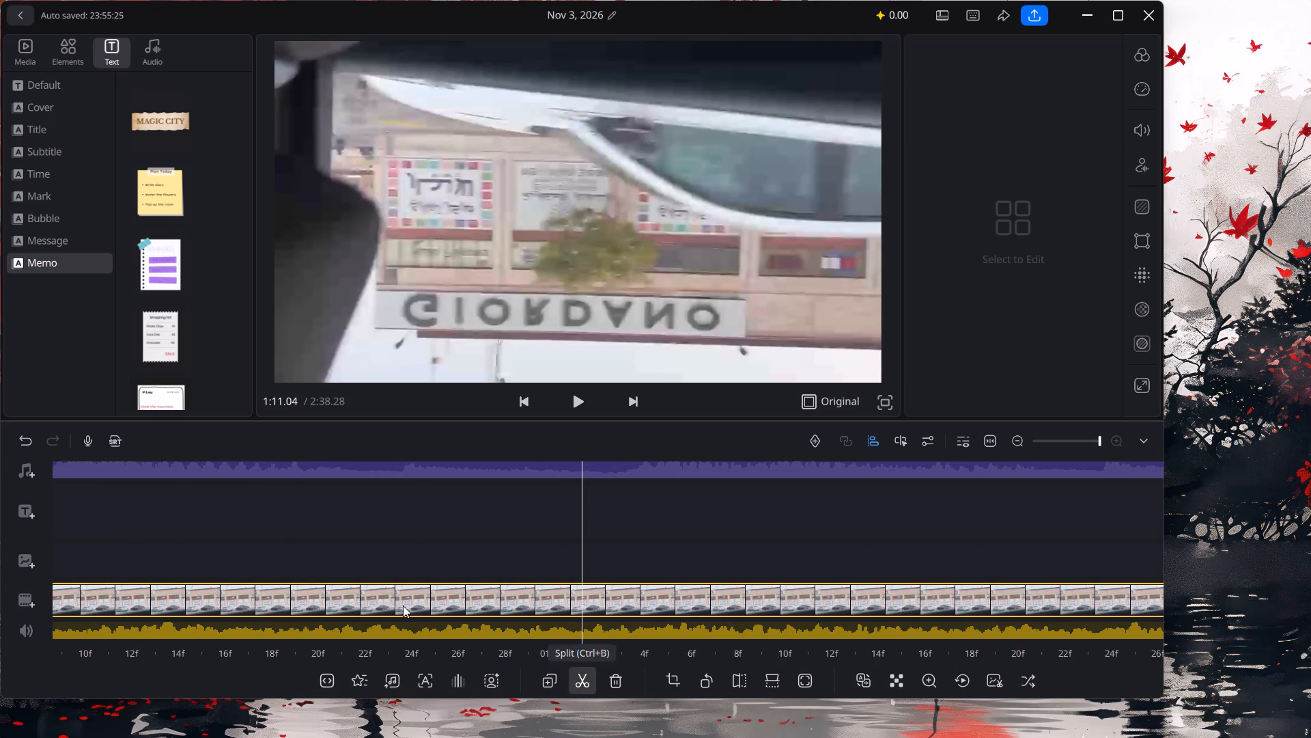
drag(424, 601, 672, 601)
click(573, 681)
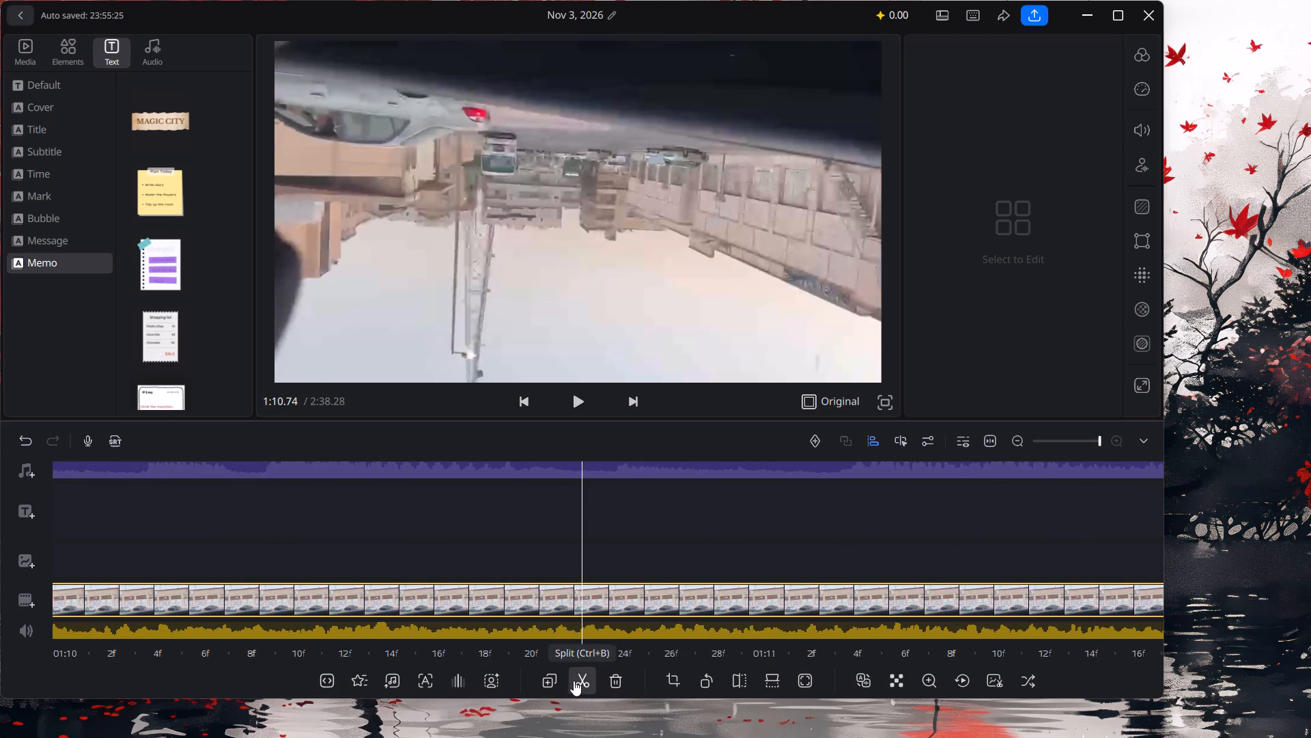
drag(364, 588, 797, 594)
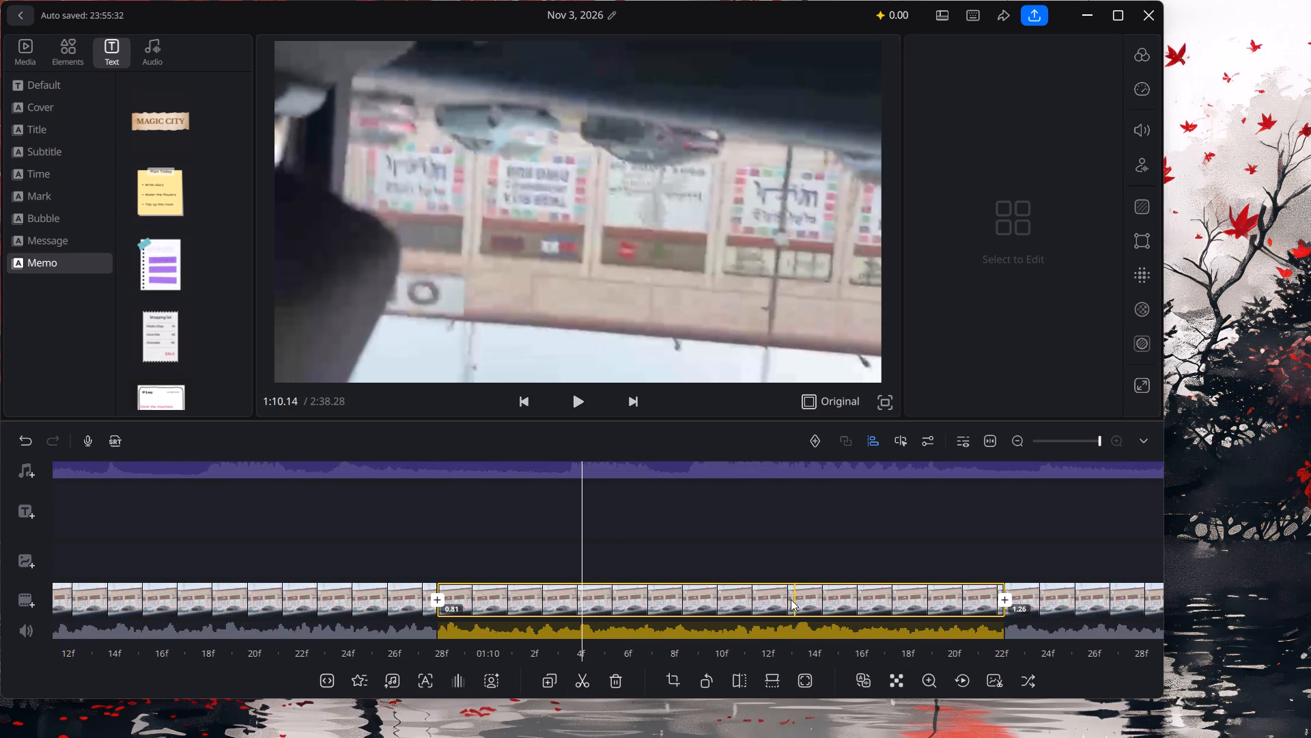
drag(488, 631, 401, 623)
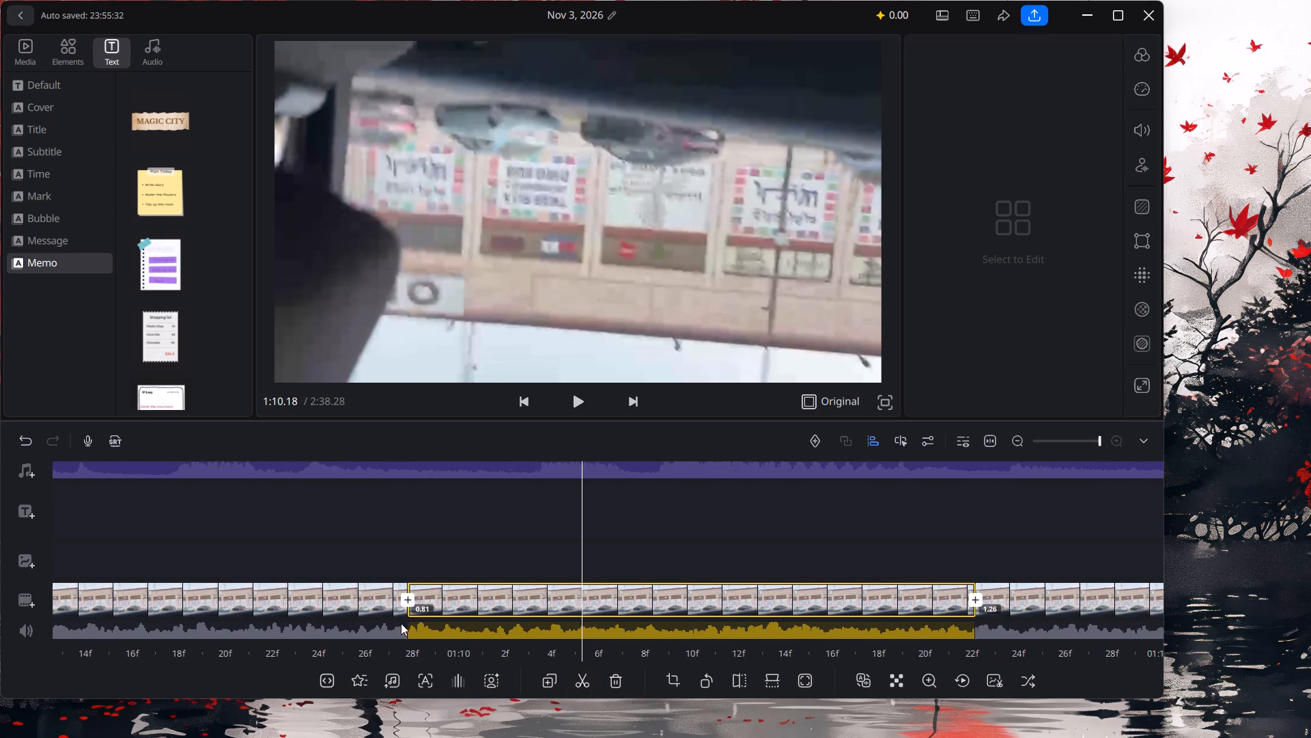
drag(401, 623, 334, 621)
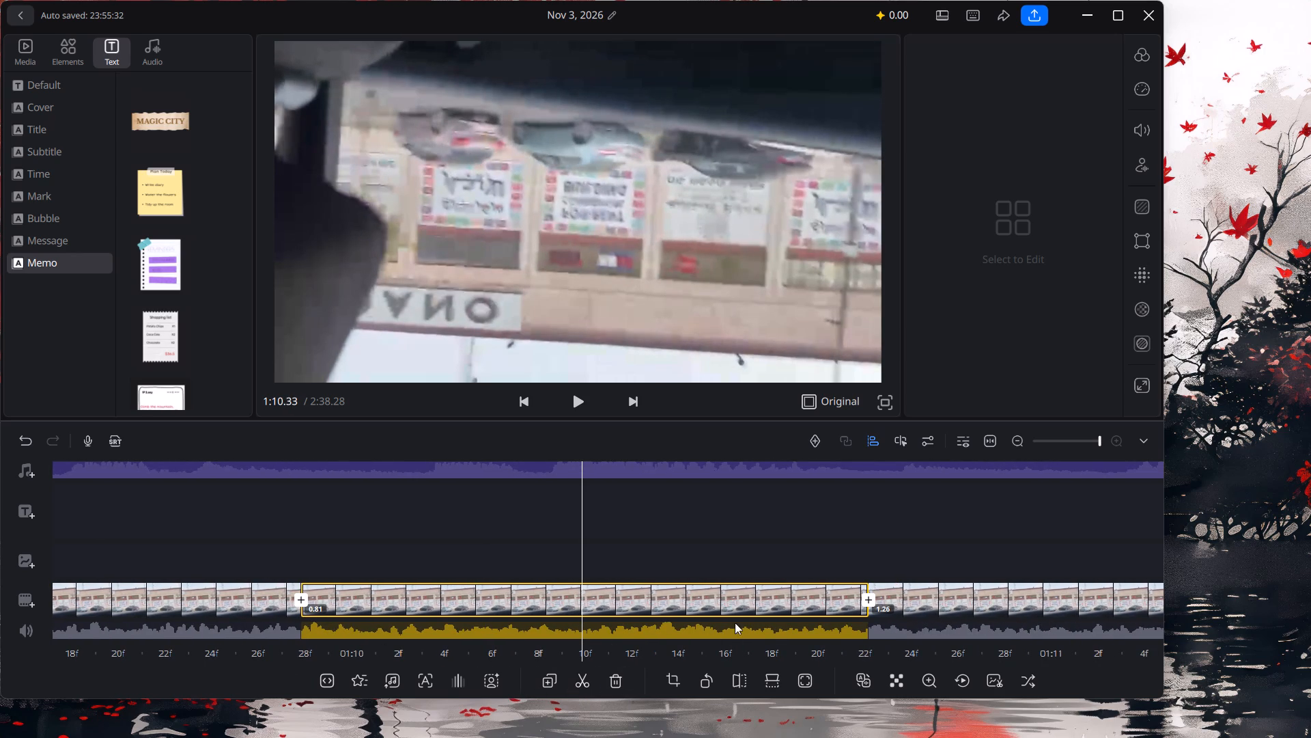
drag(697, 616, 120, 618)
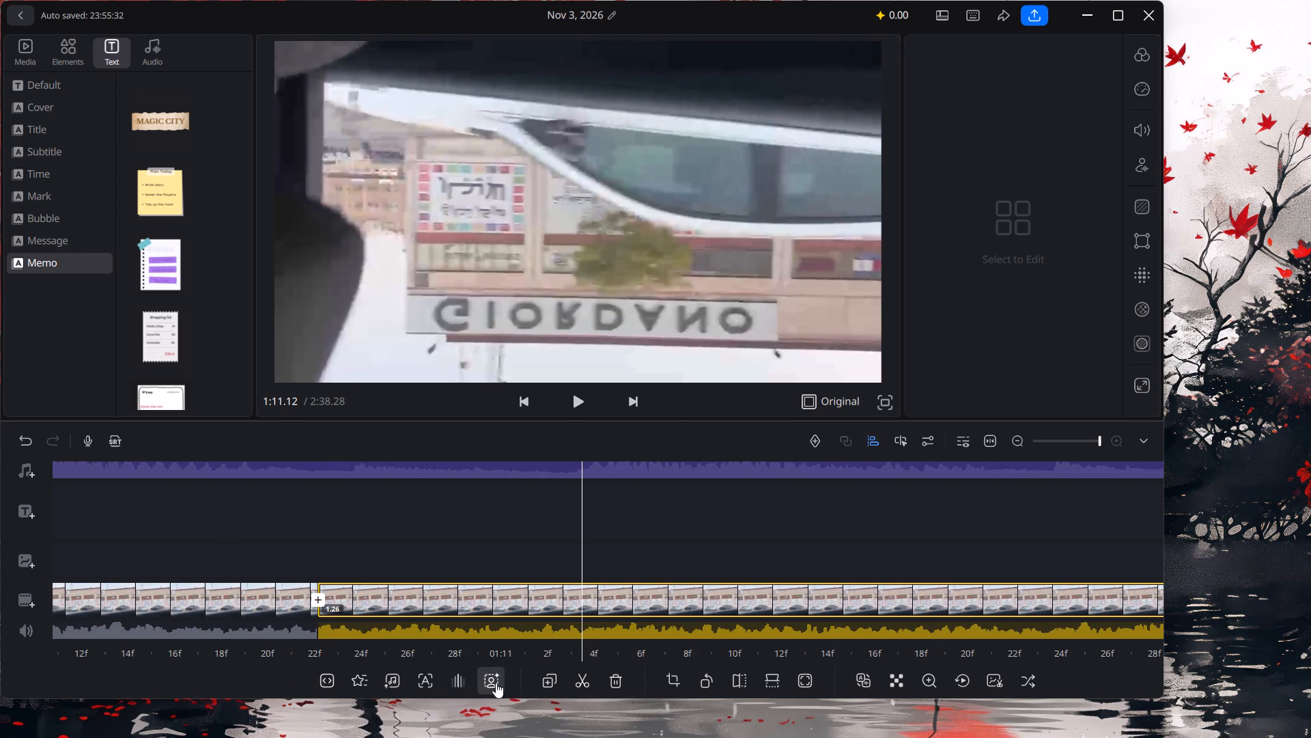
click(574, 681)
Split the remaining long driving clip after 1:12.00 at 1:12.43, 1:12.97, 1:13.62 and 1:14.46.
drag(673, 625, 116, 625)
drag(490, 645, 108, 642)
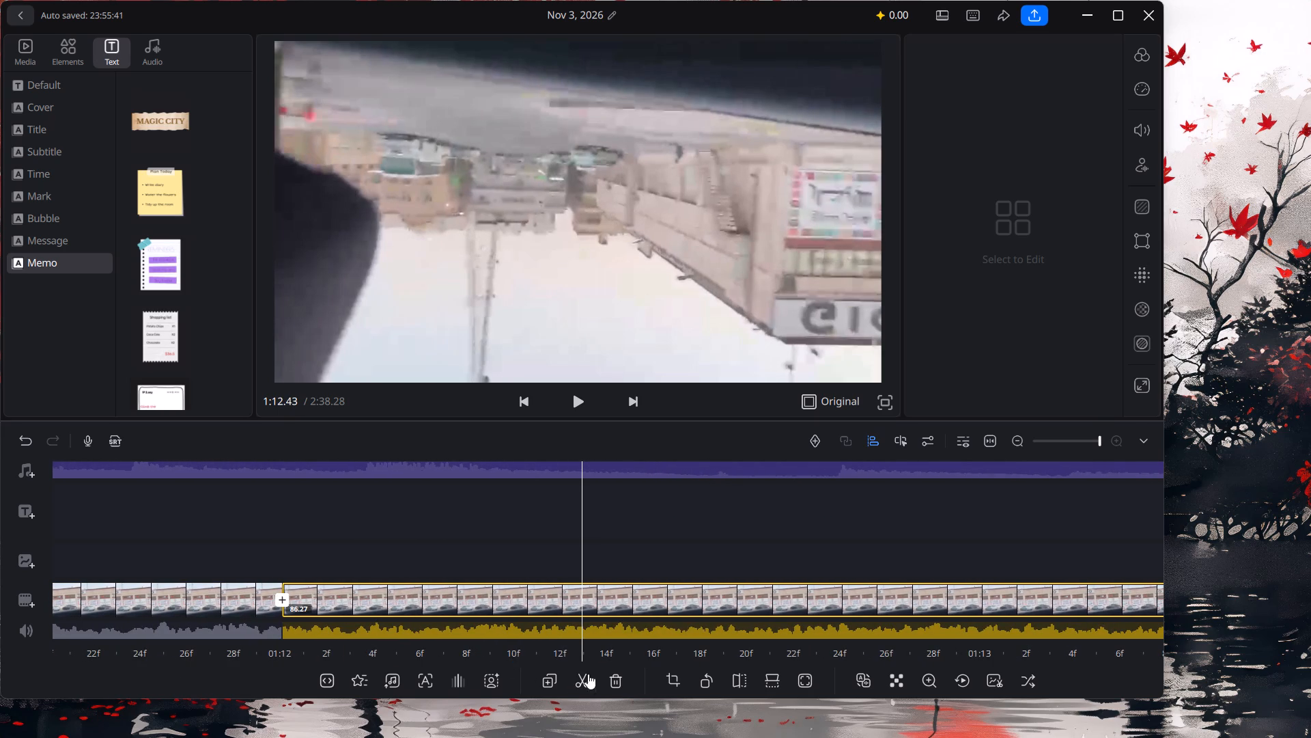
click(586, 675)
drag(735, 594, 298, 631)
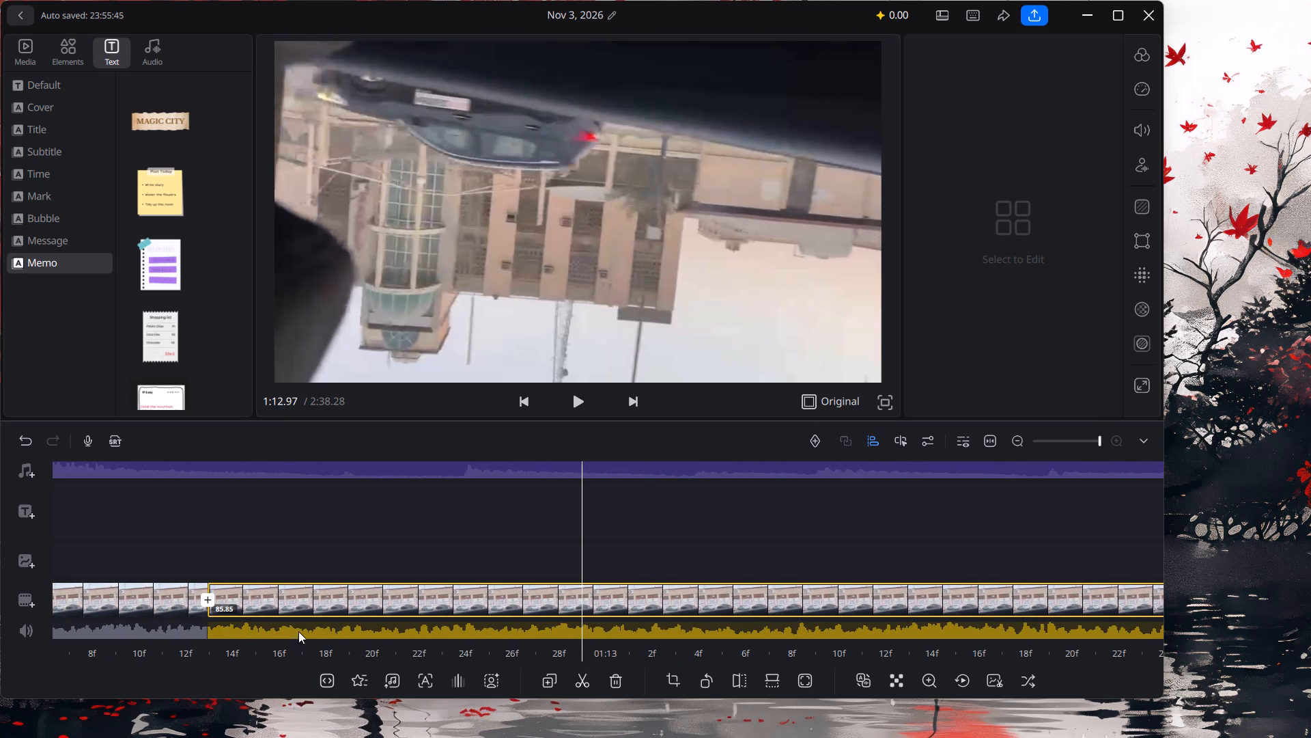
click(590, 675)
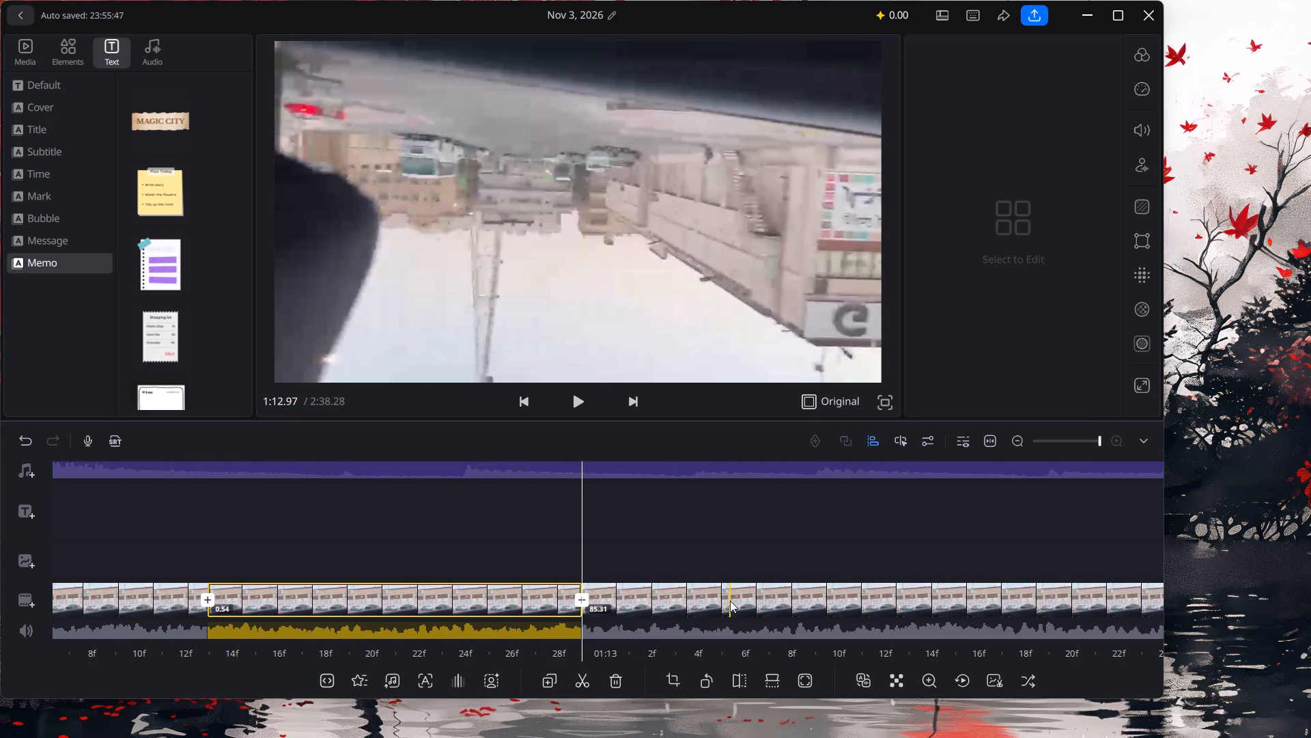
drag(726, 604, 249, 621)
click(594, 684)
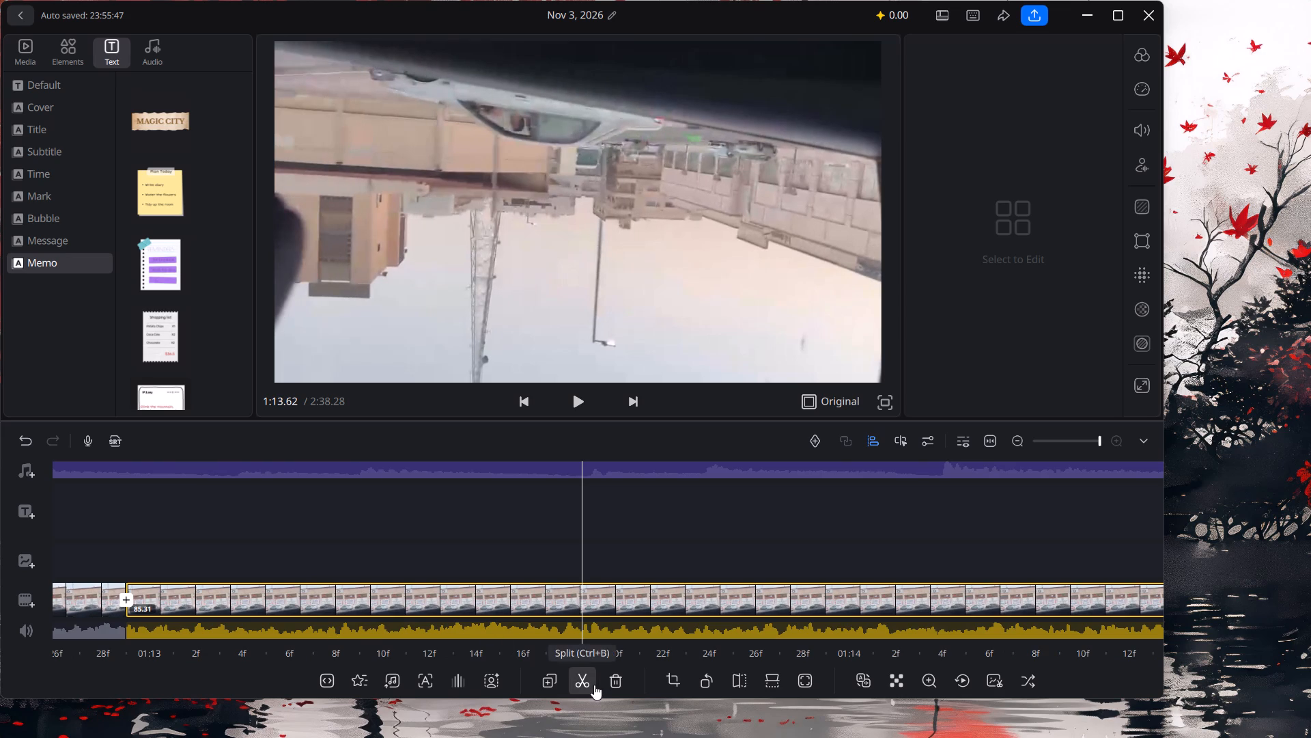
drag(740, 590, 109, 636)
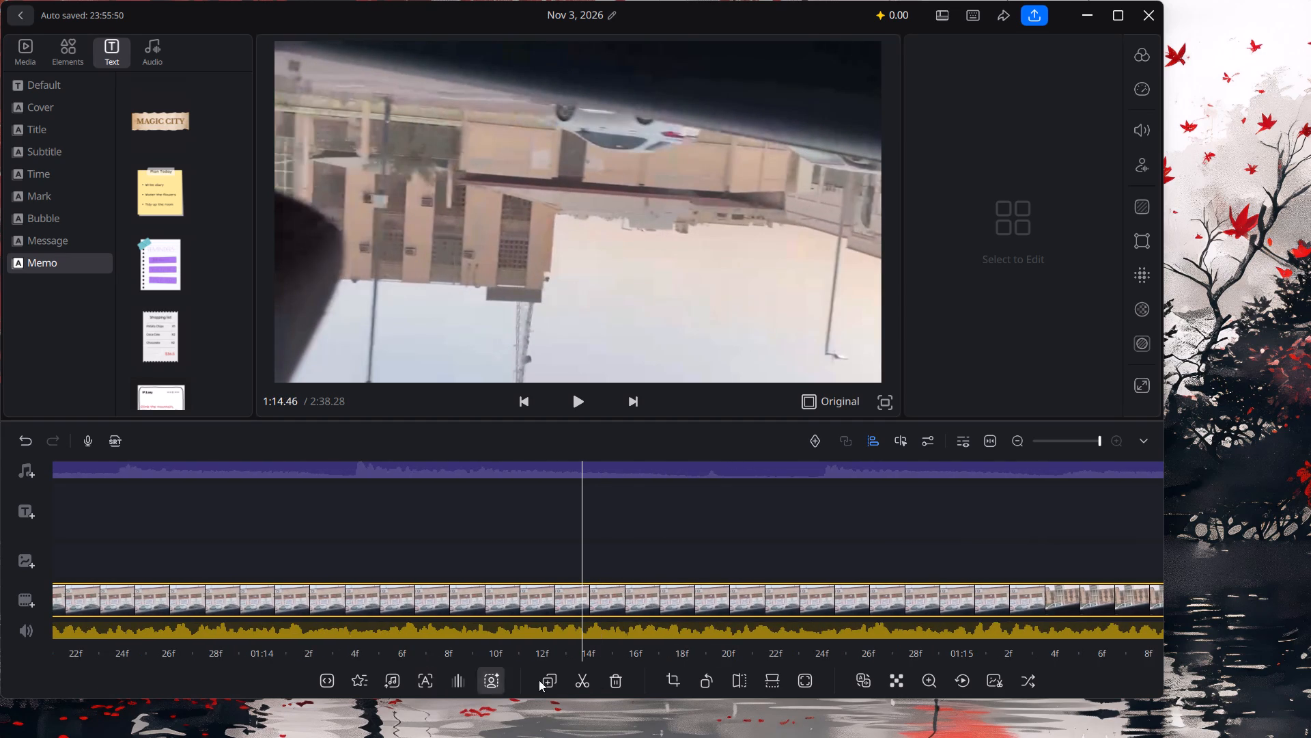
click(577, 676)
Split the segment between 1:13.62 and 1:14.46 at 1:14.01 and apply a 0.4-second Shake 2 transition at the new cut.
drag(439, 604, 692, 592)
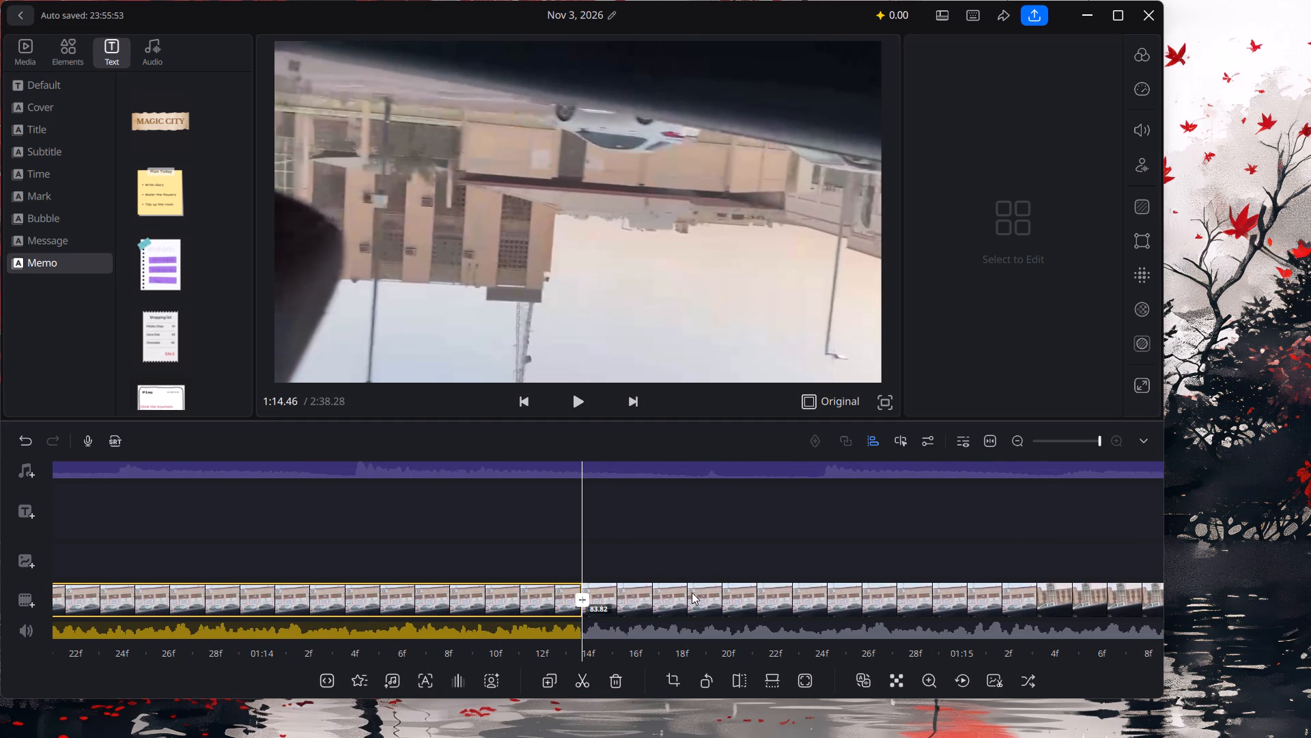
drag(692, 592, 802, 589)
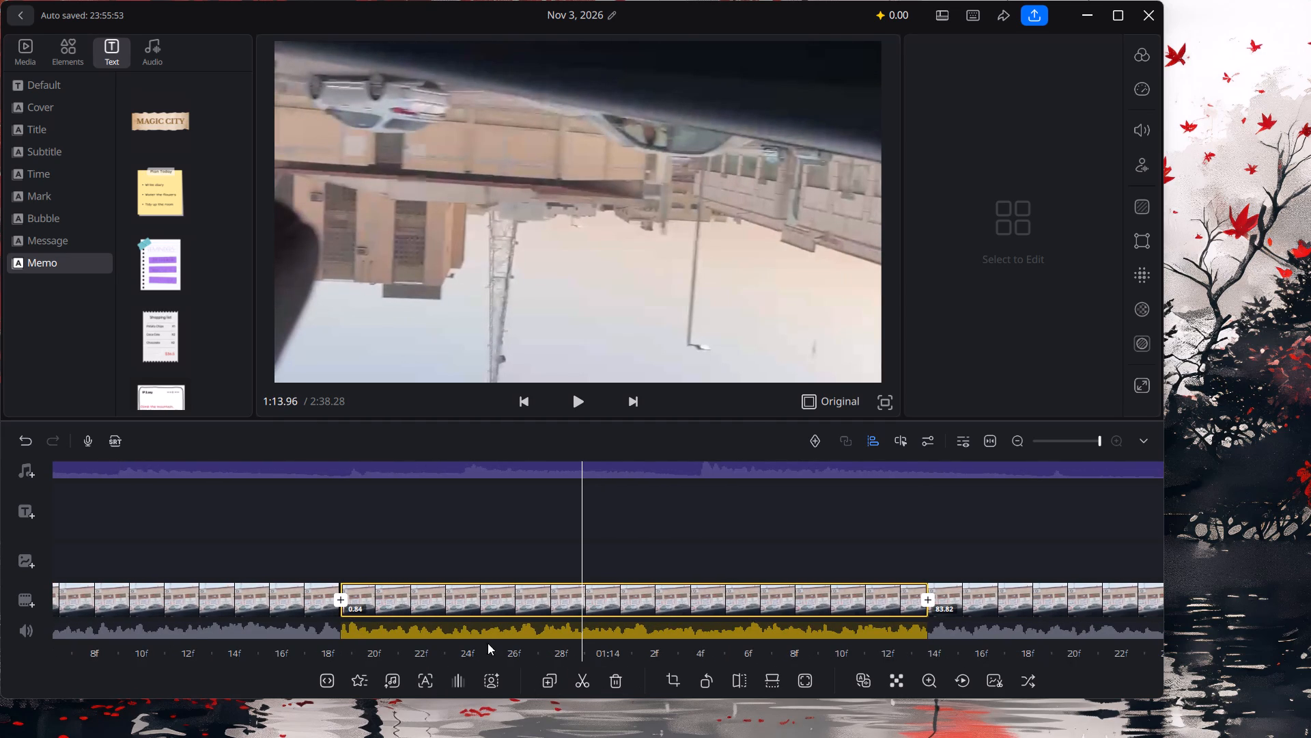
drag(506, 643, 455, 647)
click(584, 683)
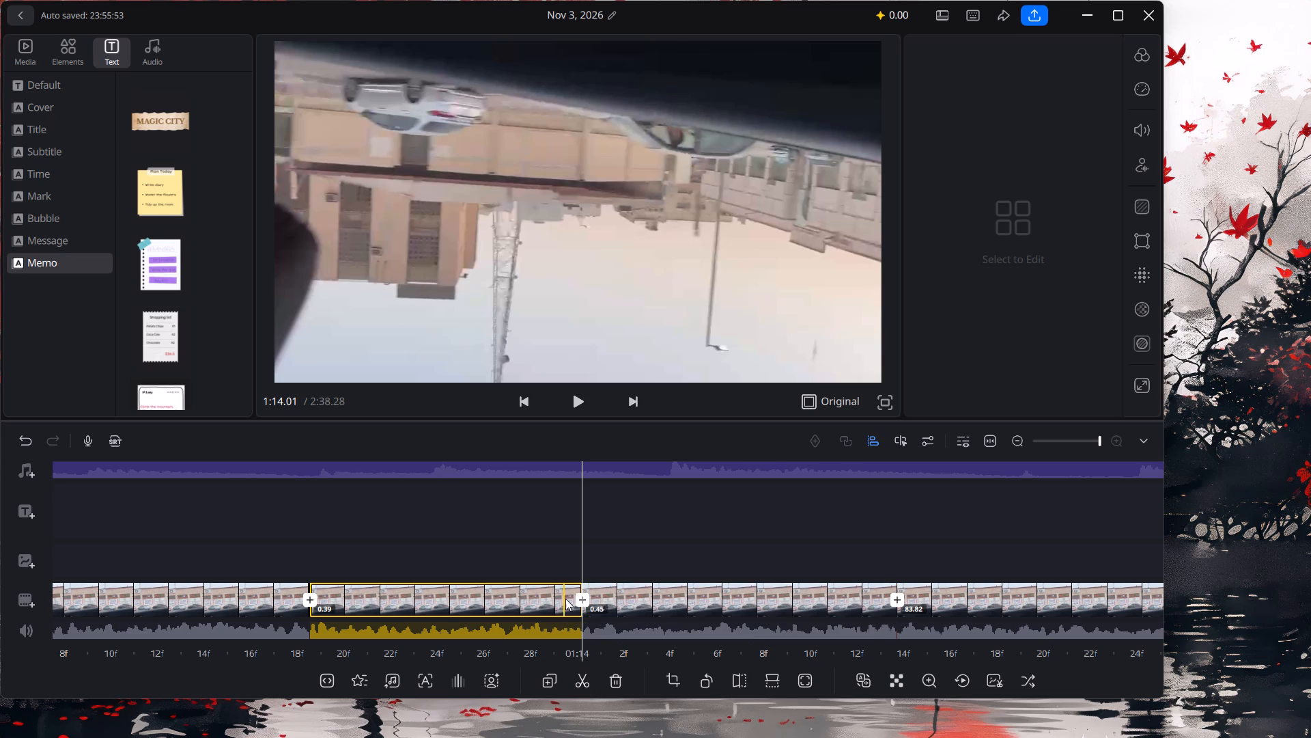
click(581, 599)
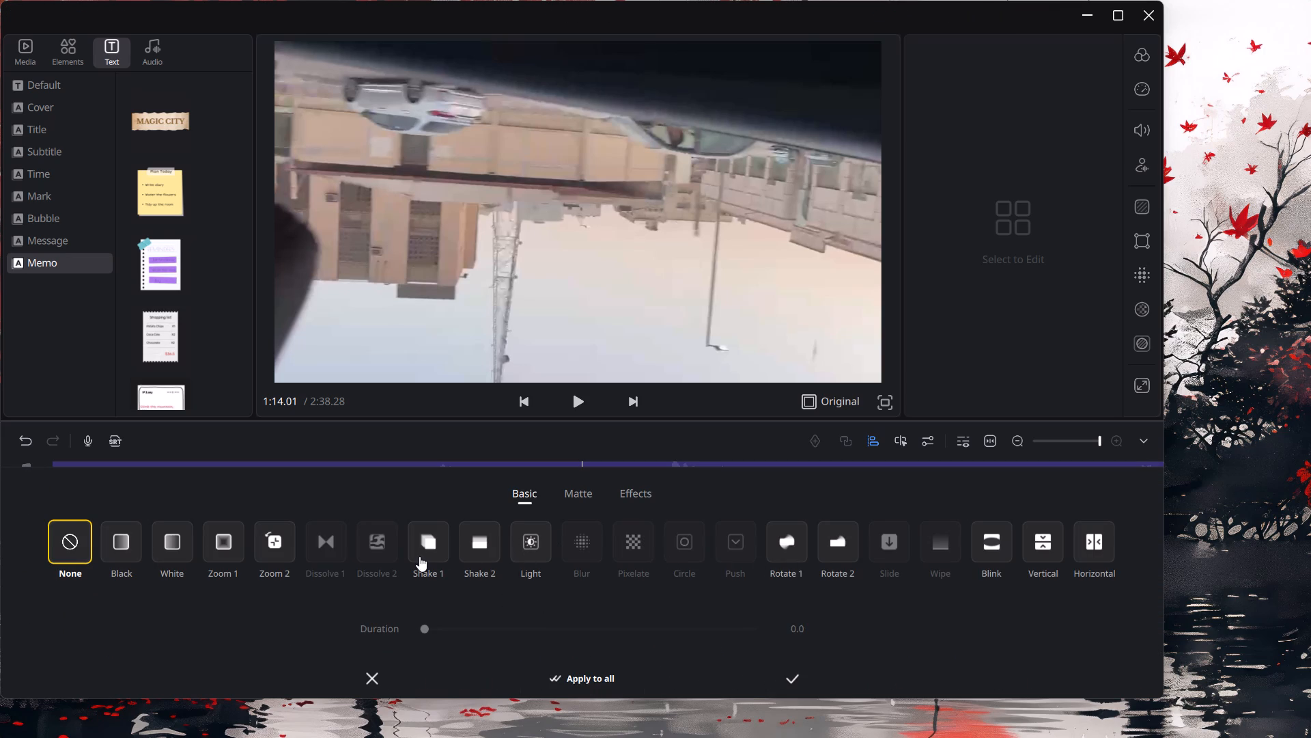
click(473, 554)
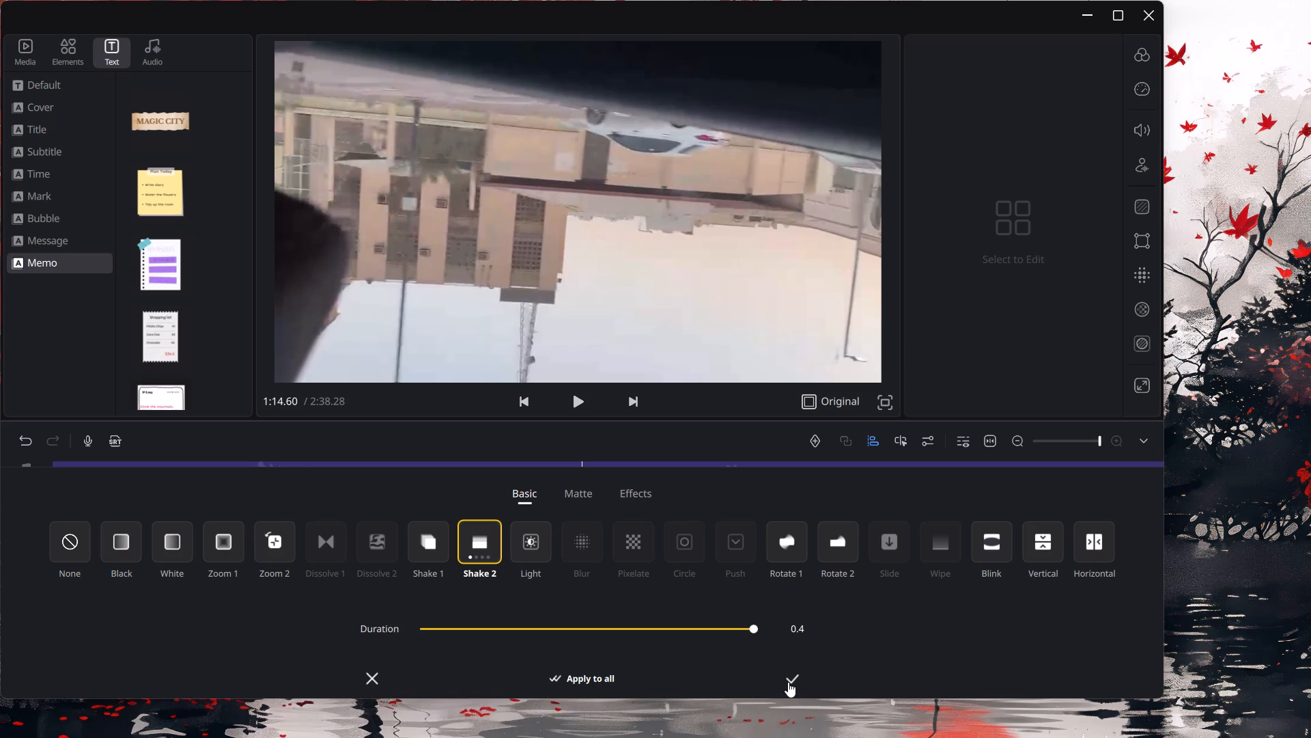
click(795, 674)
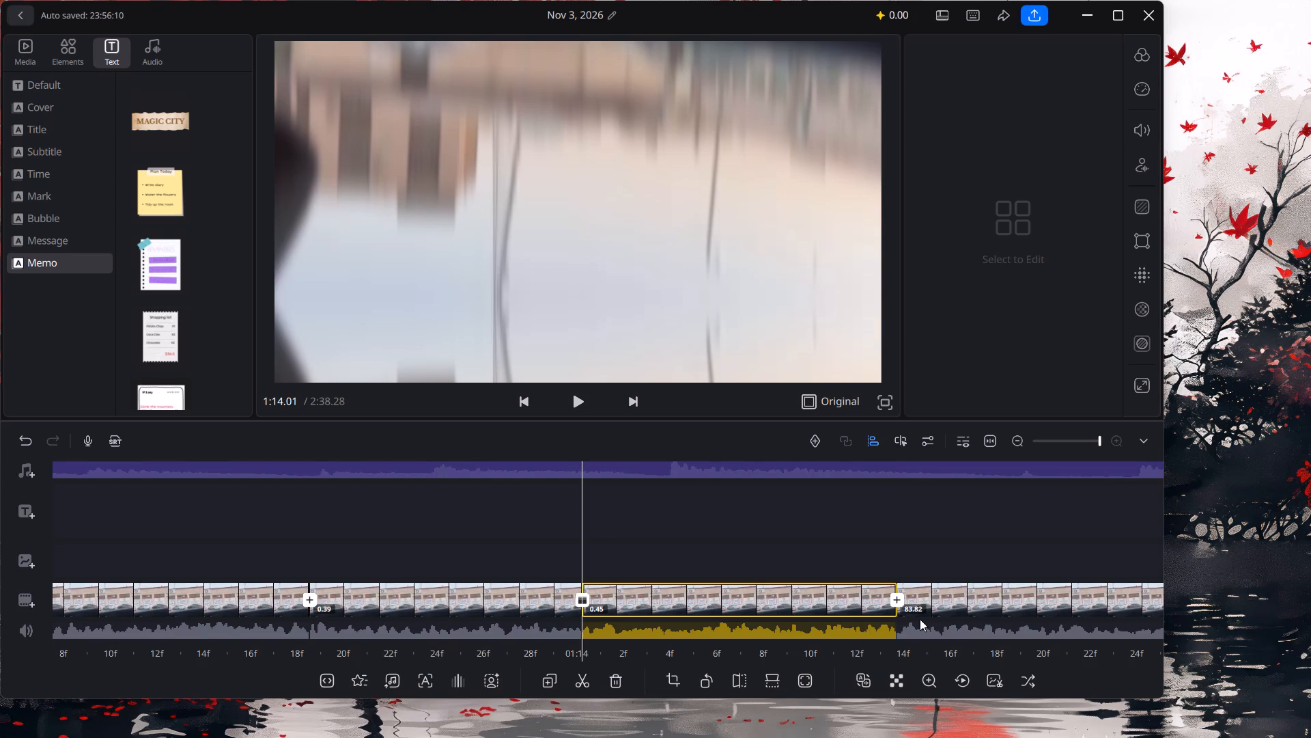
Split the remaining long driving clip after 1:14.46 at 1:14.99, 1:15.53, 1:15.99 and 1:16.60.
drag(876, 618, 376, 646)
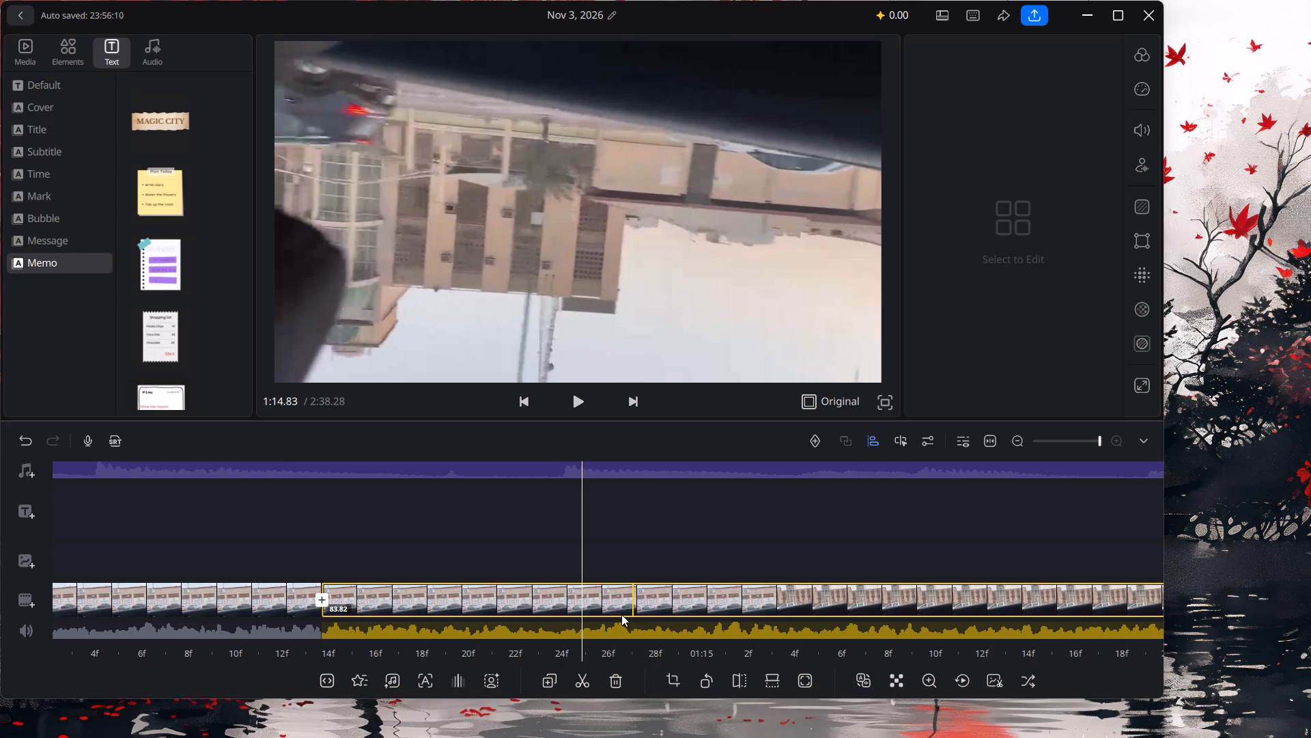
drag(510, 627, 456, 627)
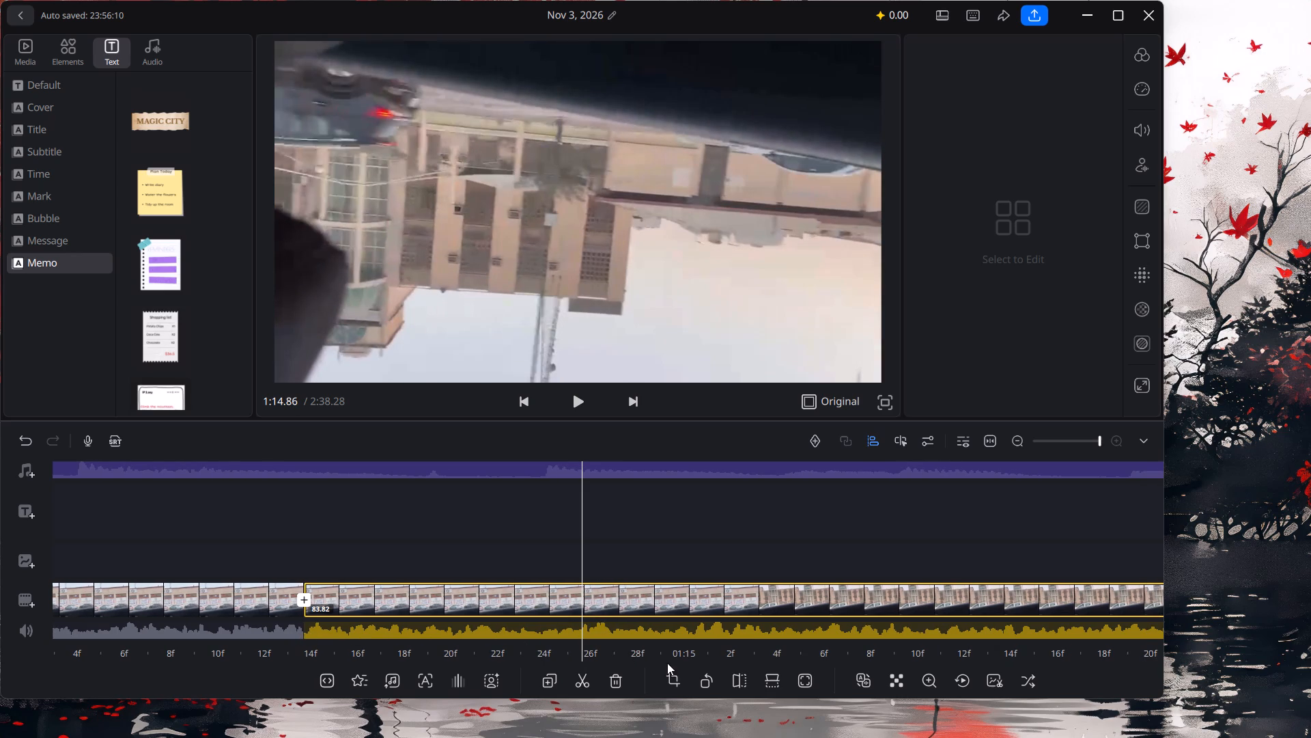
drag(604, 624, 493, 638)
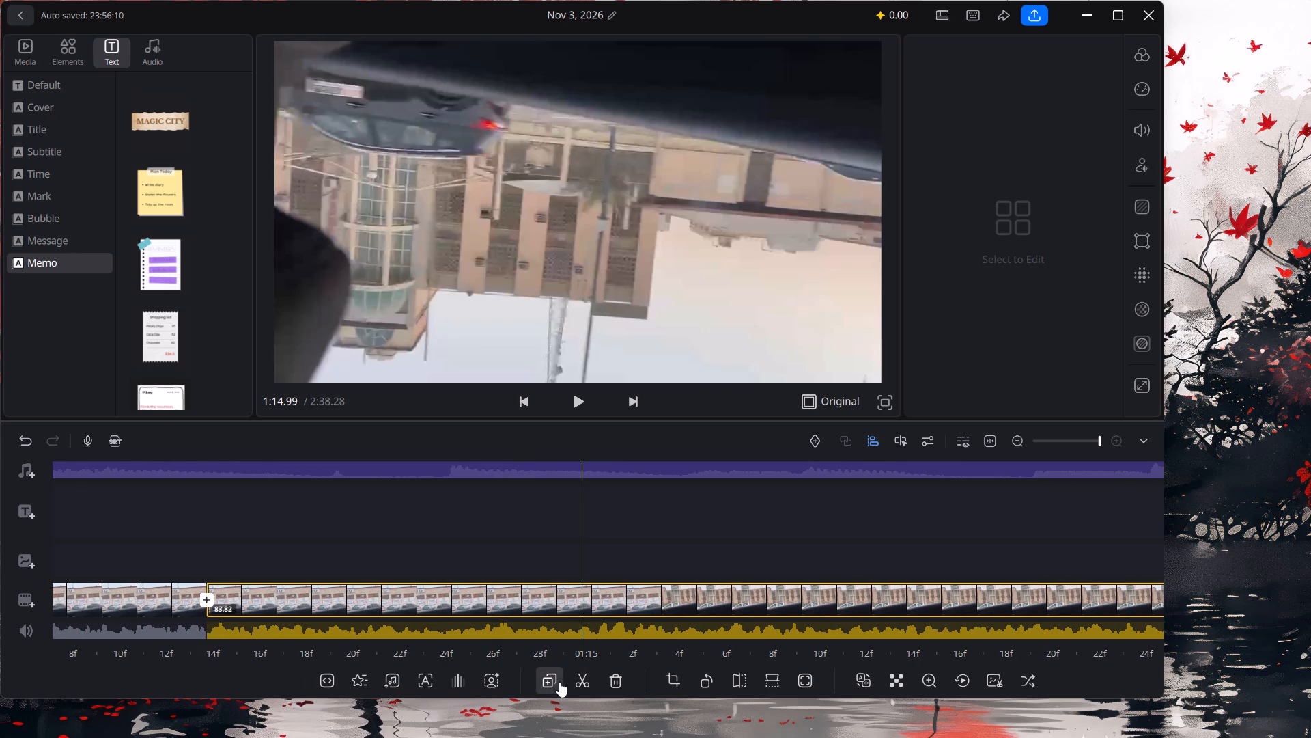
click(587, 680)
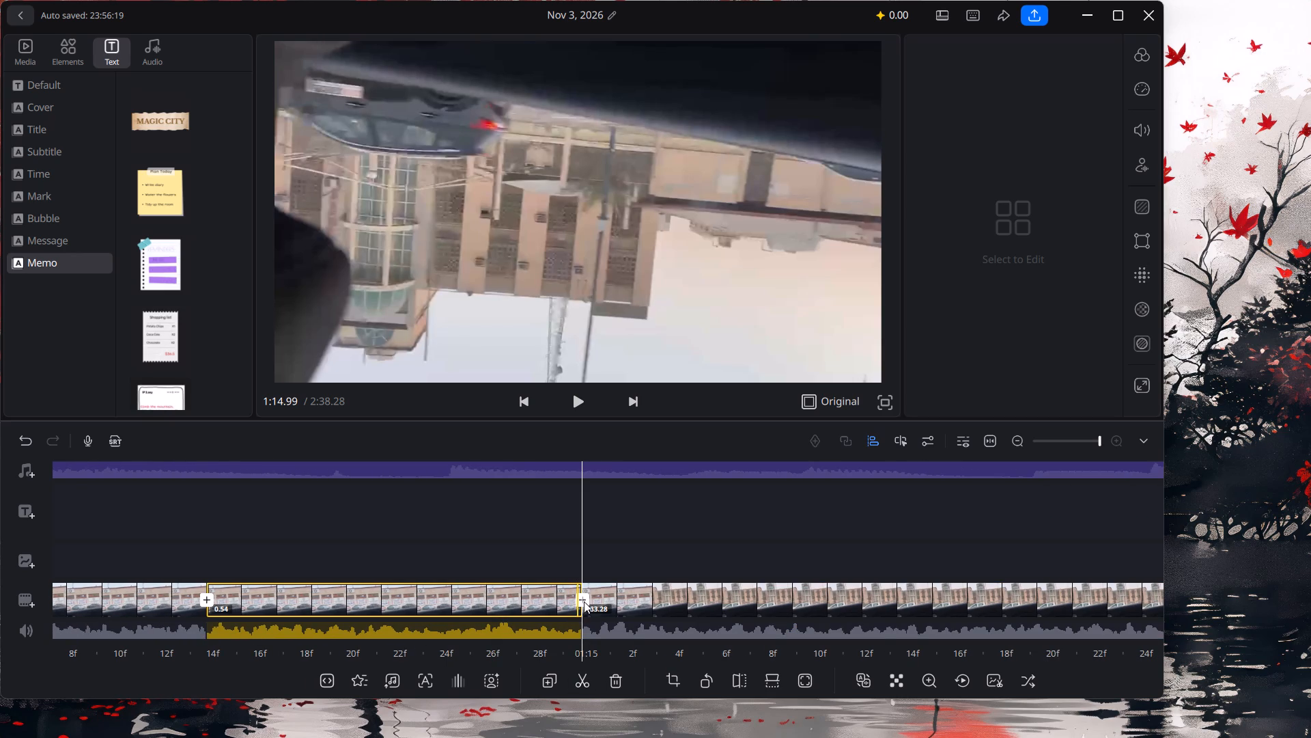
drag(783, 599, 397, 620)
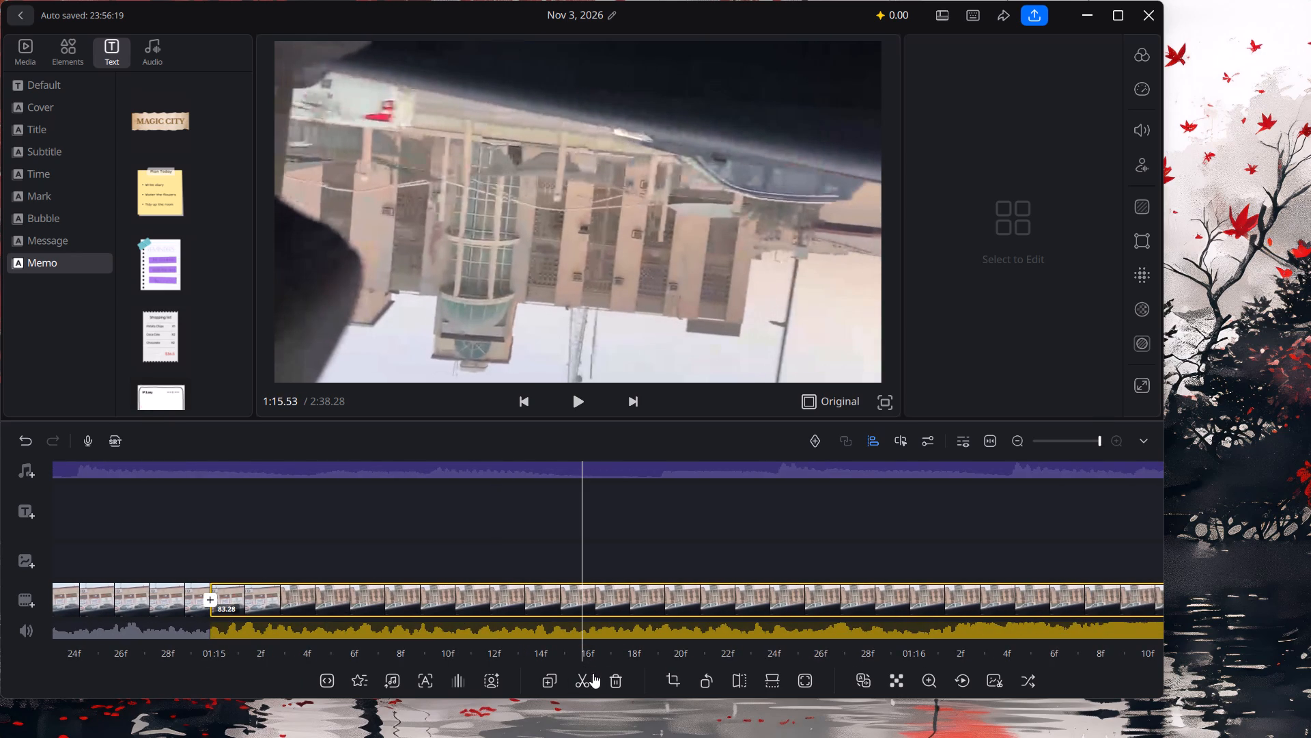
click(584, 683)
drag(787, 592, 430, 613)
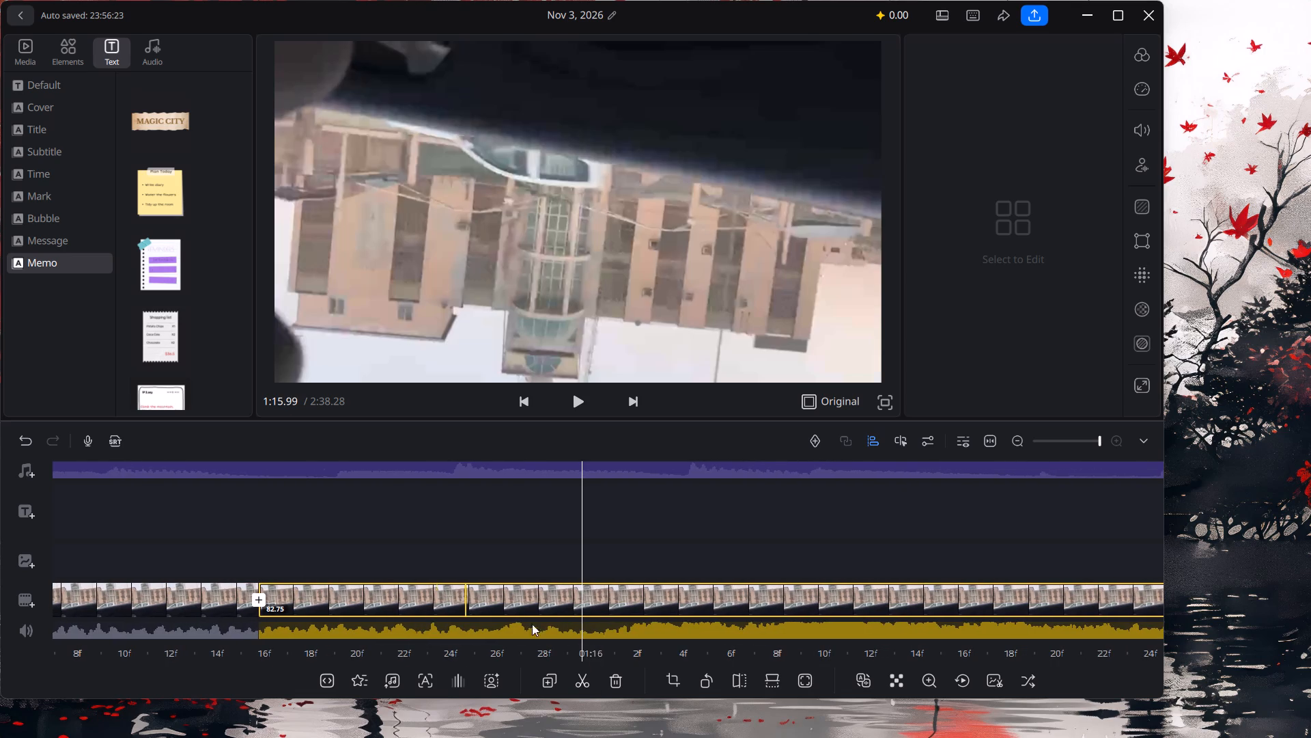
click(586, 669)
drag(772, 583, 382, 603)
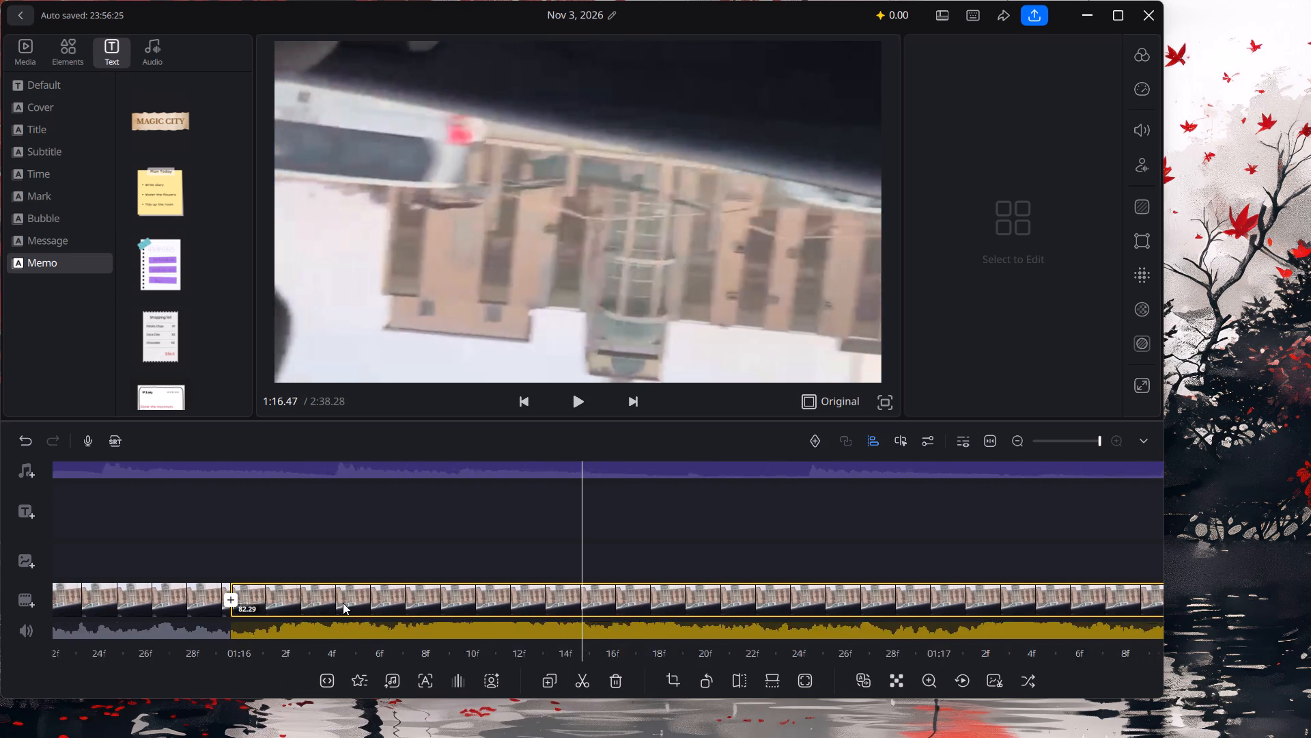
click(584, 673)
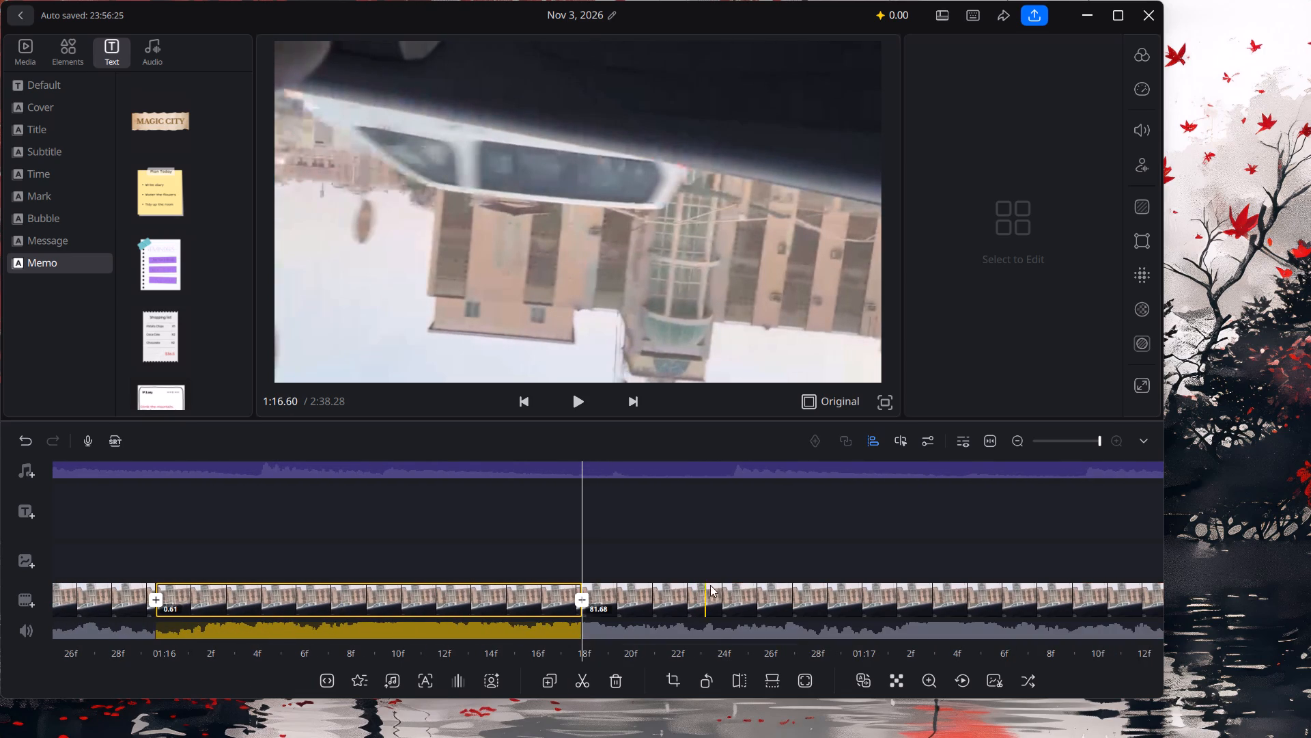
Split the remaining long driving clip at 1:17.14 and 1:17.55, and the segment between 1:16.60 and 1:17.14 at 1:16.98.
drag(723, 601, 534, 614)
drag(457, 616, 376, 616)
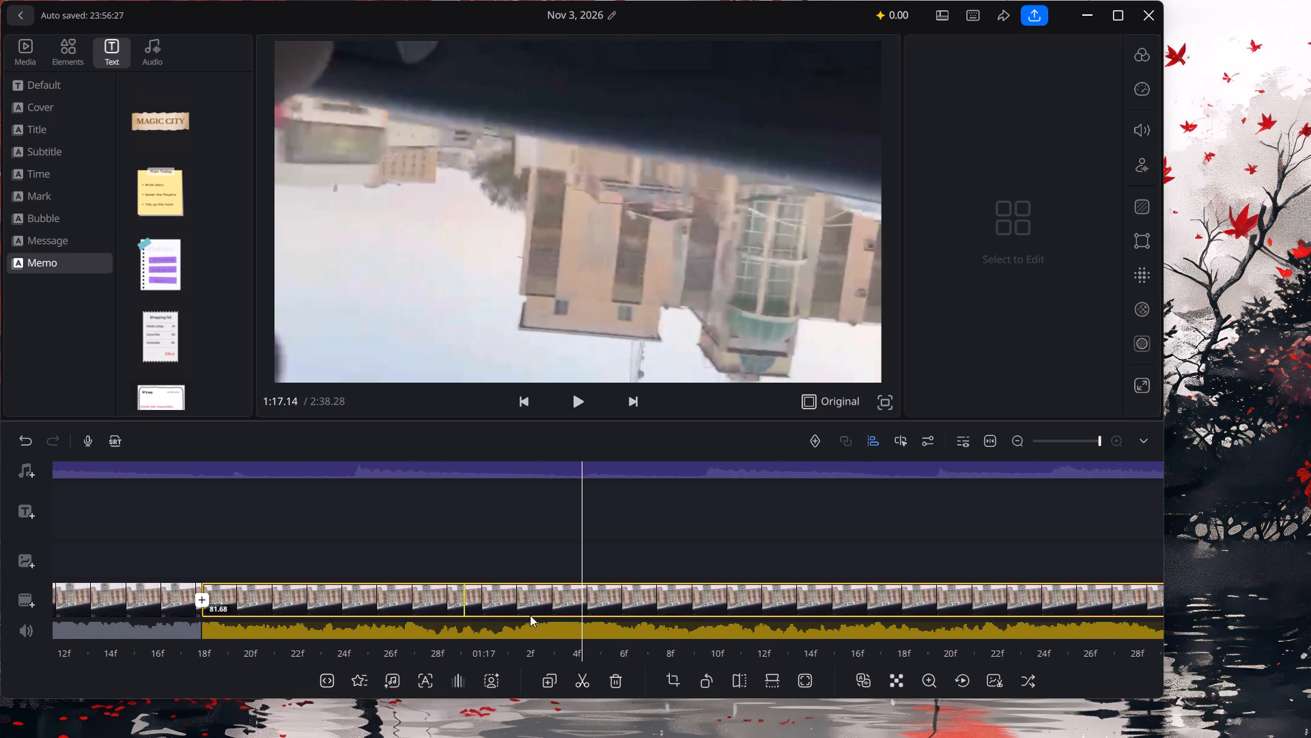
click(578, 673)
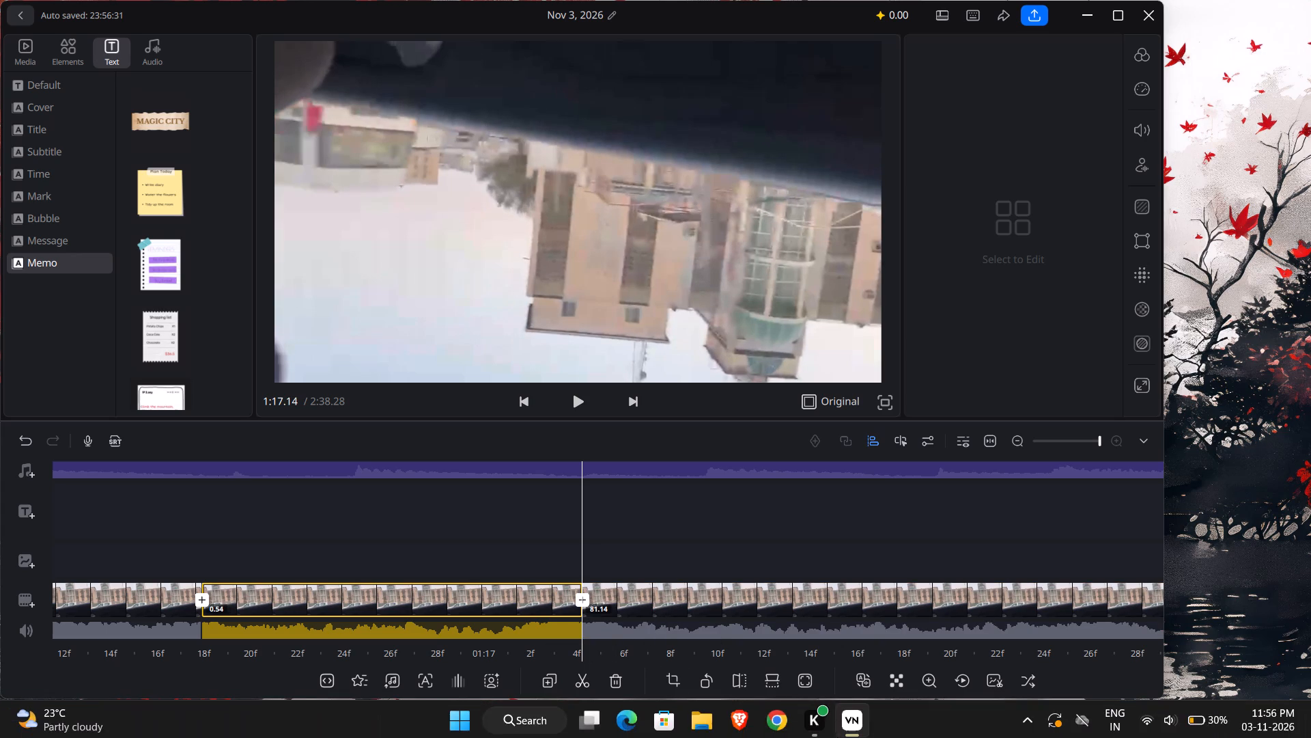
drag(728, 620, 438, 629)
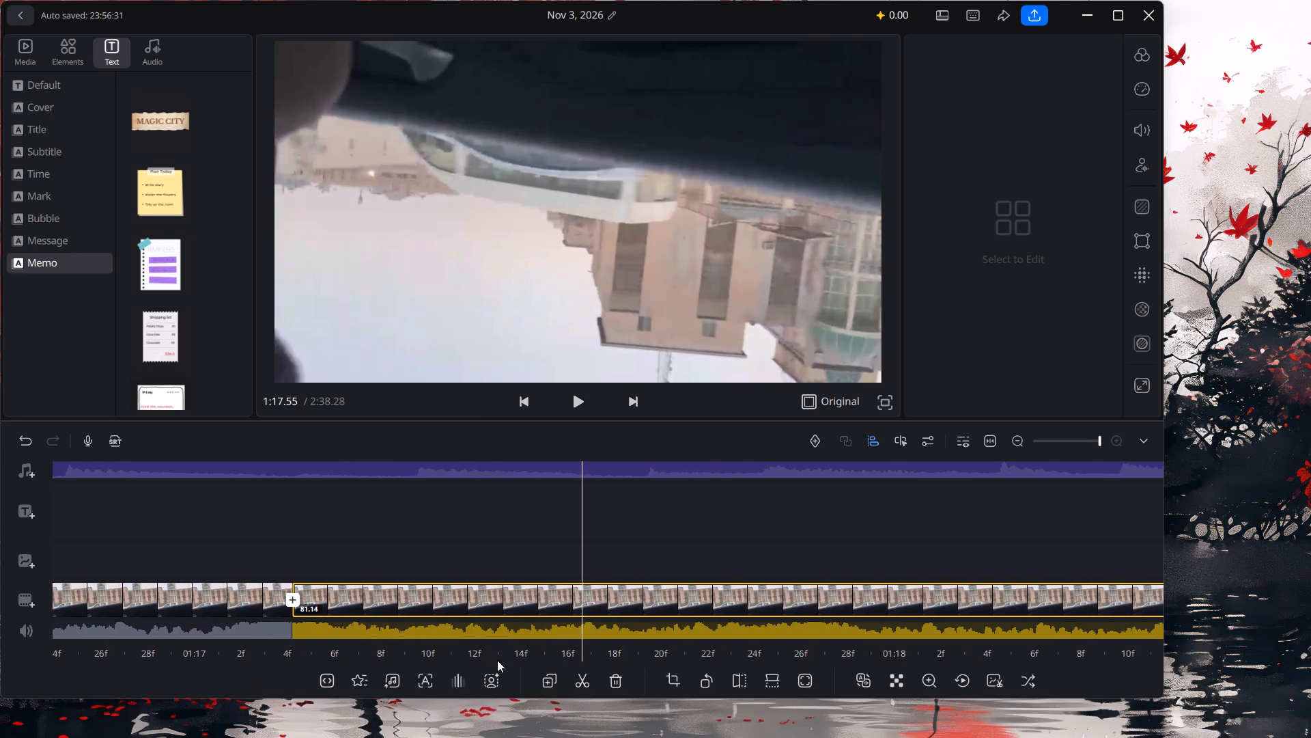
click(576, 684)
drag(550, 622, 881, 620)
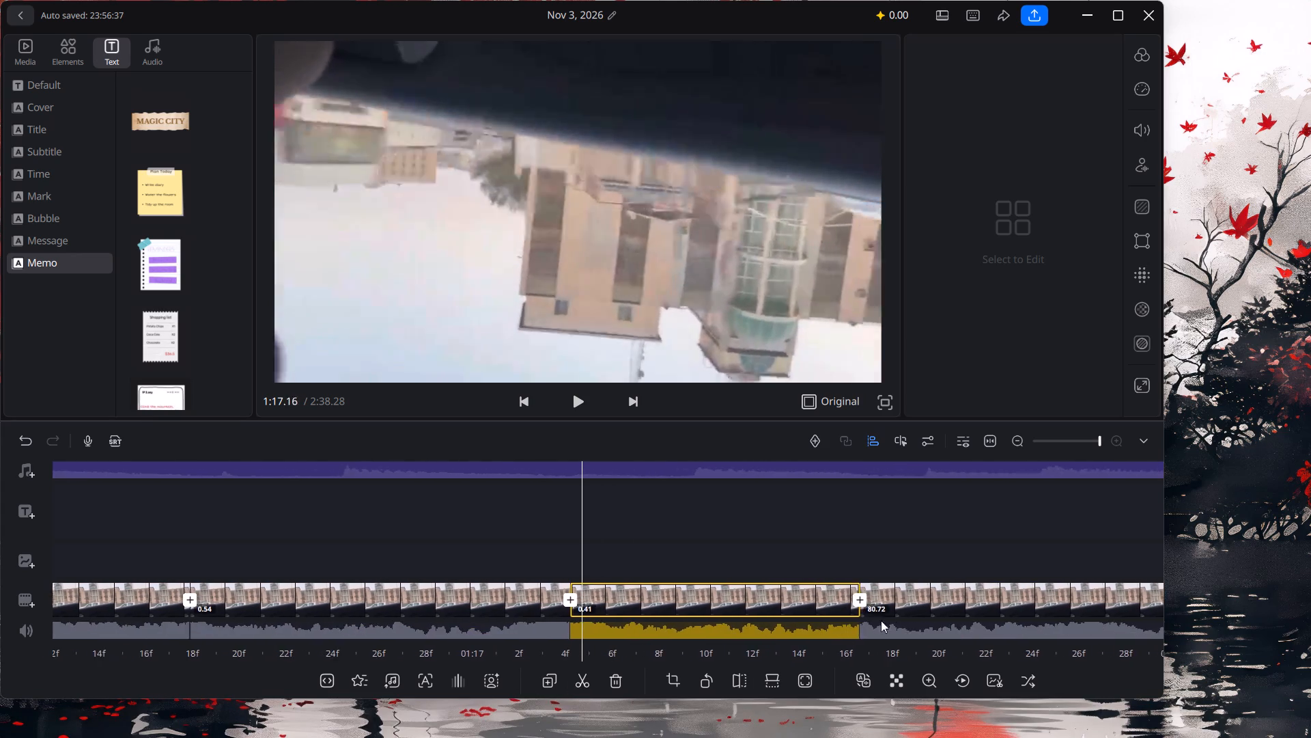
drag(881, 620, 981, 605)
click(587, 683)
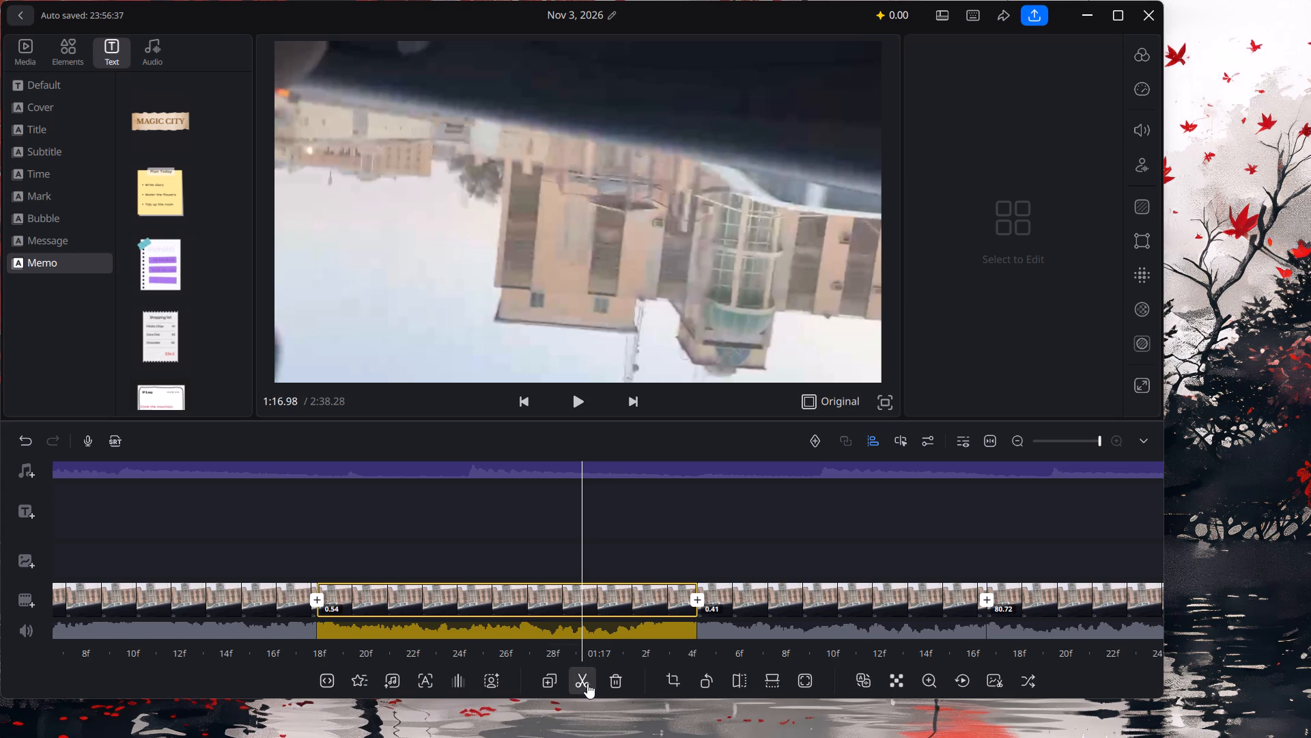
Split the remaining long driving clip after 1:17.55 at 1:17.94, 1:18.46, 1:19.02 and 1:19.25.
drag(696, 609, 0, 629)
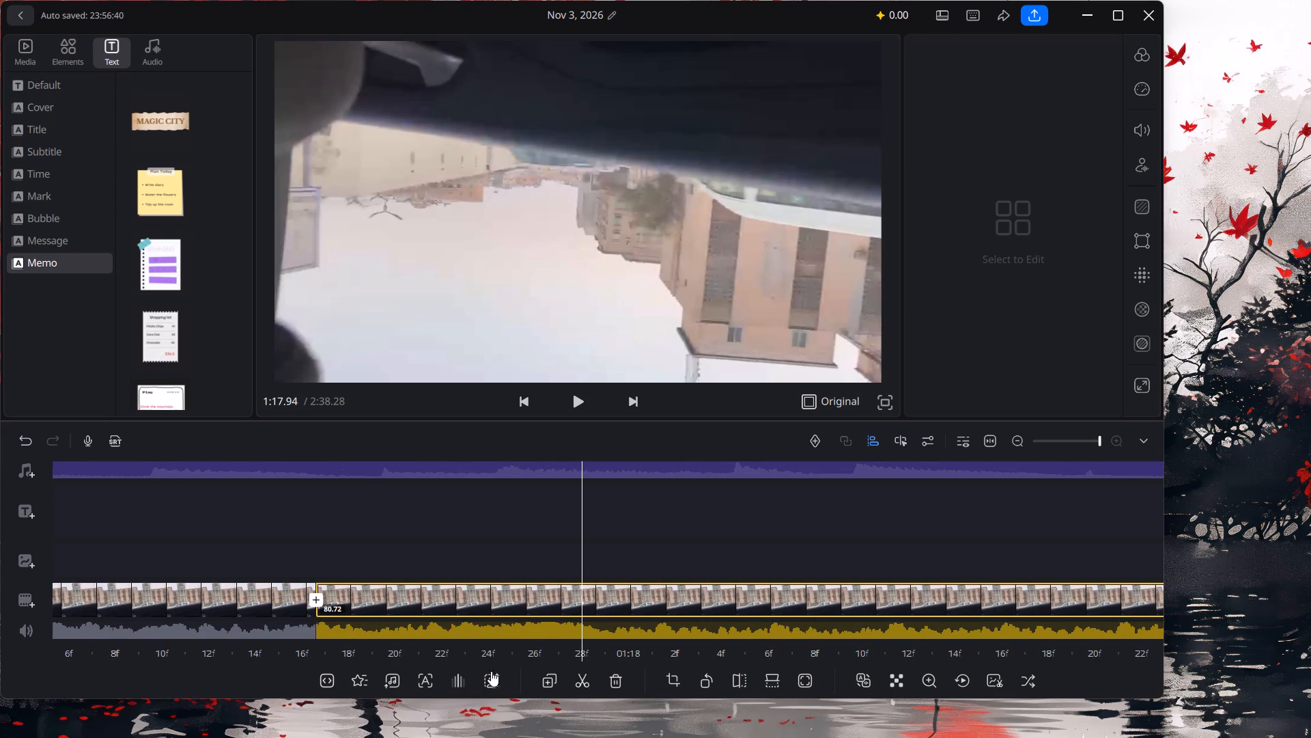
click(582, 672)
drag(670, 588, 278, 627)
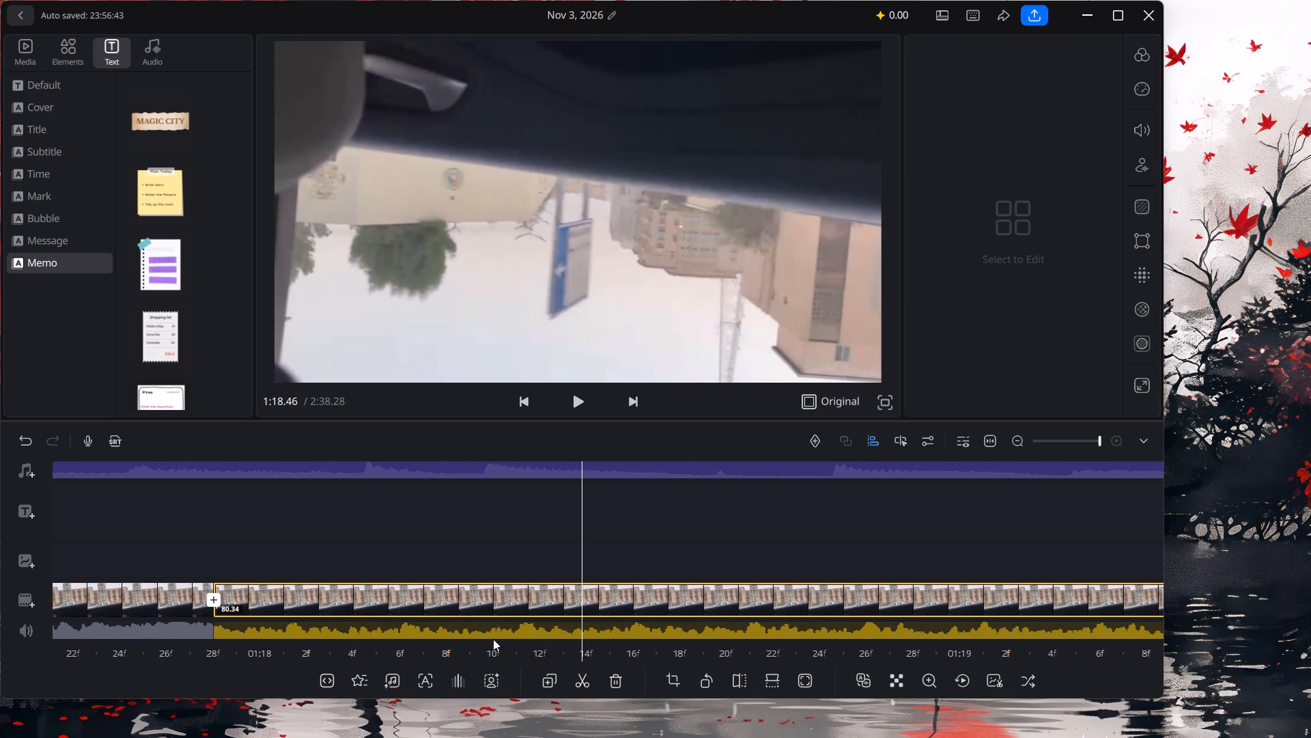
click(579, 678)
drag(638, 594, 235, 612)
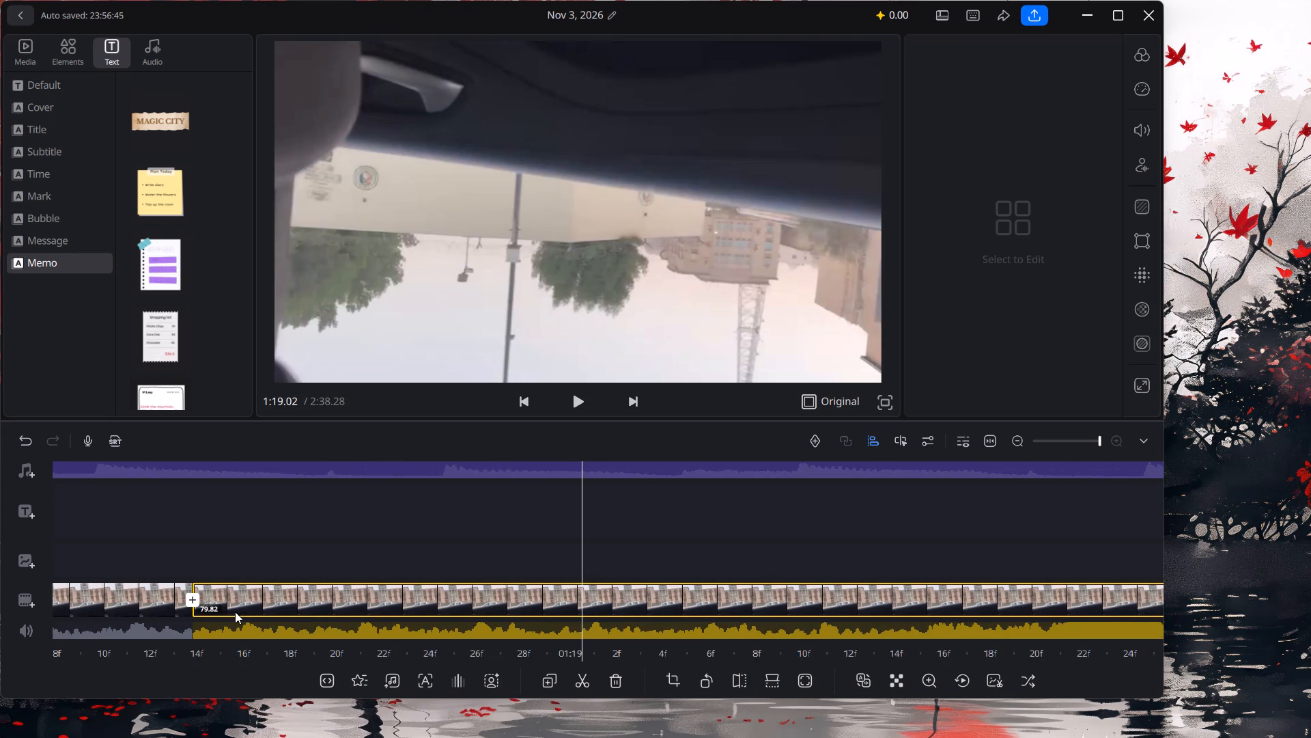
click(576, 671)
drag(526, 615, 422, 624)
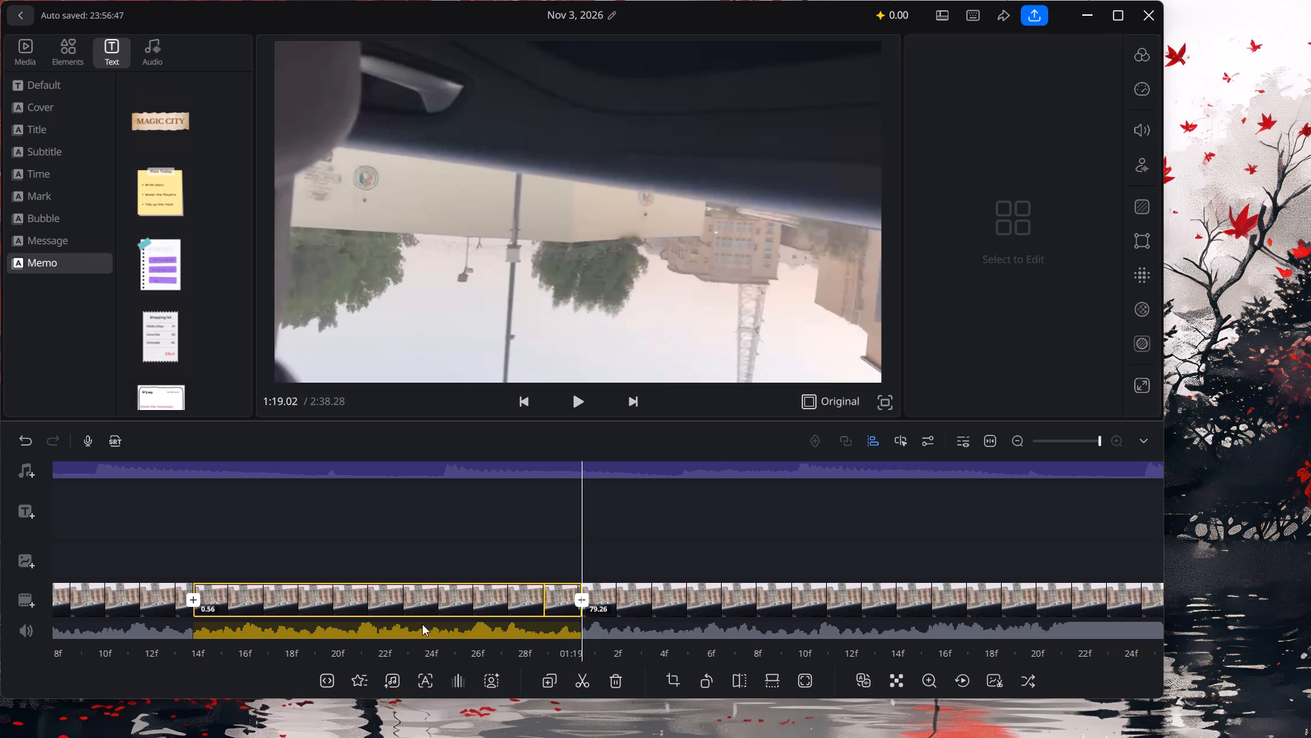
drag(422, 624, 338, 626)
click(572, 672)
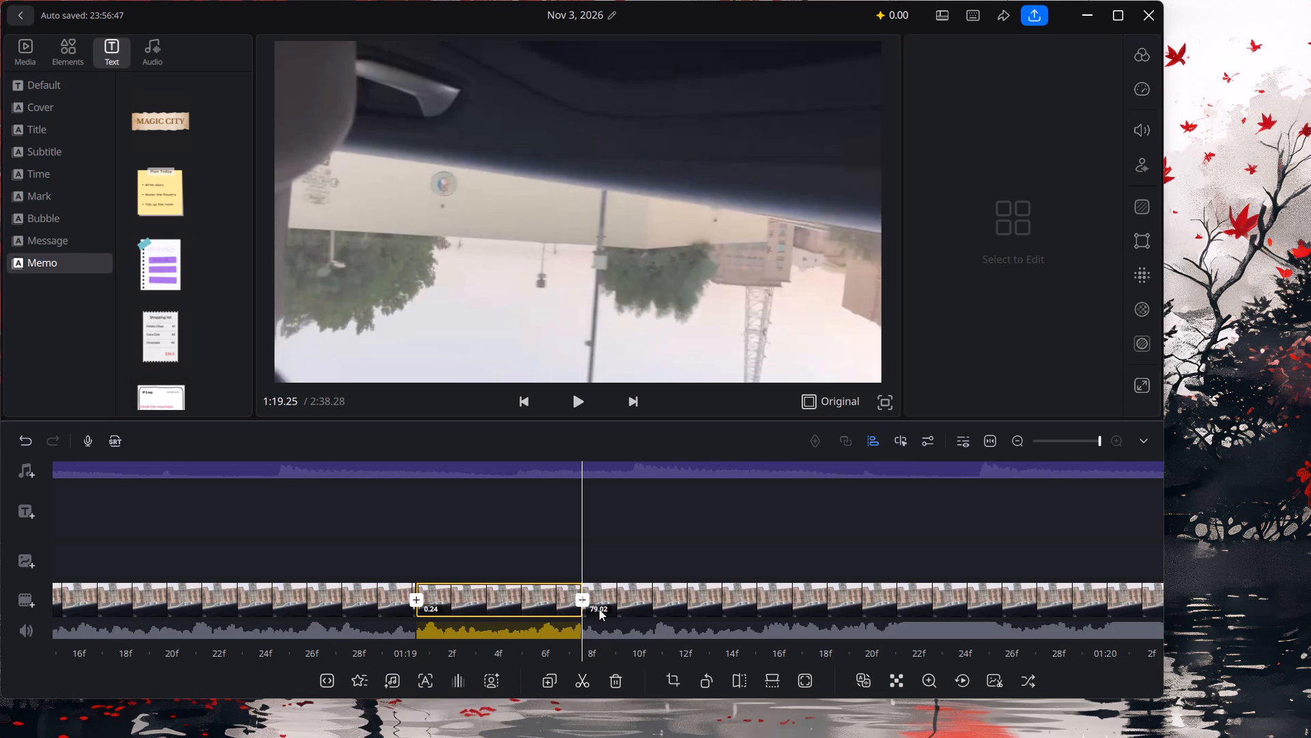
Apply a 0.2-second Light transition at the cut at 1:19.25.
click(587, 597)
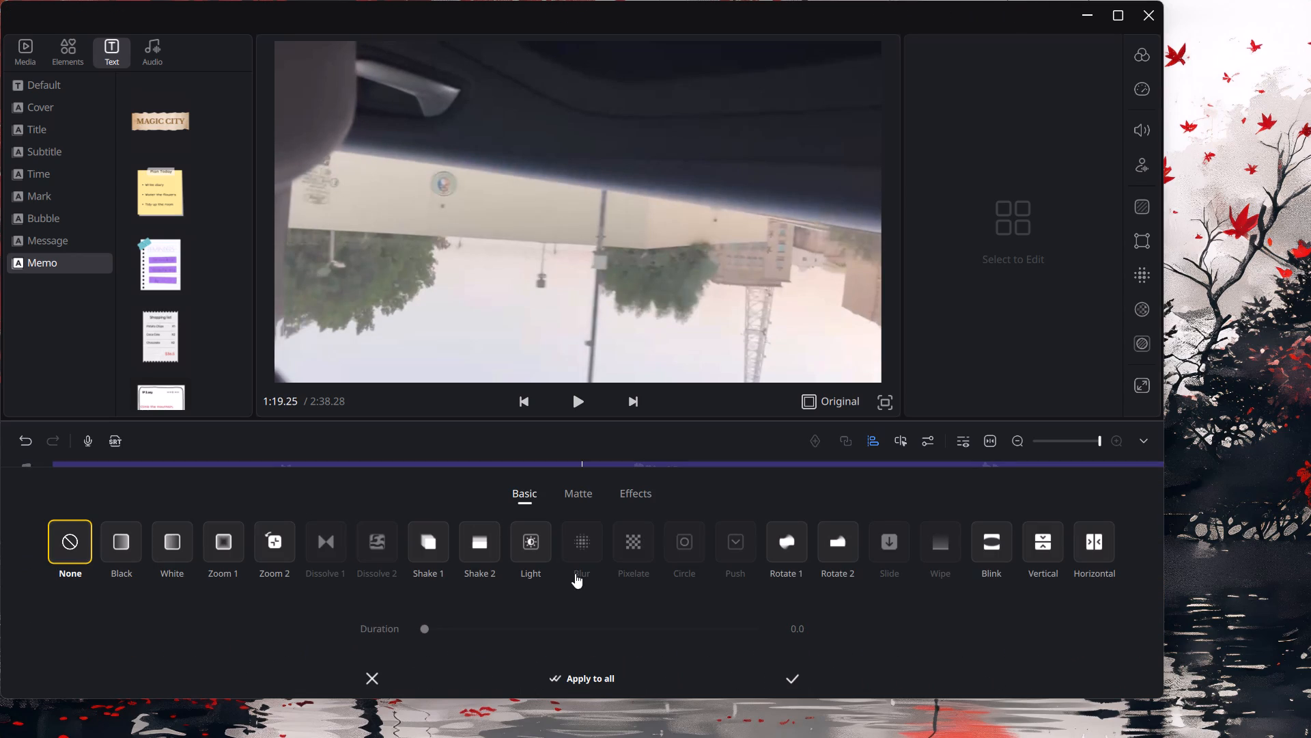
click(526, 545)
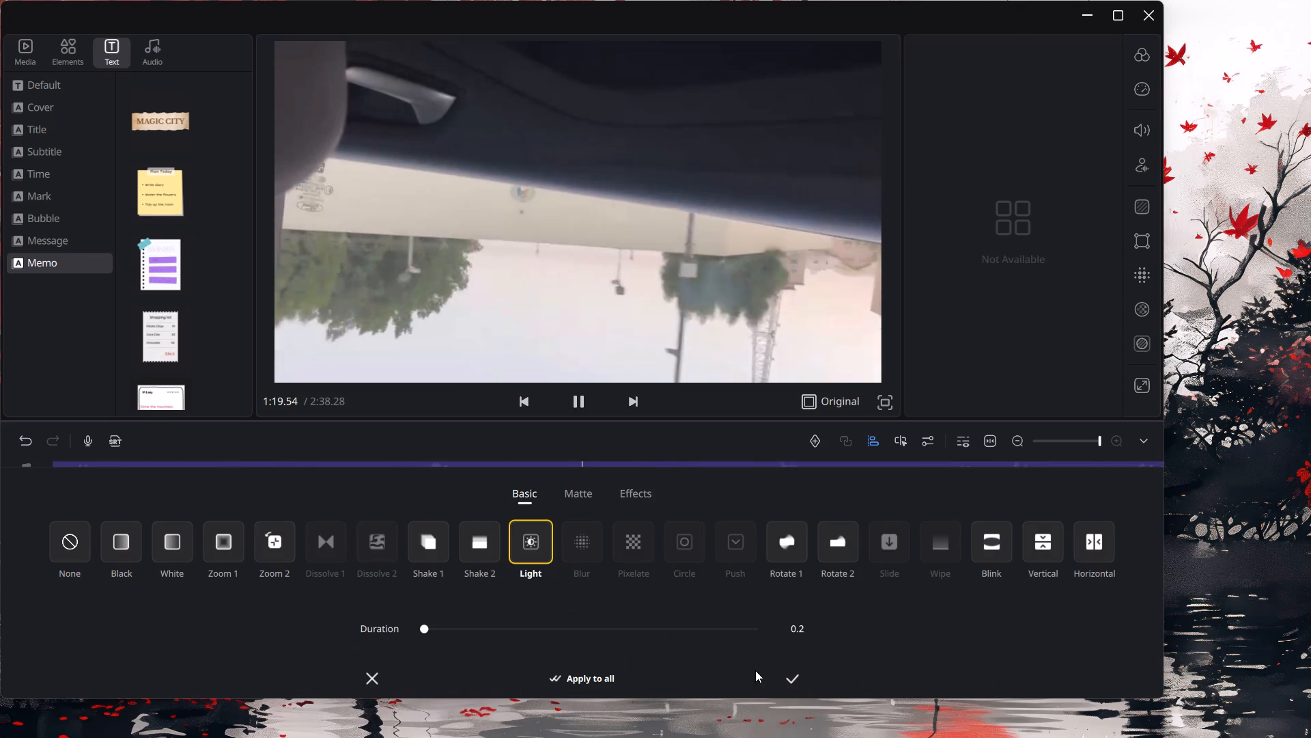
click(787, 674)
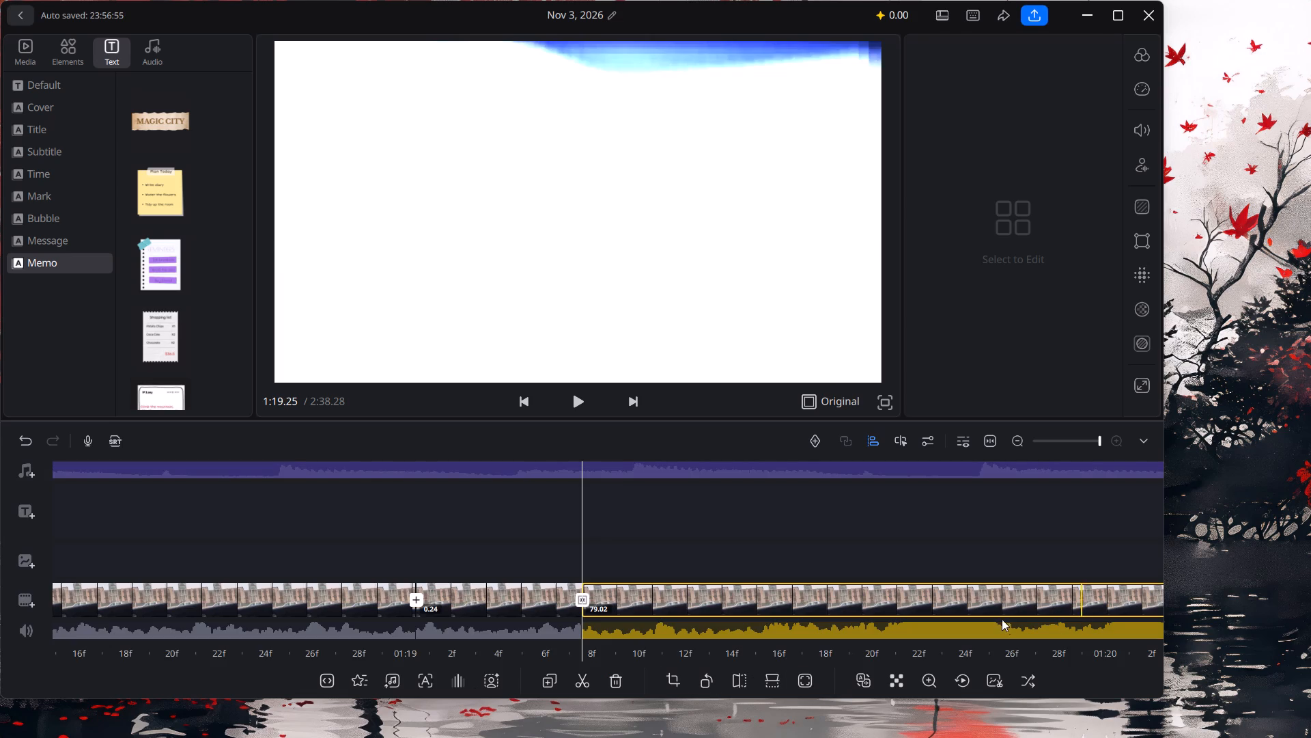
Split the remaining long driving clip after 1:19.25 at 1:19.84.
click(995, 599)
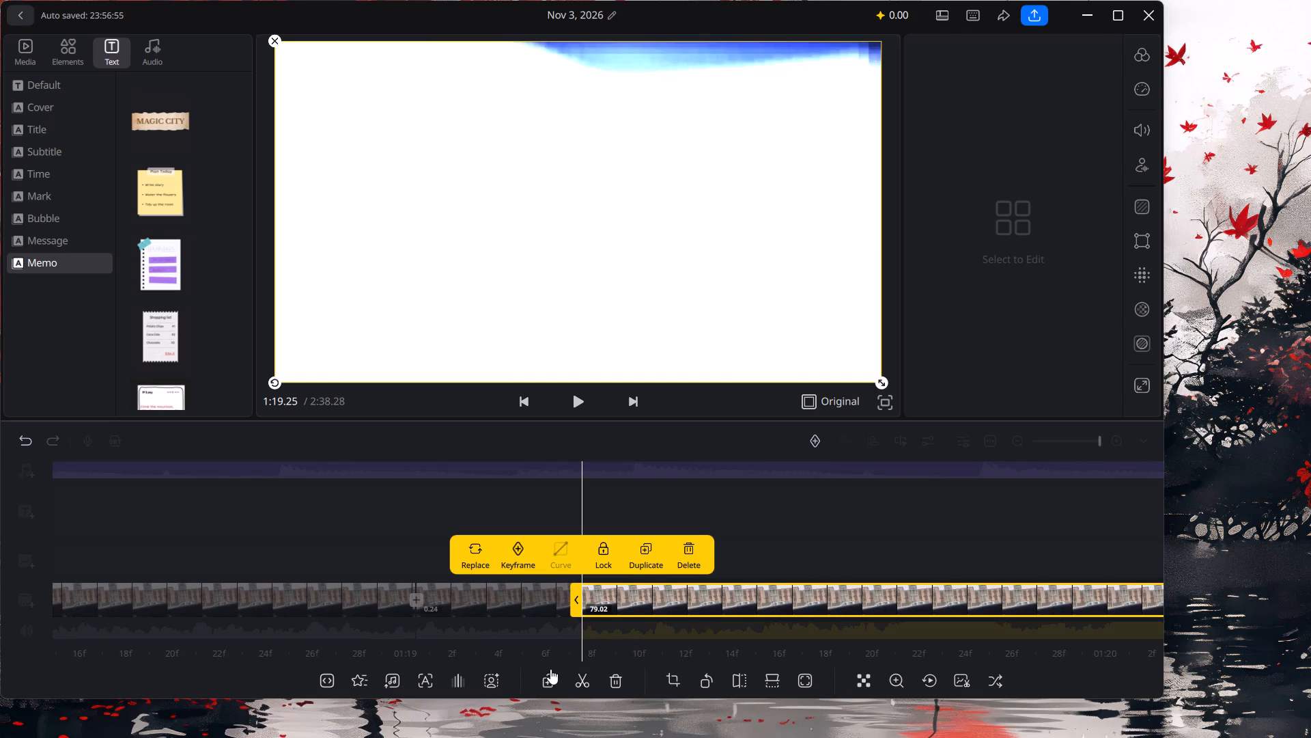
click(577, 681)
click(877, 582)
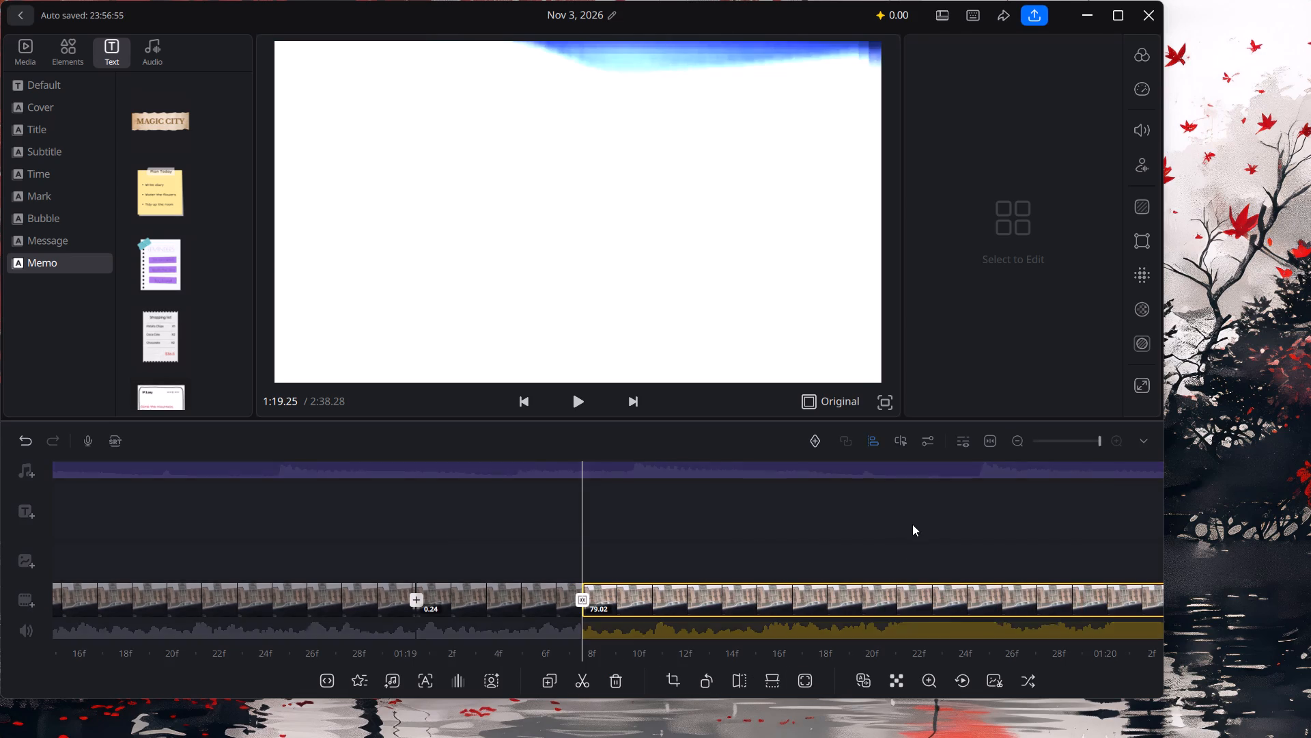
drag(957, 604, 670, 605)
drag(602, 610, 1105, 605)
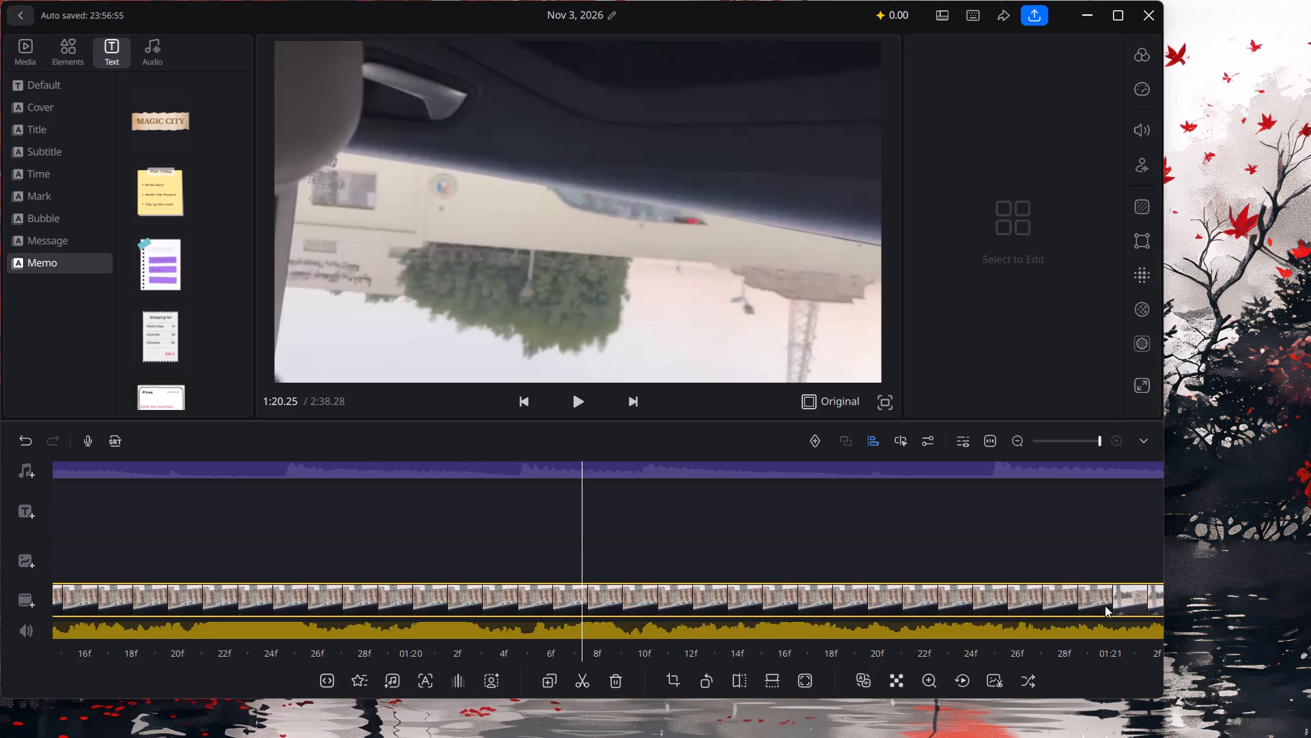
drag(1105, 605, 1152, 605)
drag(1006, 612, 616, 594)
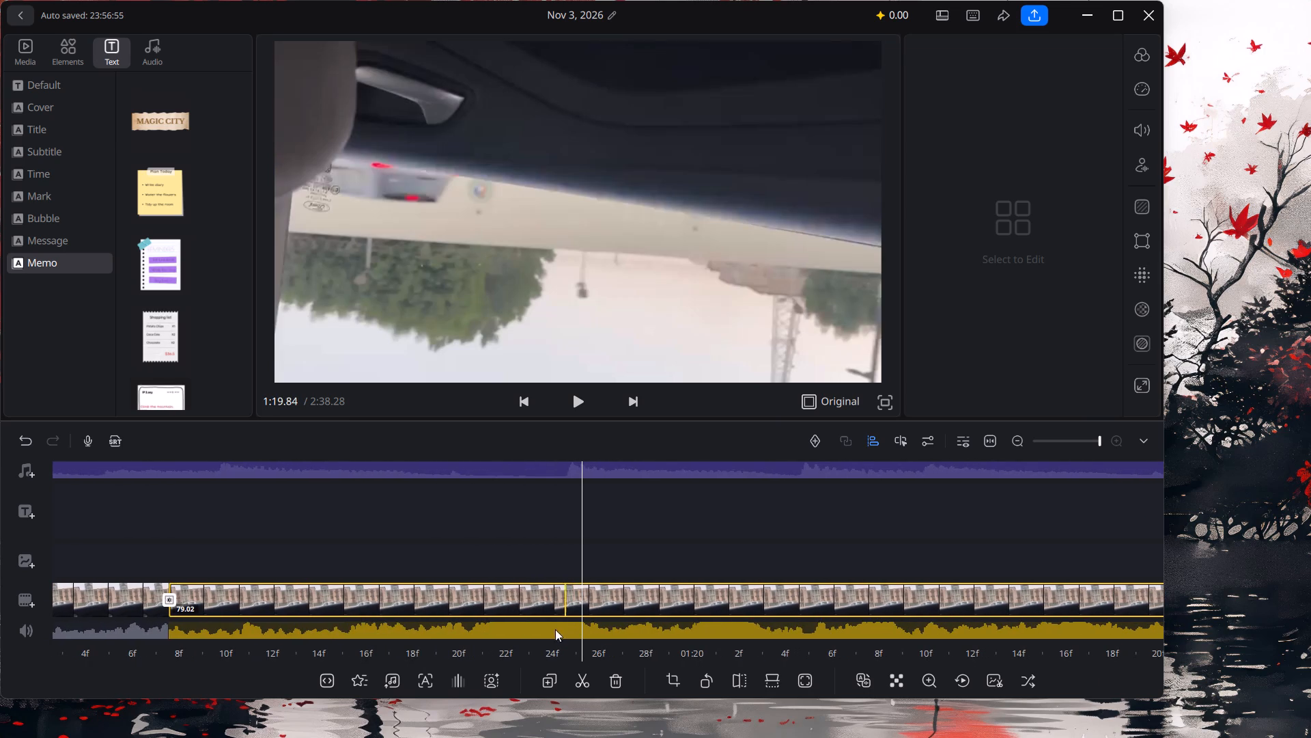
click(580, 679)
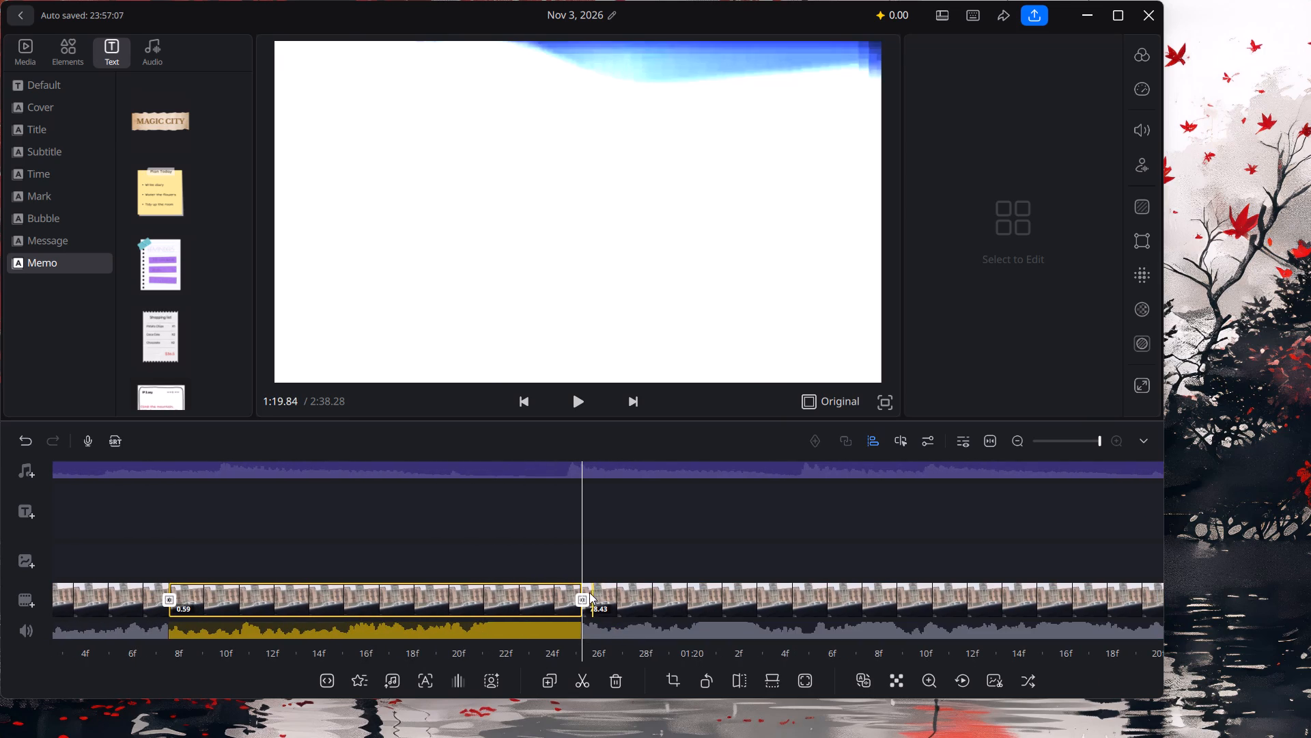
Try the Zoom 1 and Slide transitions at the 1:19.84 cut, and set its transition to None.
click(583, 592)
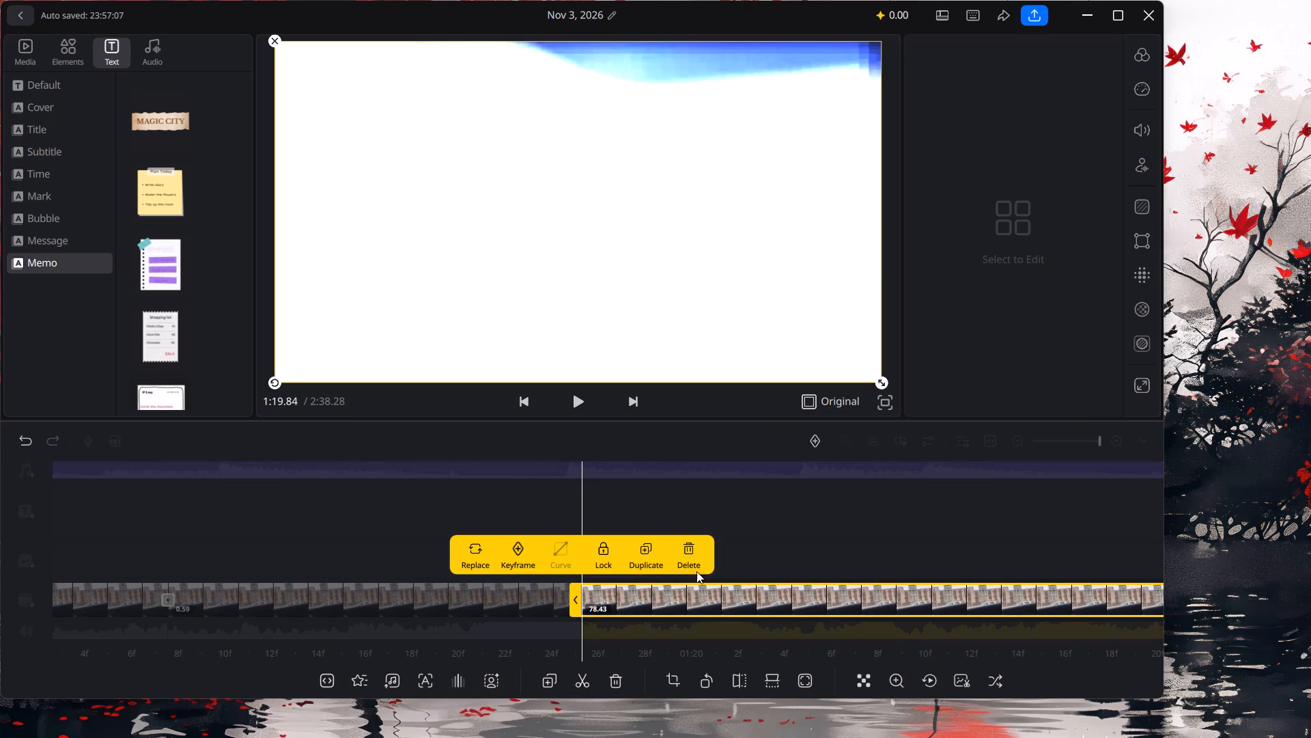
drag(1026, 495, 1011, 497)
click(902, 512)
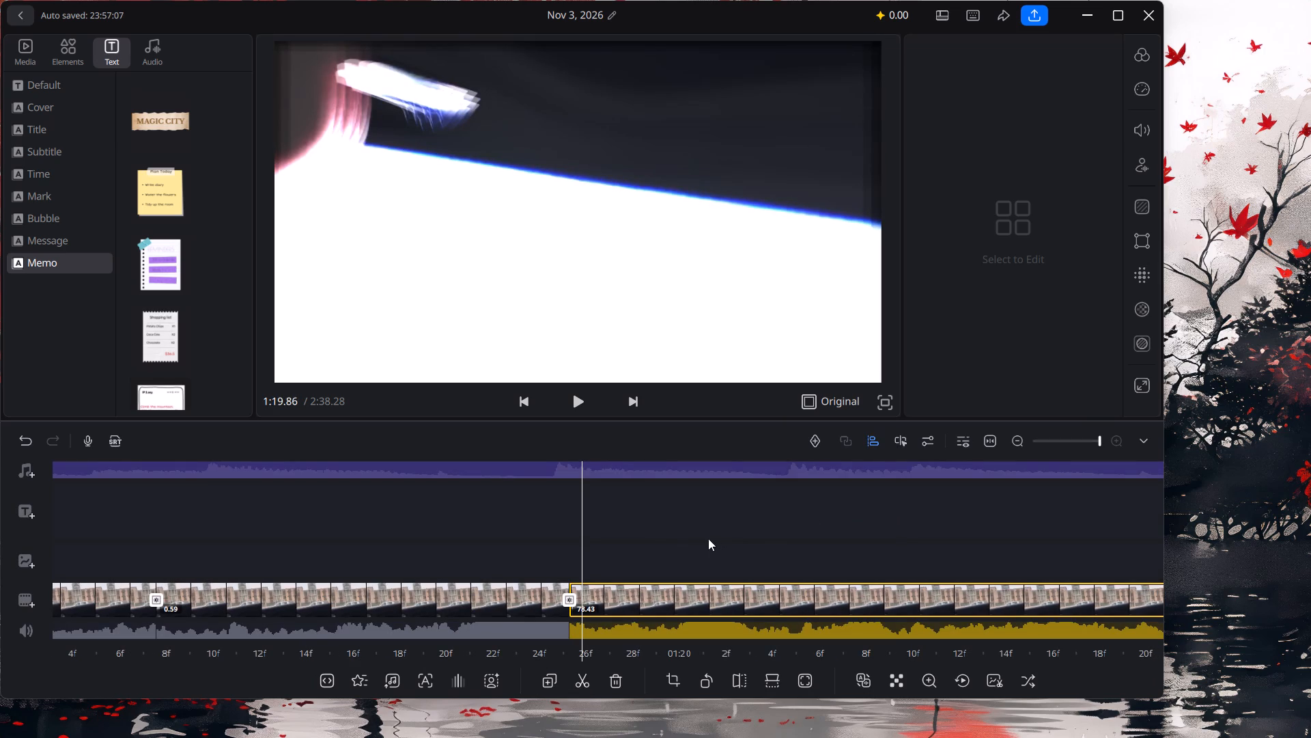
click(571, 590)
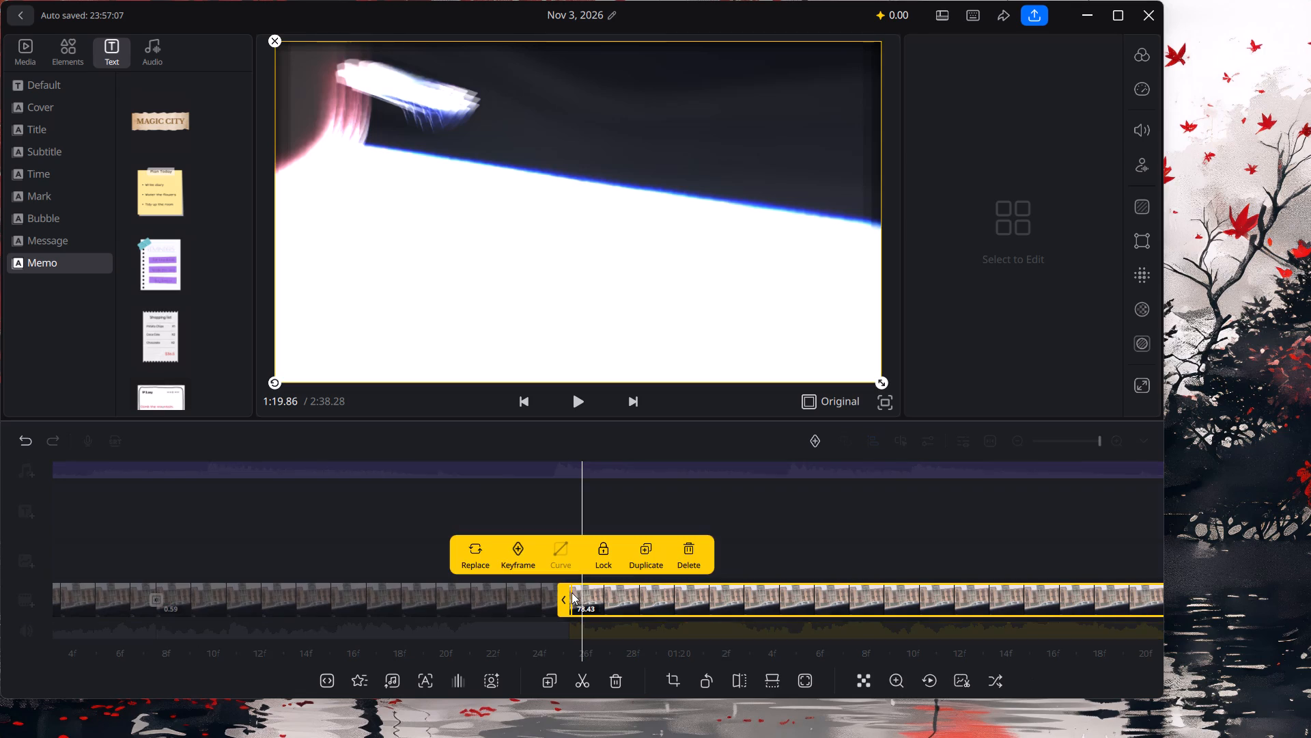
click(858, 538)
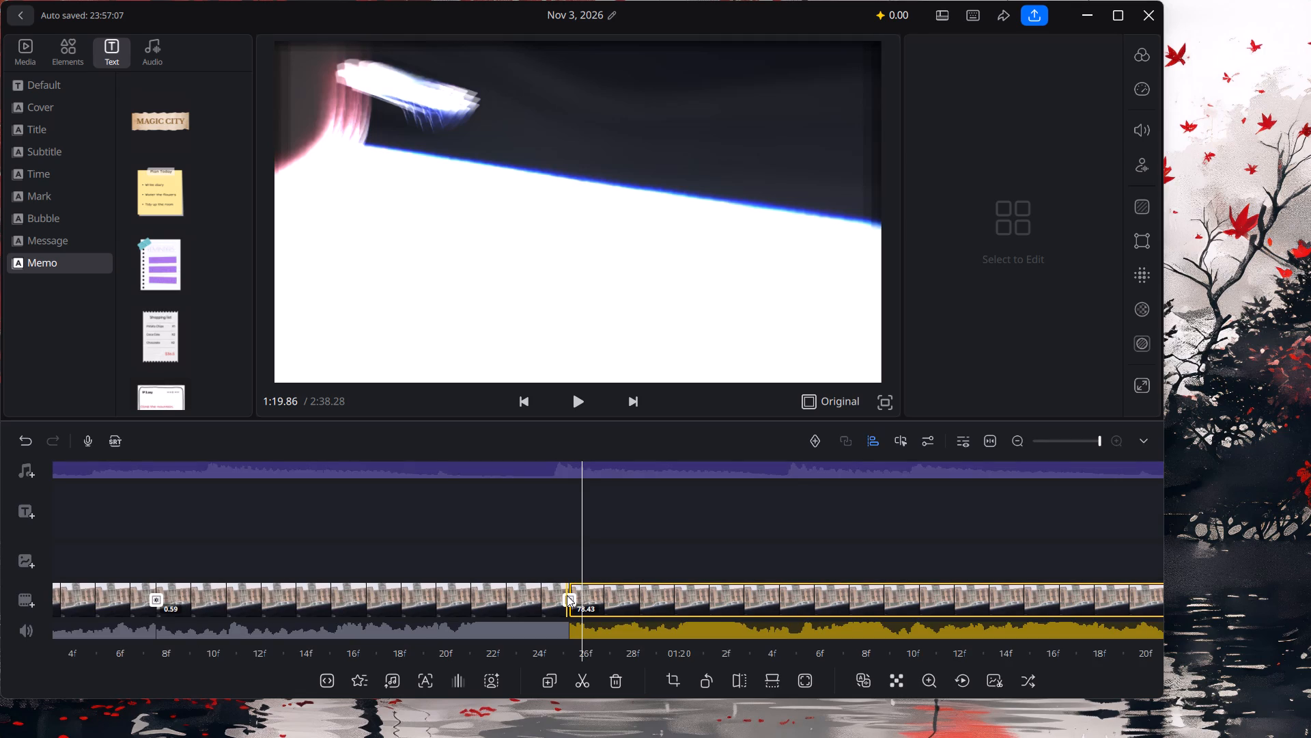
click(567, 595)
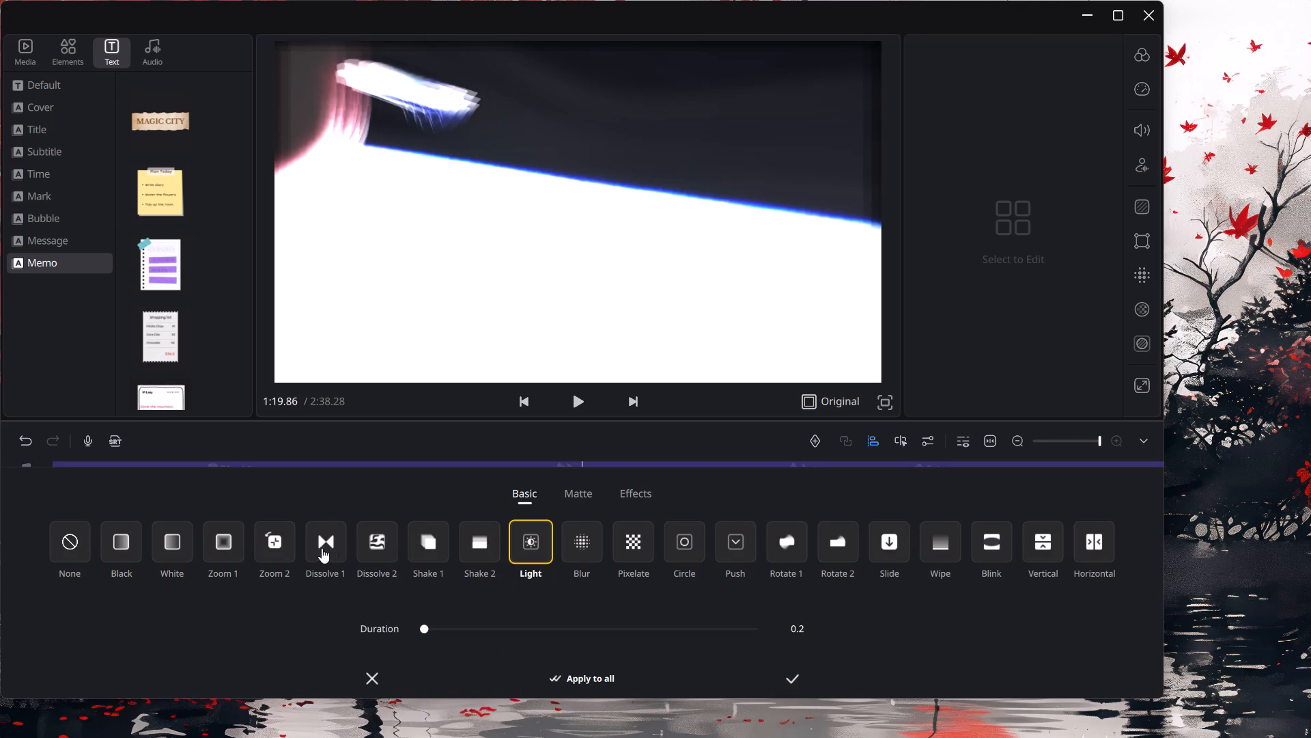
click(232, 538)
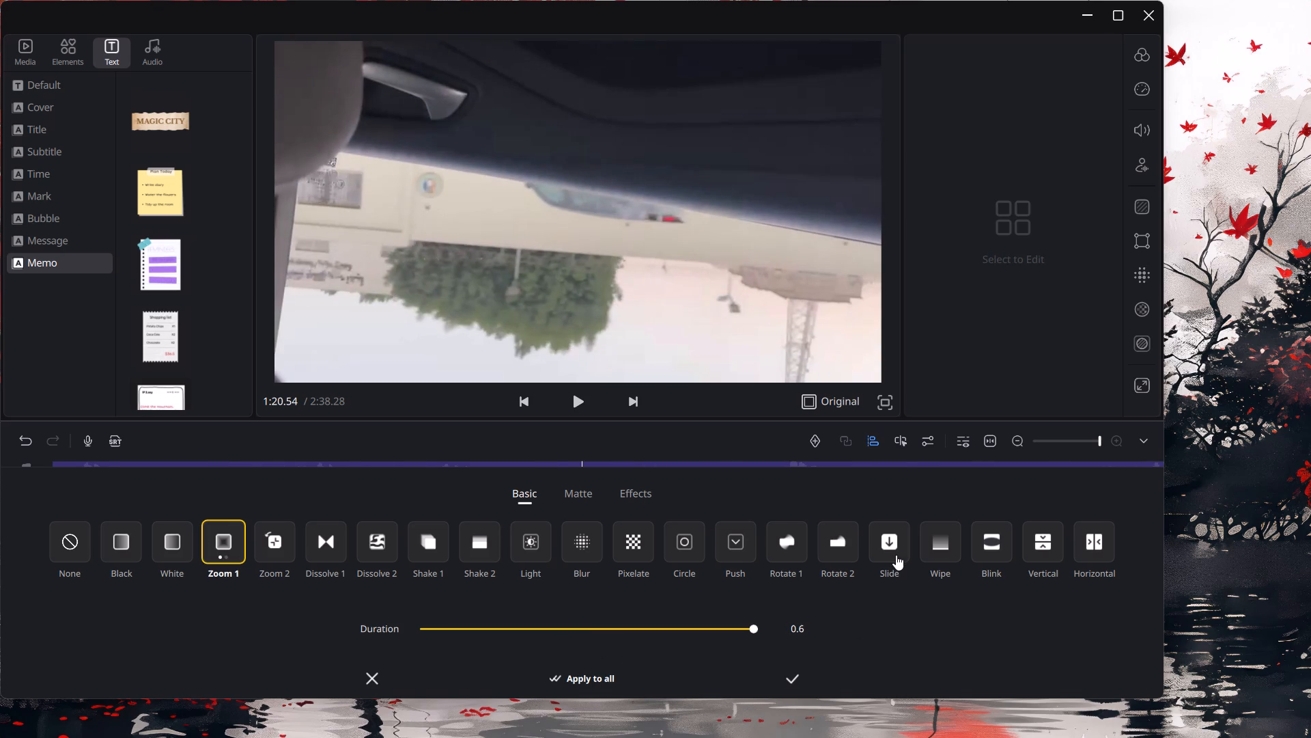
click(896, 555)
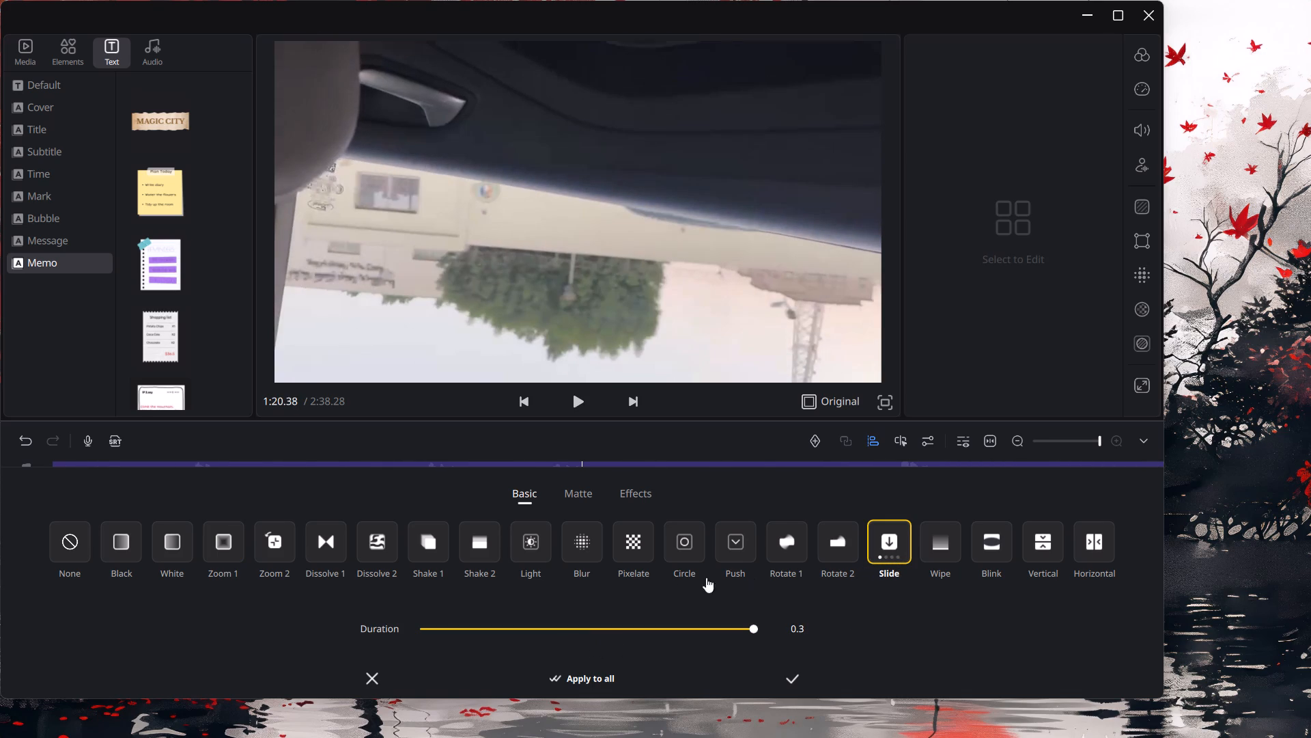
click(61, 549)
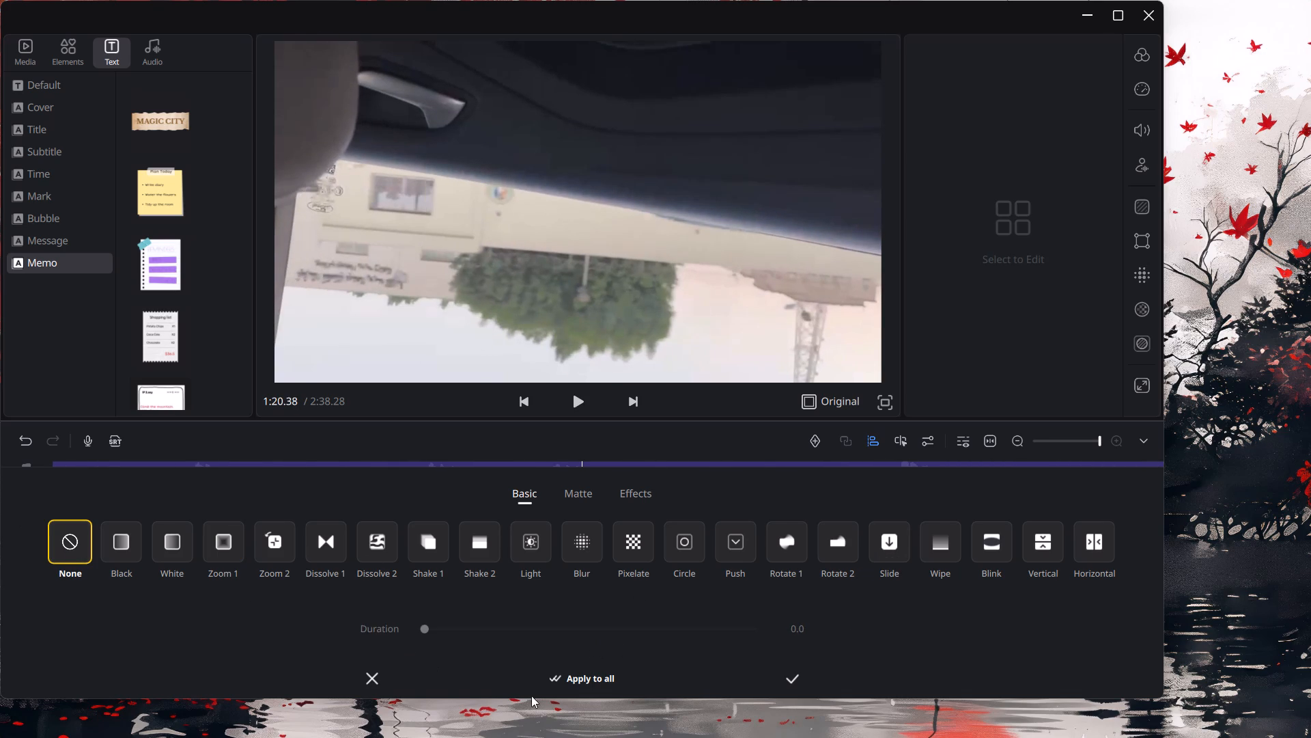
click(787, 676)
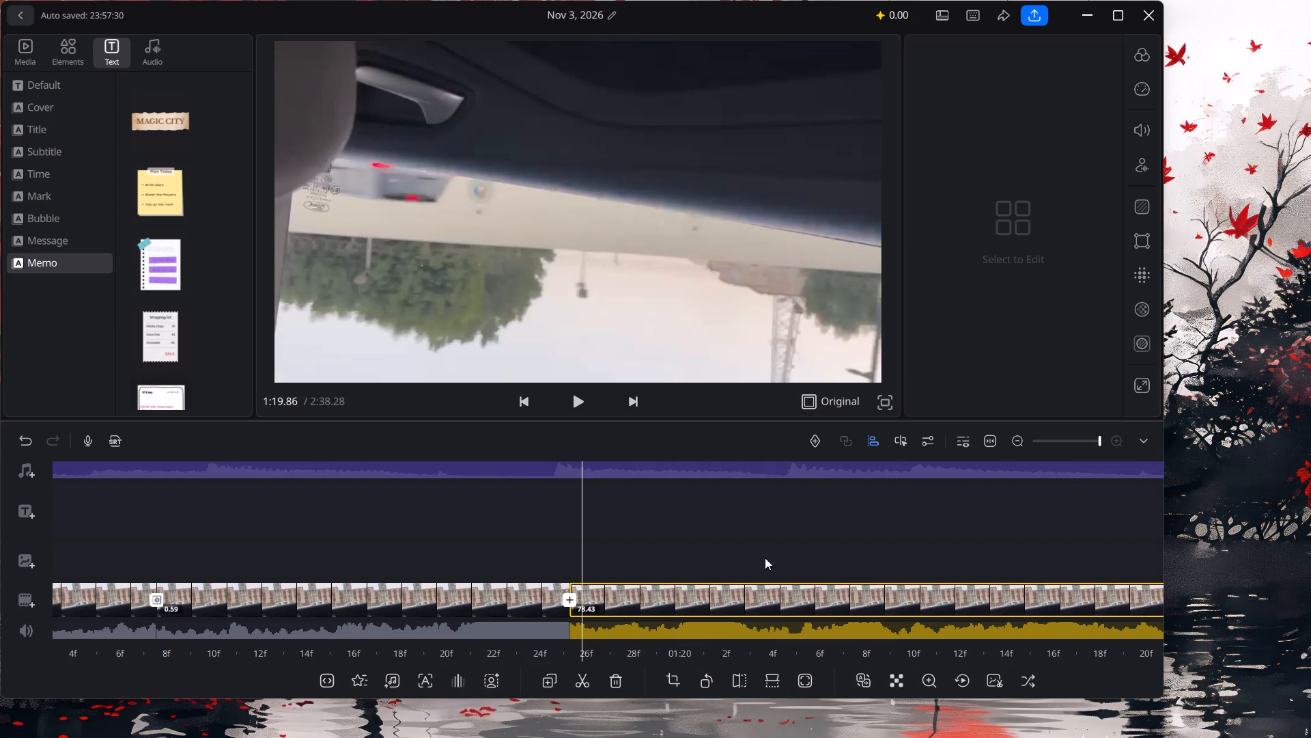
Split the remaining long driving clip after 1:19.84 at 1:20.40, 1:21.03 and 1:21.50.
drag(862, 519, 328, 508)
drag(623, 535, 574, 538)
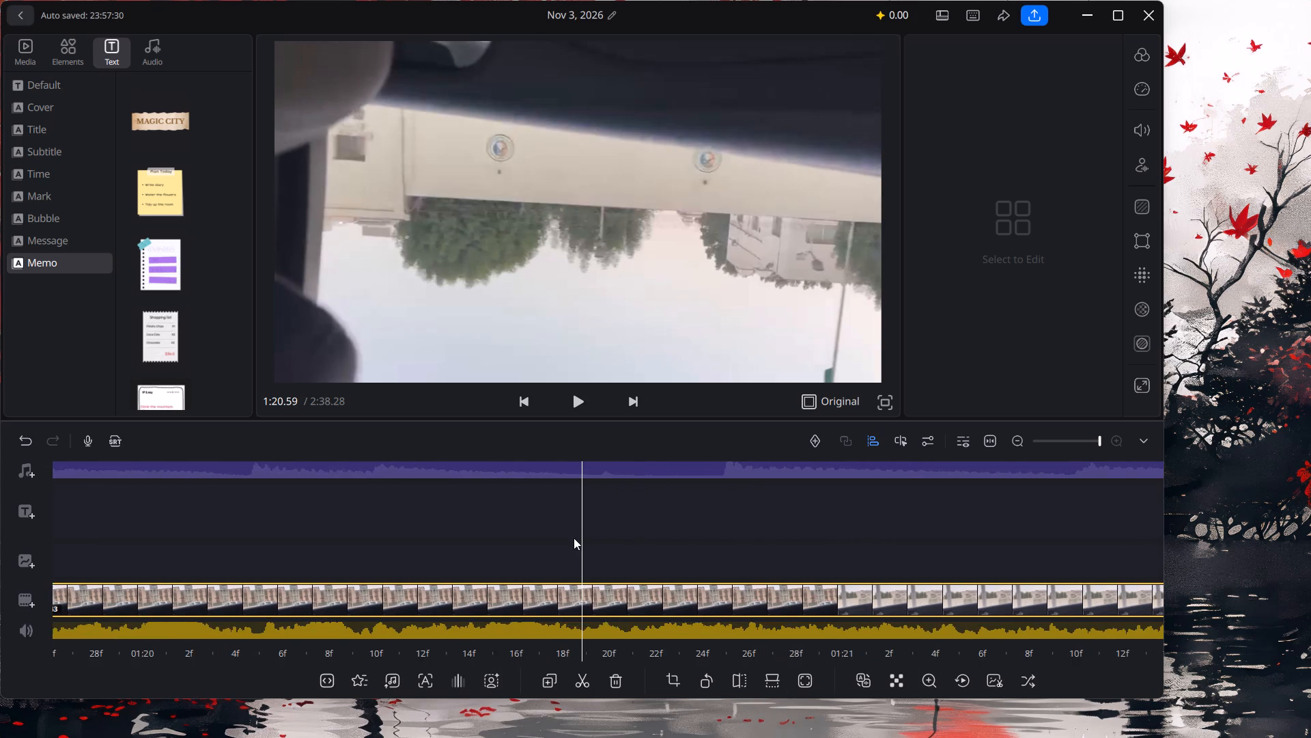
drag(574, 538, 740, 534)
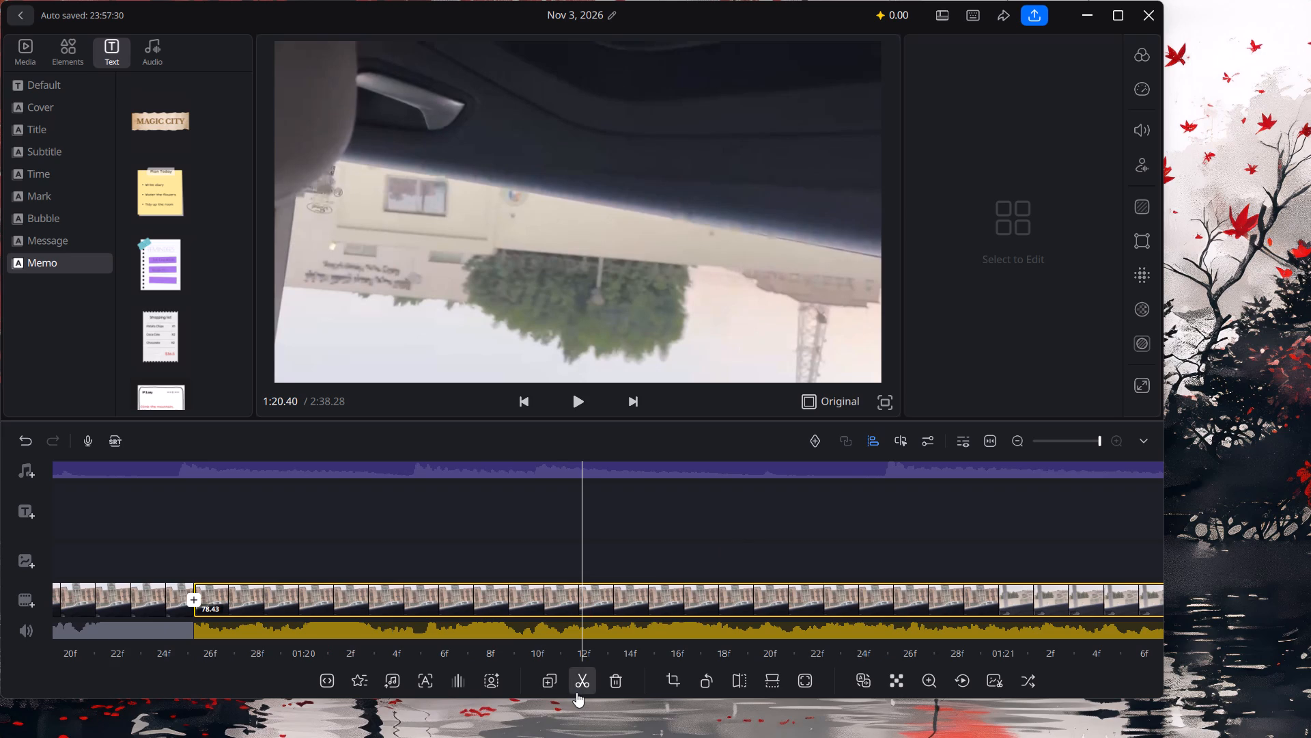
click(576, 691)
drag(808, 631, 498, 592)
drag(720, 580, 544, 597)
click(580, 678)
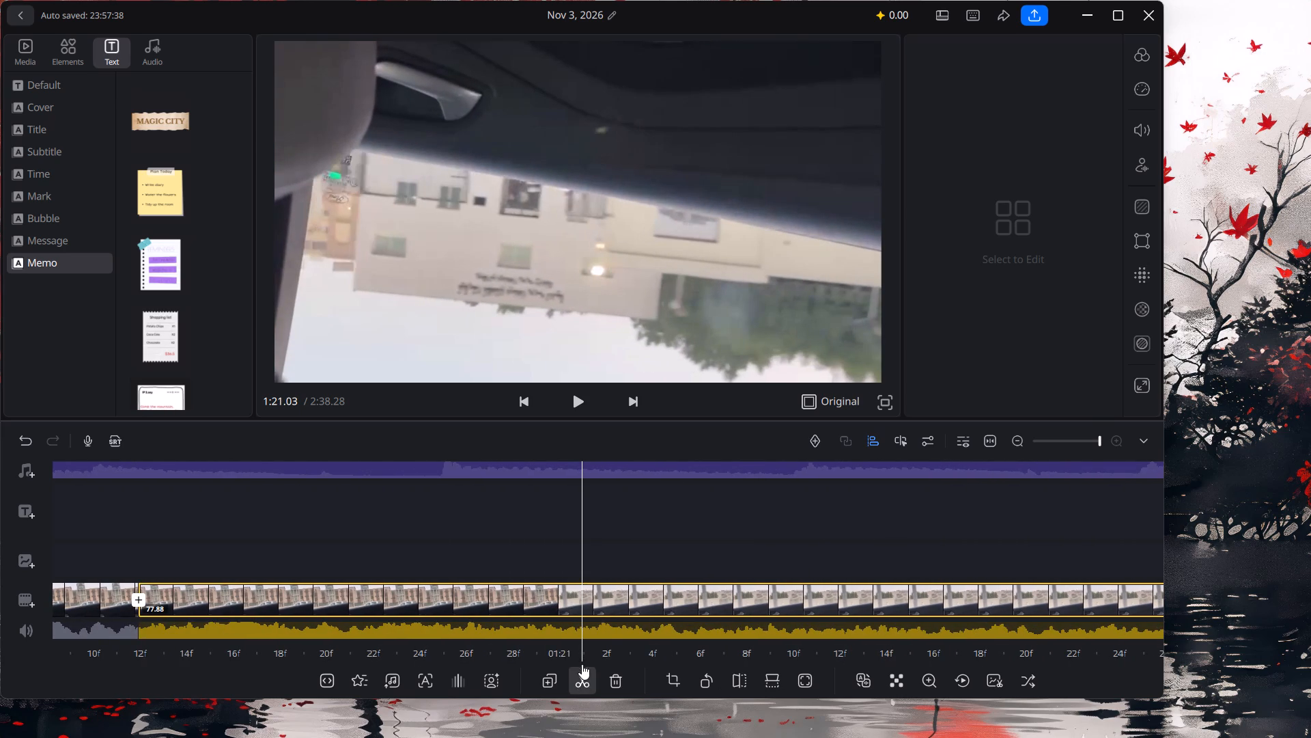
drag(696, 584, 455, 596)
drag(632, 604, 535, 612)
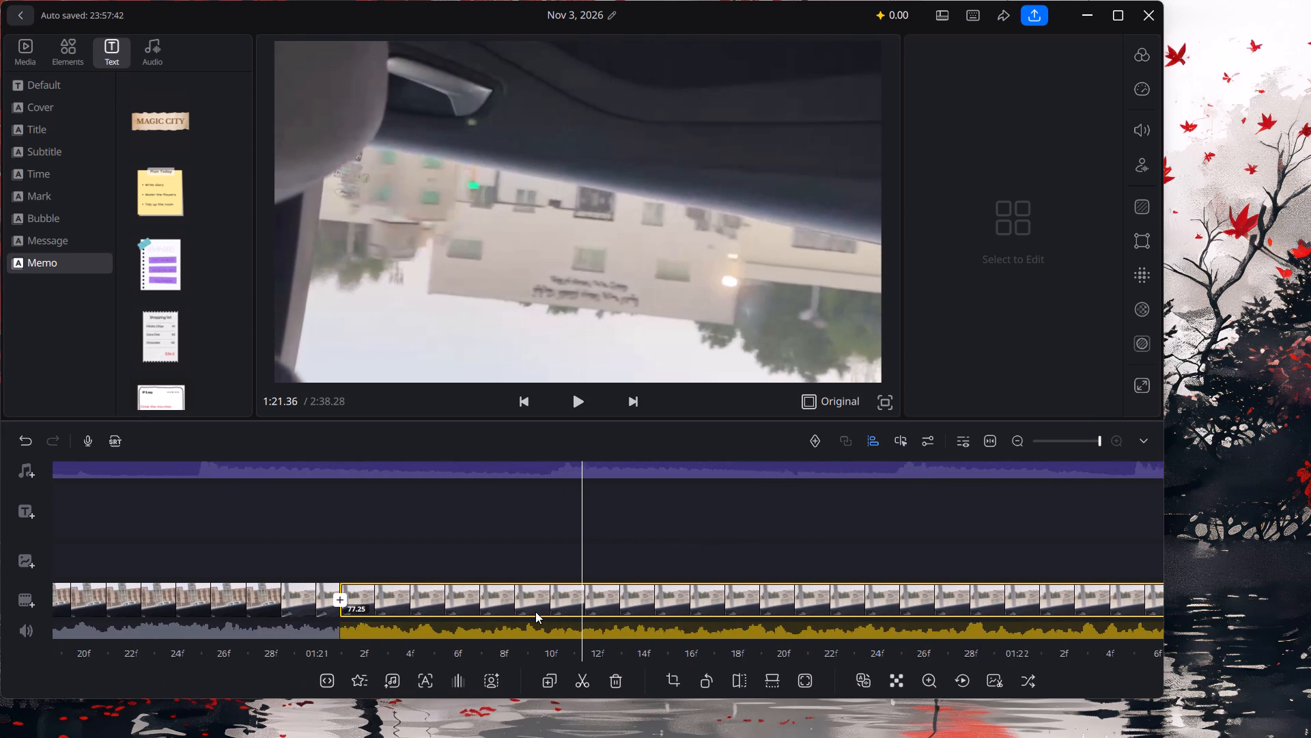
drag(535, 612, 488, 612)
click(574, 684)
Split the remaining long driving clip after 1:21.50 at 1:21.97, 1:22.43, 1:22.95 and 1:23.35.
drag(692, 614, 643, 616)
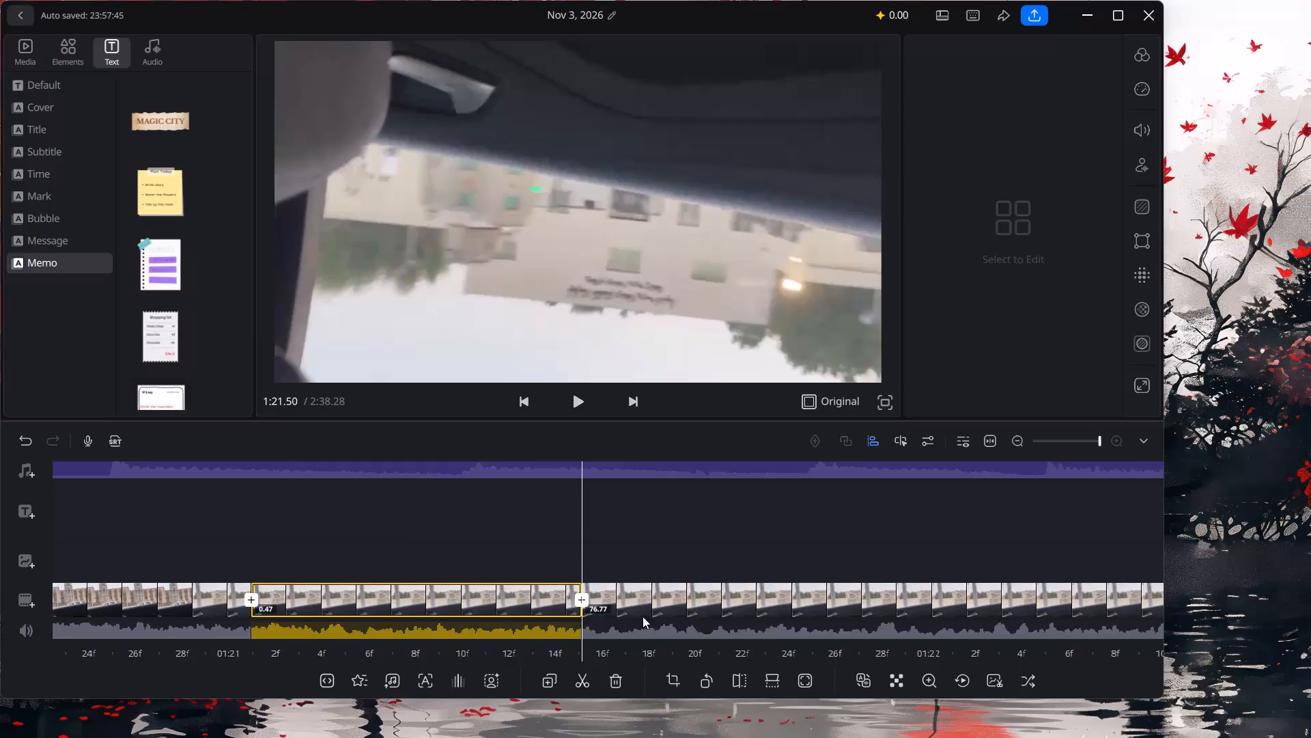
drag(643, 616, 346, 616)
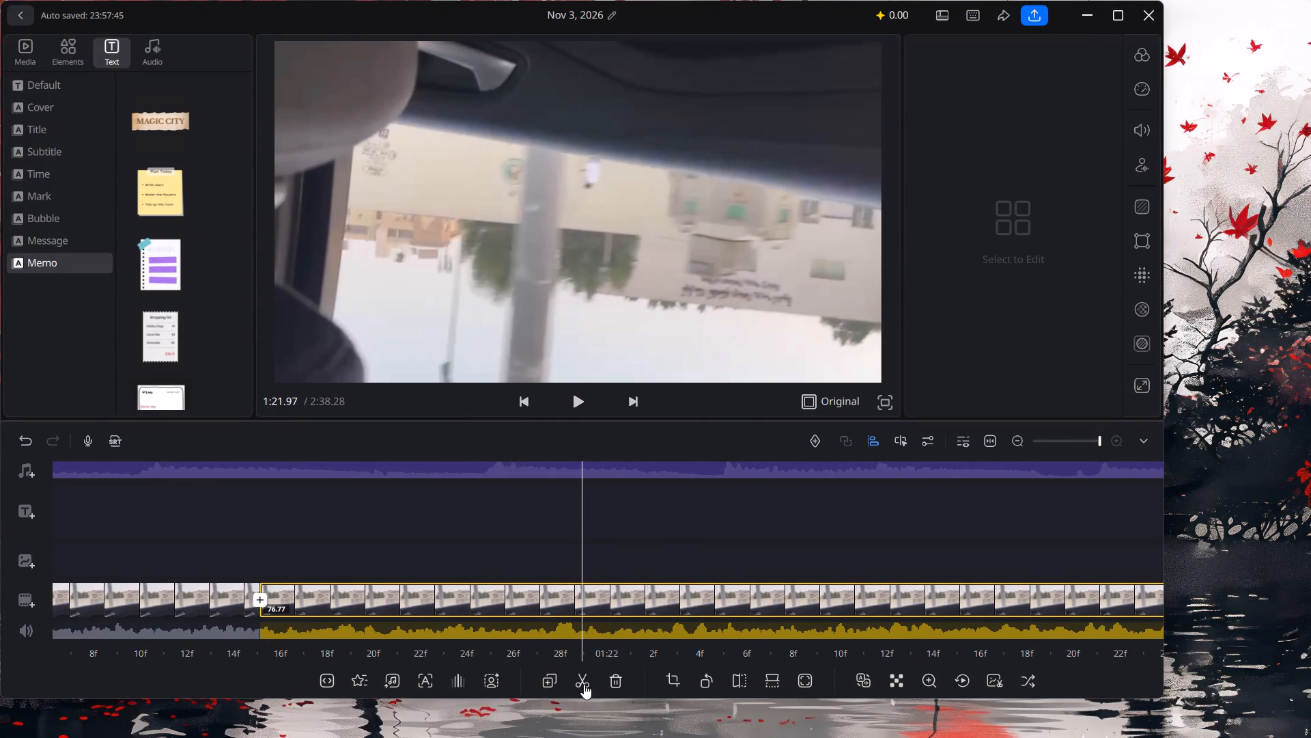
click(586, 684)
drag(624, 629, 270, 624)
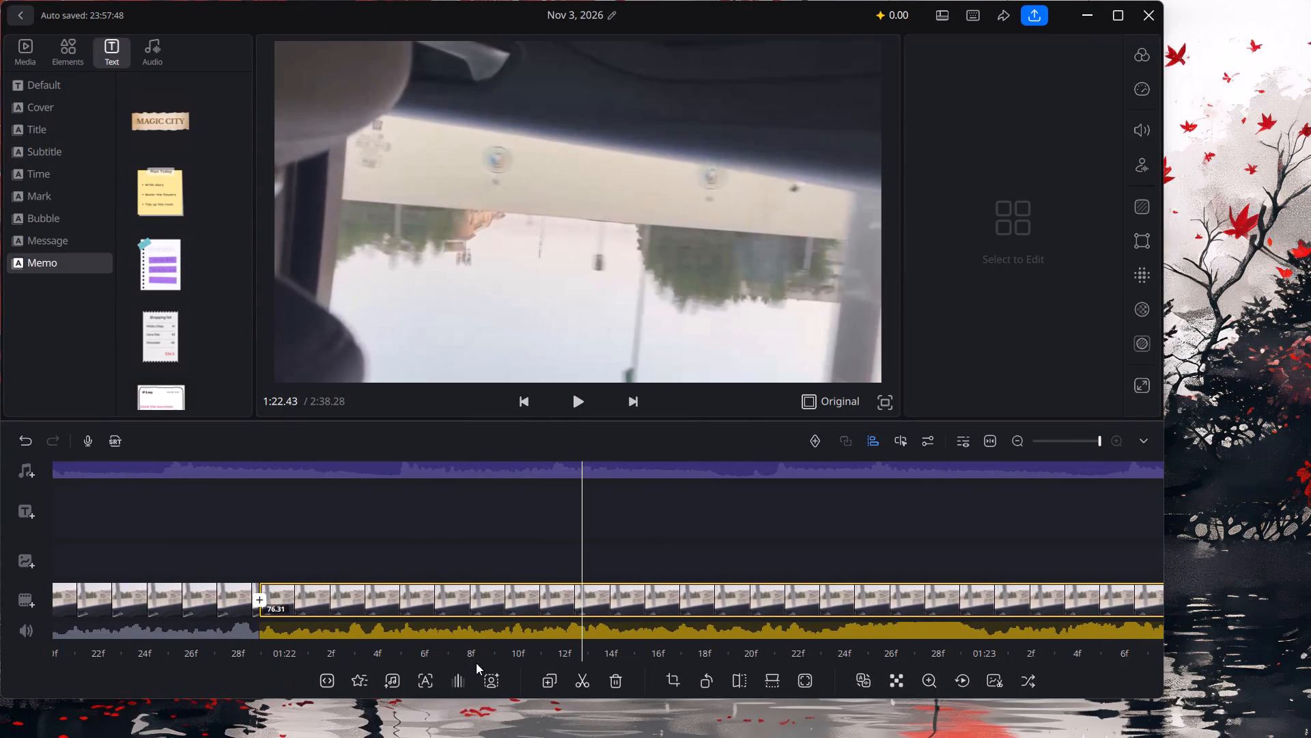
click(584, 689)
drag(656, 625, 408, 625)
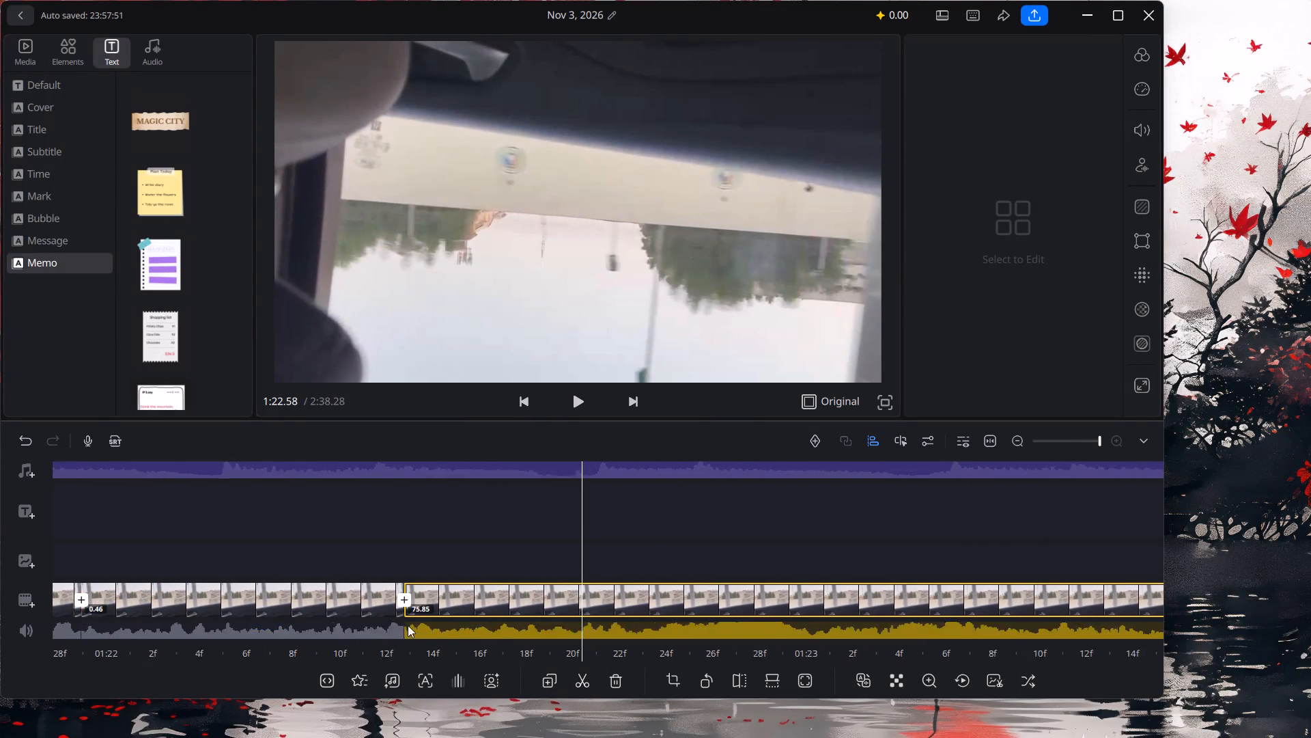
drag(408, 625, 281, 616)
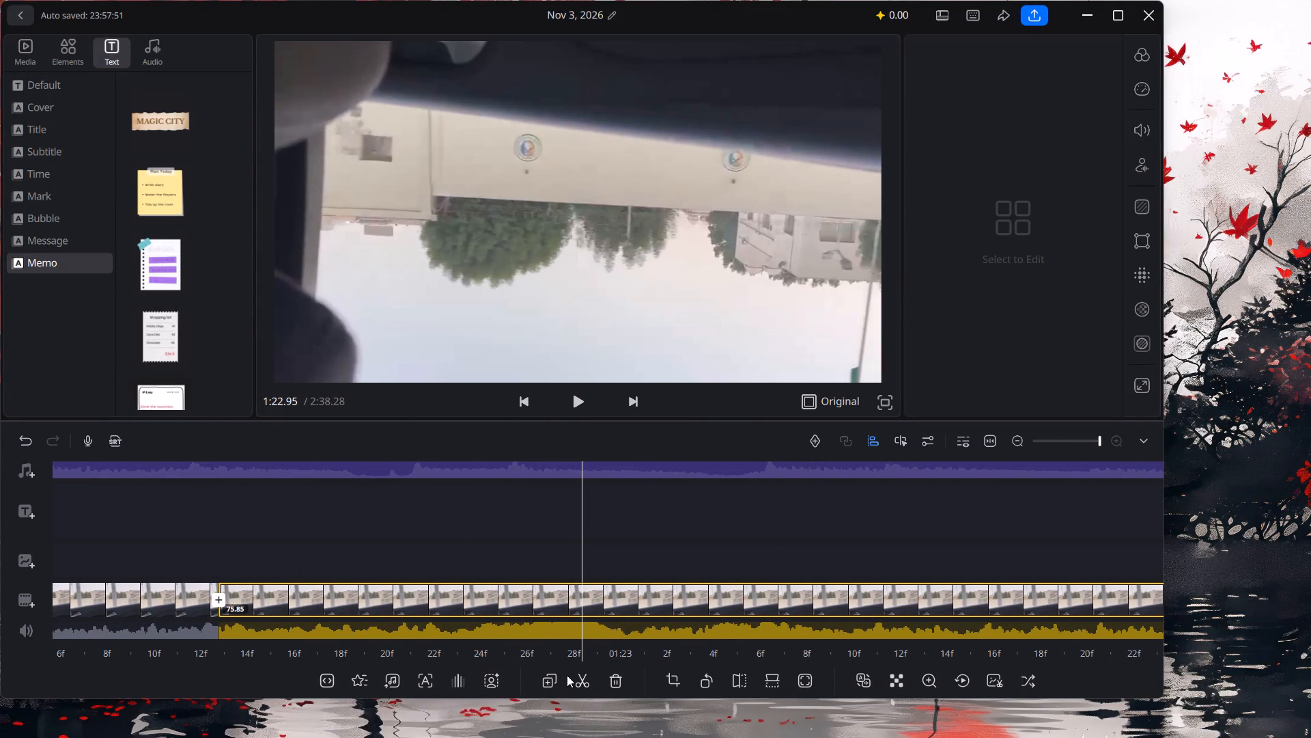
click(570, 674)
drag(637, 629, 363, 624)
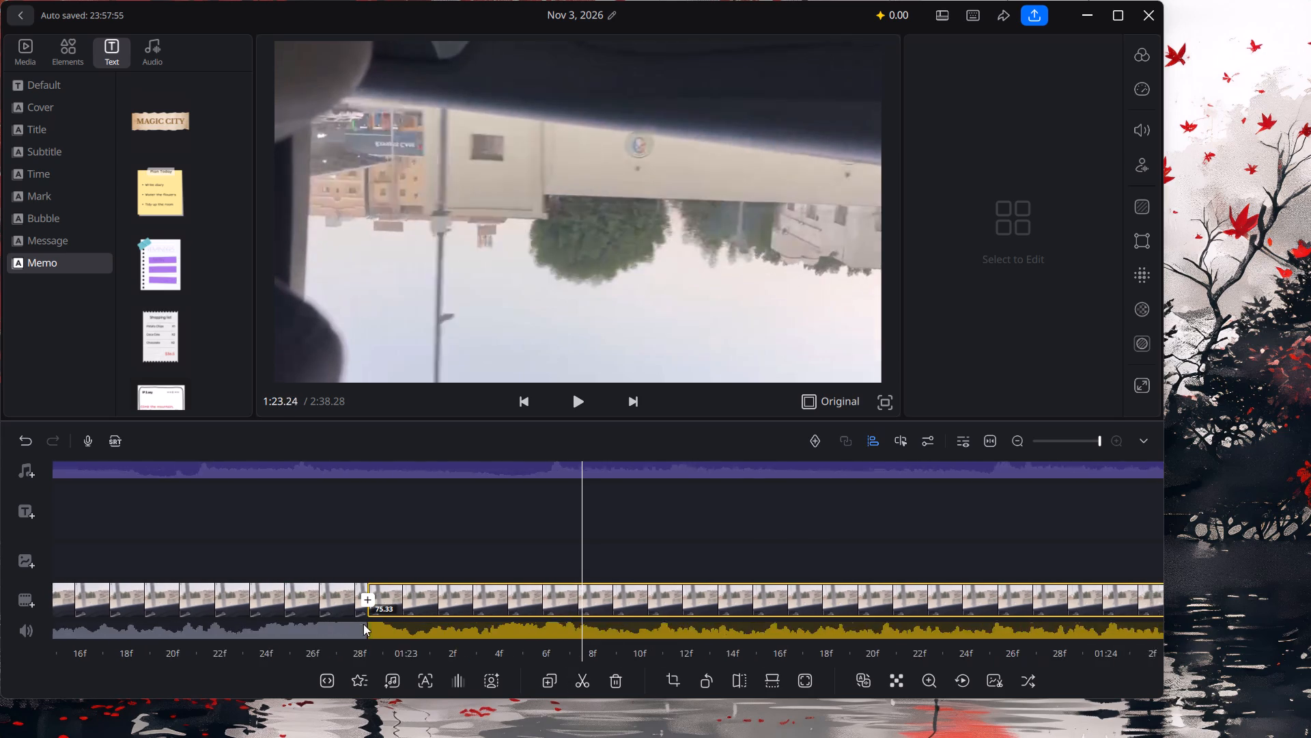
drag(363, 624, 342, 624)
click(572, 679)
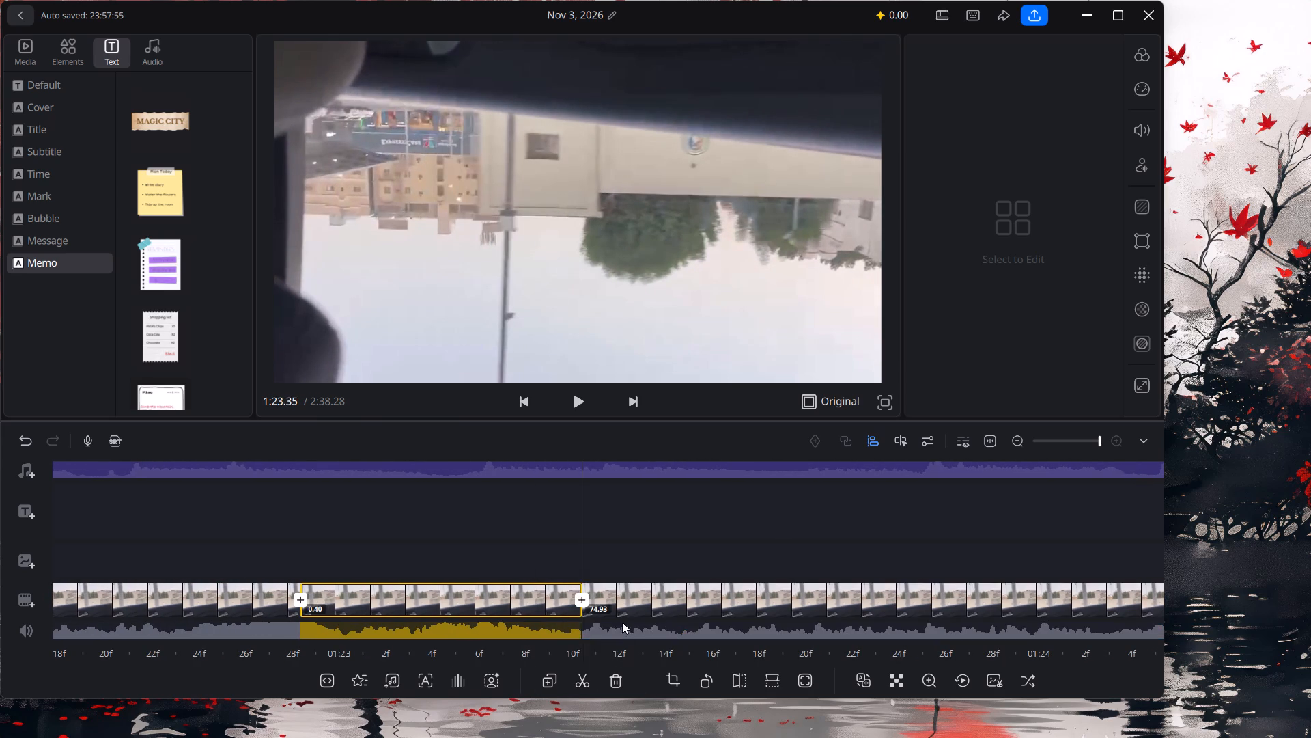
Split the remaining long driving clip after 1:23.35 at 1:23.81, 1:24.27, 1:24.80 and 1:25.20.
drag(623, 622, 288, 619)
click(590, 678)
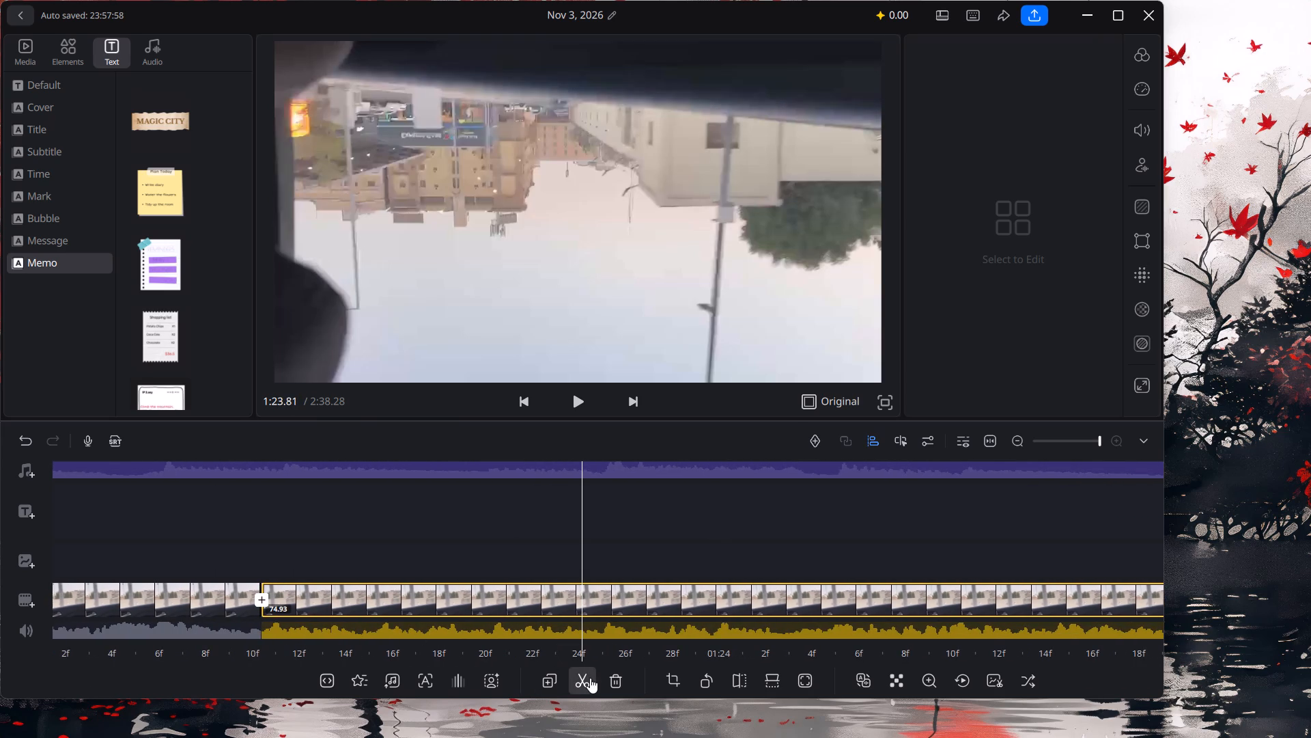
drag(696, 623, 457, 644)
drag(625, 645, 558, 647)
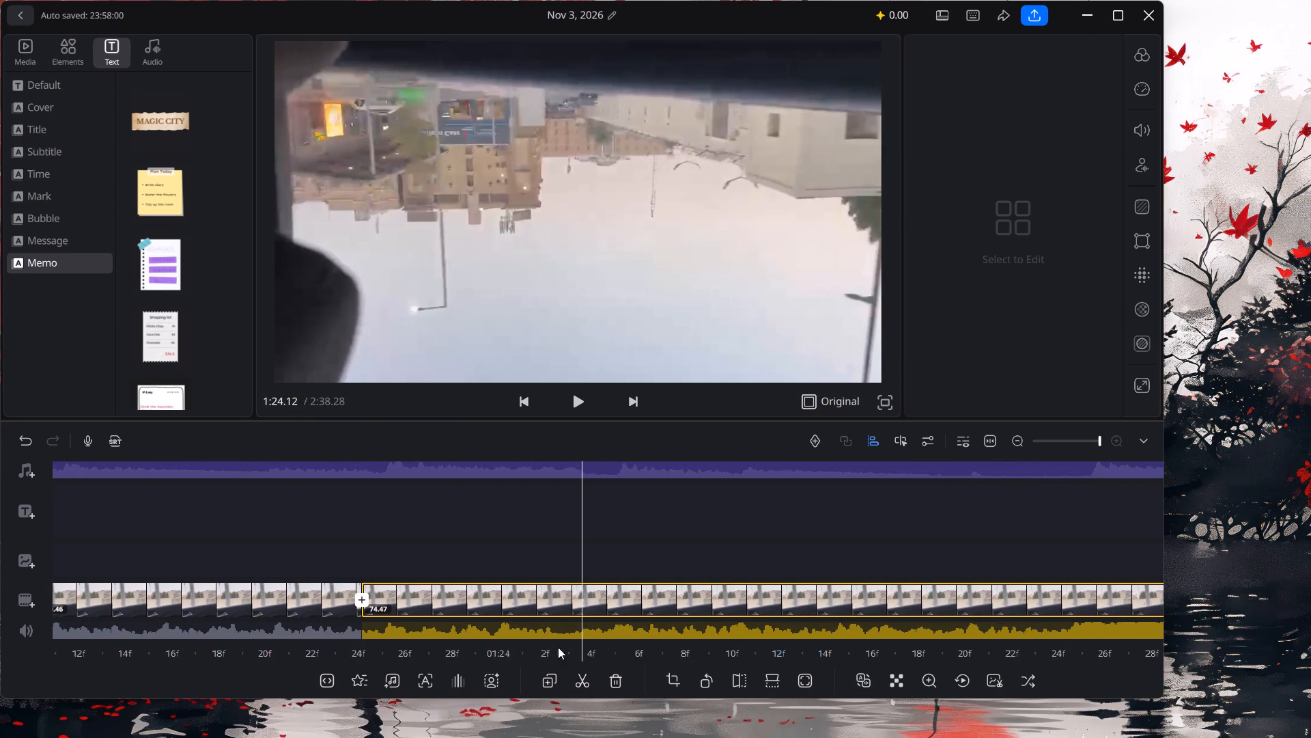
drag(558, 647, 483, 649)
click(580, 691)
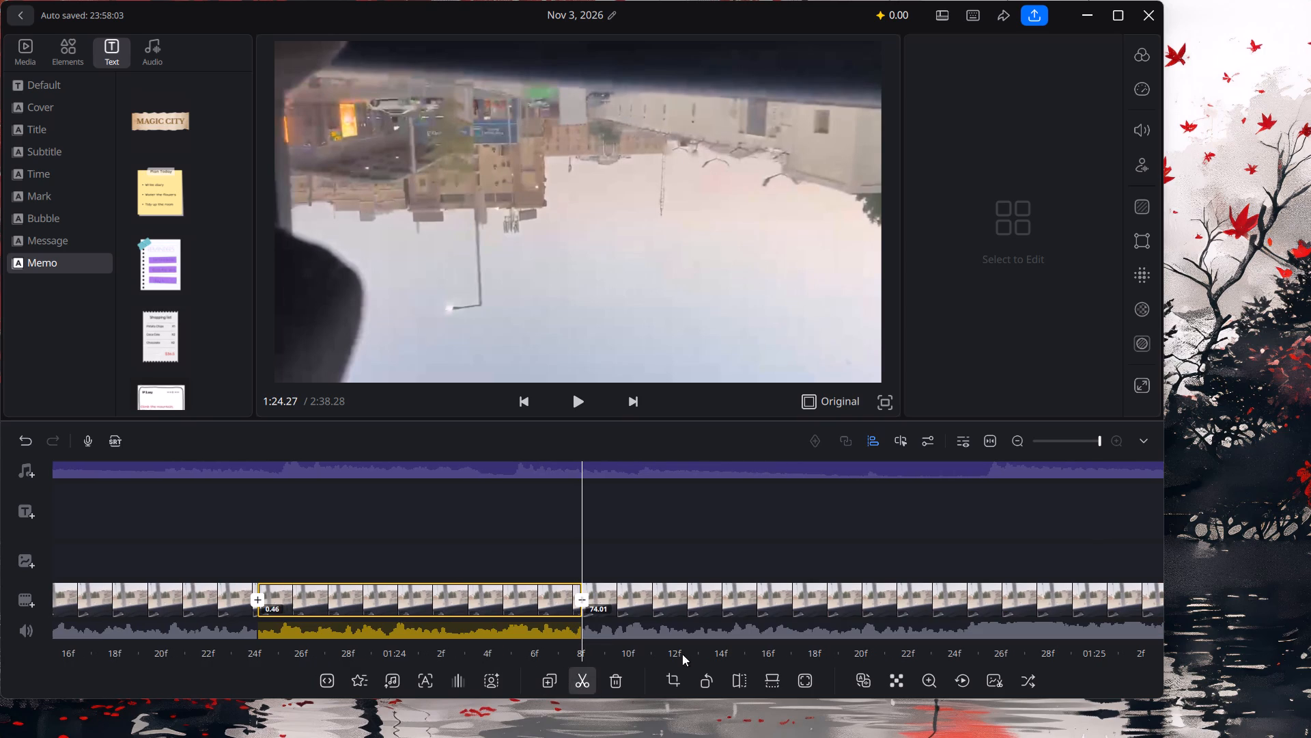
drag(740, 625, 354, 625)
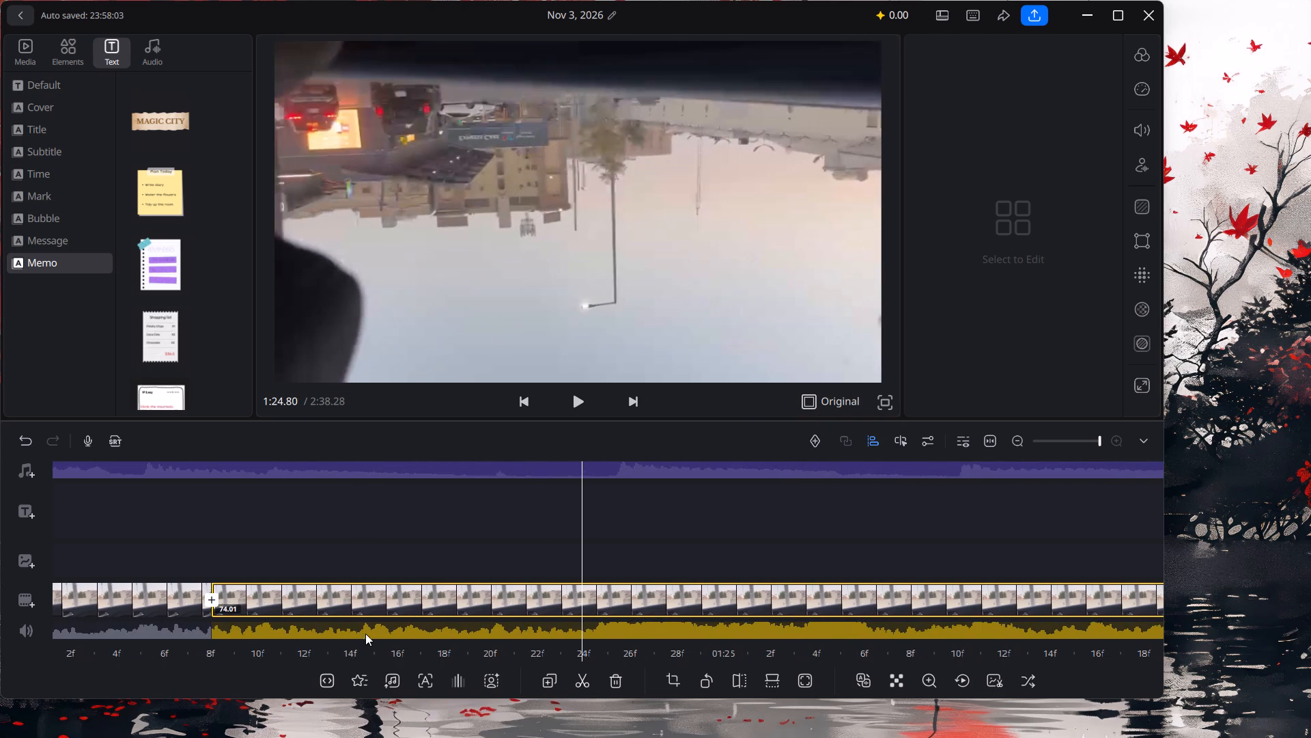
click(575, 681)
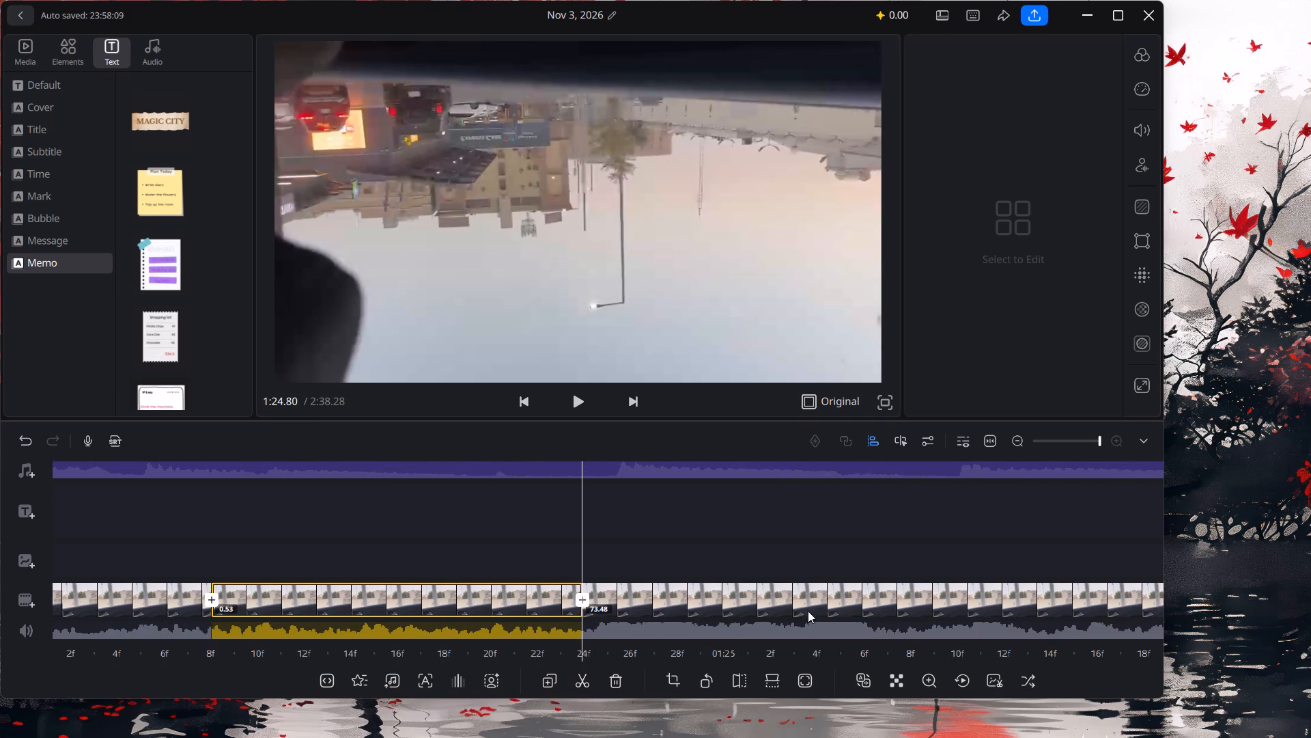
drag(808, 610, 474, 645)
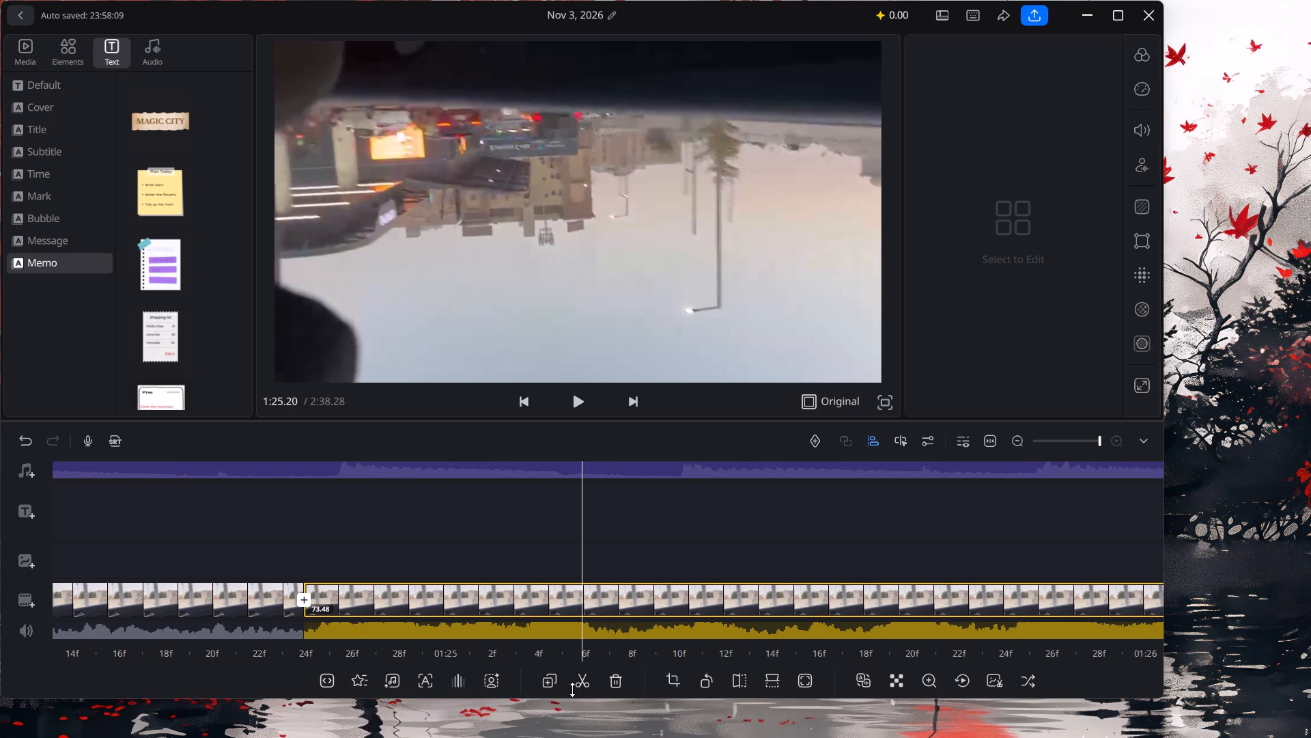
click(578, 673)
Split the remaining long driving clip after 1:25.20 at 1:25.65 and 1:26.16.
drag(689, 597, 462, 611)
drag(434, 611, 419, 611)
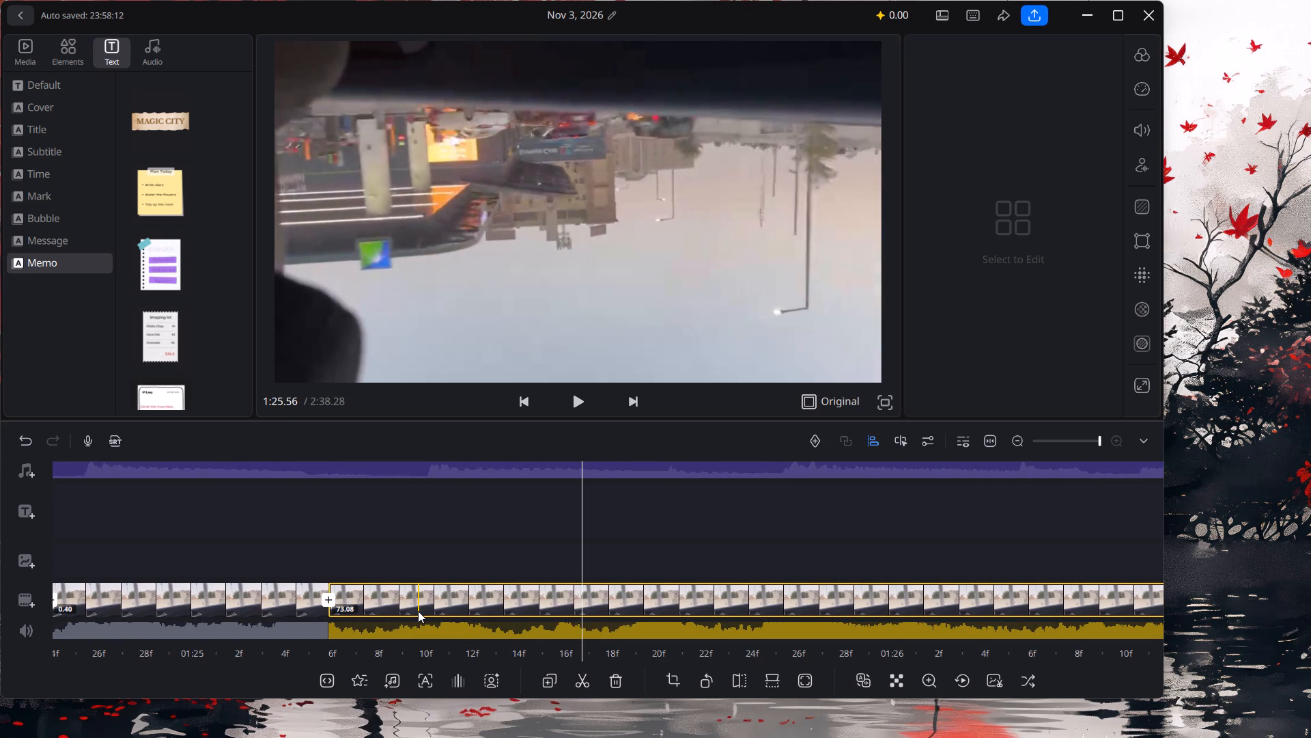
drag(572, 608, 479, 612)
click(580, 673)
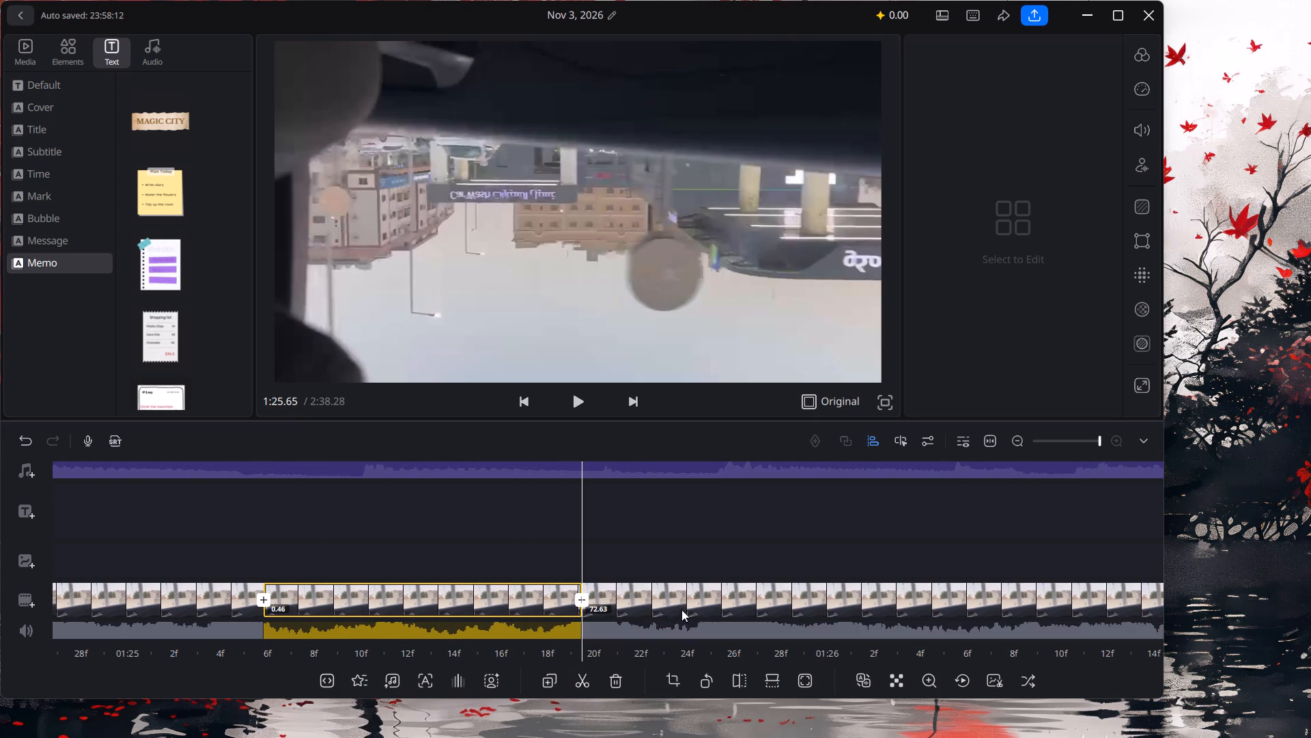
drag(729, 602, 679, 609)
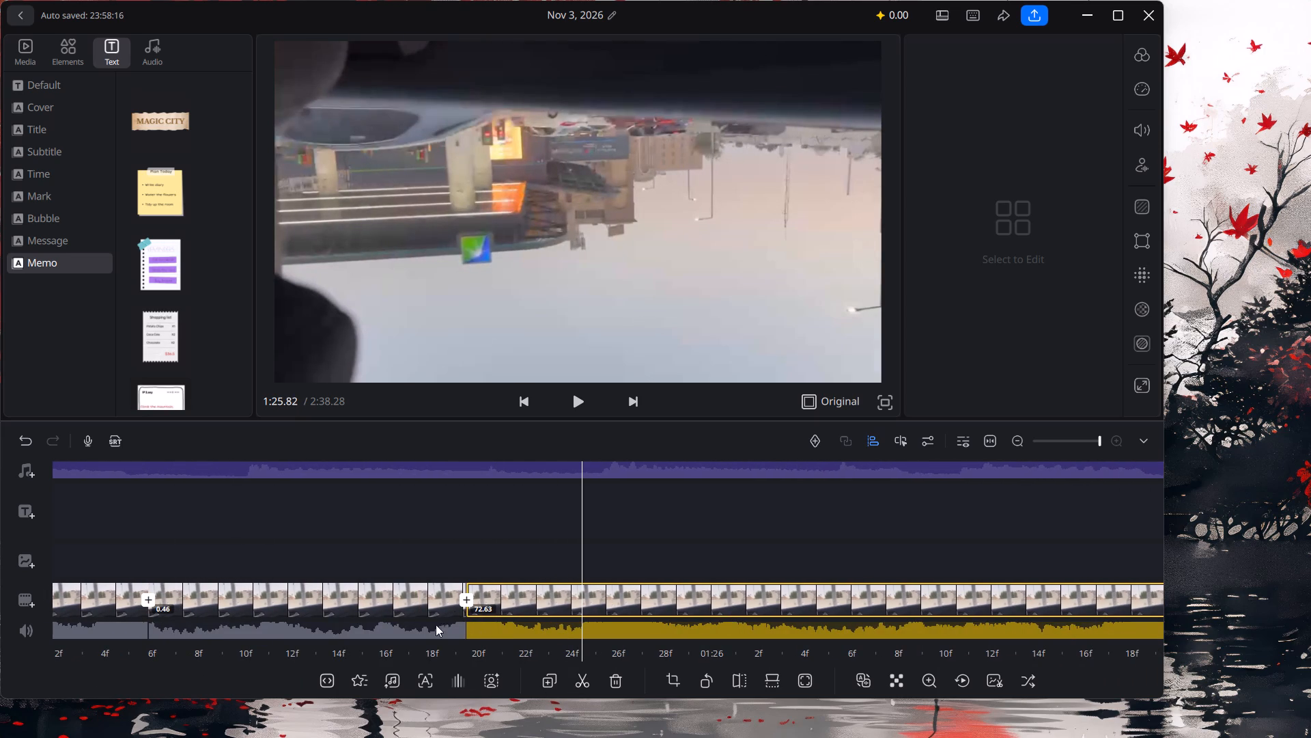
drag(619, 622, 361, 607)
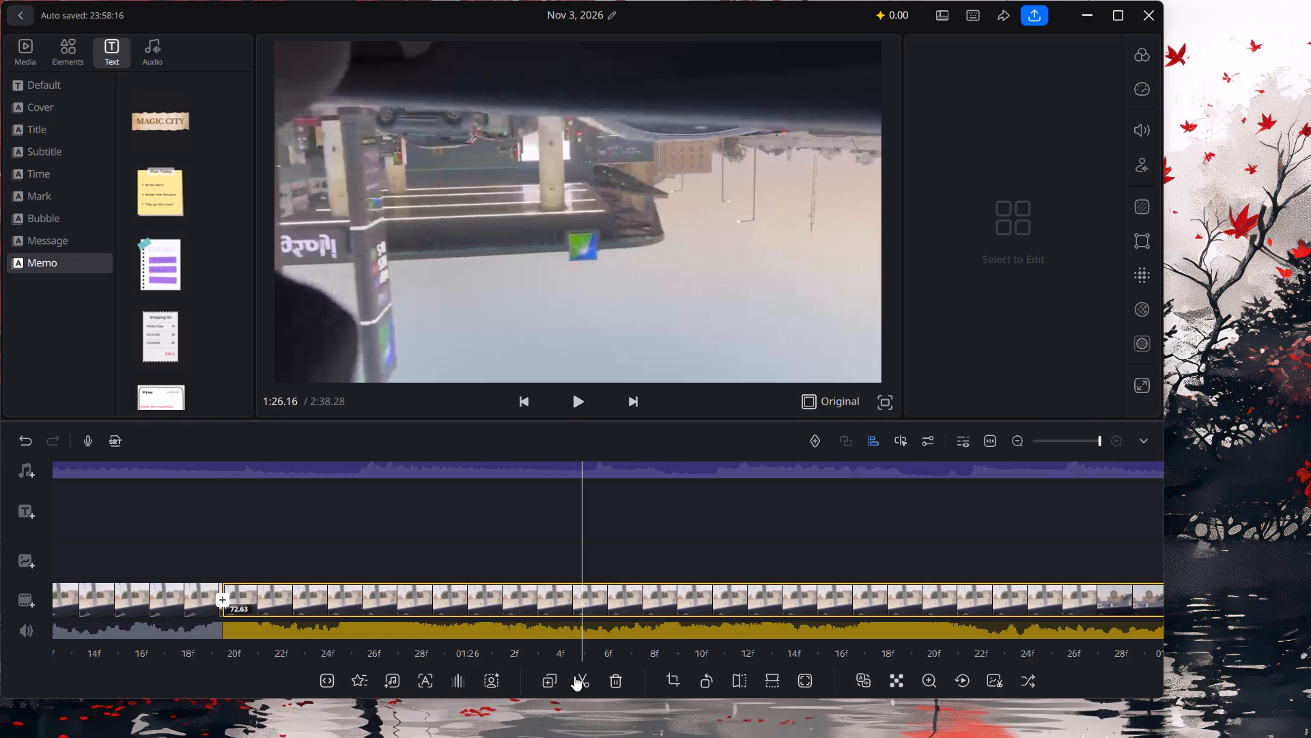
click(575, 676)
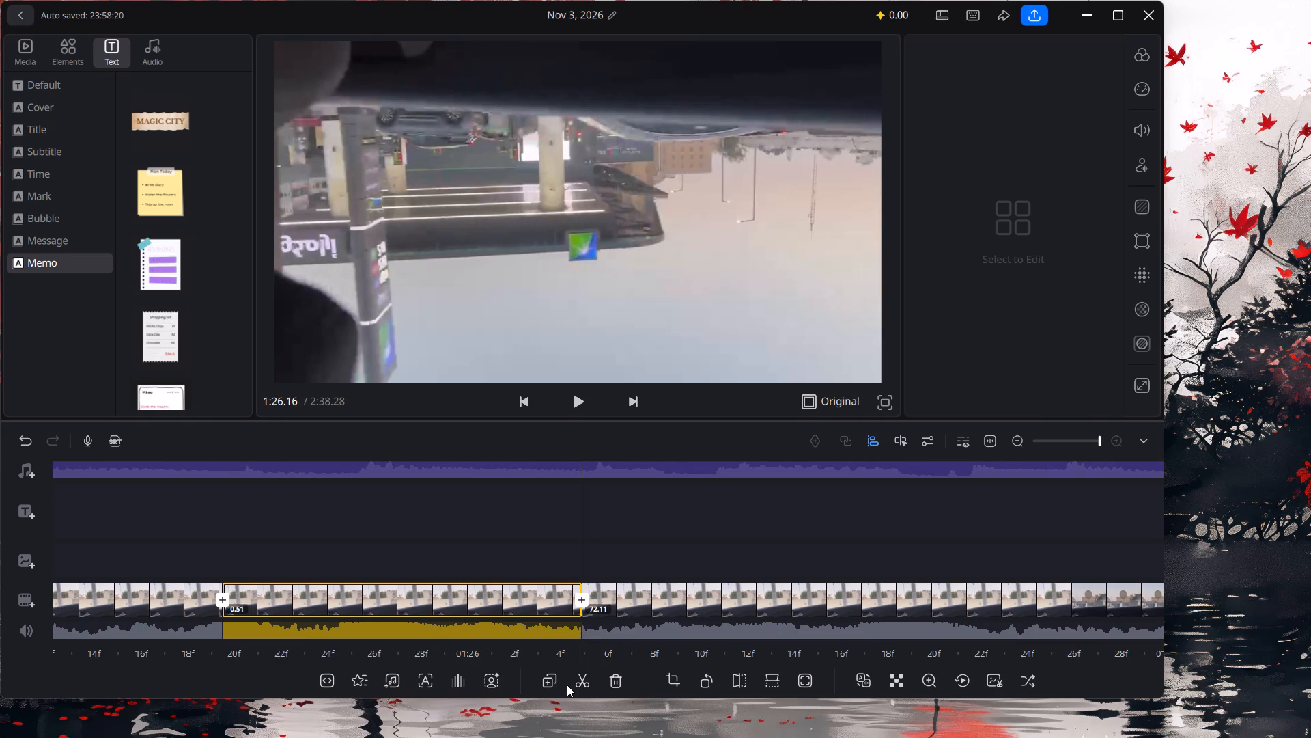
Try the Pixelate and Circle transitions at the 1:26.16 cut, and set its transition to Push.
click(580, 595)
click(582, 536)
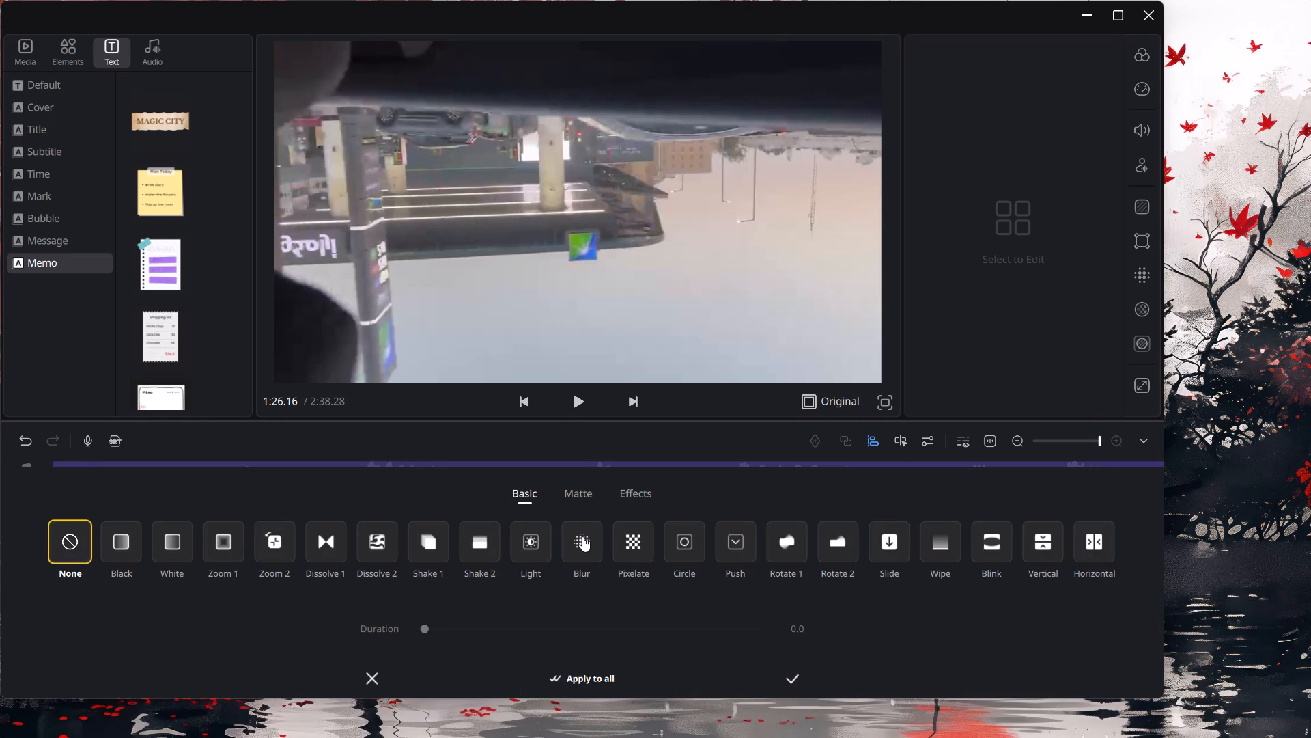
click(624, 543)
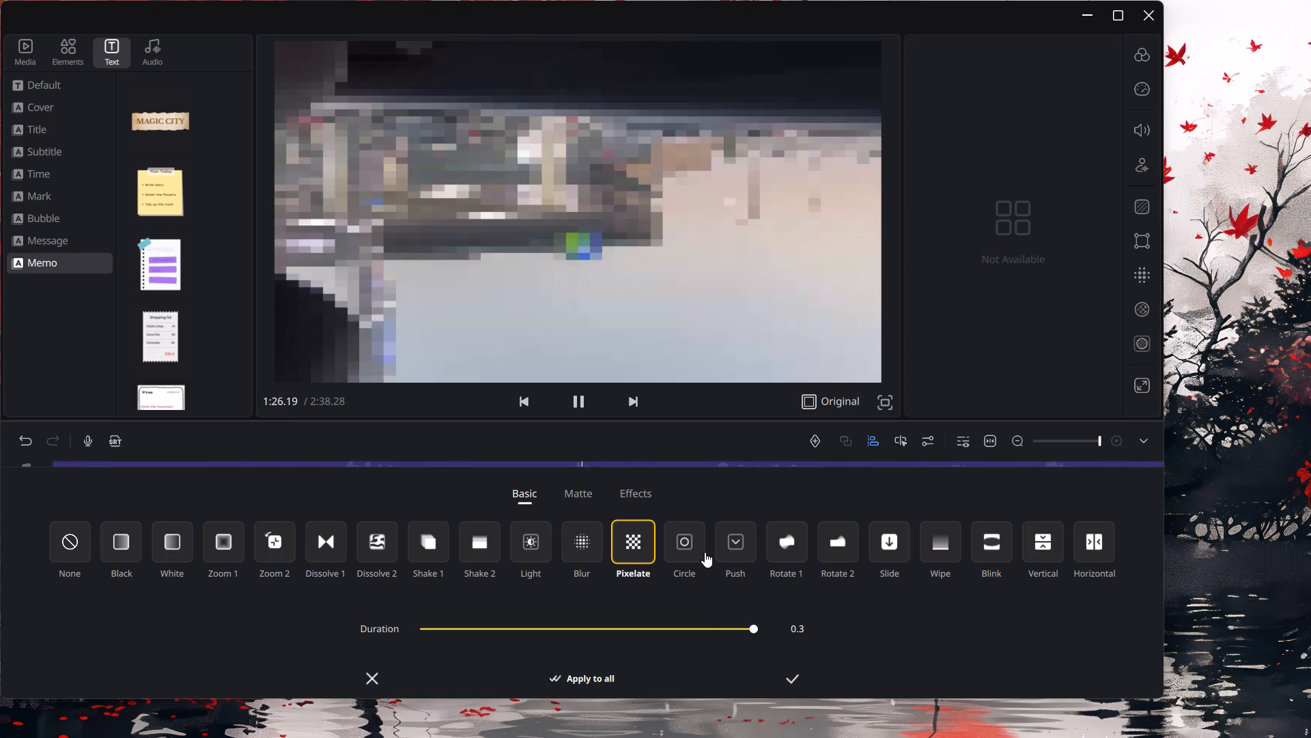
click(690, 545)
click(763, 563)
click(747, 562)
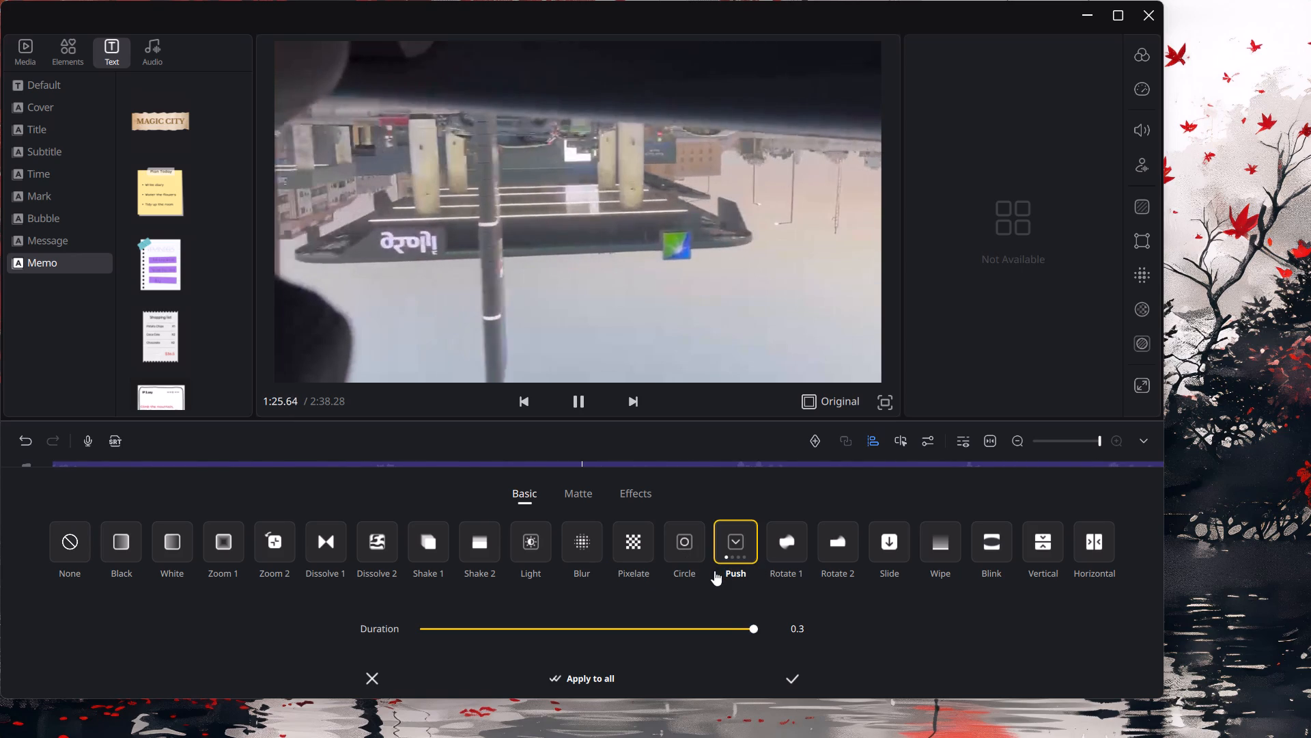
click(791, 679)
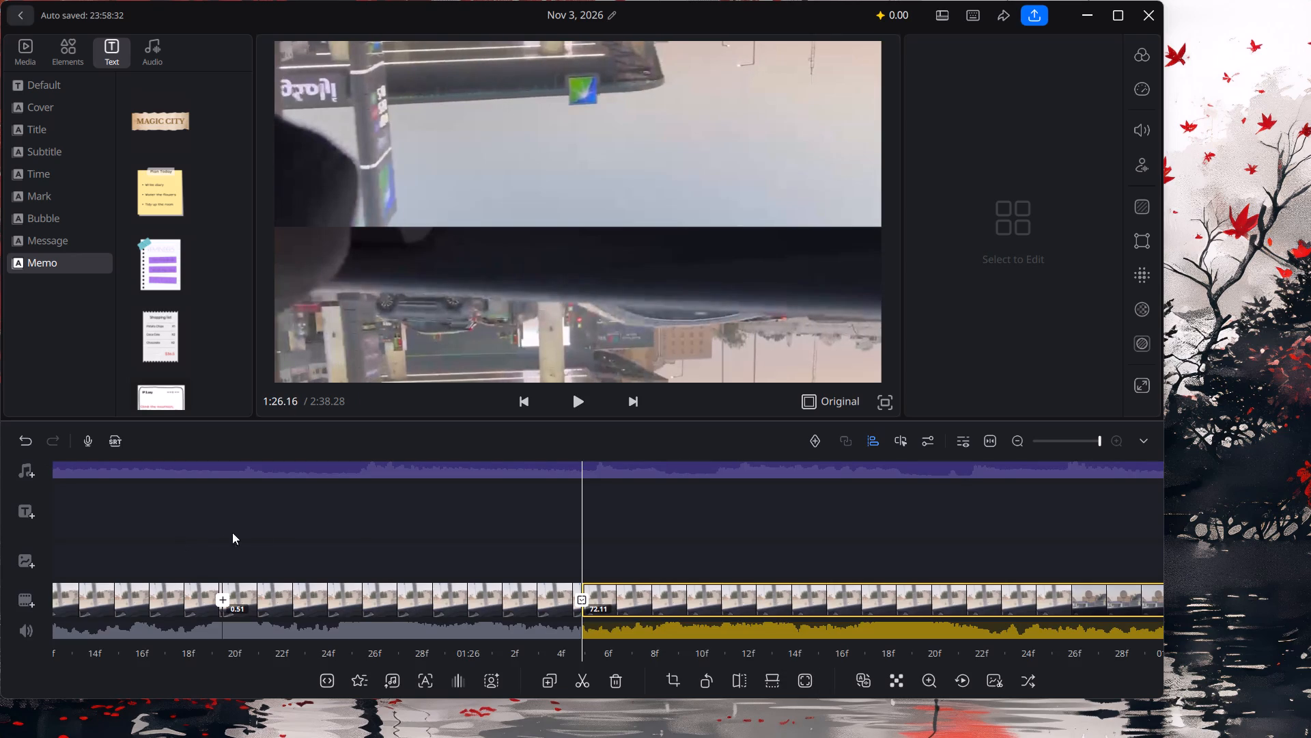
Split the remaining long driving clip after 1:26.16 at 1:26.60, 1:27.19 and 1:27.83.
click(955, 588)
drag(885, 607, 554, 623)
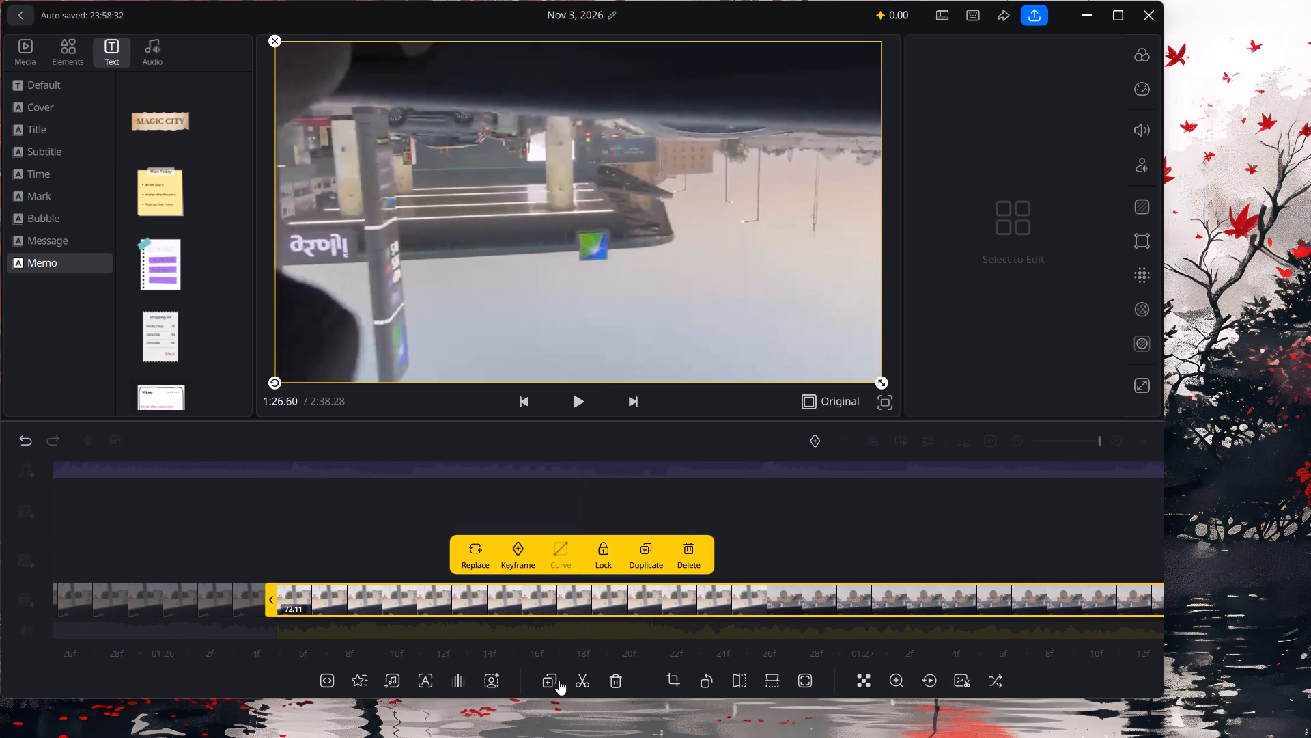
click(582, 678)
drag(860, 590, 546, 626)
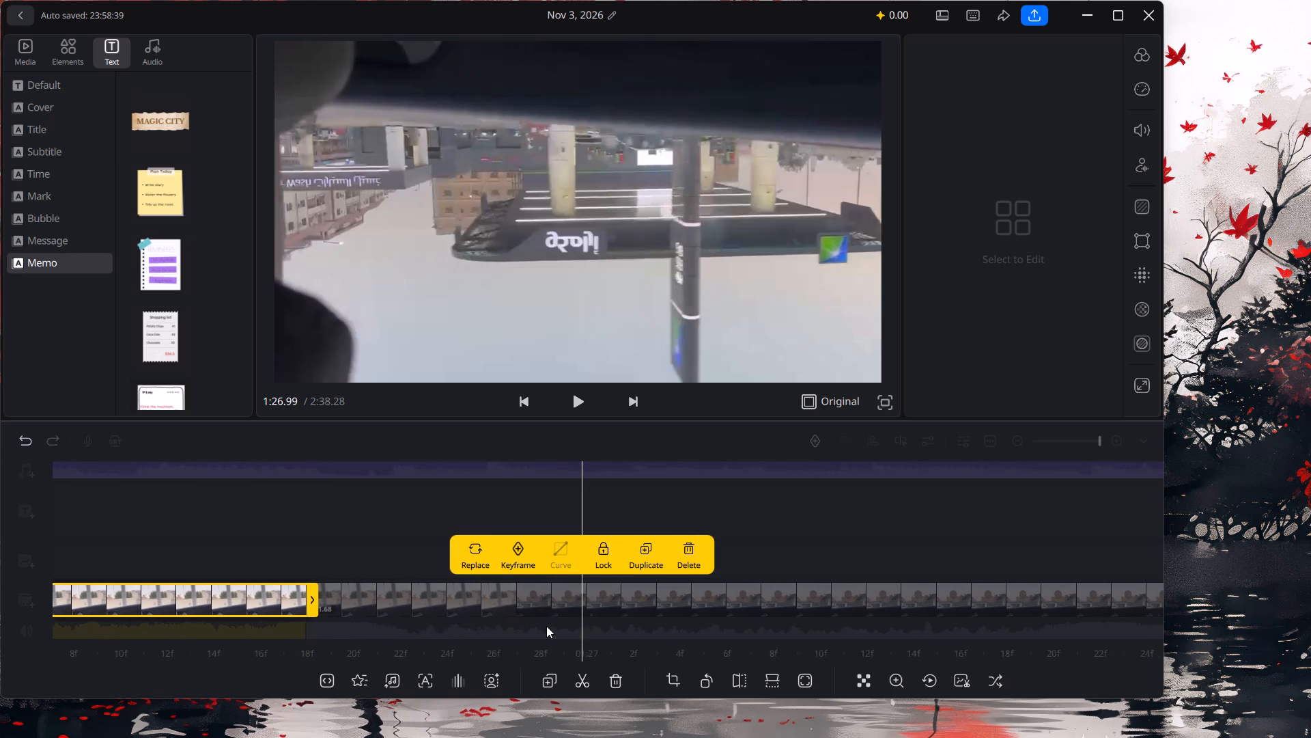
drag(546, 626, 546, 626)
click(567, 679)
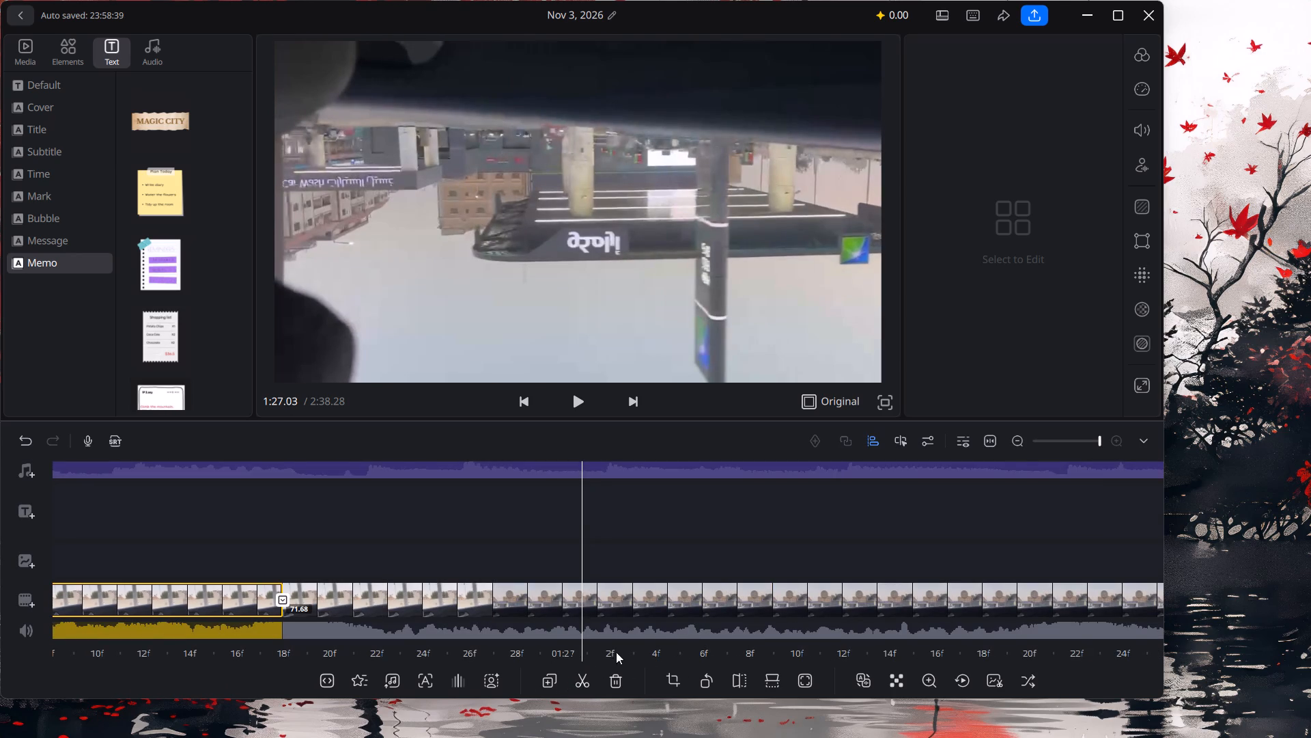
click(582, 676)
drag(803, 597, 666, 611)
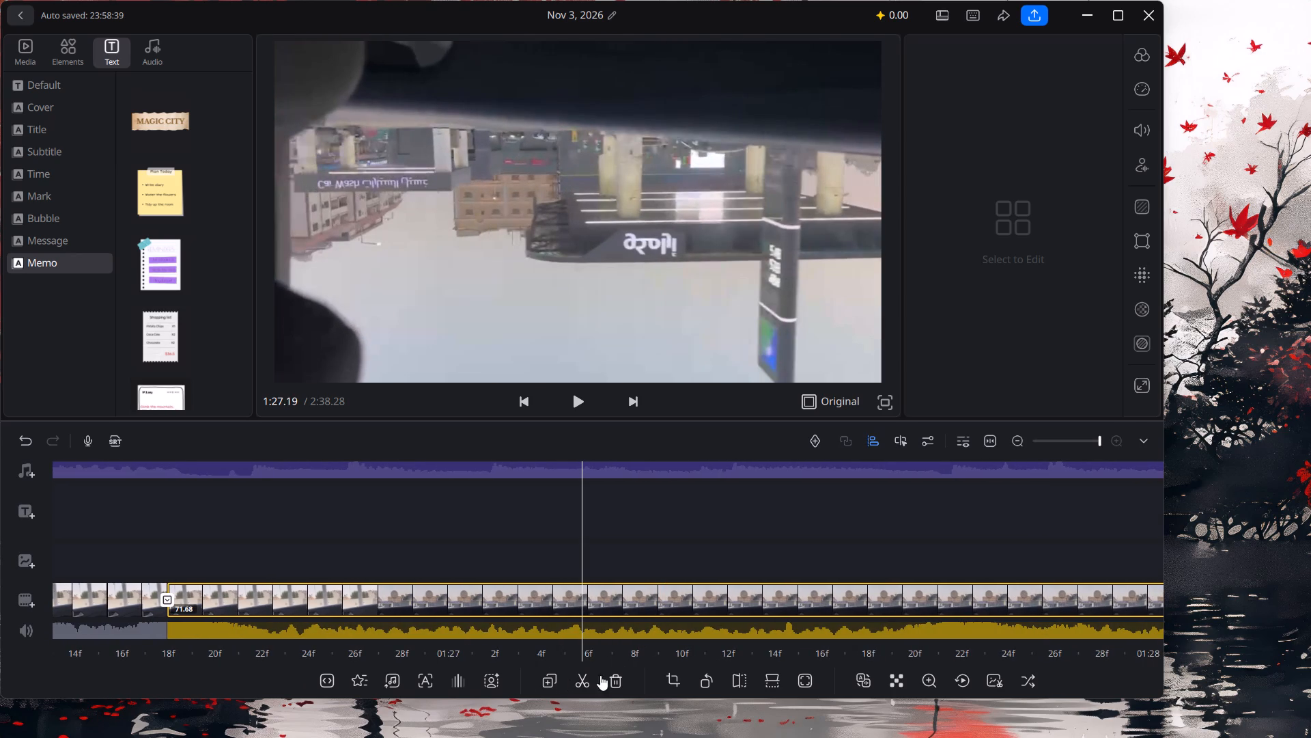
click(590, 676)
drag(857, 587, 543, 616)
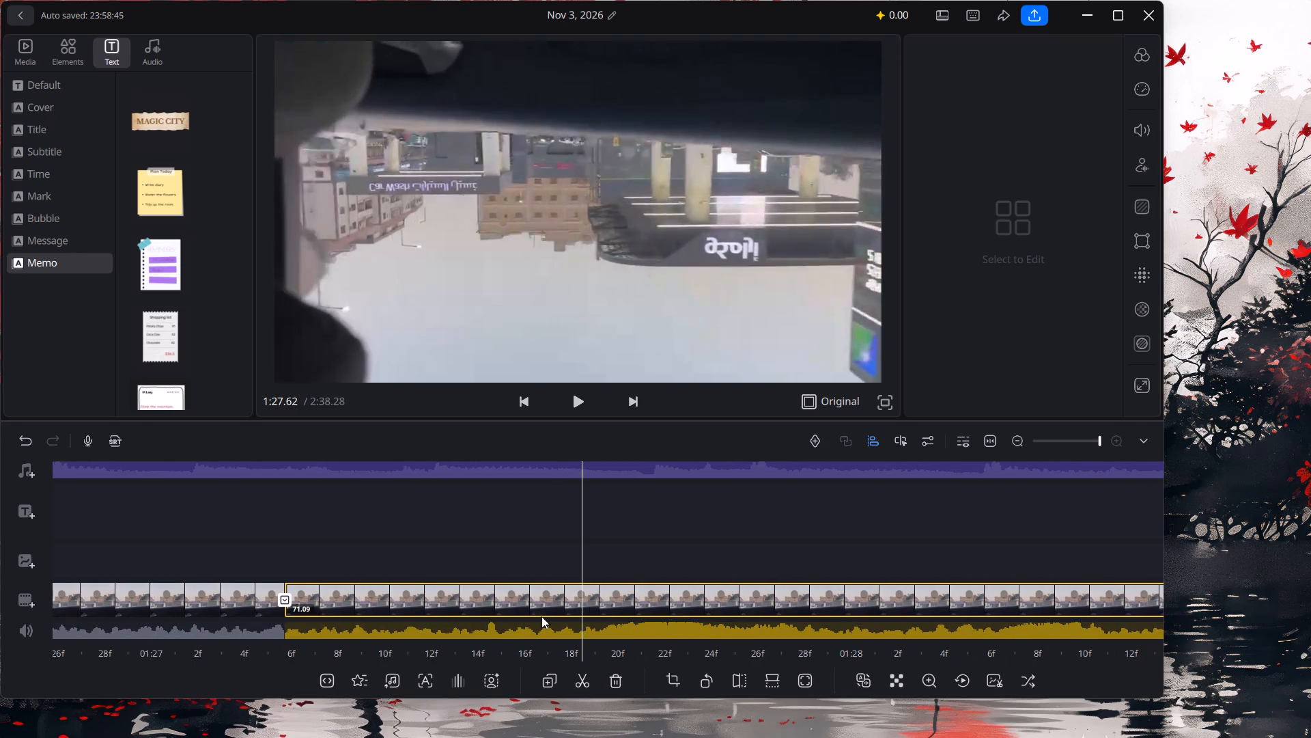
drag(775, 591, 563, 616)
click(582, 684)
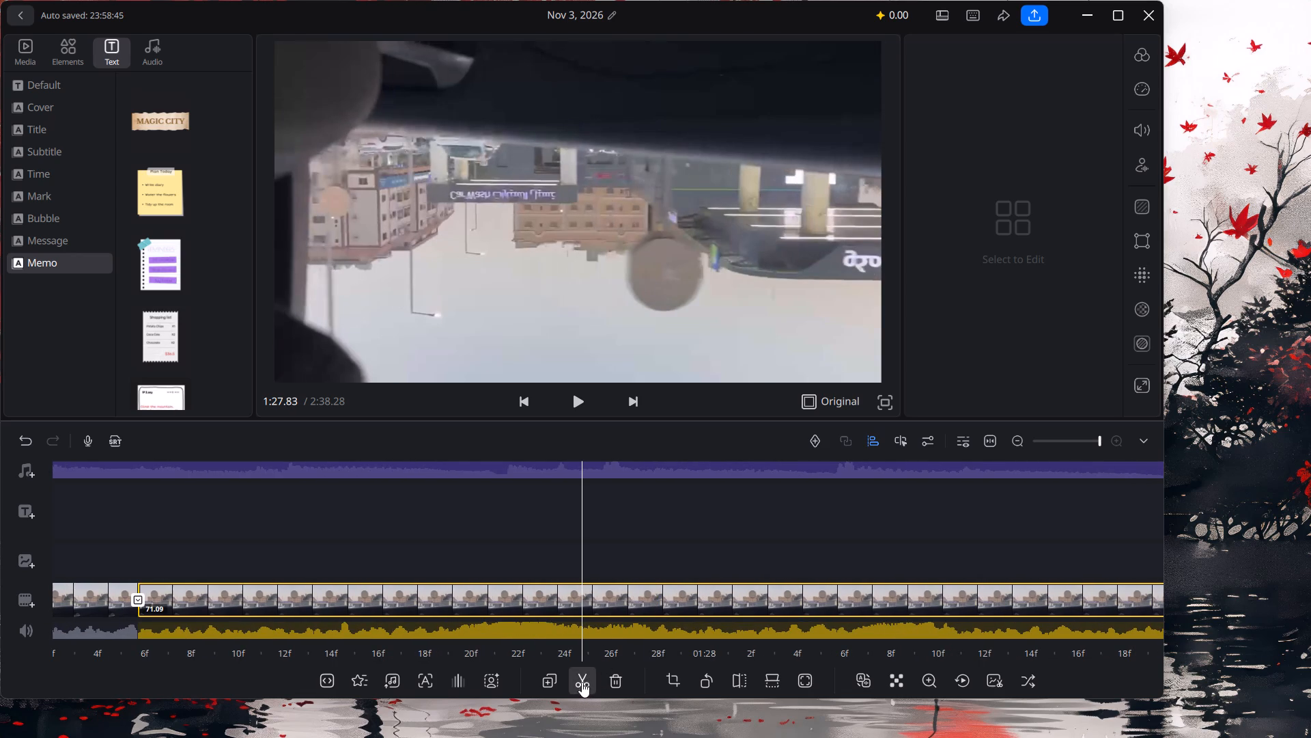
Set the transition at the 1:27.83 cut to Slide.
click(583, 602)
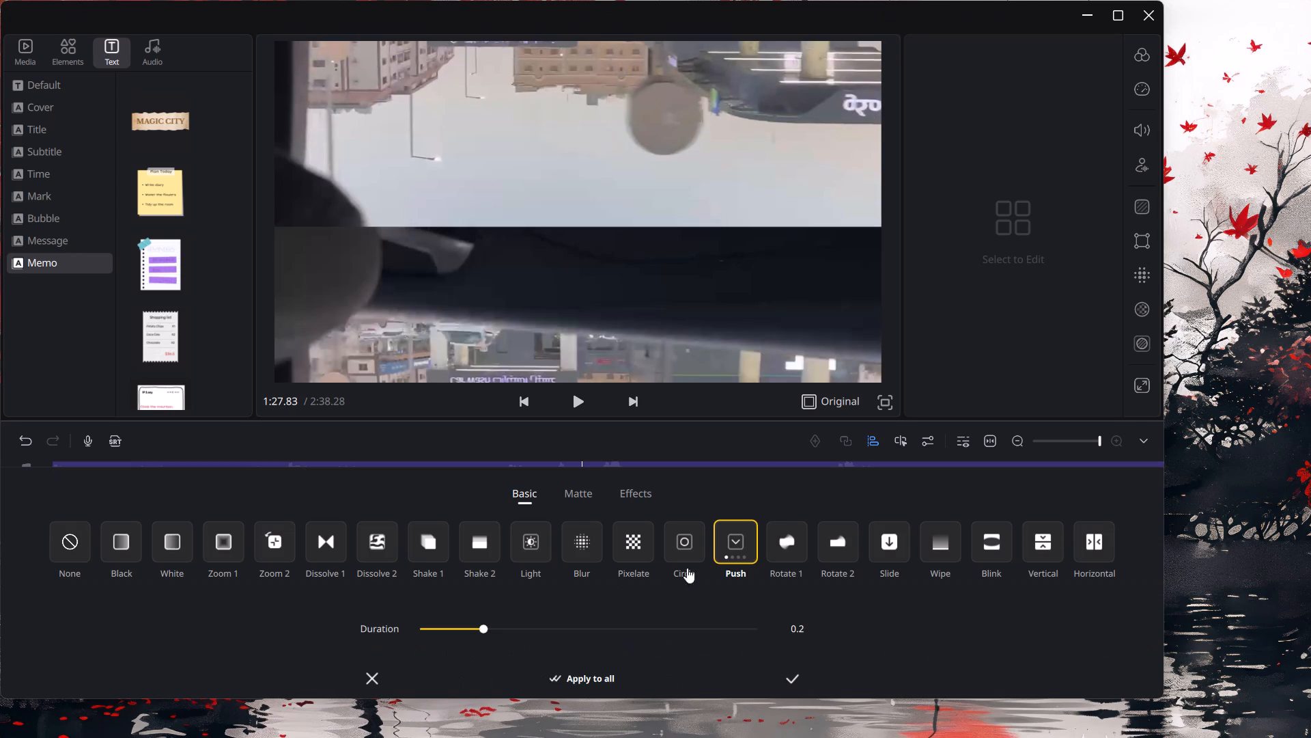
click(898, 541)
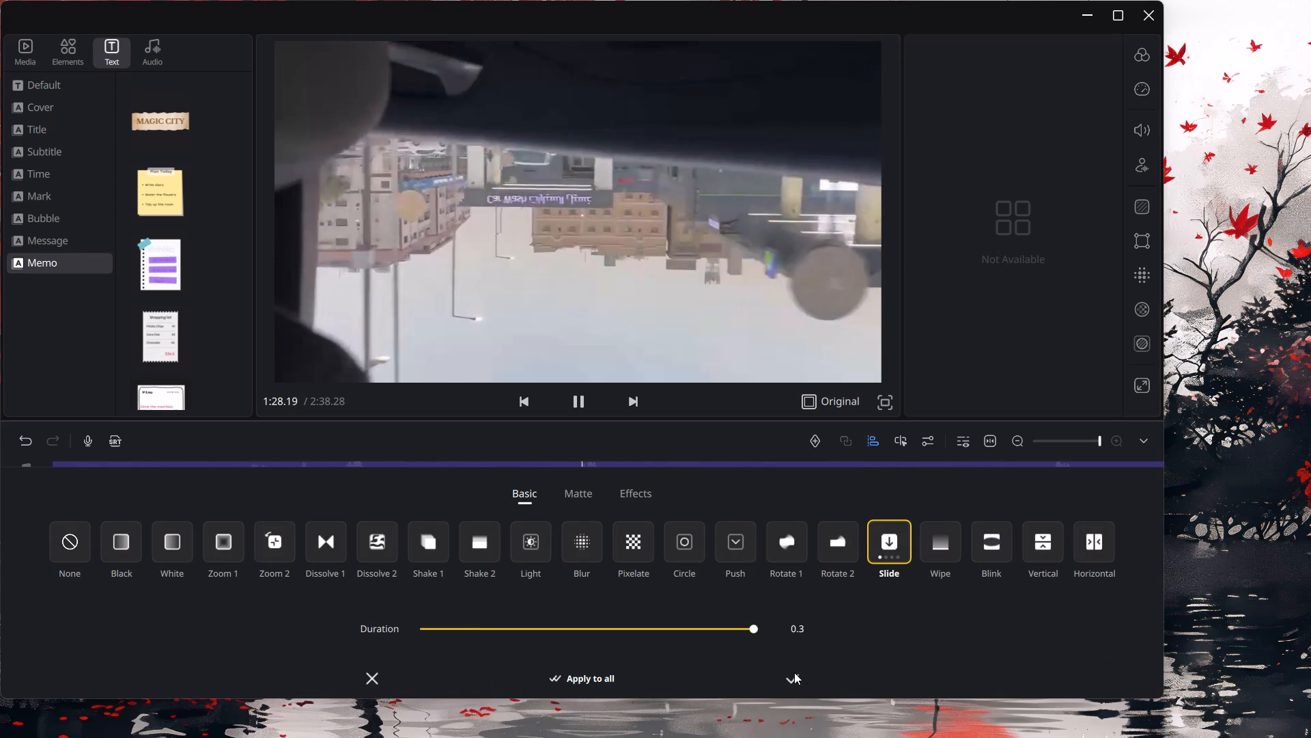
click(790, 676)
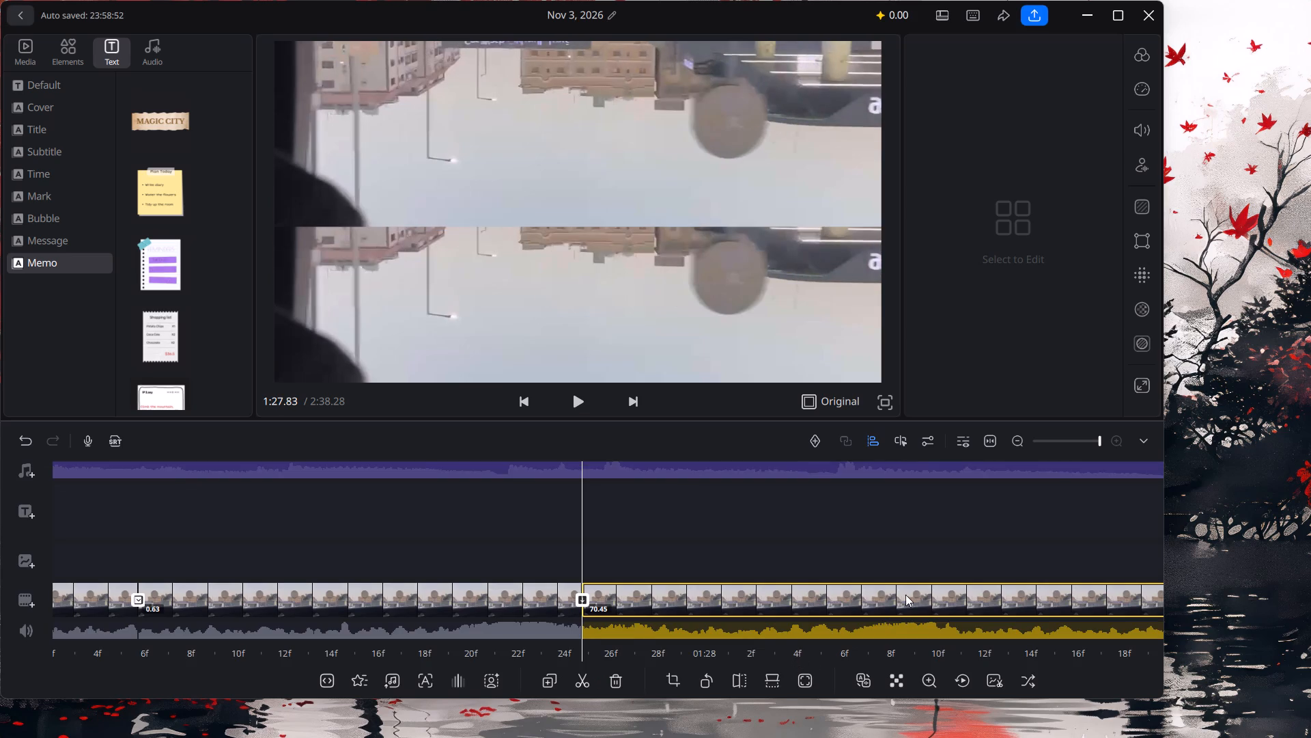
Split the remaining long driving clip after 1:27.83 at 1:28.43.
drag(859, 600, 627, 627)
drag(683, 620, 581, 631)
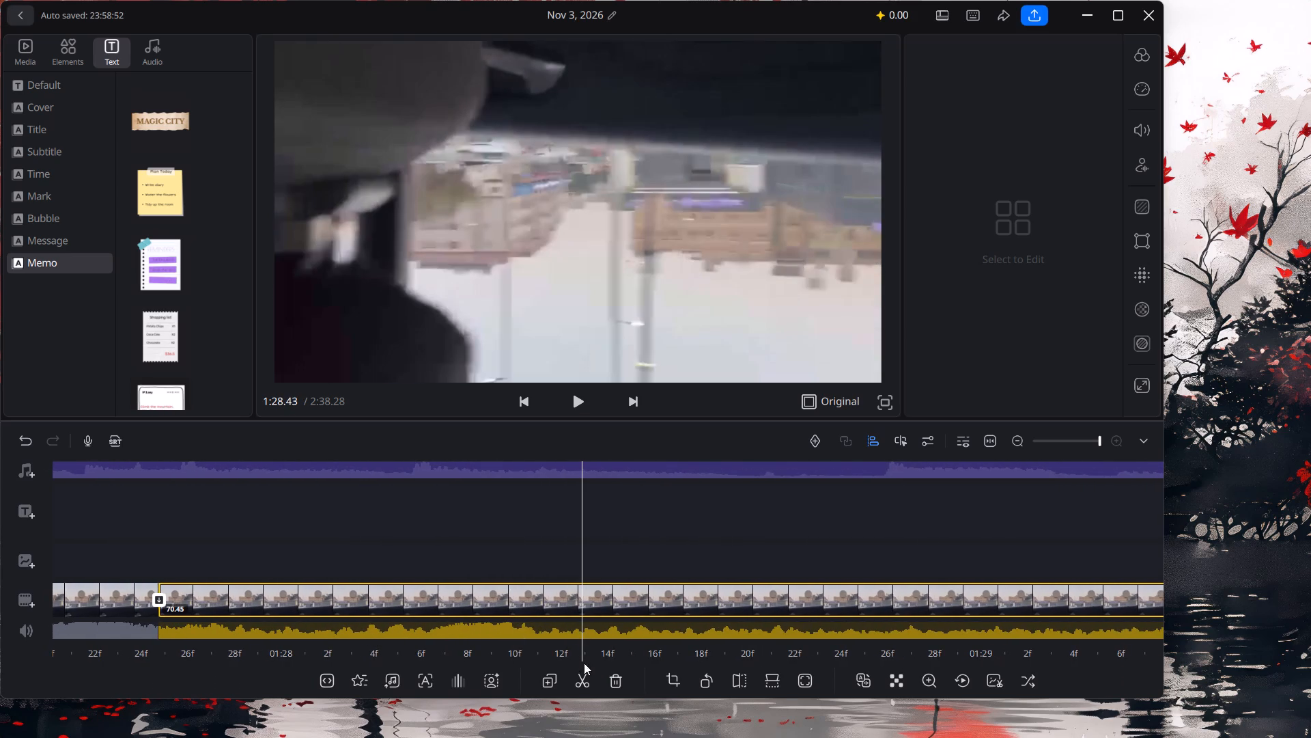
click(585, 672)
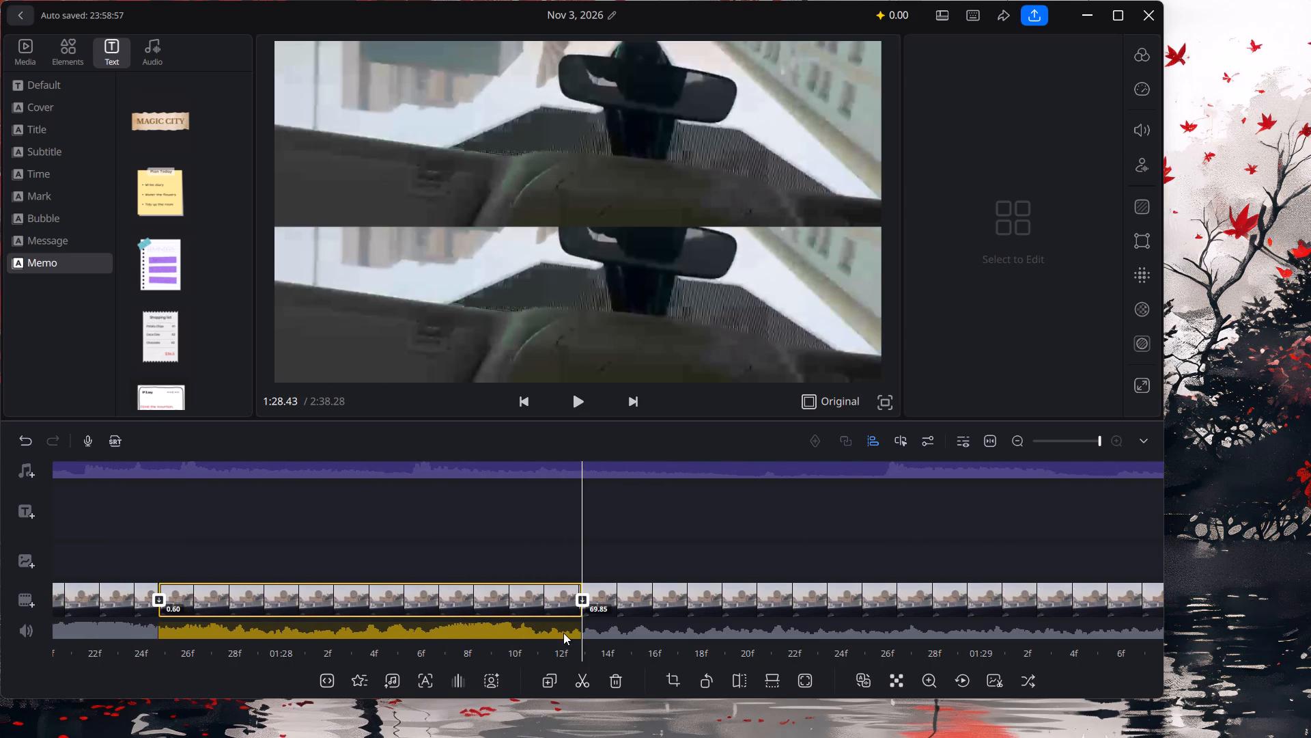
Set the transition at the 1:28.43 cut to None.
click(579, 600)
click(53, 545)
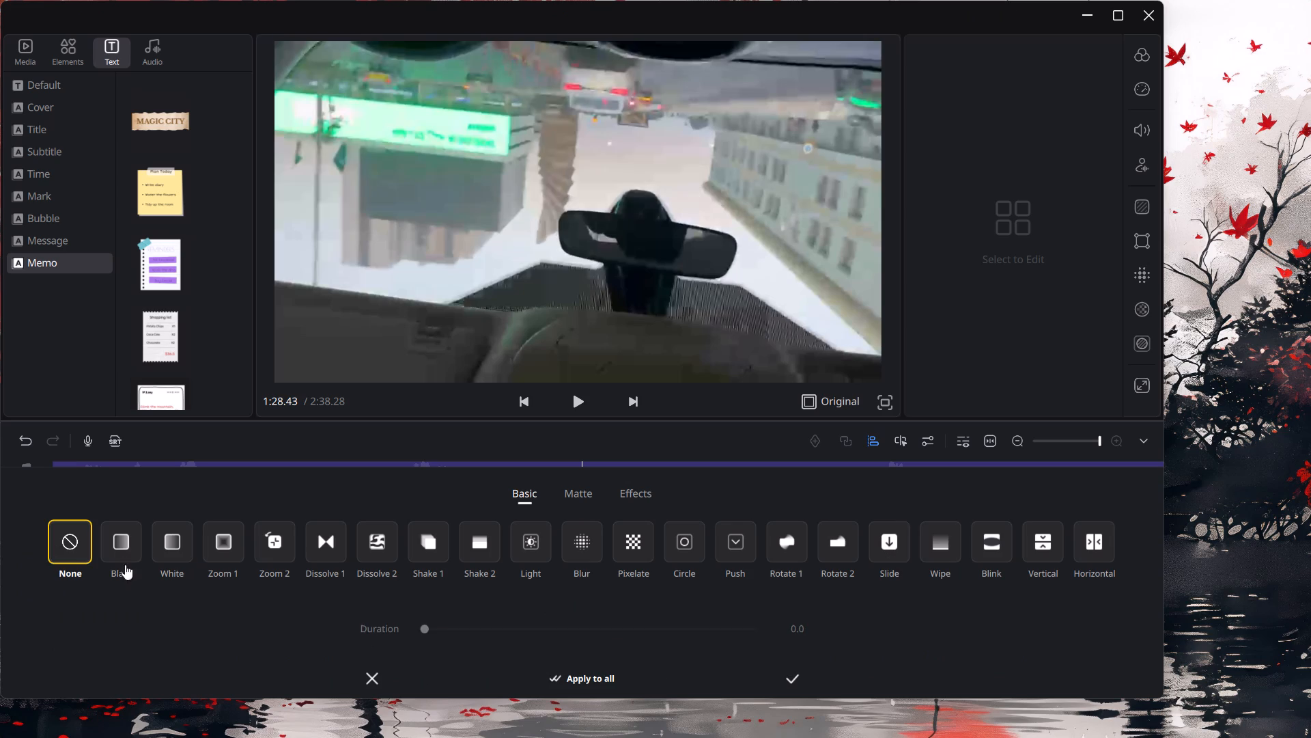
click(788, 674)
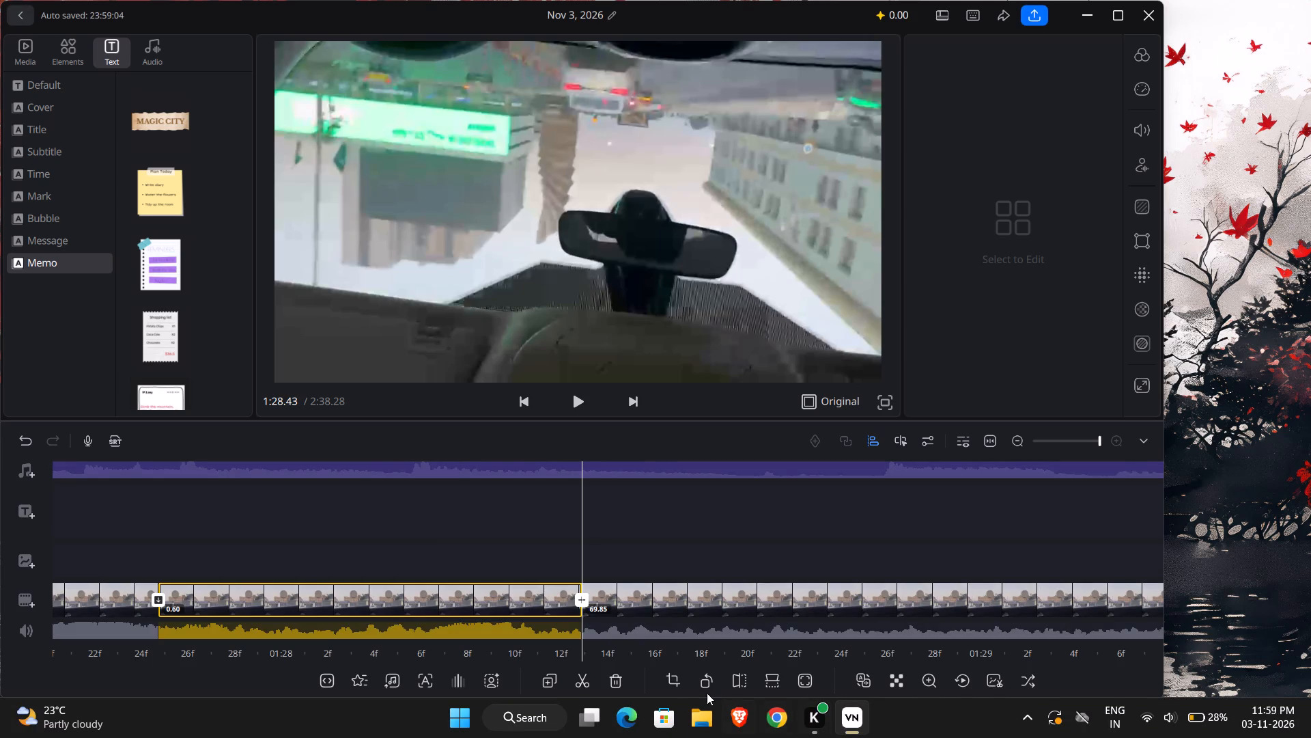
Split the remaining long driving clip after 1:28.43 at 1:29.04, 1:29.52, 1:30.05 and 1:30.56.
drag(796, 611, 329, 603)
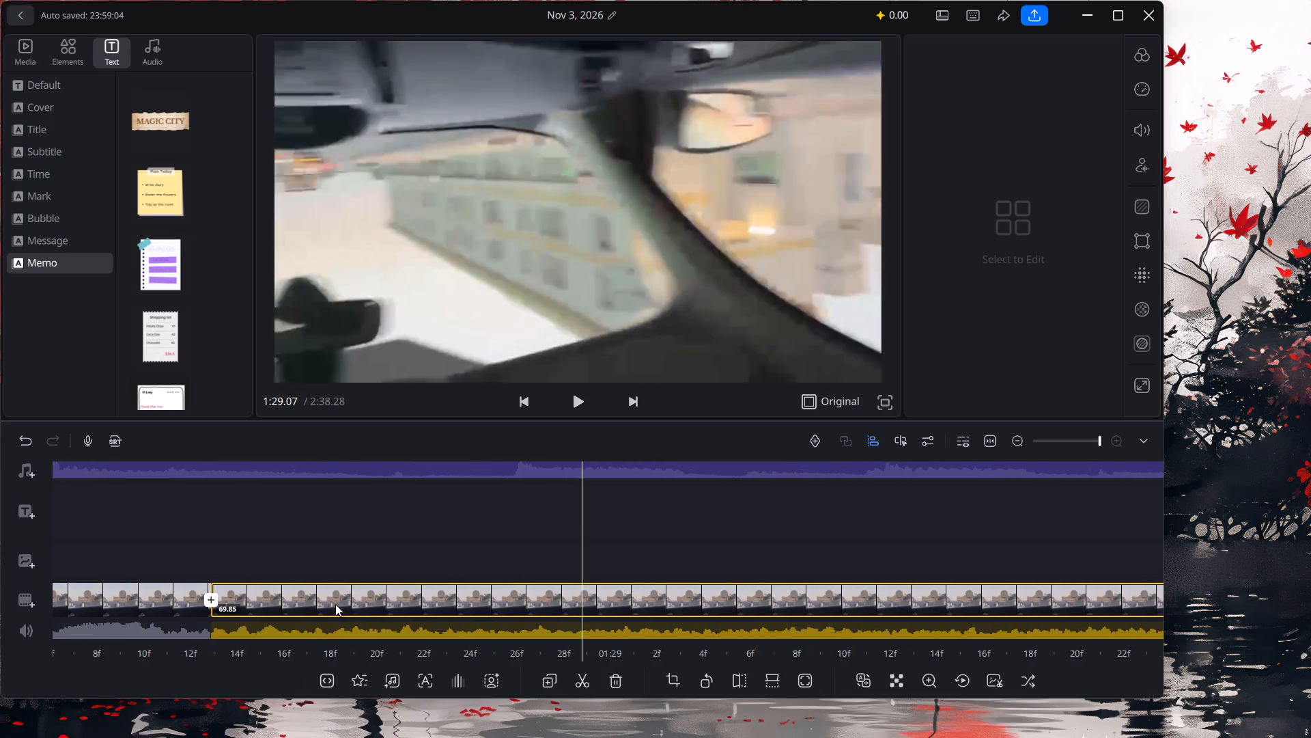
drag(519, 598, 431, 600)
drag(436, 600, 482, 600)
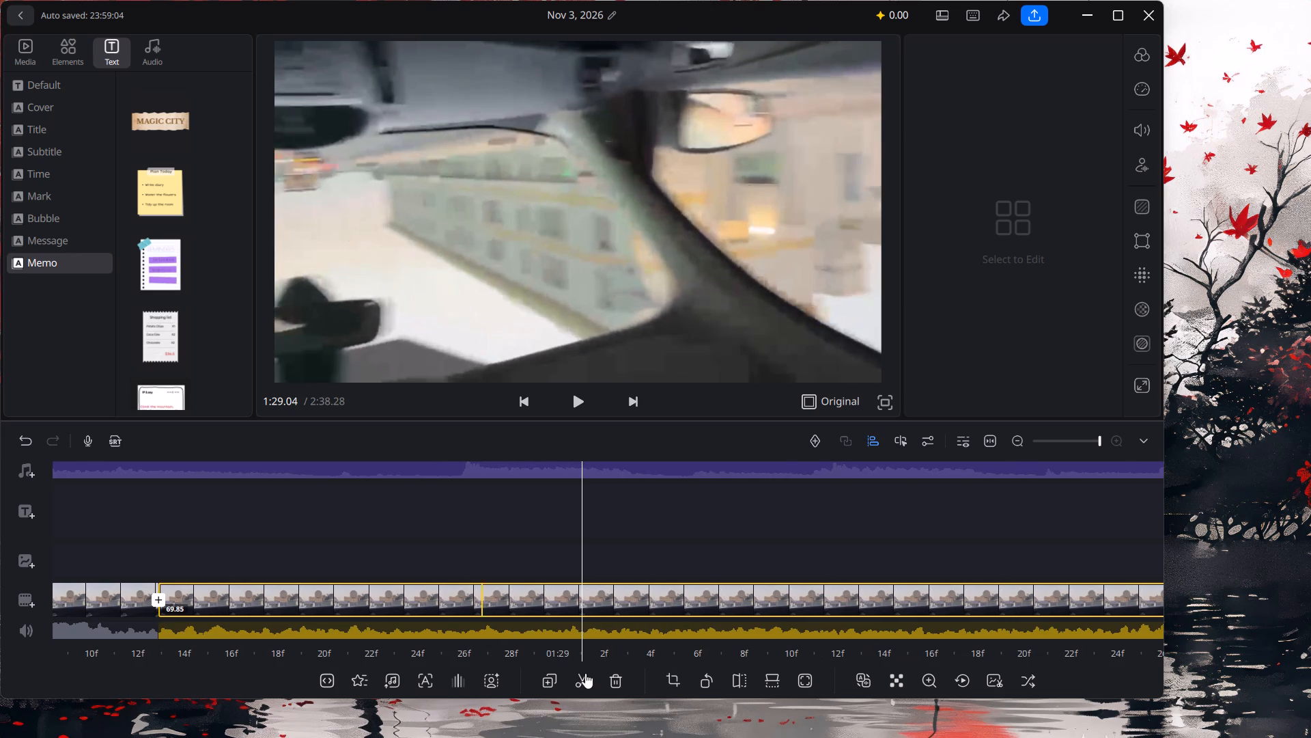
click(586, 674)
drag(628, 619, 276, 620)
drag(255, 620, 249, 620)
click(570, 677)
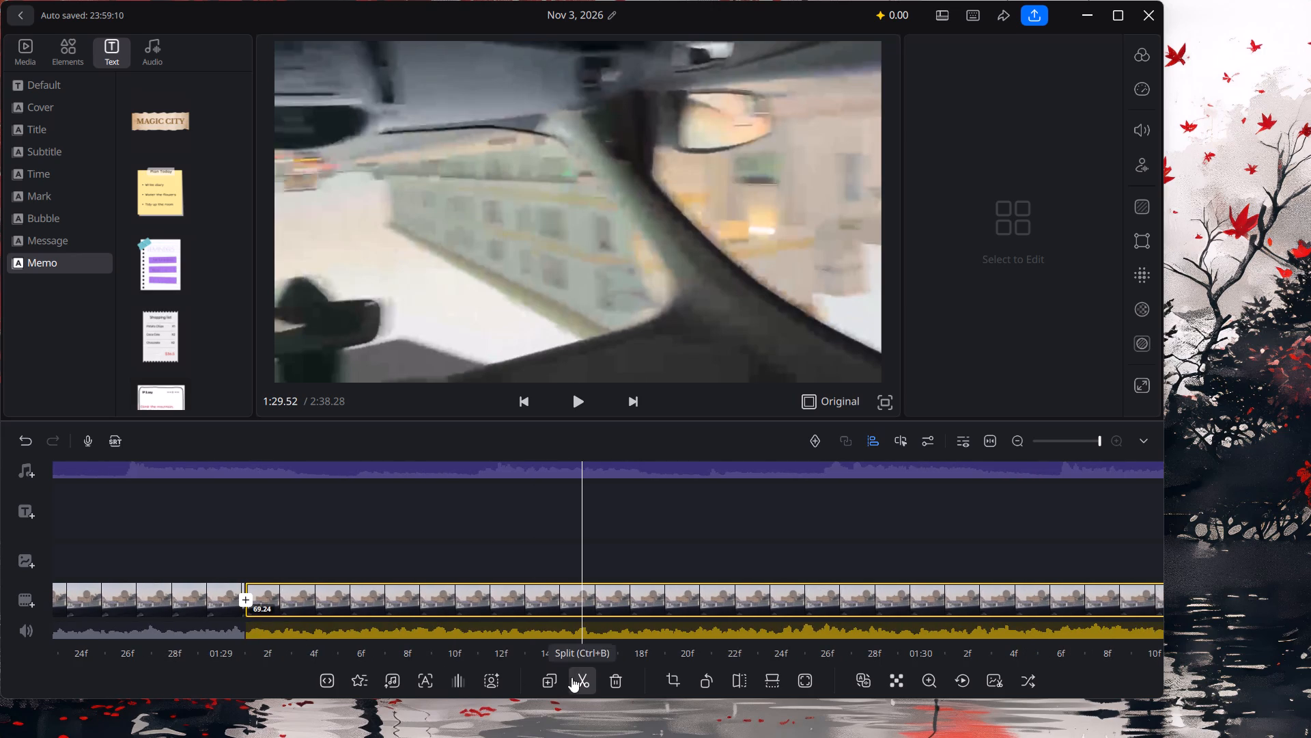
drag(638, 607, 360, 612)
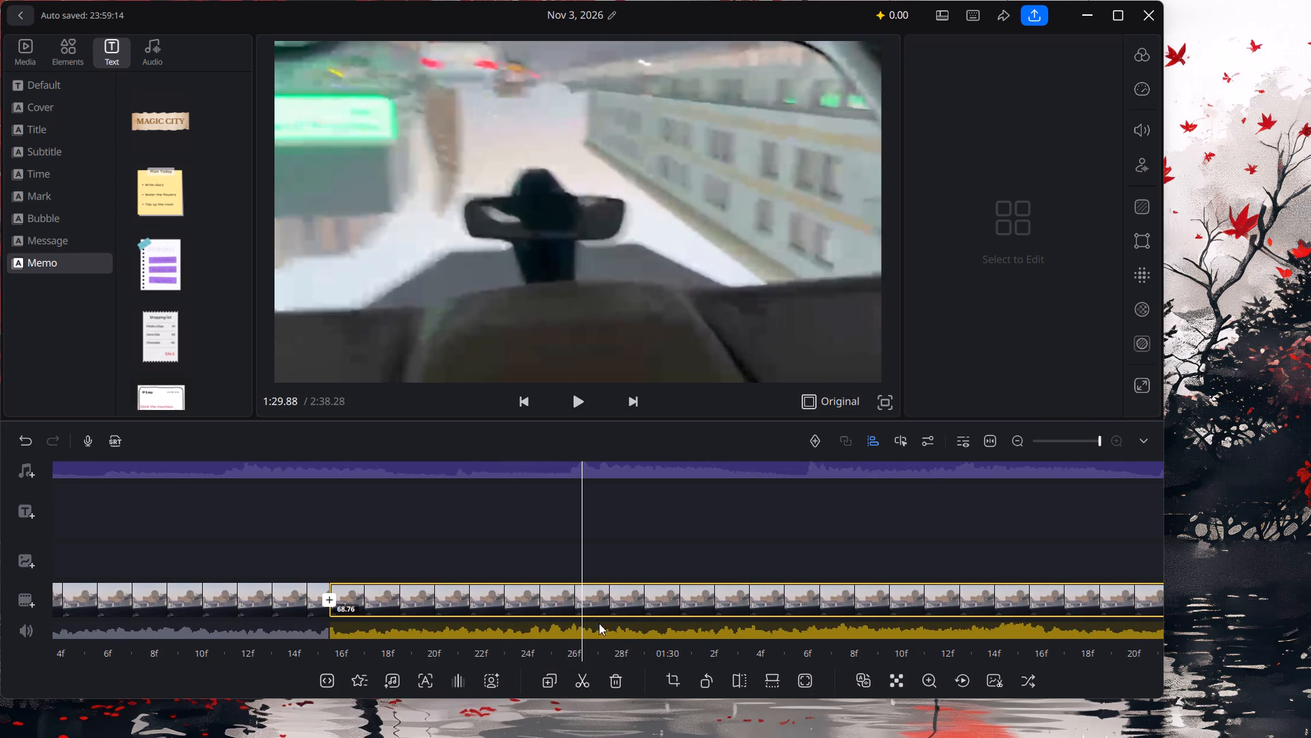
drag(580, 623, 432, 627)
click(569, 681)
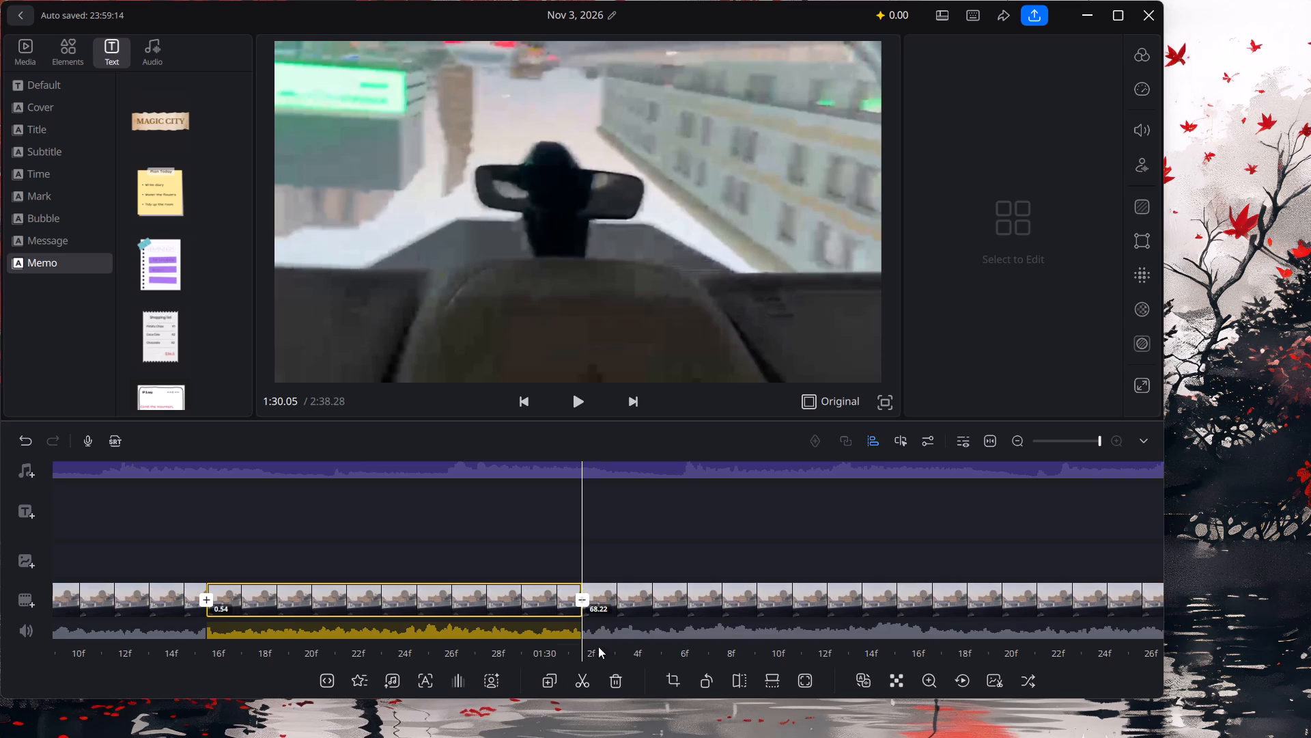
drag(610, 612, 319, 625)
drag(508, 605, 393, 618)
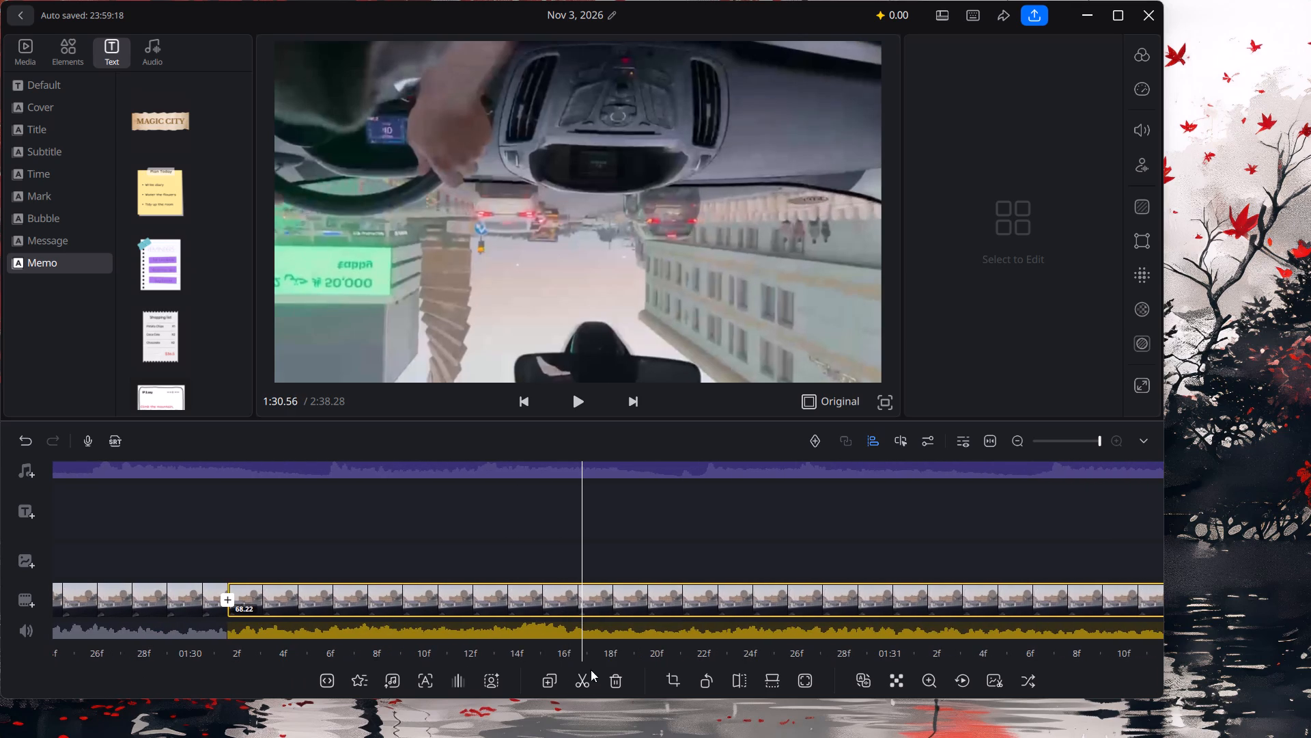
click(587, 682)
Split the remaining long driving clip after 1:30.56 at 1:31.15, 1:31.55, 1:32.14 and 1:32.69.
drag(690, 607, 277, 613)
drag(233, 613, 225, 613)
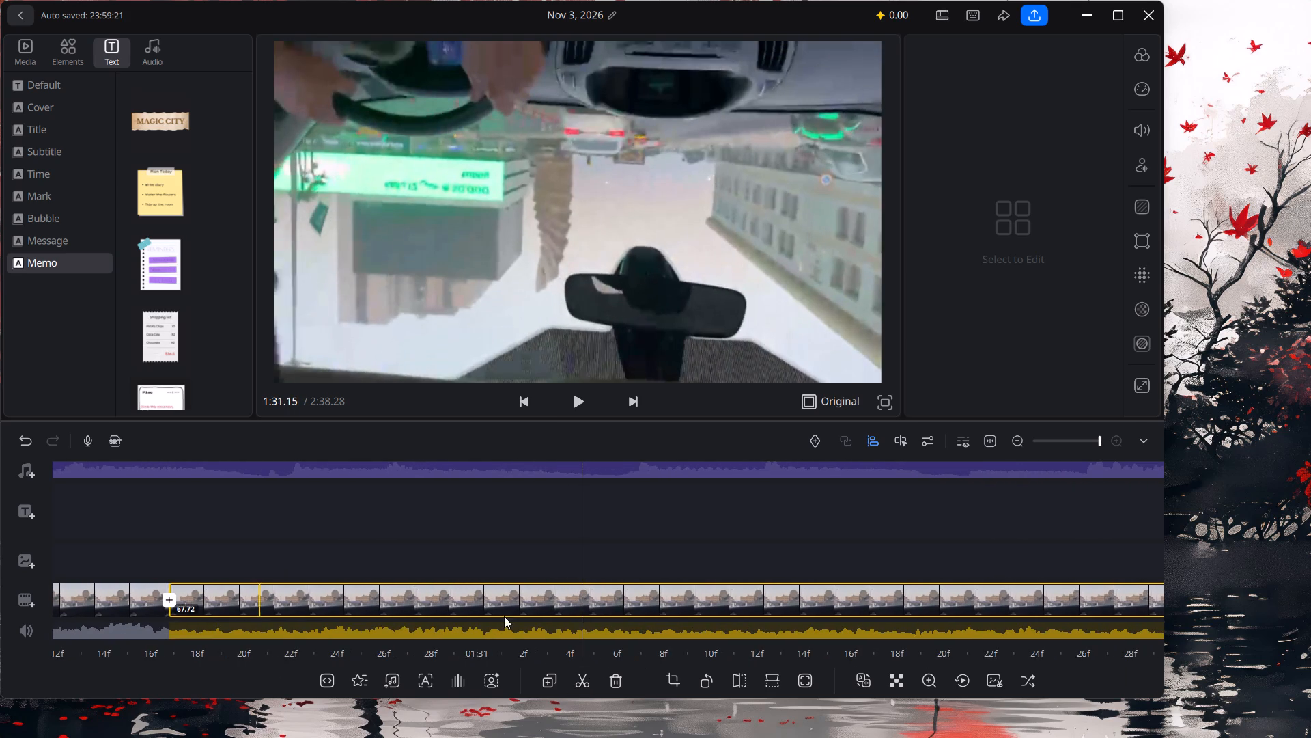
click(569, 674)
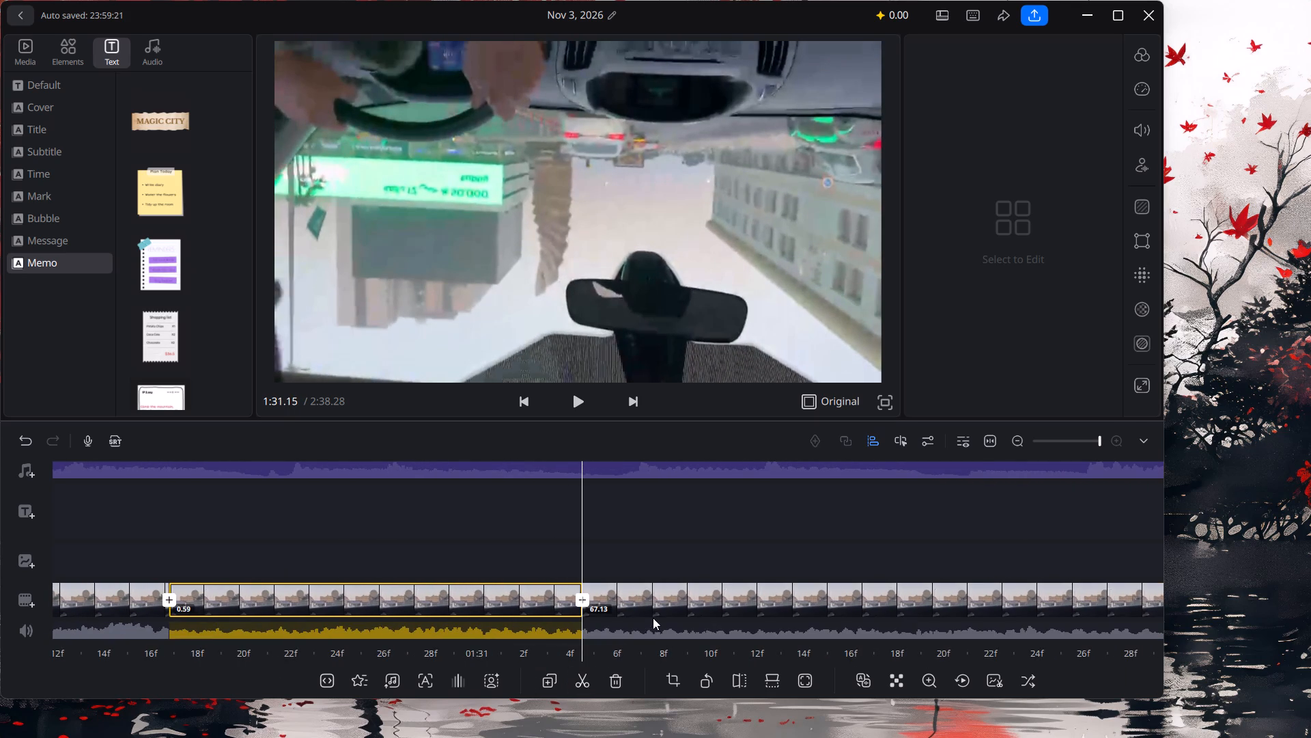
drag(639, 616, 339, 623)
click(579, 673)
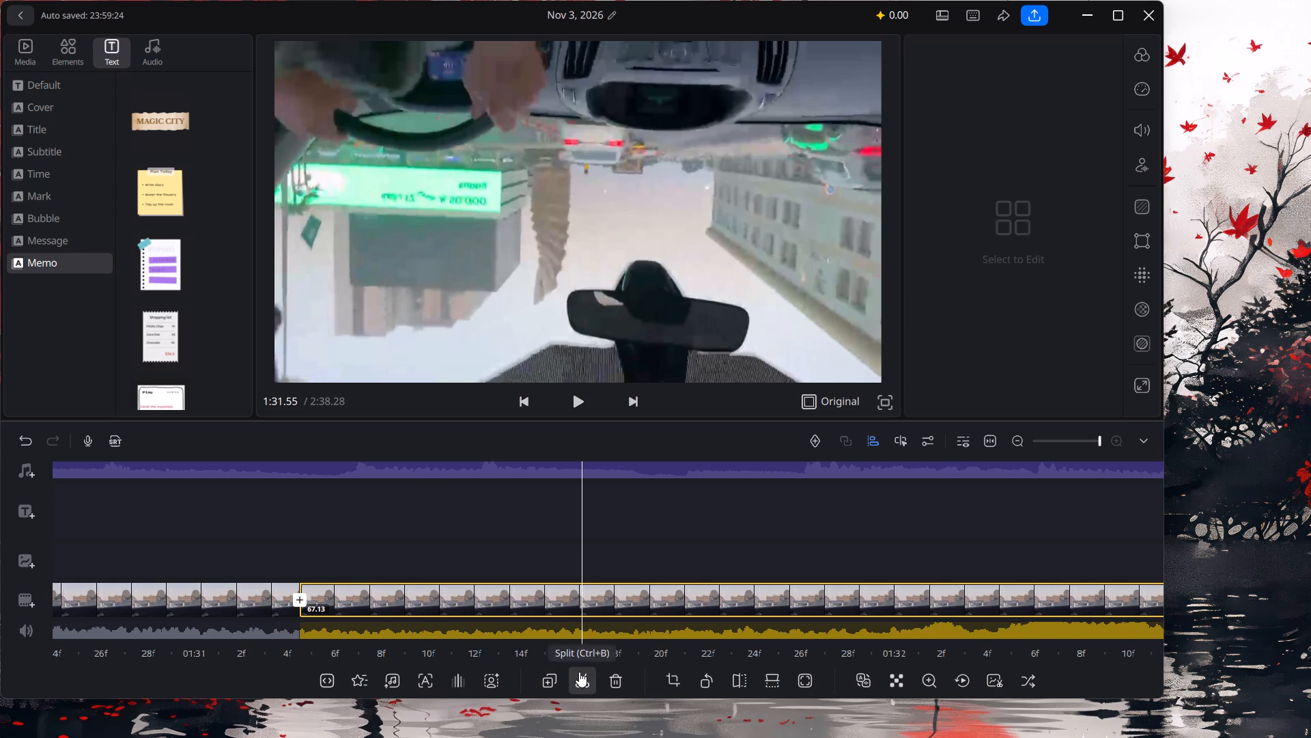
drag(621, 622, 229, 633)
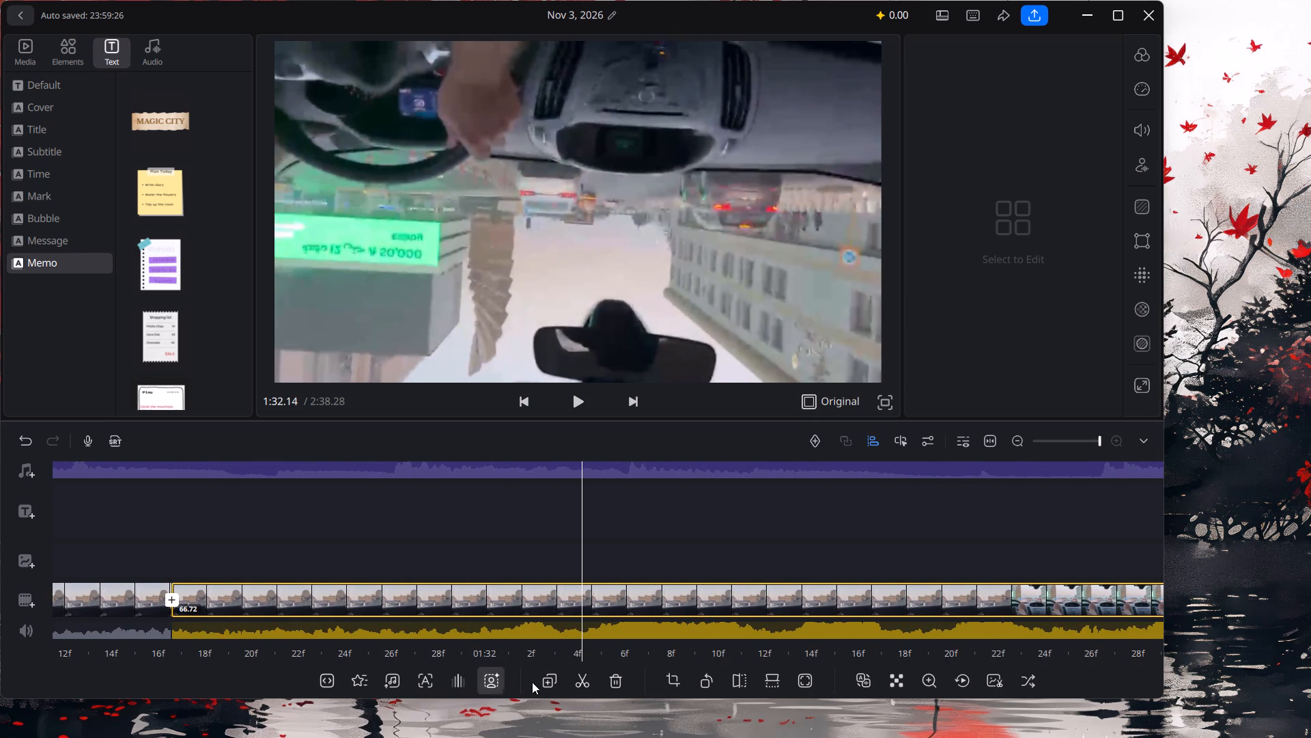
click(578, 680)
drag(549, 631, 139, 646)
click(571, 689)
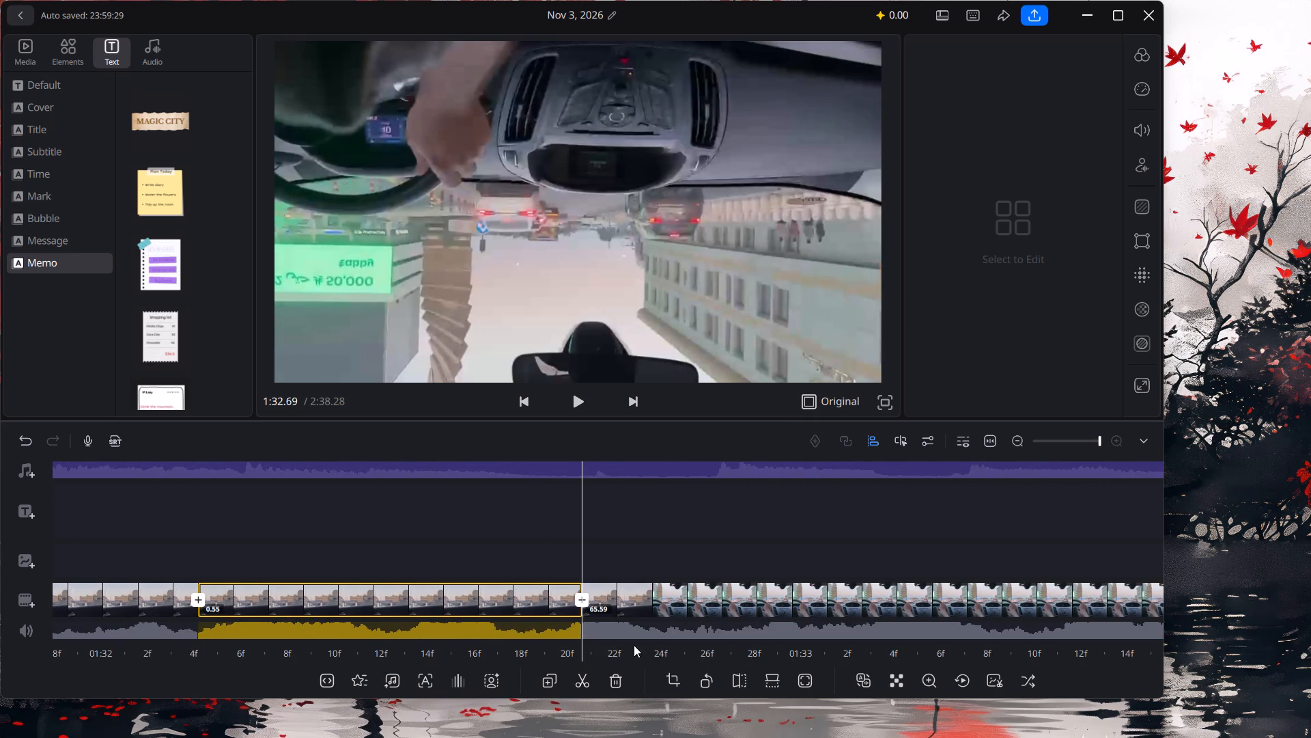
Split the remaining long driving clip after 1:32.69 at 1:33.41, 1:33.89, 1:34.39 and 1:34.86.
drag(553, 648, 143, 652)
drag(451, 647, 255, 656)
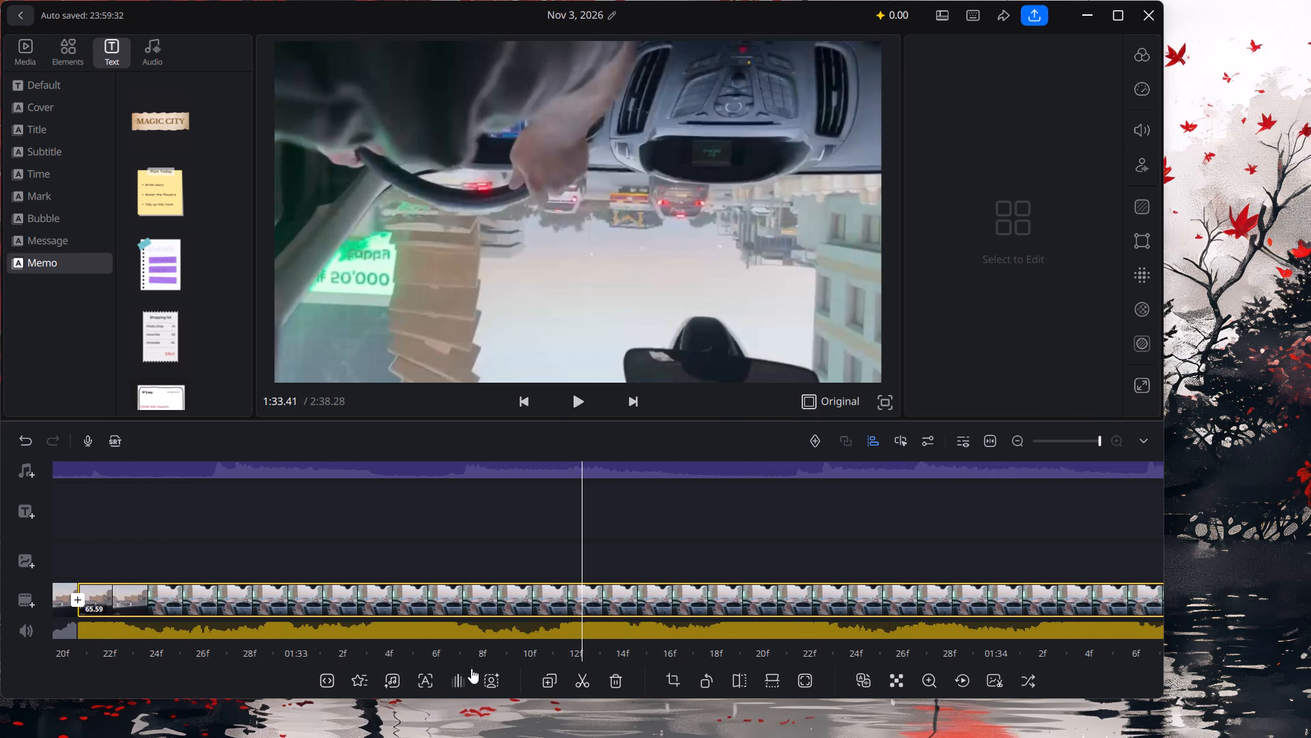
click(570, 682)
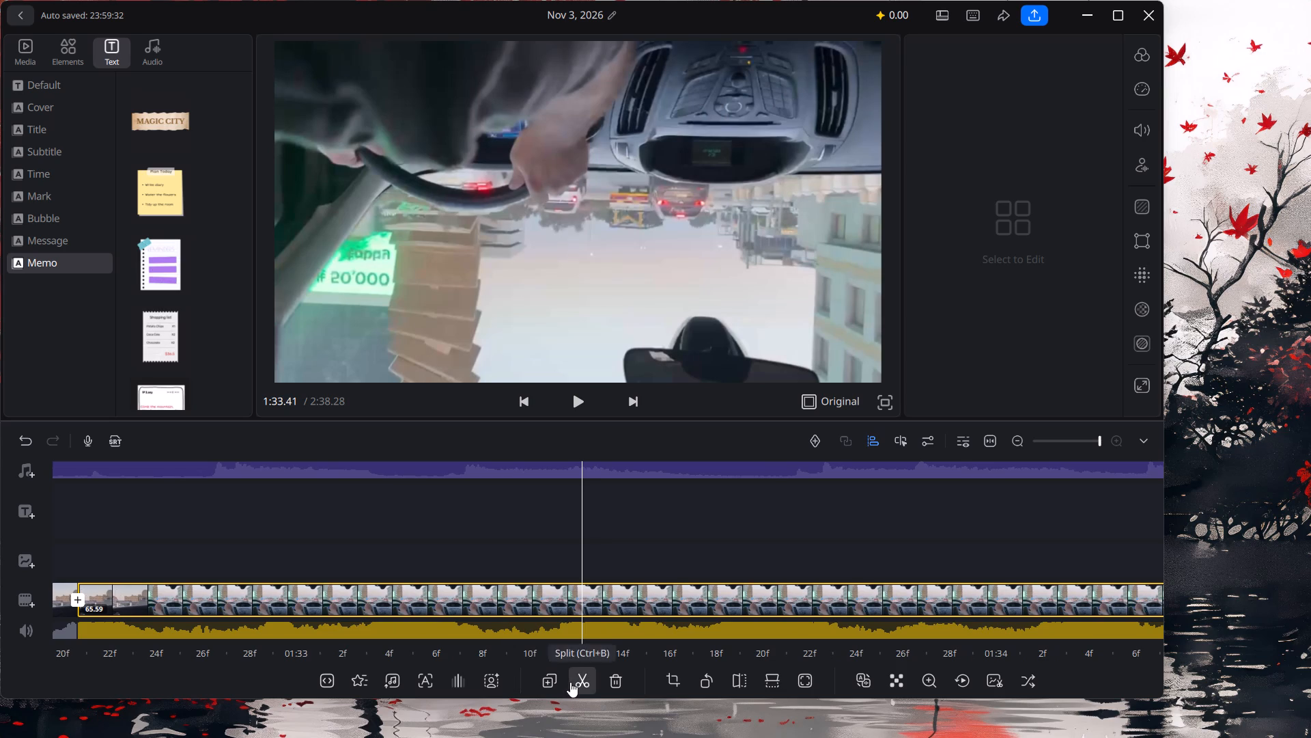
drag(789, 627, 727, 629)
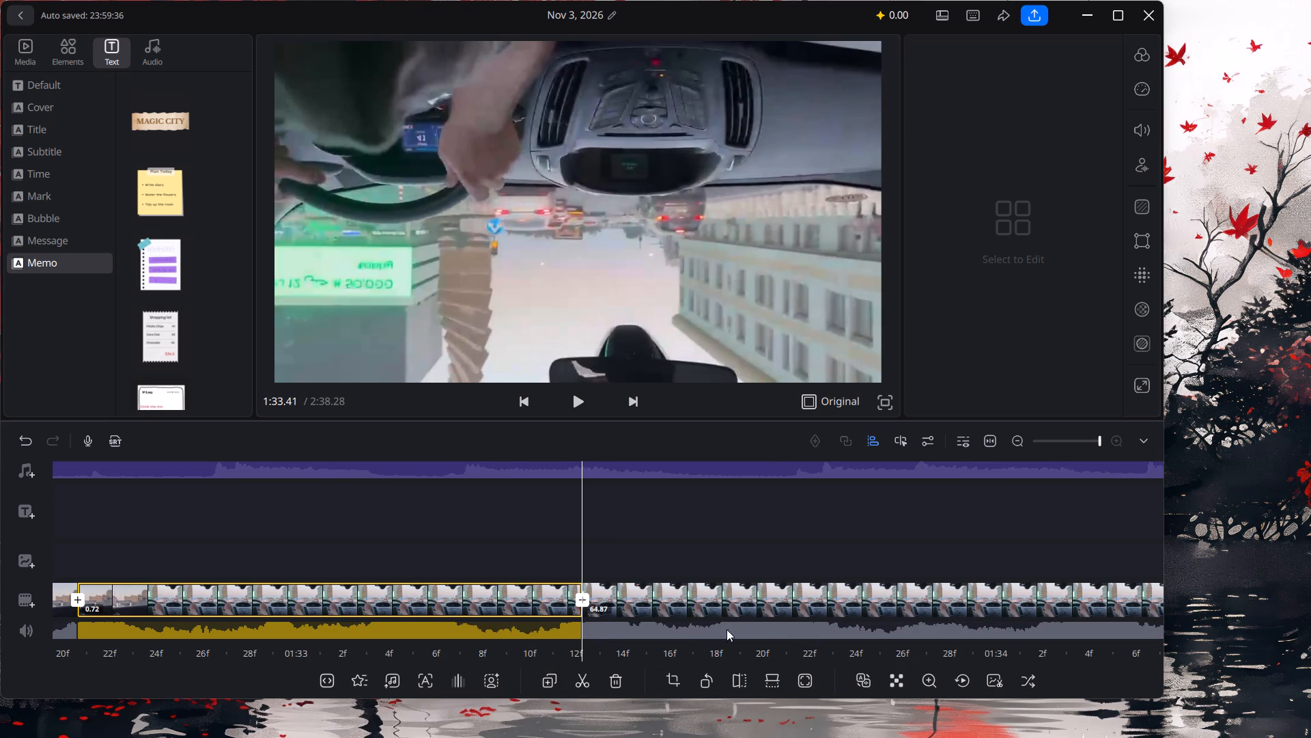
drag(727, 629, 434, 616)
click(580, 668)
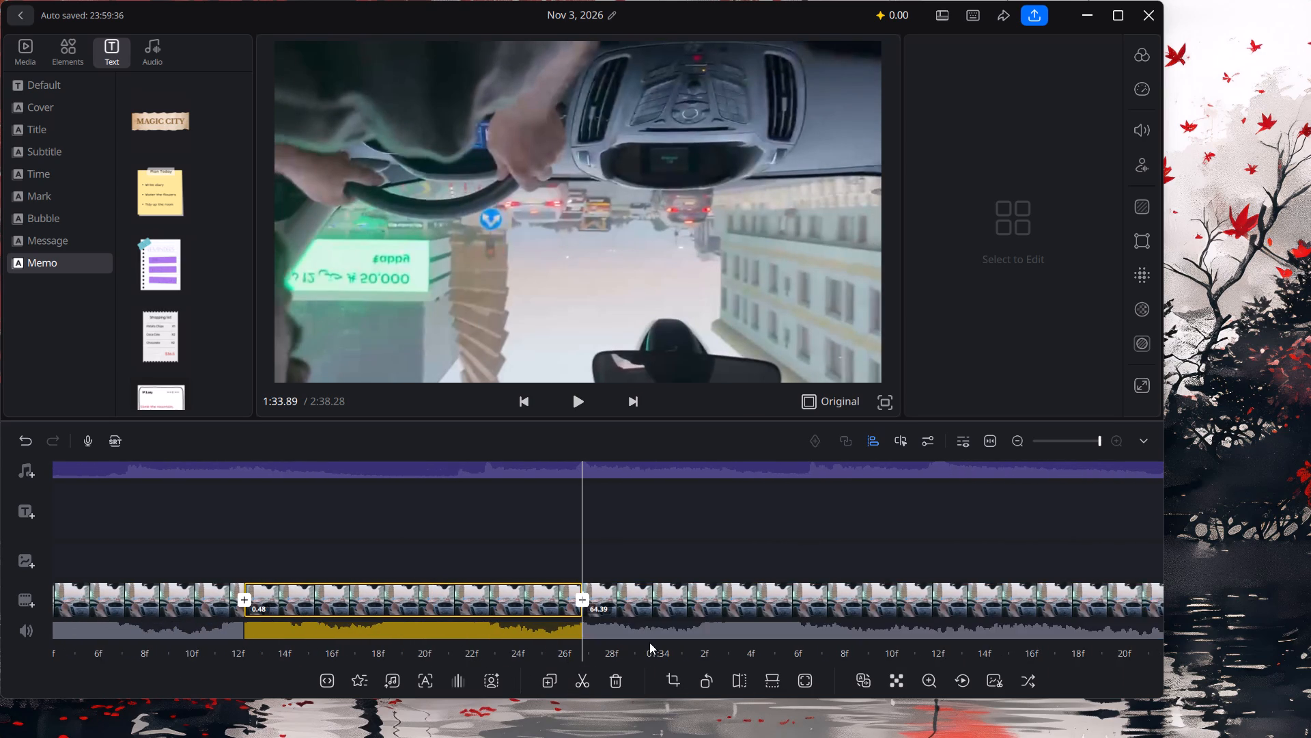
drag(620, 642, 259, 640)
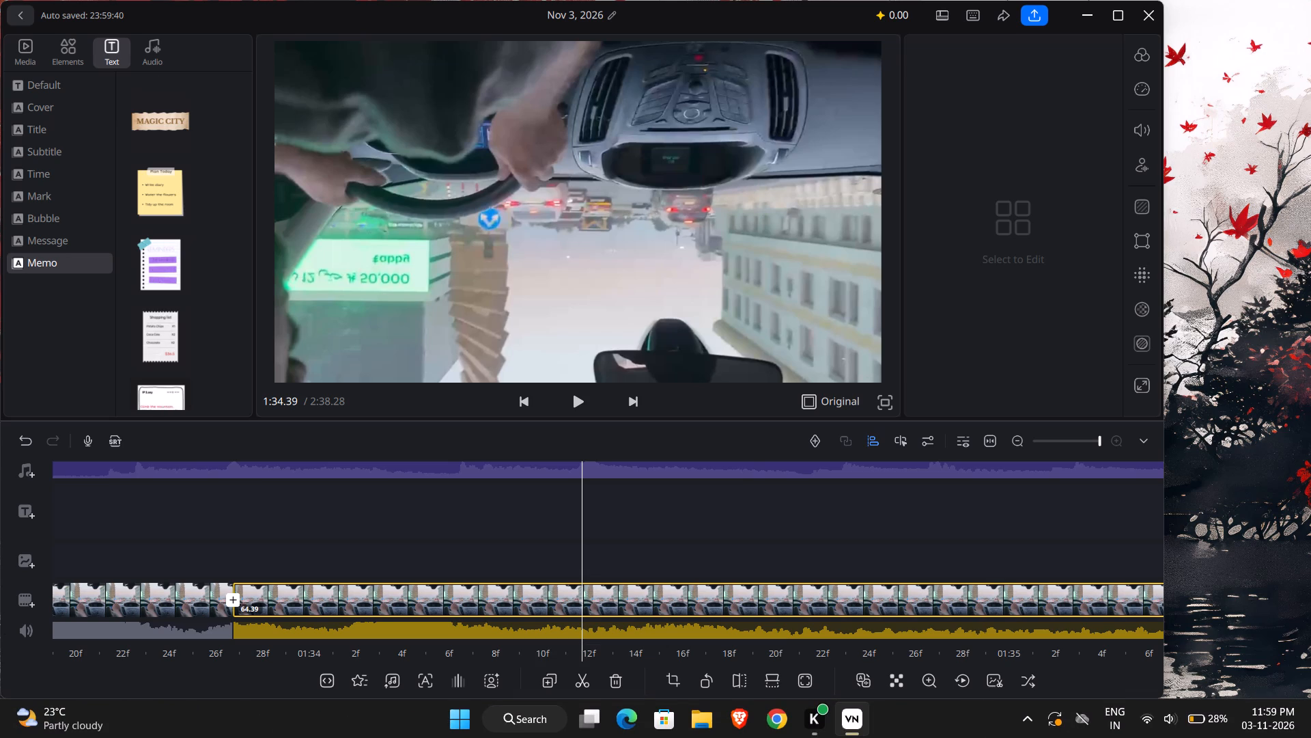
click(577, 681)
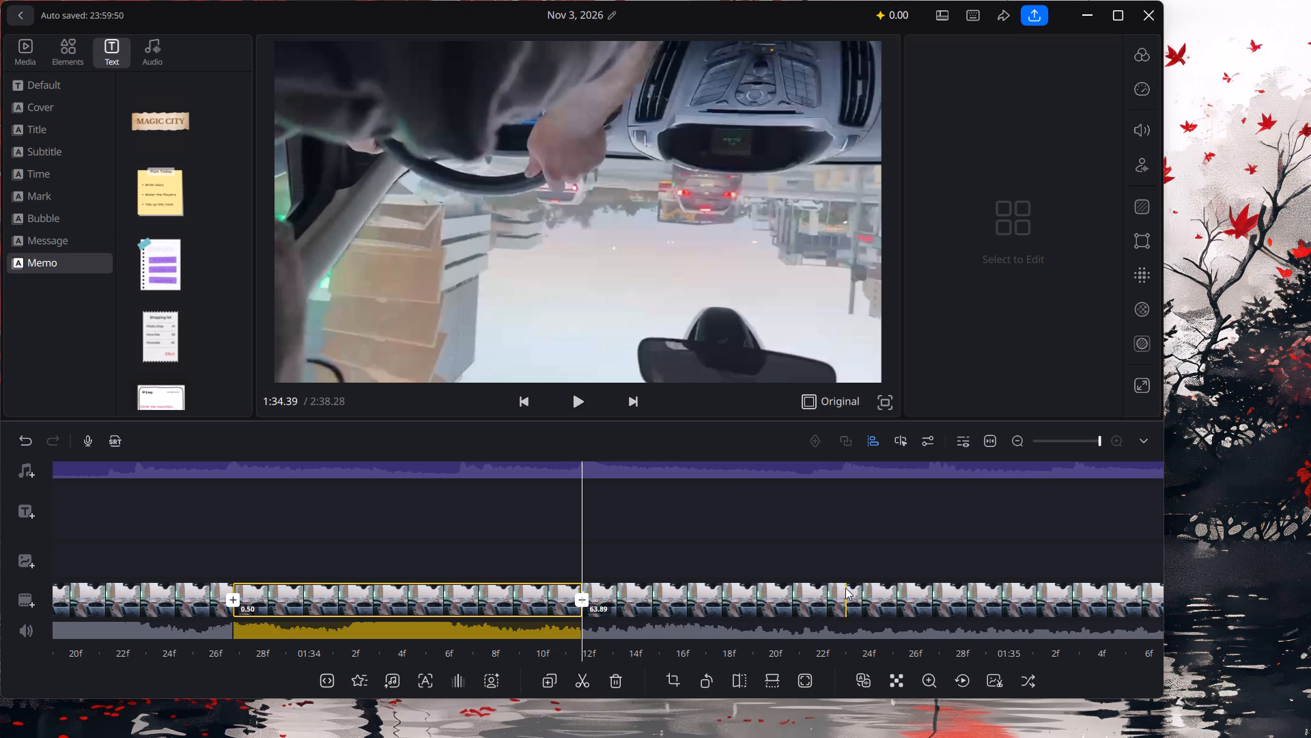
drag(811, 595, 565, 645)
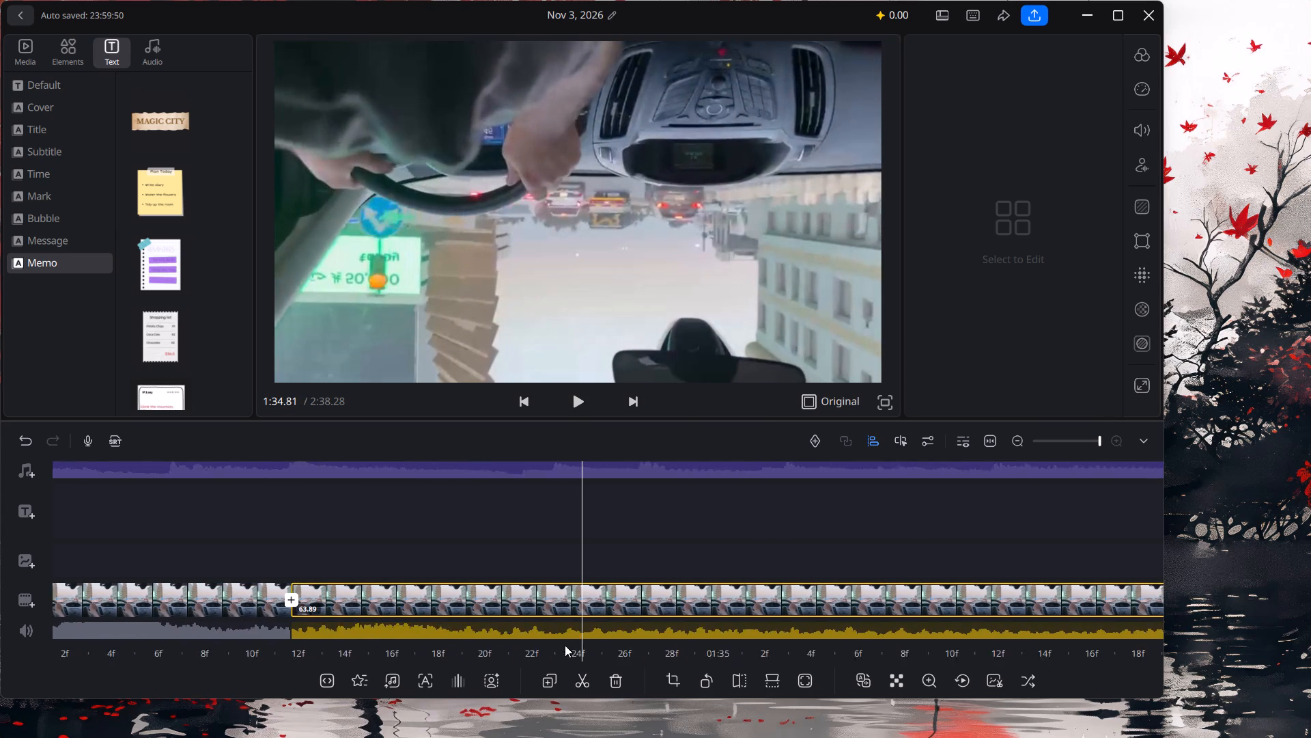
click(575, 670)
Apply a Pixelate transition with a 0.2 duration to the cut at 1:34.86.
click(577, 599)
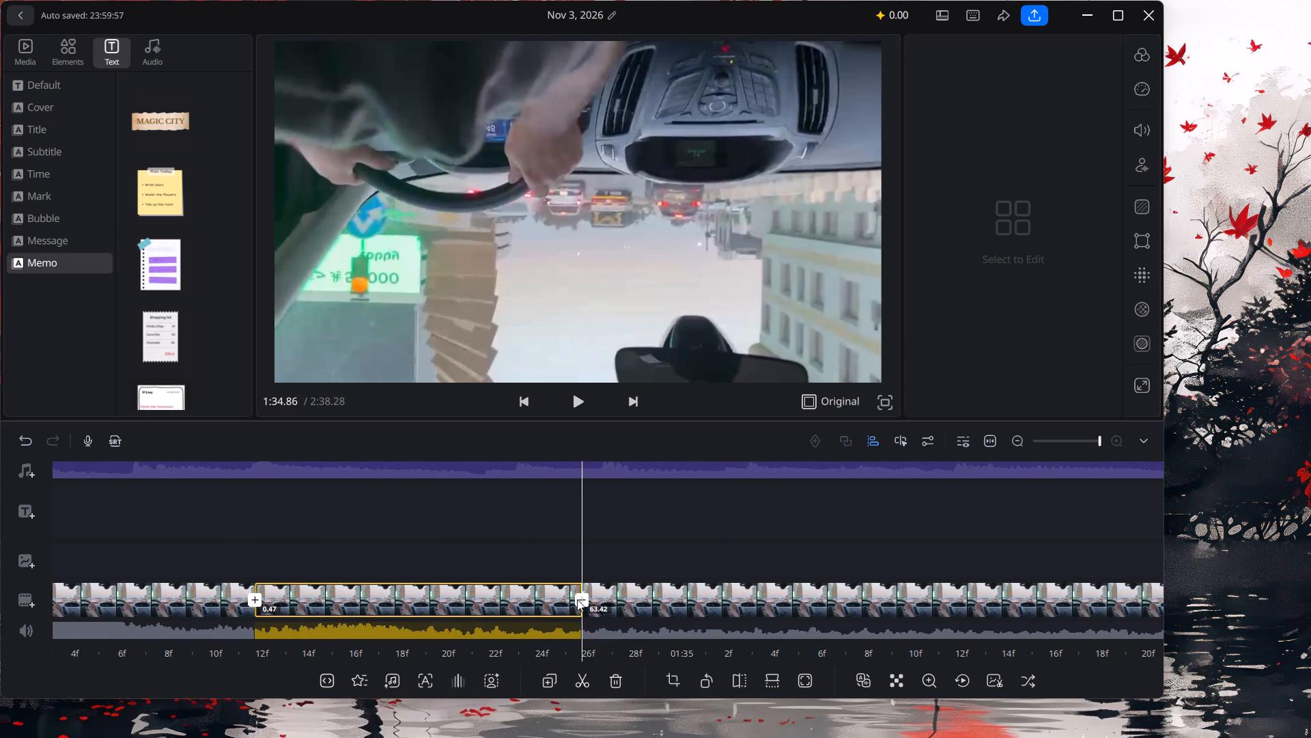
click(628, 557)
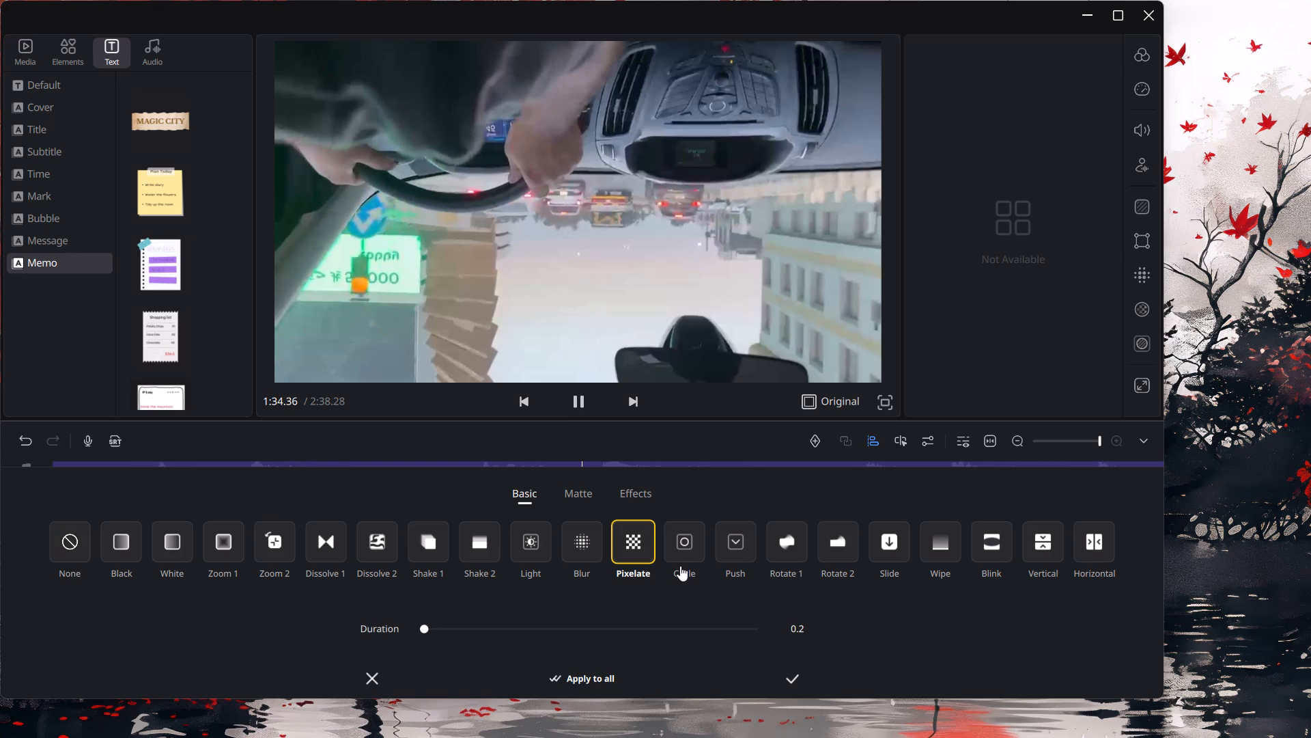
drag(700, 626, 827, 639)
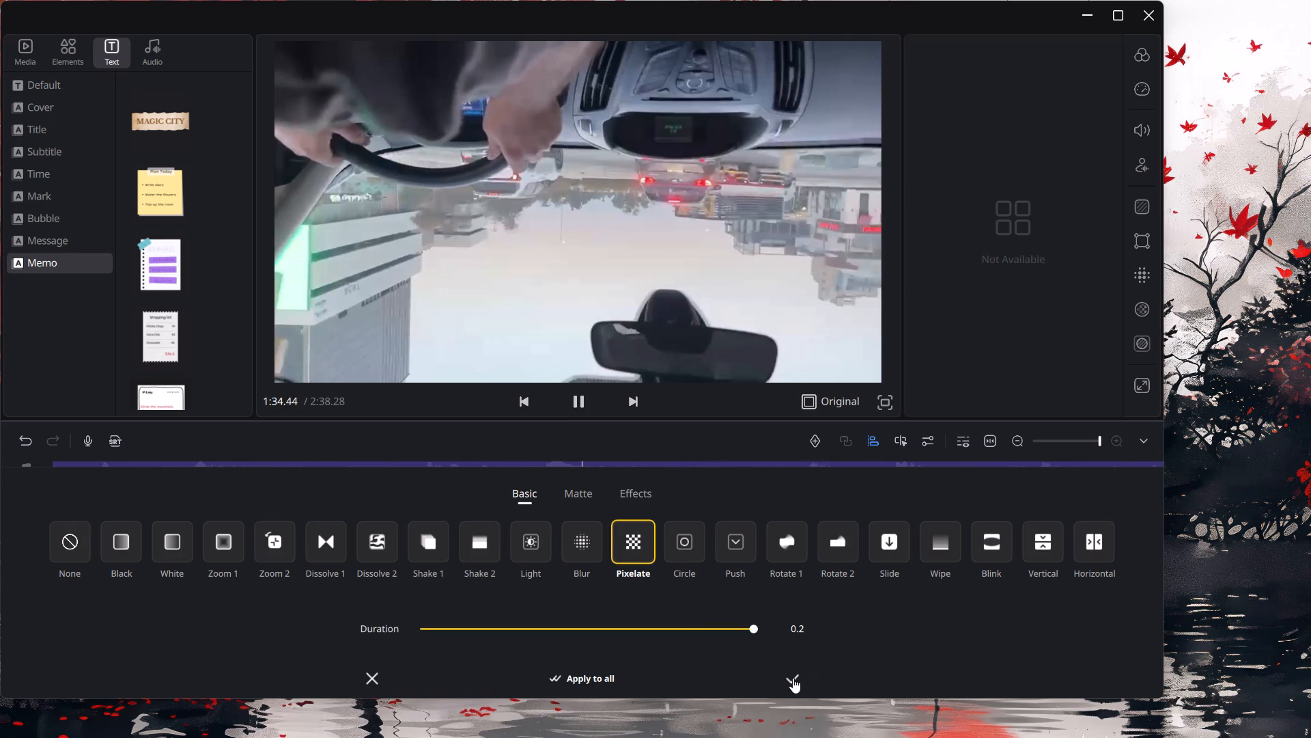
click(793, 678)
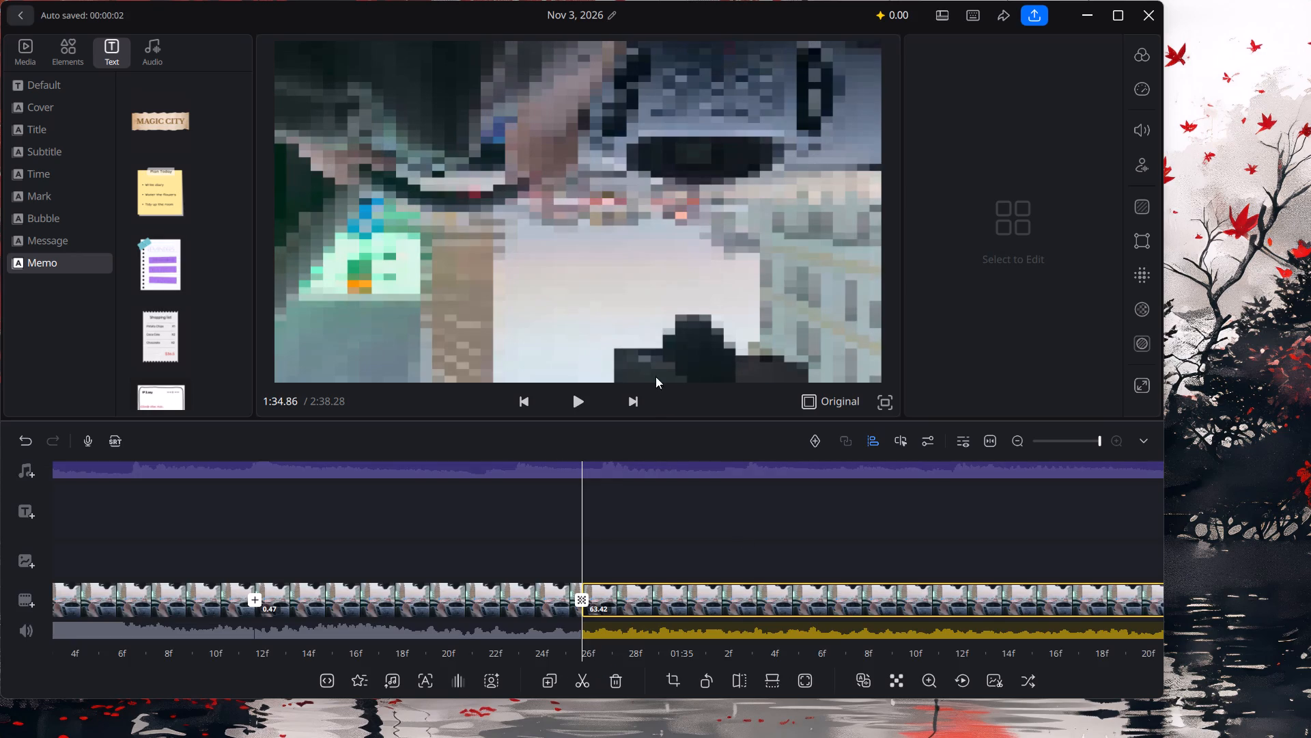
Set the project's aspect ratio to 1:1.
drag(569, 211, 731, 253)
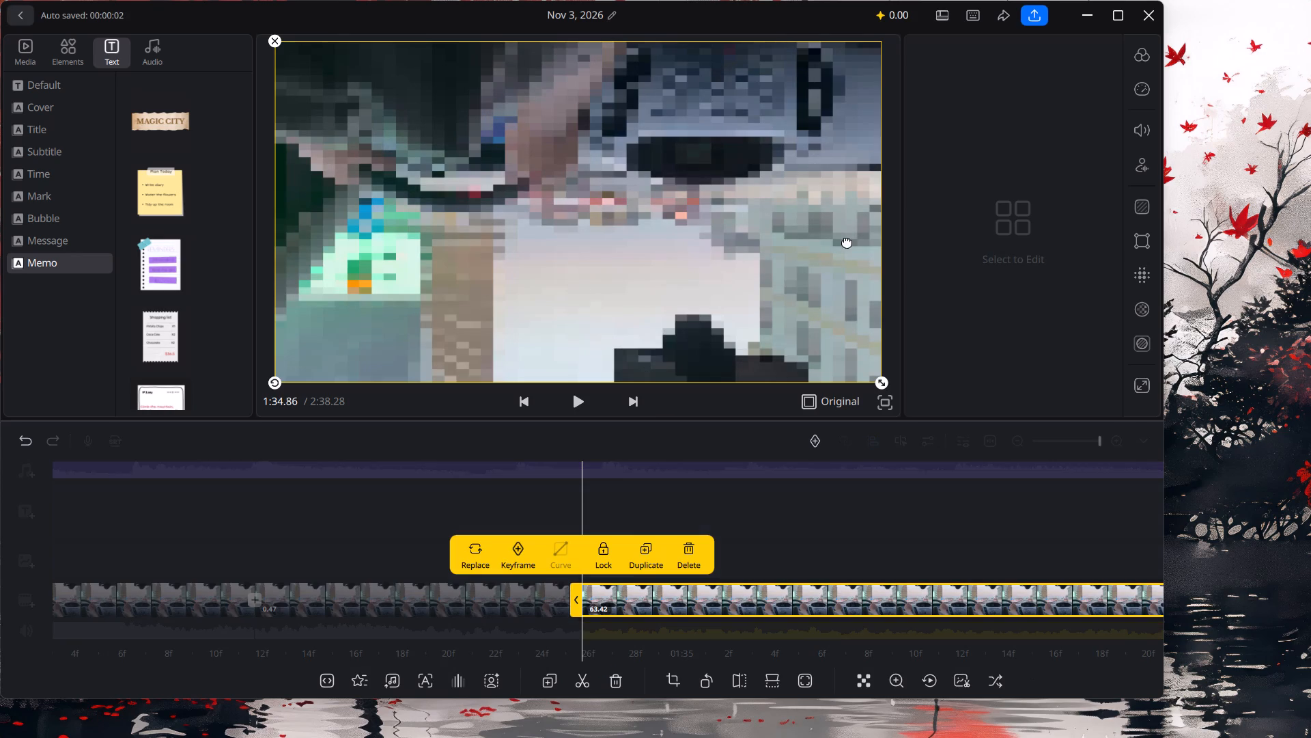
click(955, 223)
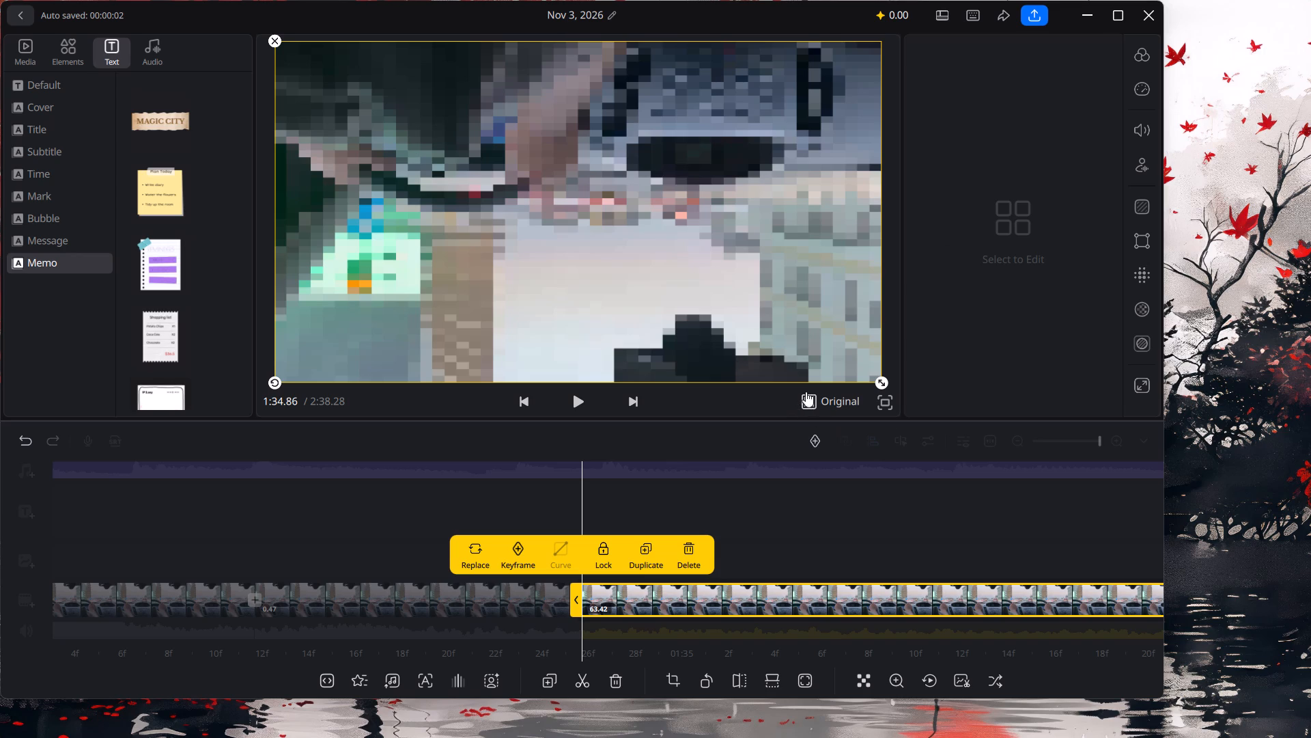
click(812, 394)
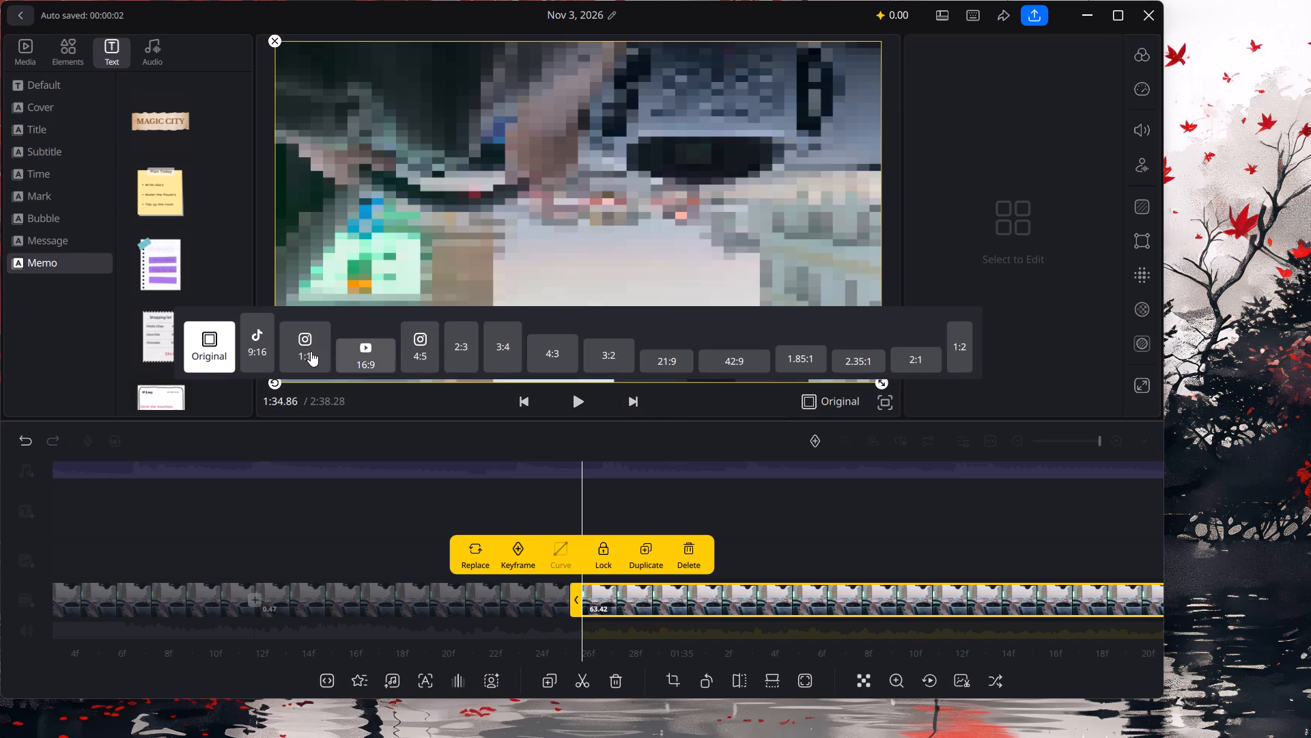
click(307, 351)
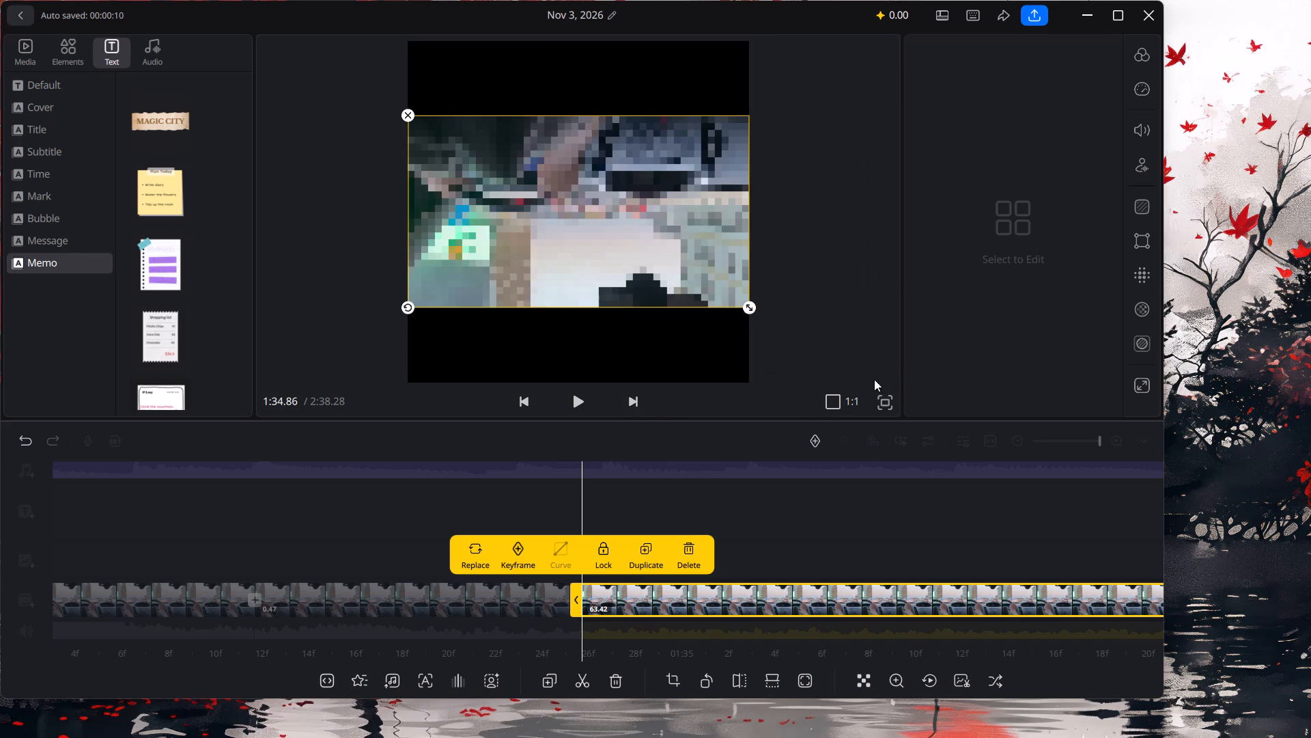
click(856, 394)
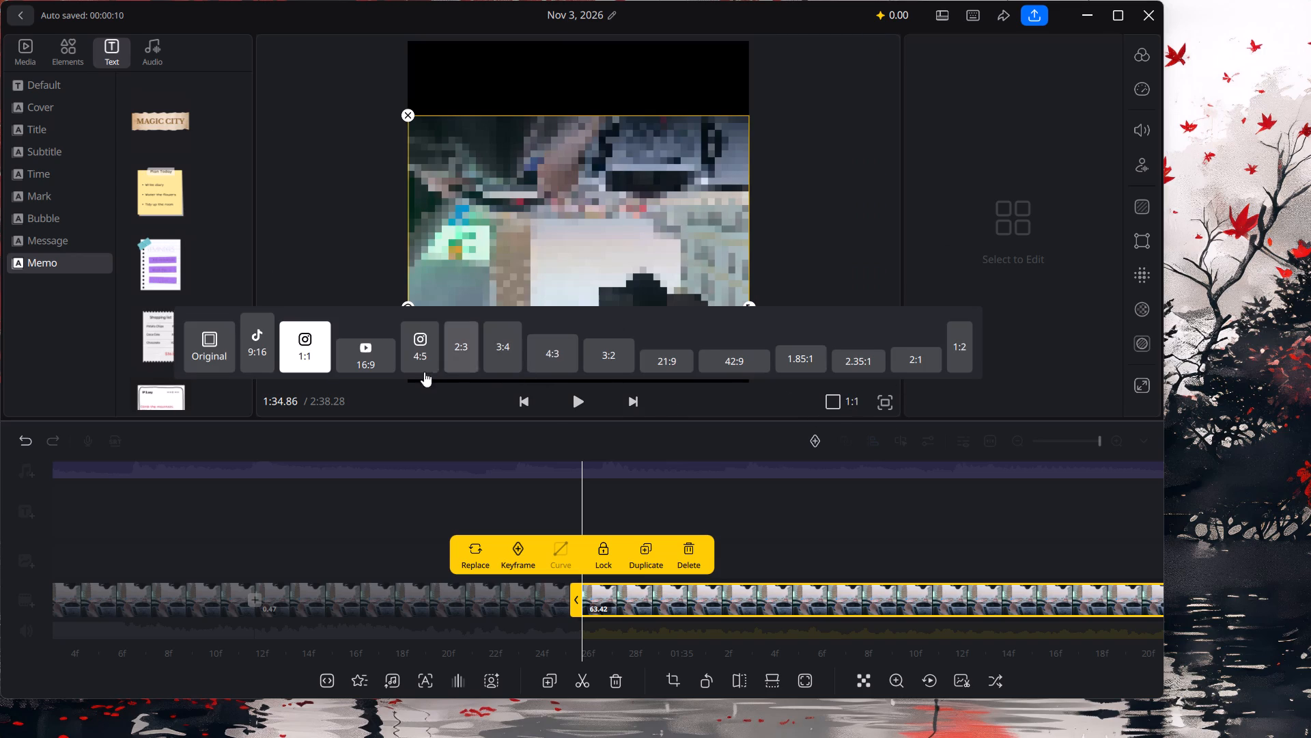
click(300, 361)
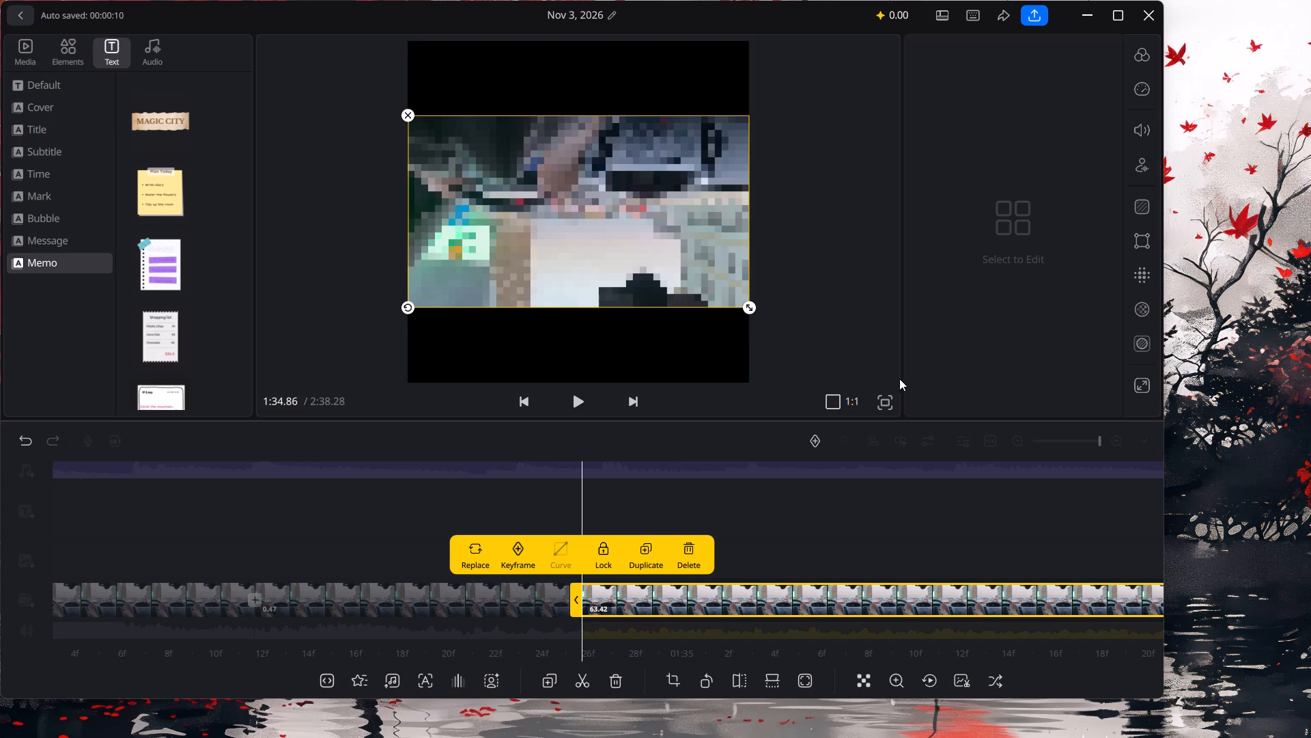
Enlarge the long clip after 1:34.86 slightly in the preview so it extends past the frame's sides.
drag(746, 312, 760, 348)
drag(762, 342, 744, 273)
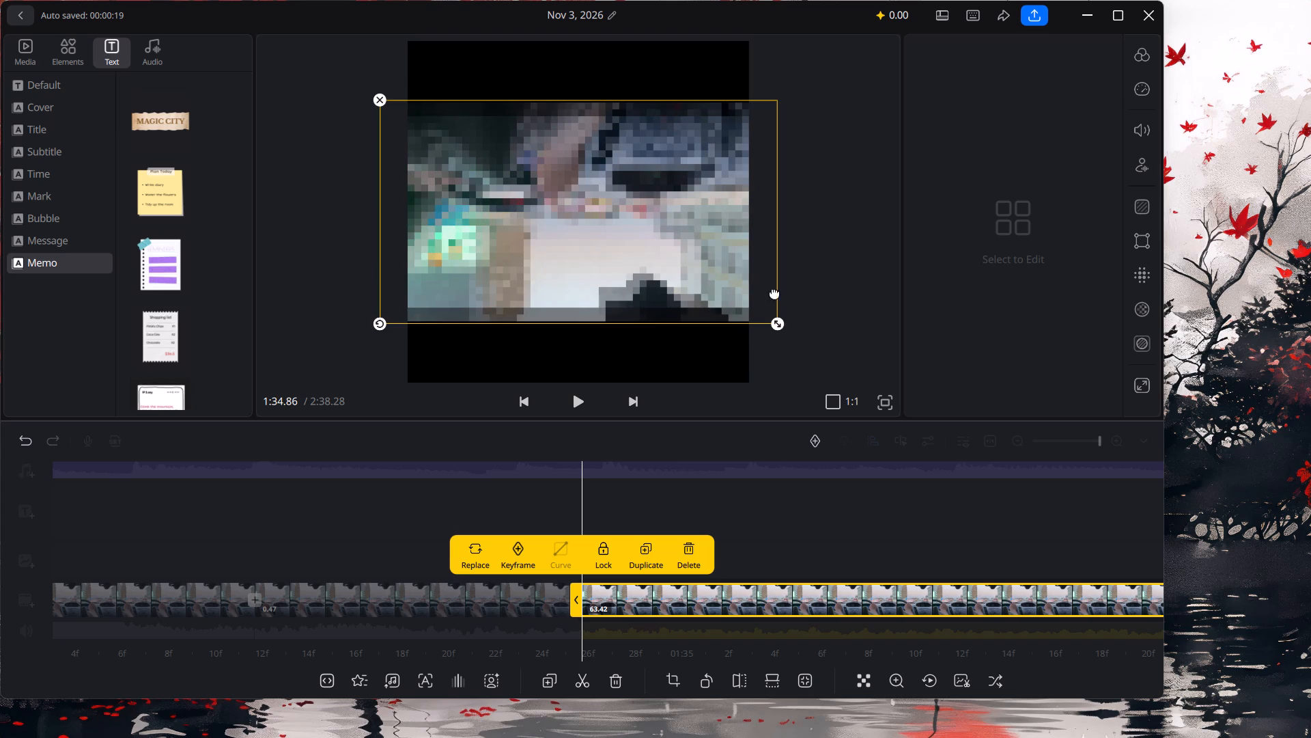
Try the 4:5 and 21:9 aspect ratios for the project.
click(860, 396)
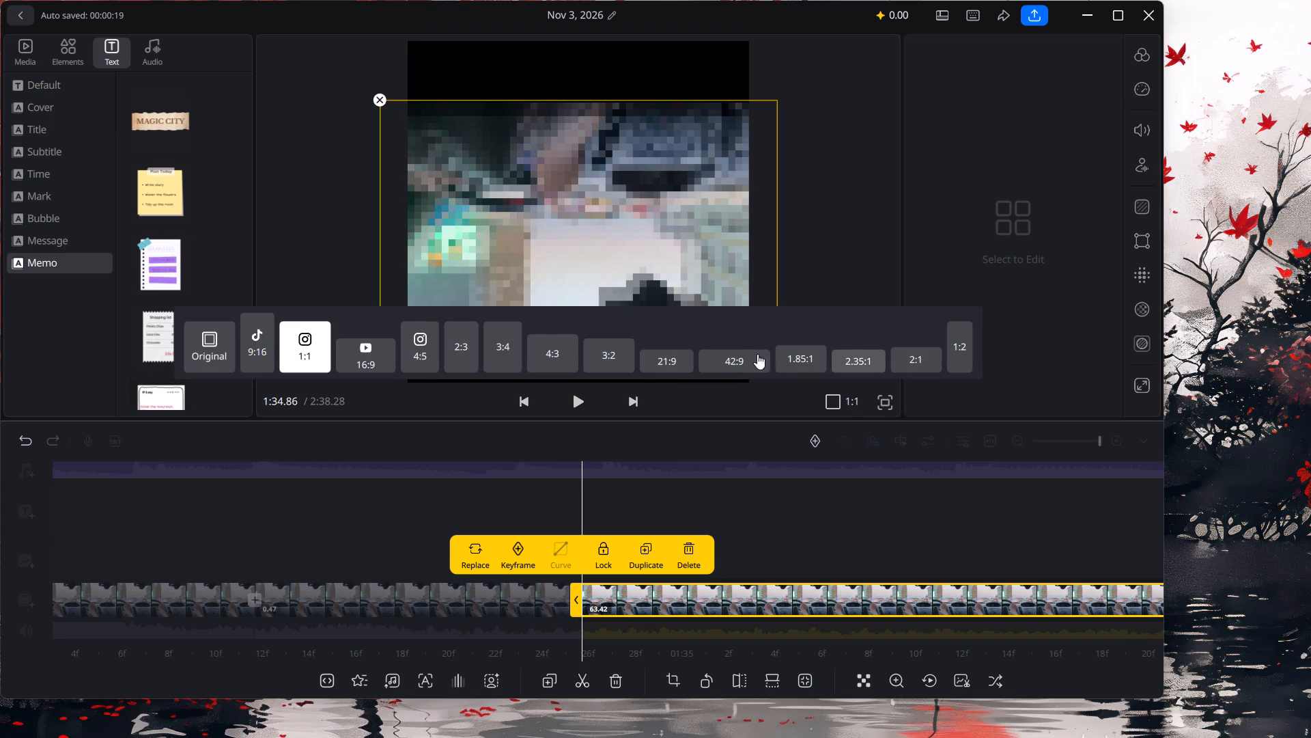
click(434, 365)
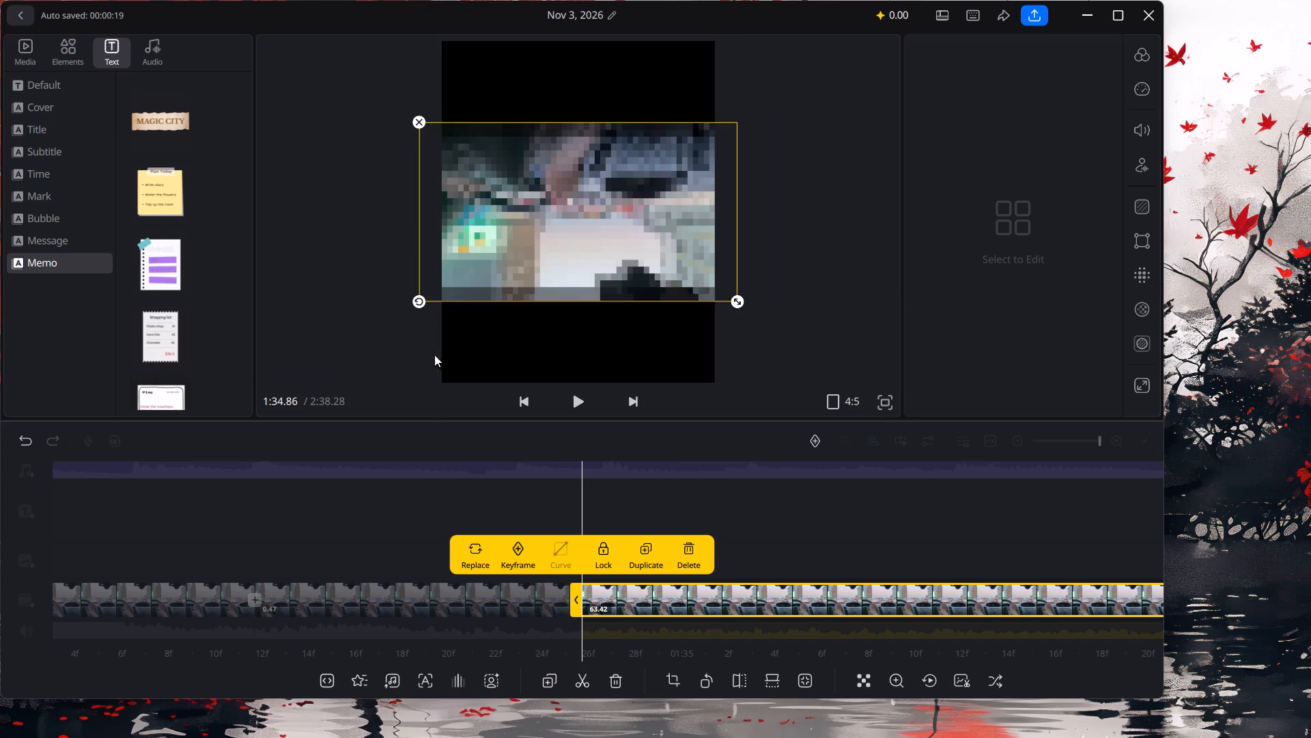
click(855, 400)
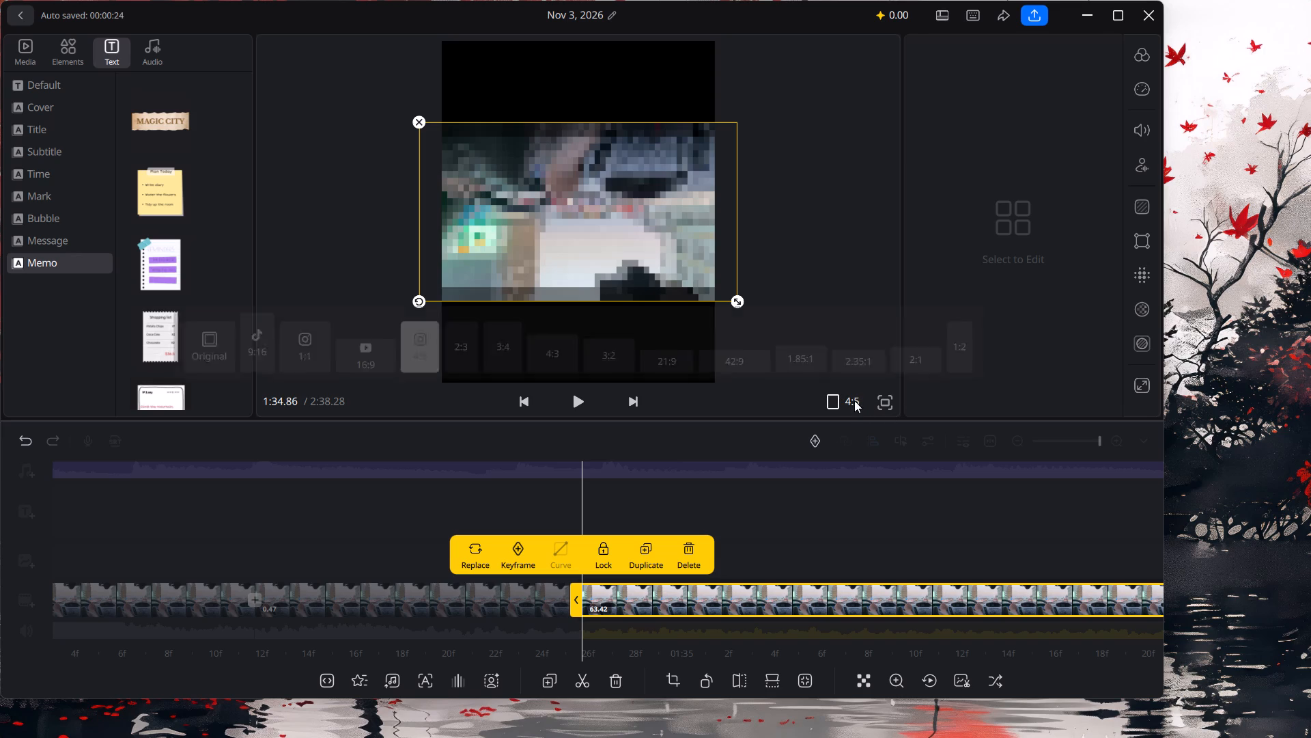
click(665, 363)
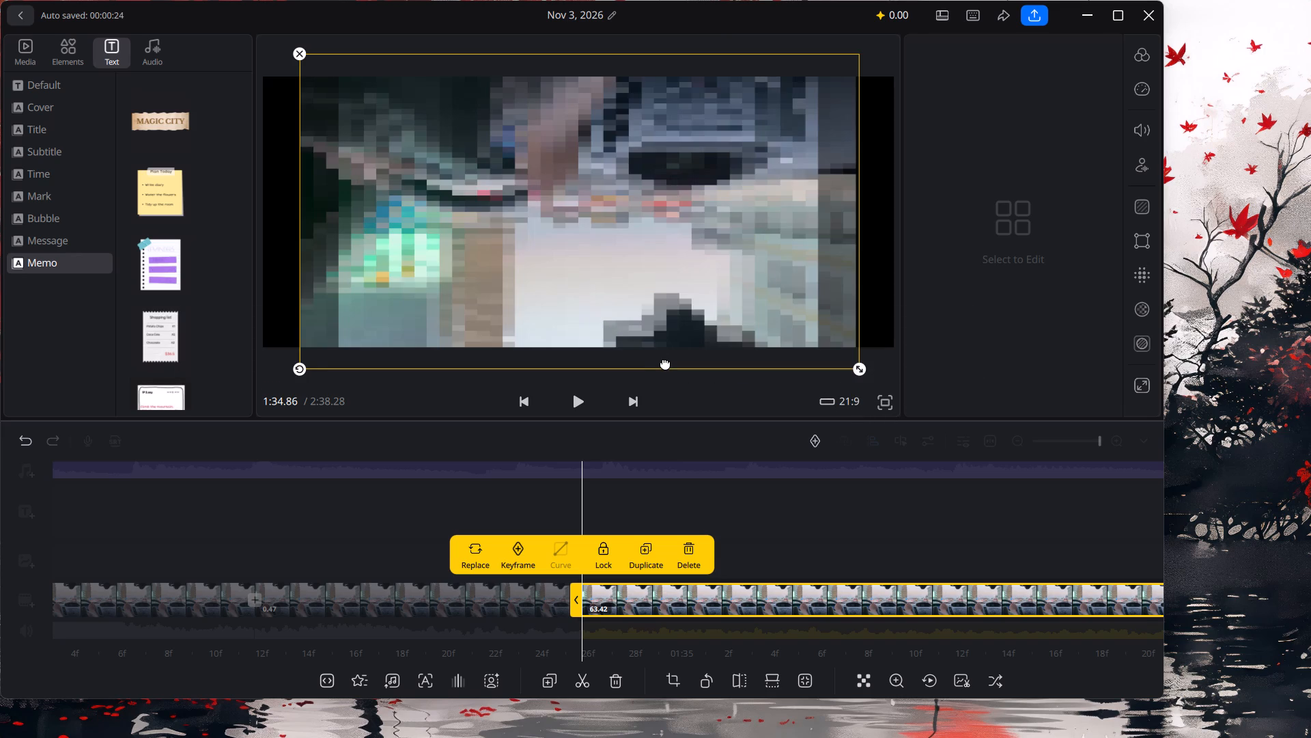
Set the project's aspect ratio to 3:2 and deselect the clip.
click(866, 407)
click(836, 405)
click(602, 356)
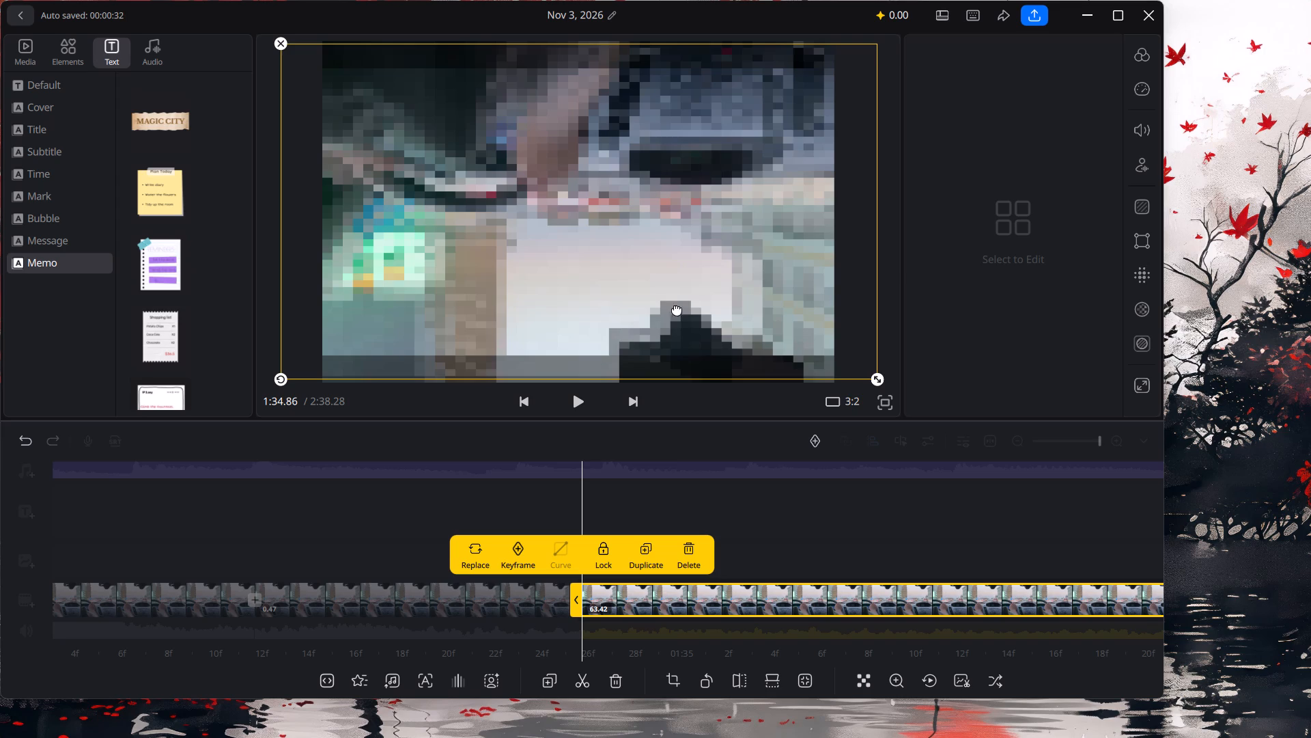
click(1049, 303)
drag(976, 431, 989, 260)
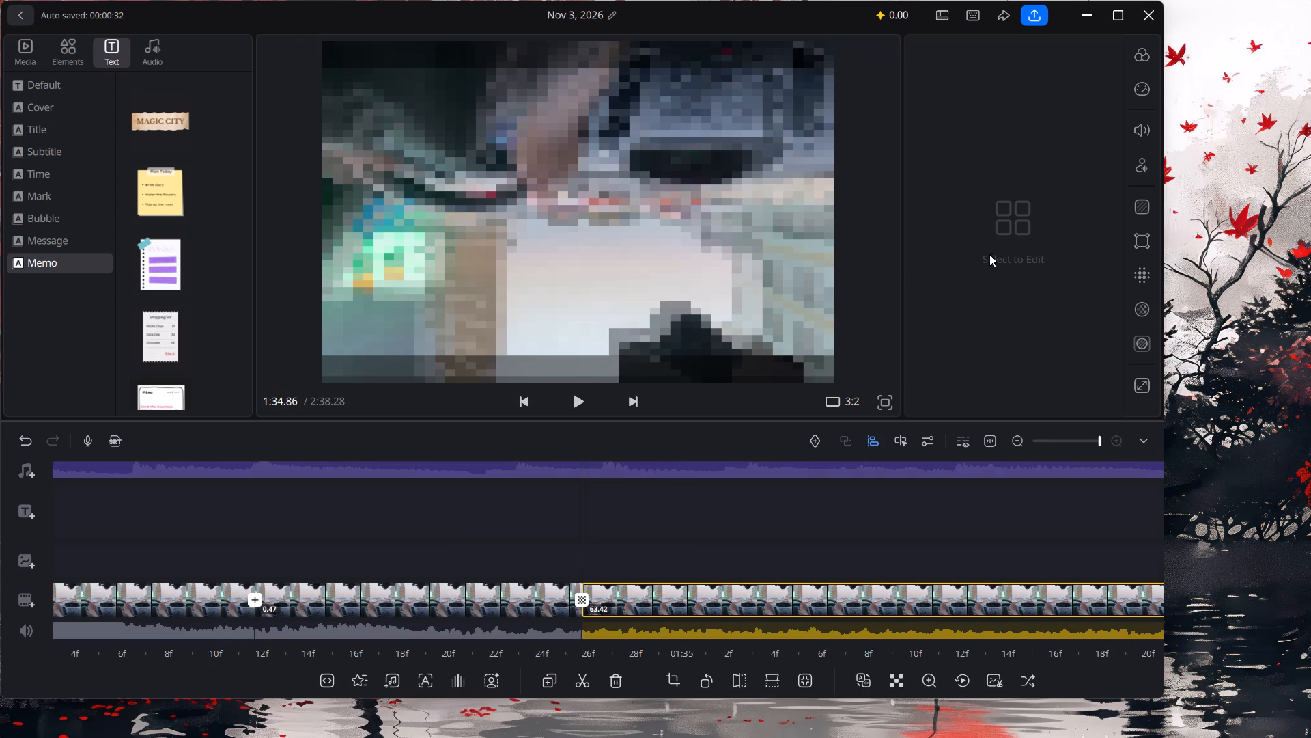
click(989, 254)
Split the remaining long driving clip after 1:34.86 at 1:35.47.
click(969, 600)
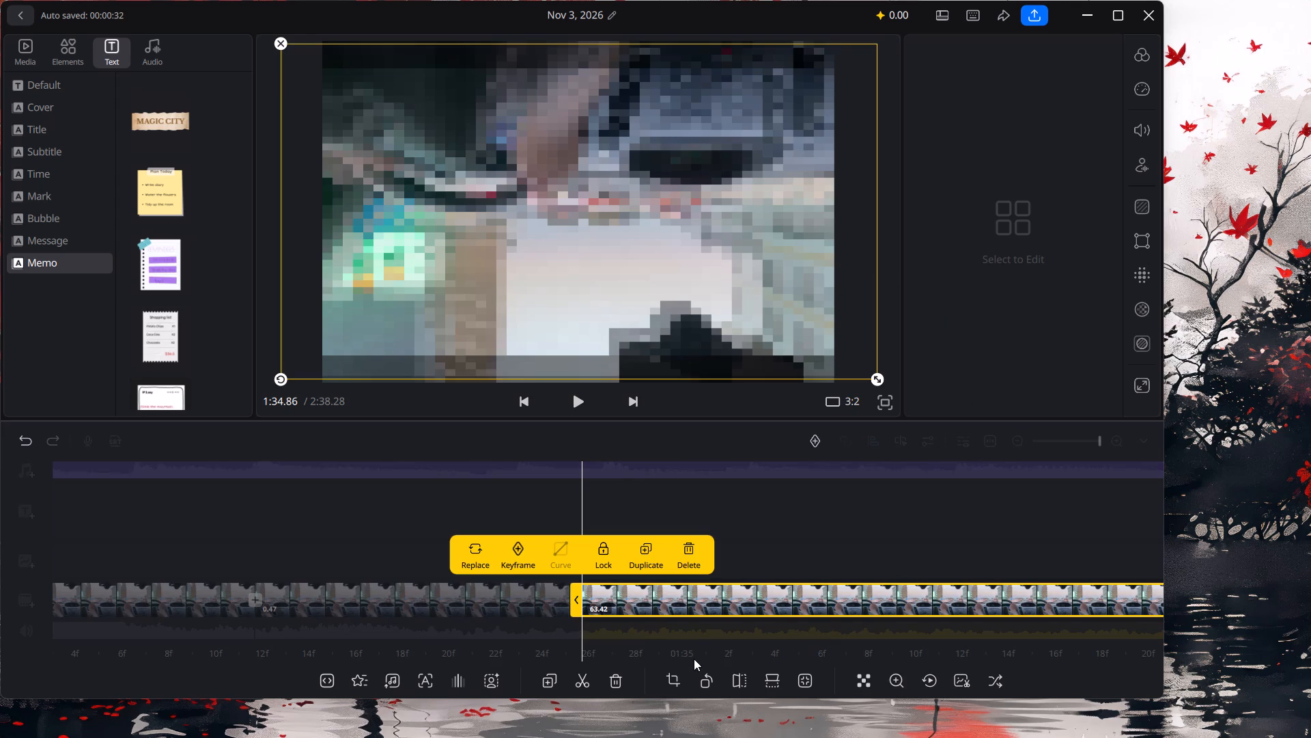
drag(912, 562, 472, 616)
click(590, 678)
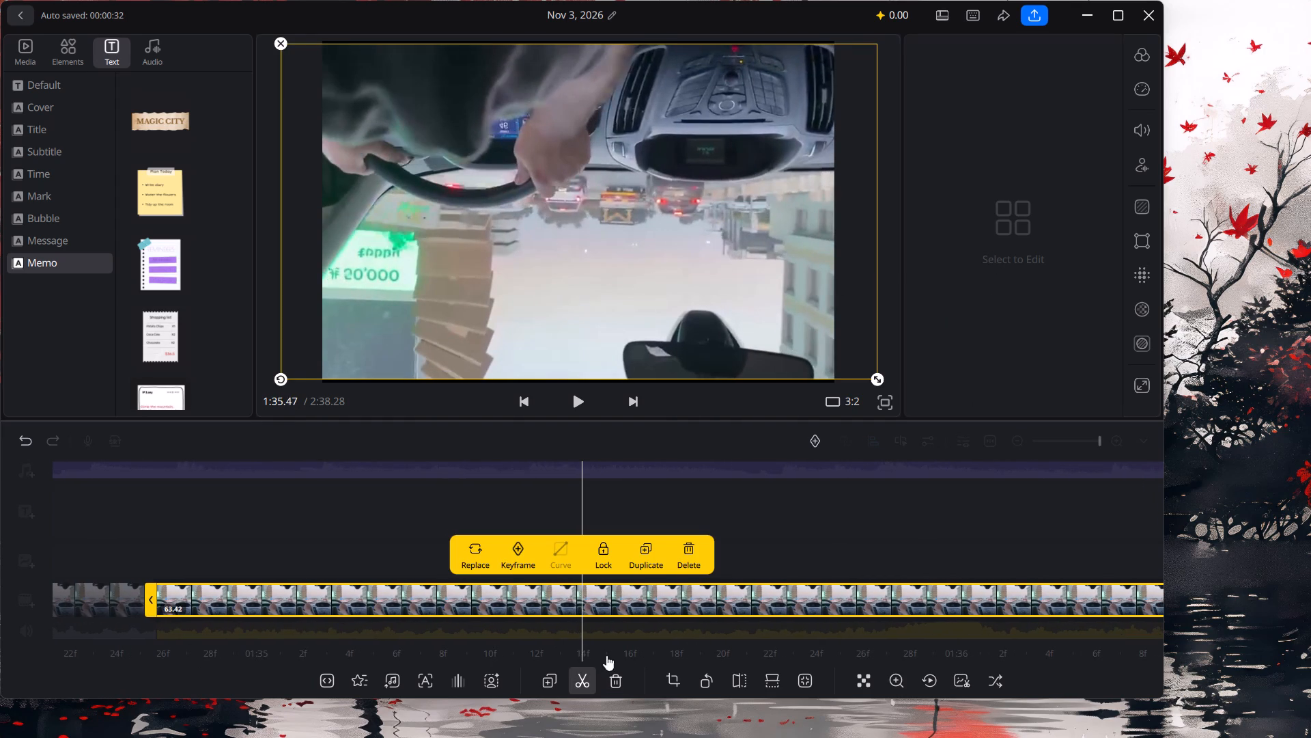
click(840, 467)
Apply a Black transition with a 0.6 duration to the cut at 1:35.47.
click(589, 603)
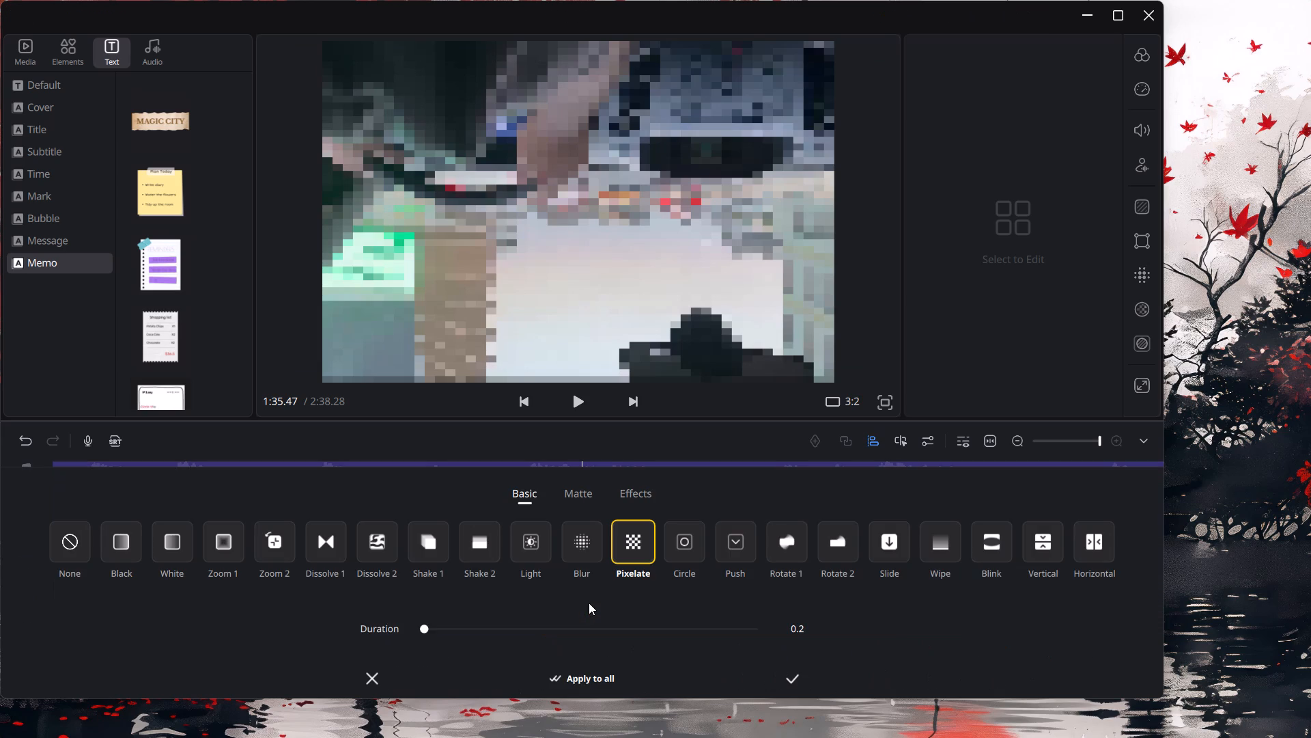
click(113, 565)
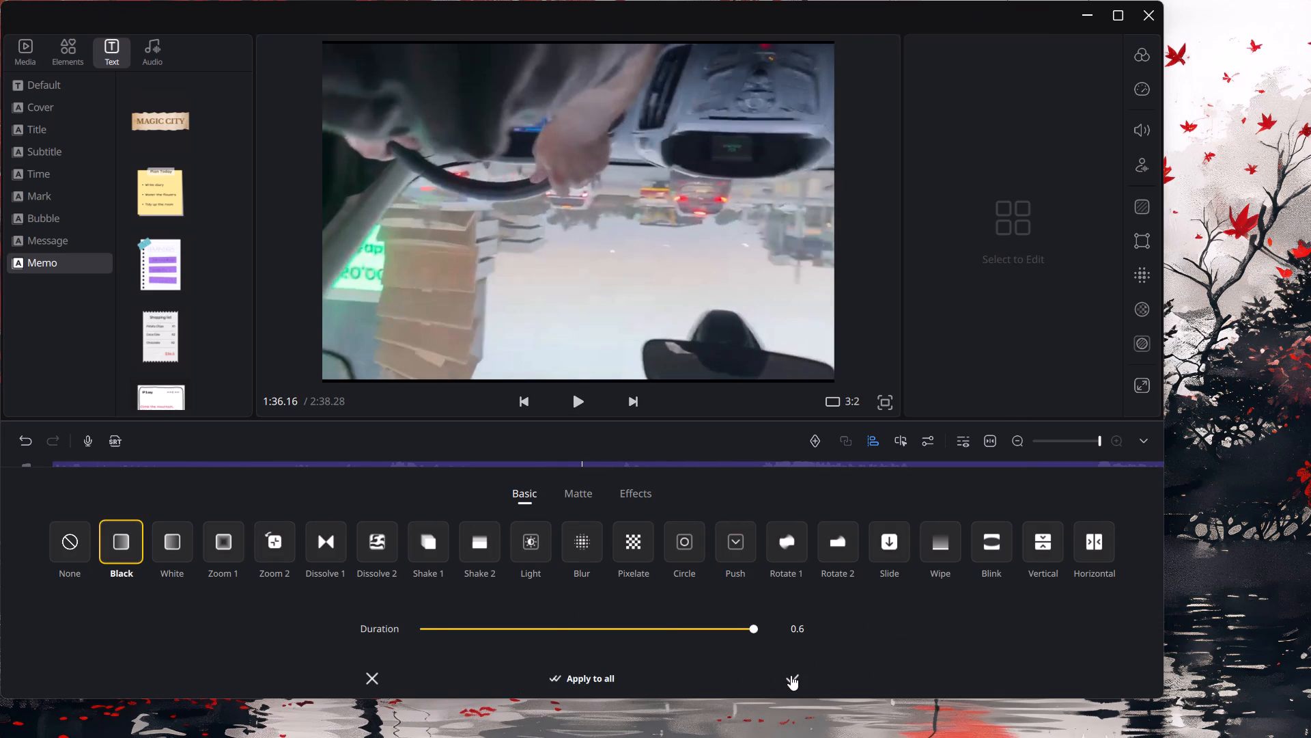
click(791, 675)
Split the long driving clip after 1:35.47 at 1:36.22, and the short segment before 1:35.47 at 1:35.29.
drag(968, 512, 964, 513)
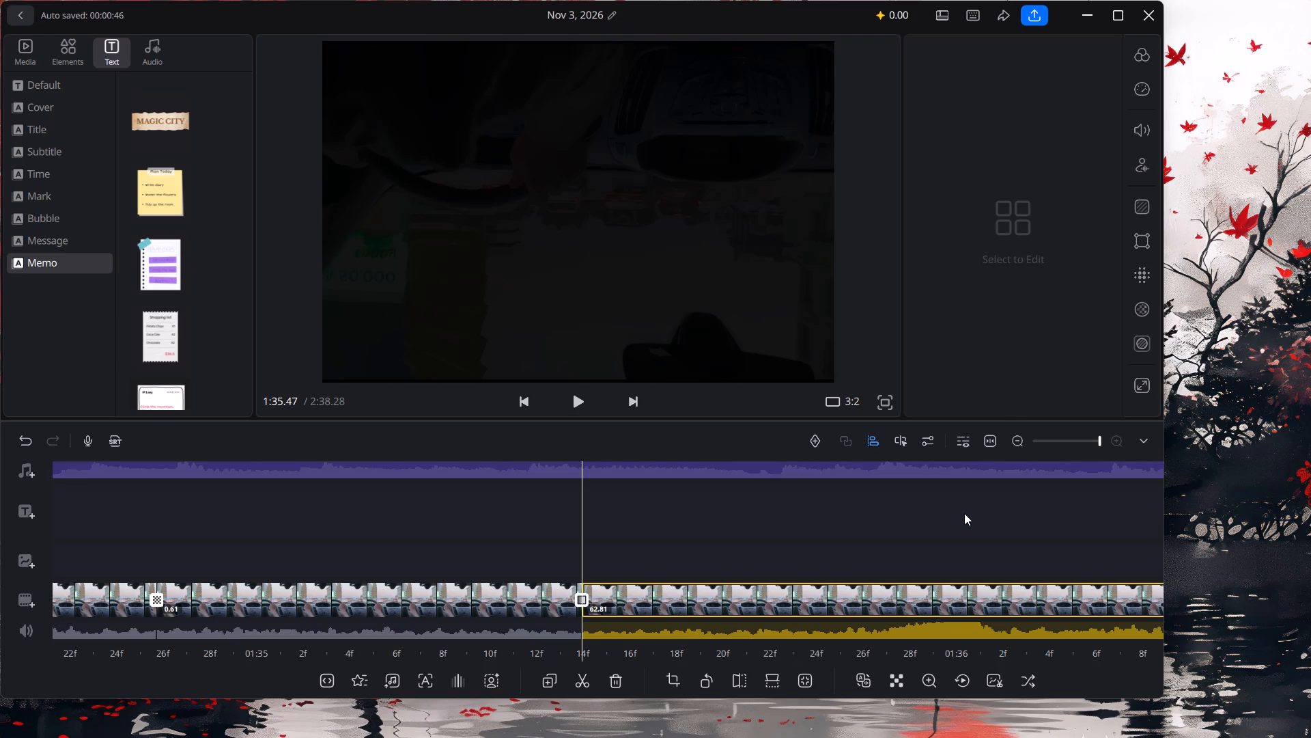
drag(964, 513, 425, 575)
click(587, 675)
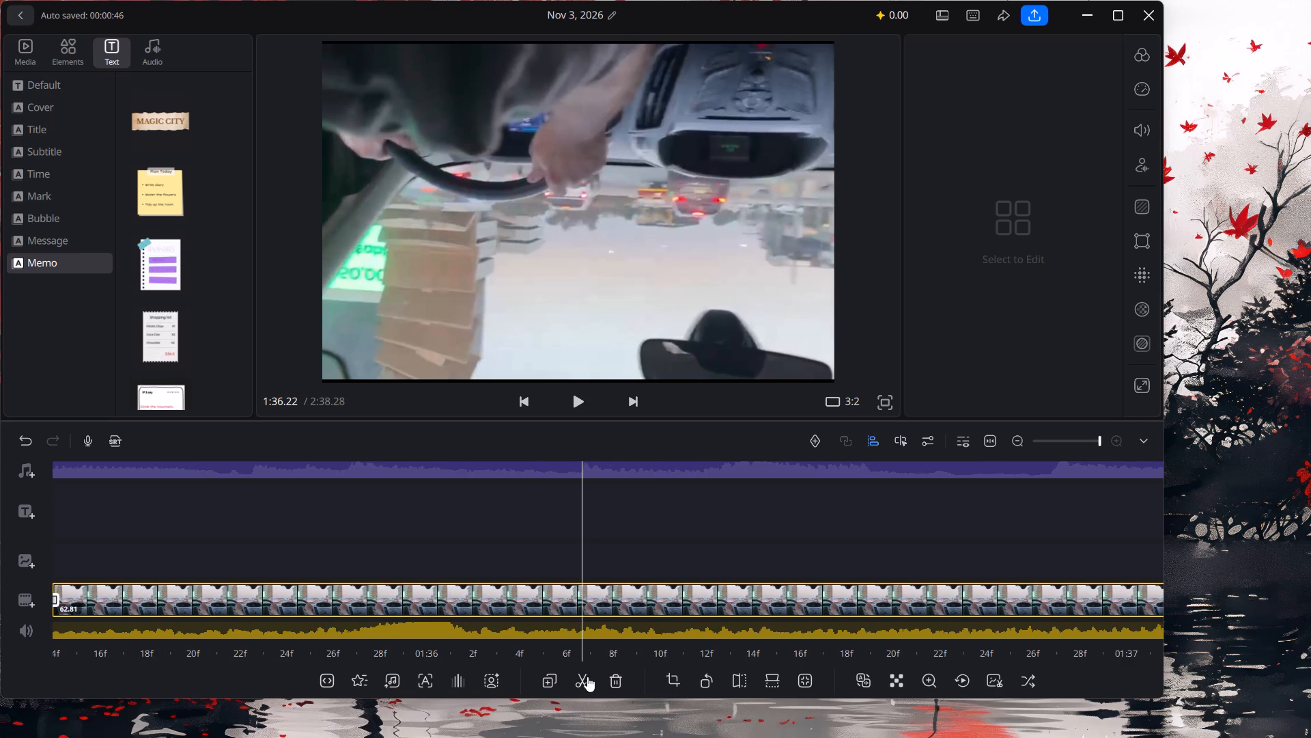
drag(606, 590, 1273, 578)
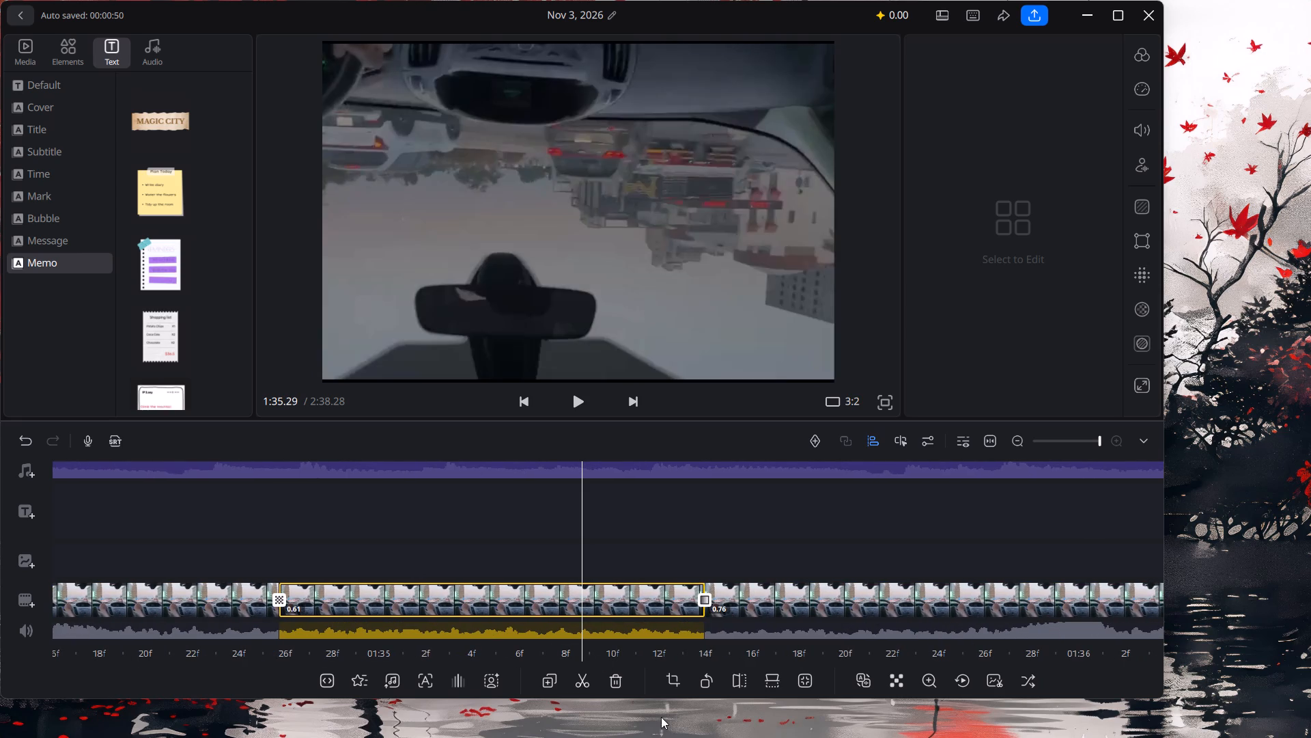
click(581, 686)
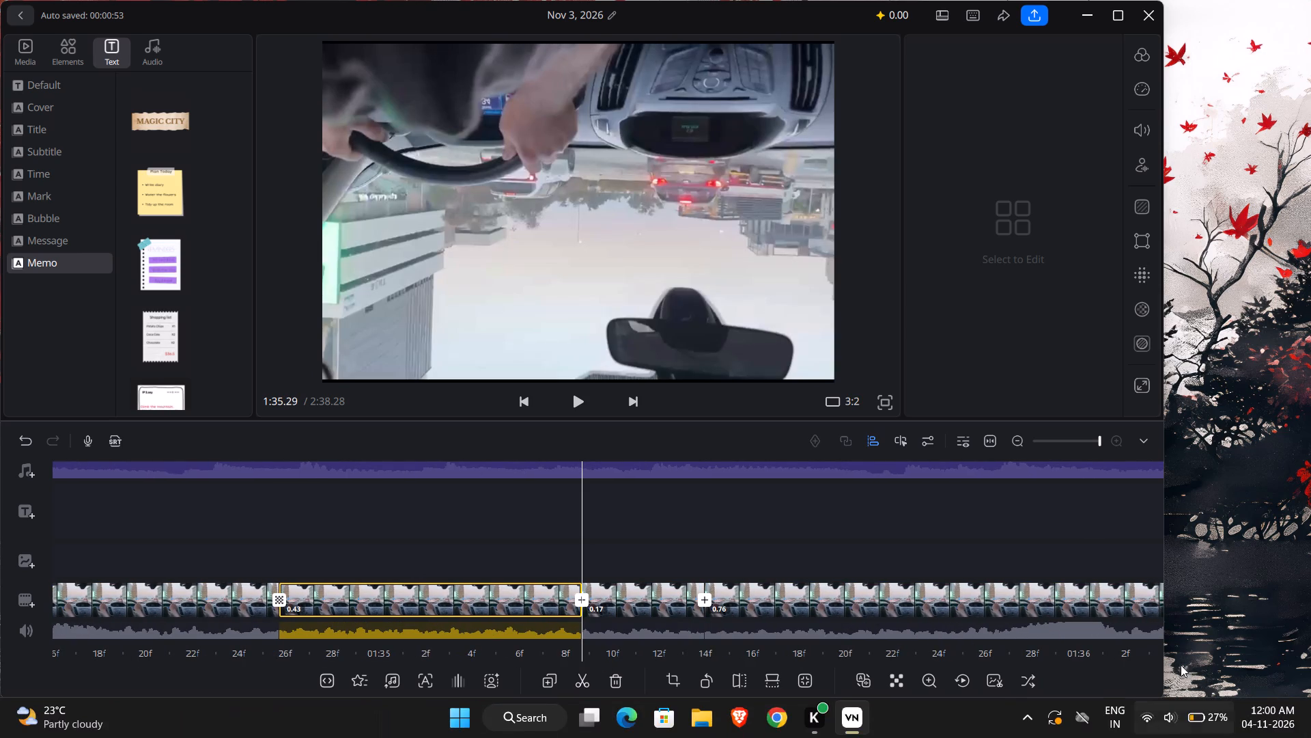
Split the long driving clip after 1:36.22 at 1:36.79, 1:37.28 and 1:37.96.
drag(1086, 636, 473, 640)
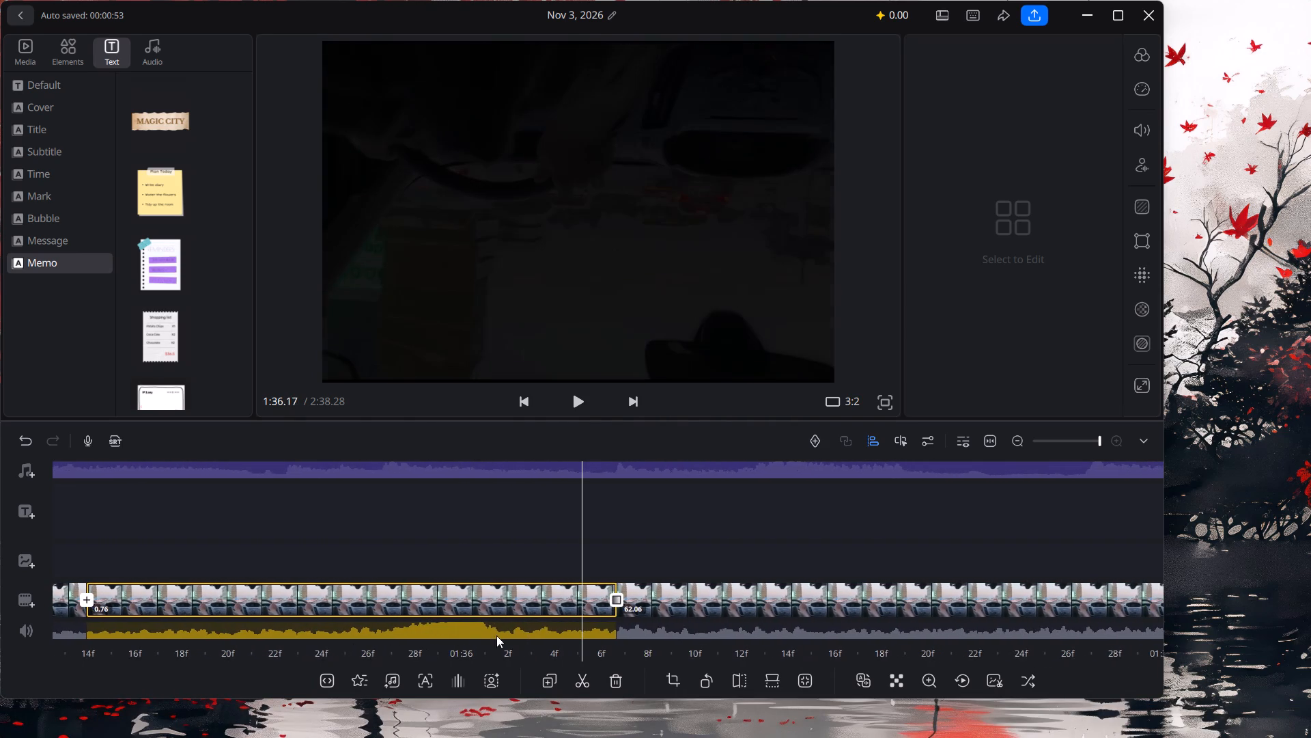
drag(840, 582, 677, 610)
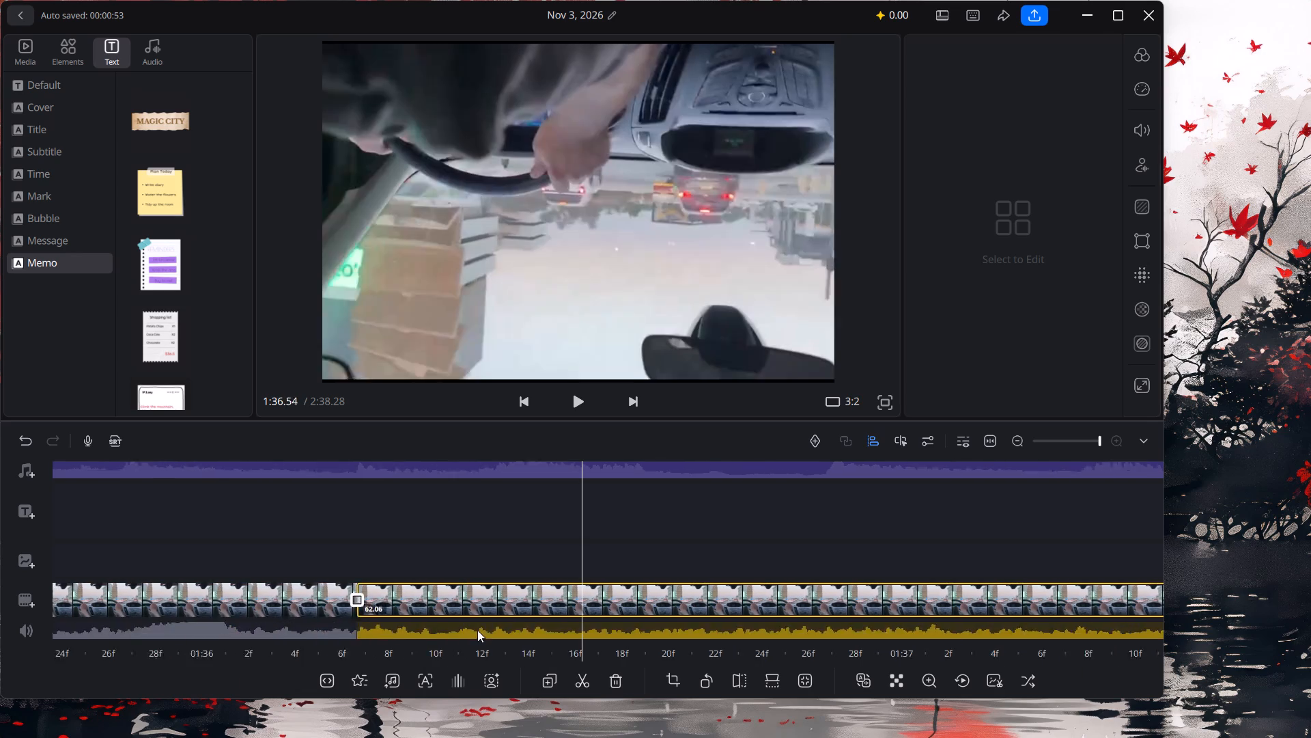
click(578, 687)
drag(750, 603, 643, 633)
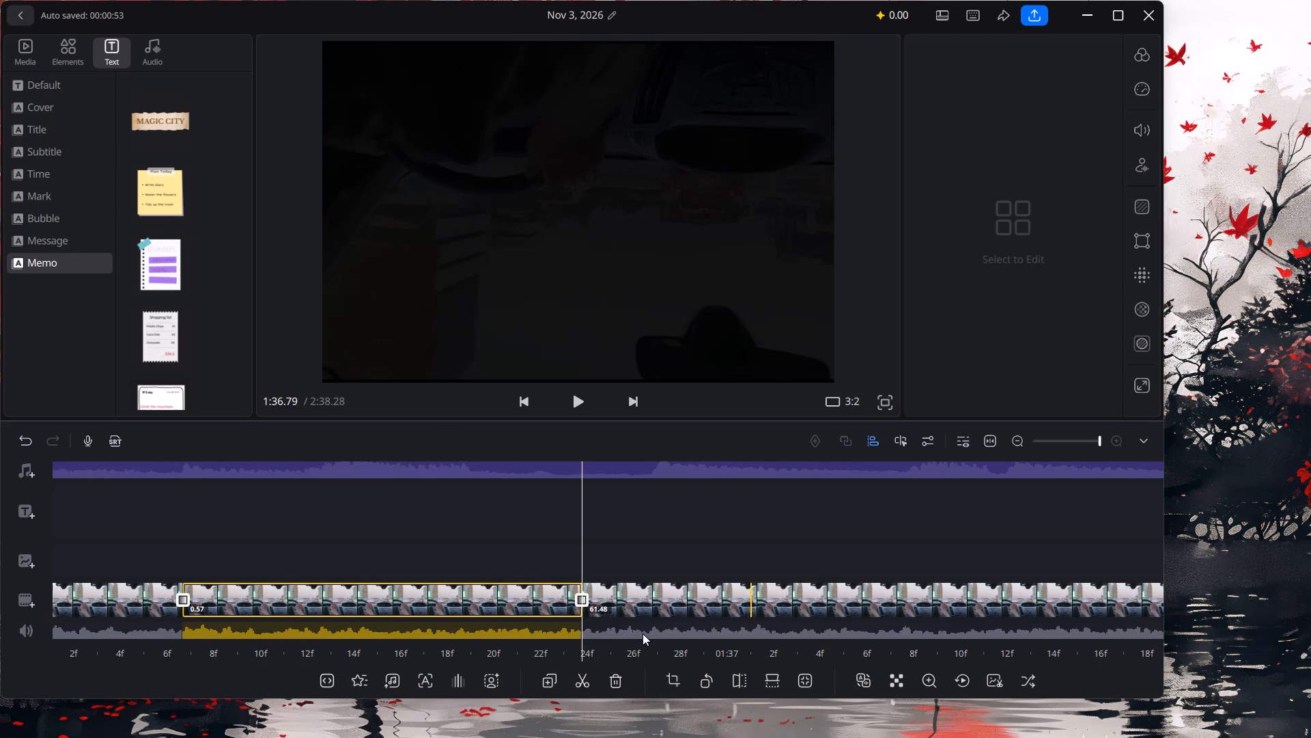
drag(643, 633, 408, 645)
click(593, 679)
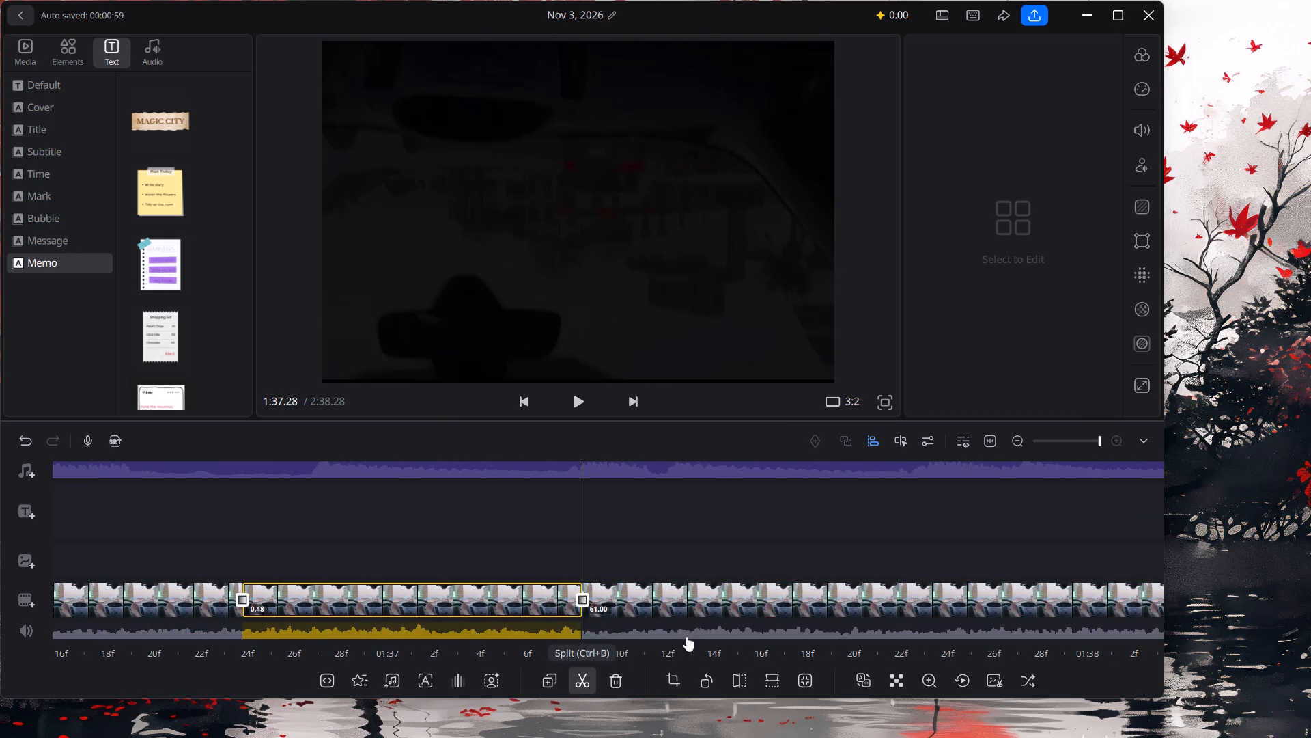
drag(779, 601, 465, 657)
drag(707, 601, 627, 632)
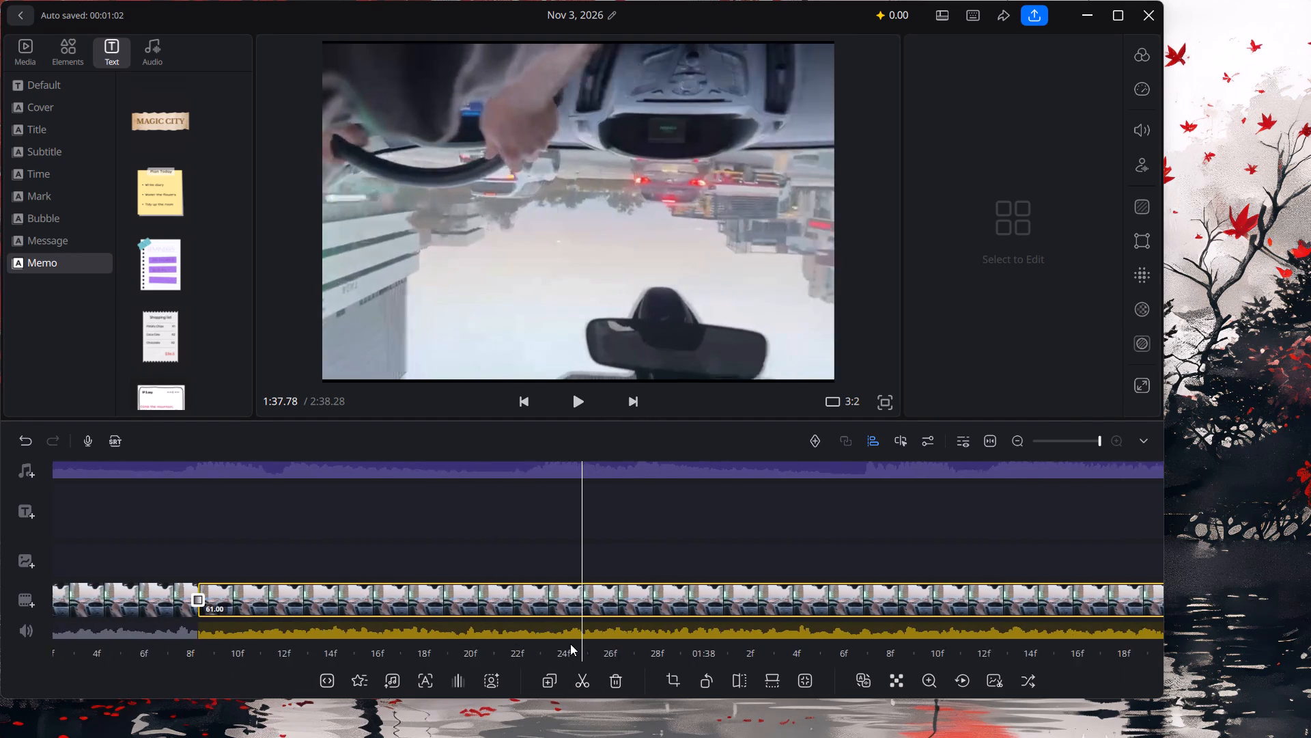
click(575, 668)
Apply a Rotate 2 transition with a 0.7 duration to the cut at 1:37.96.
click(588, 592)
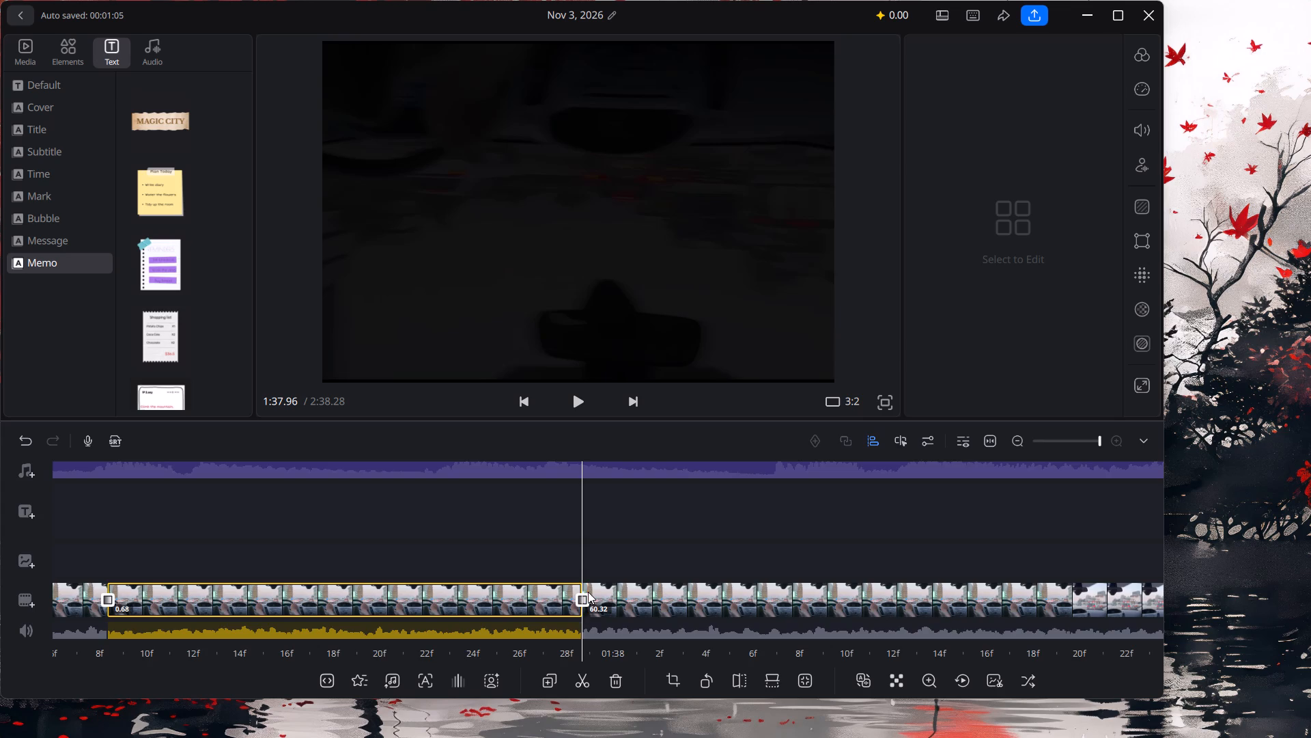
click(846, 497)
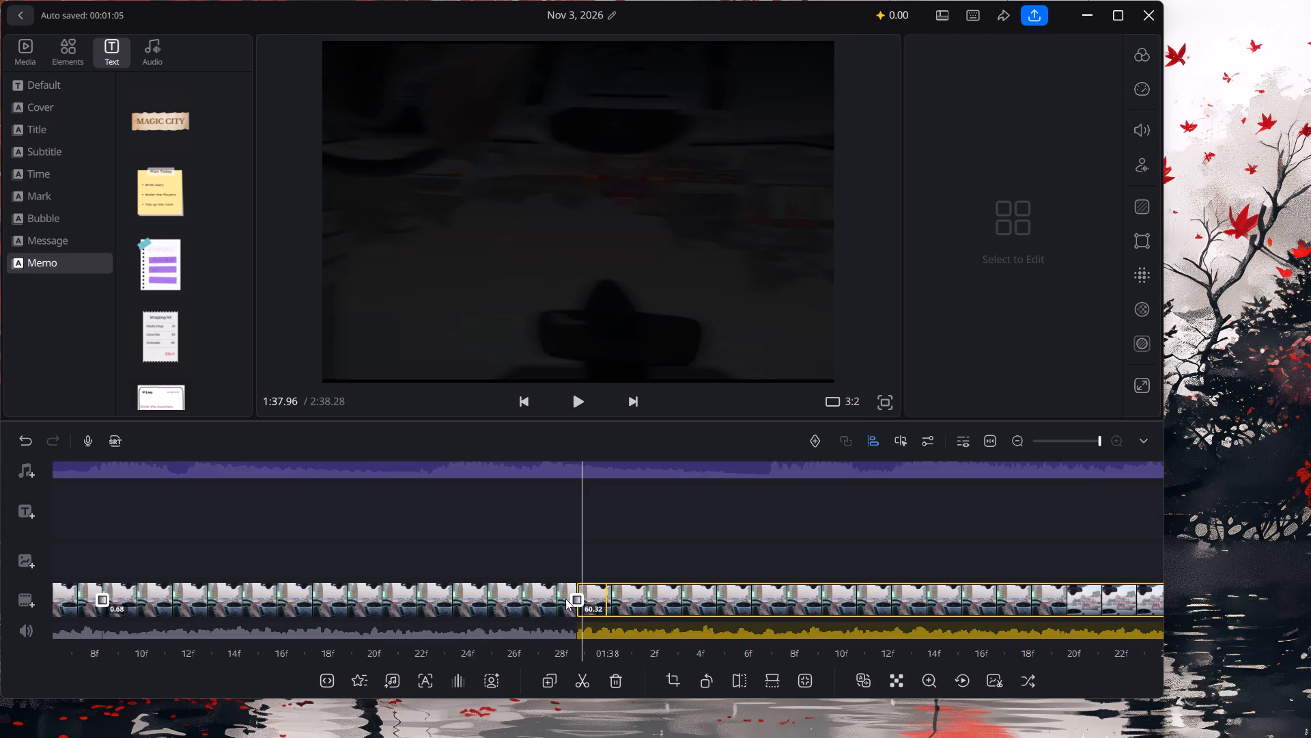
click(581, 597)
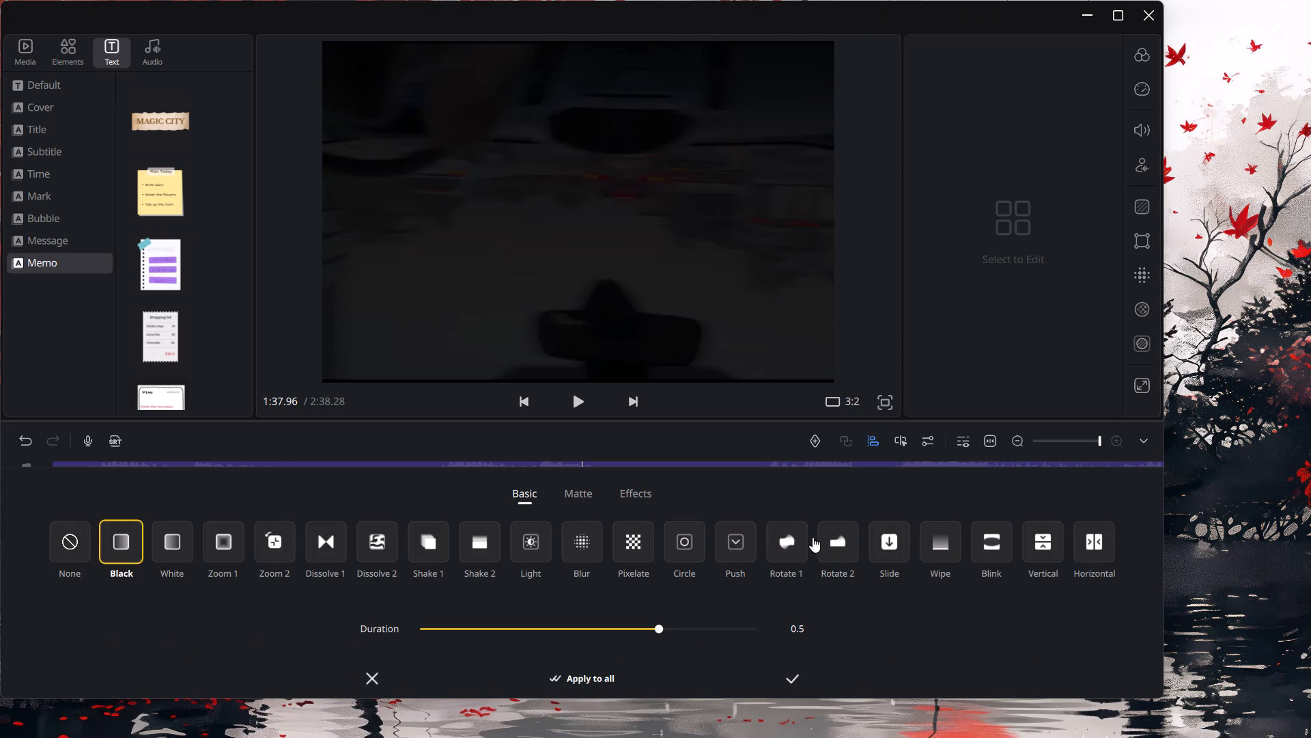
click(824, 541)
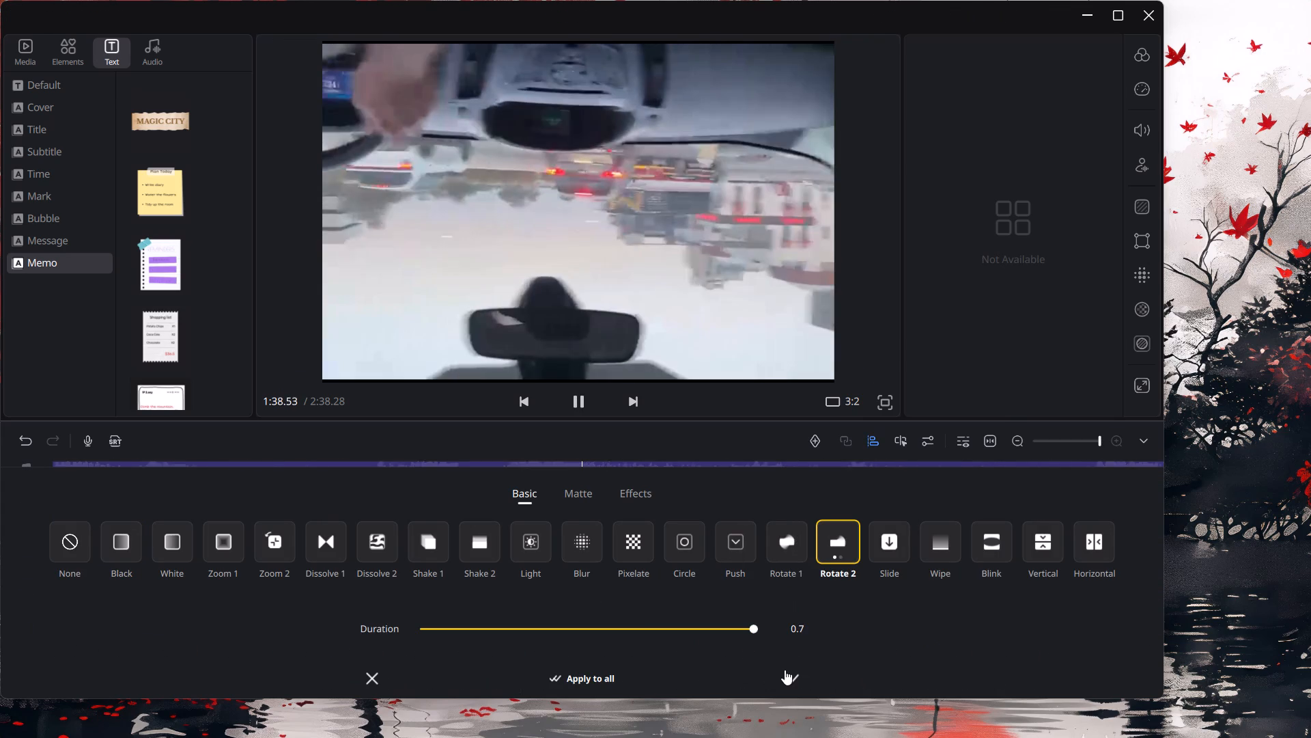
click(788, 674)
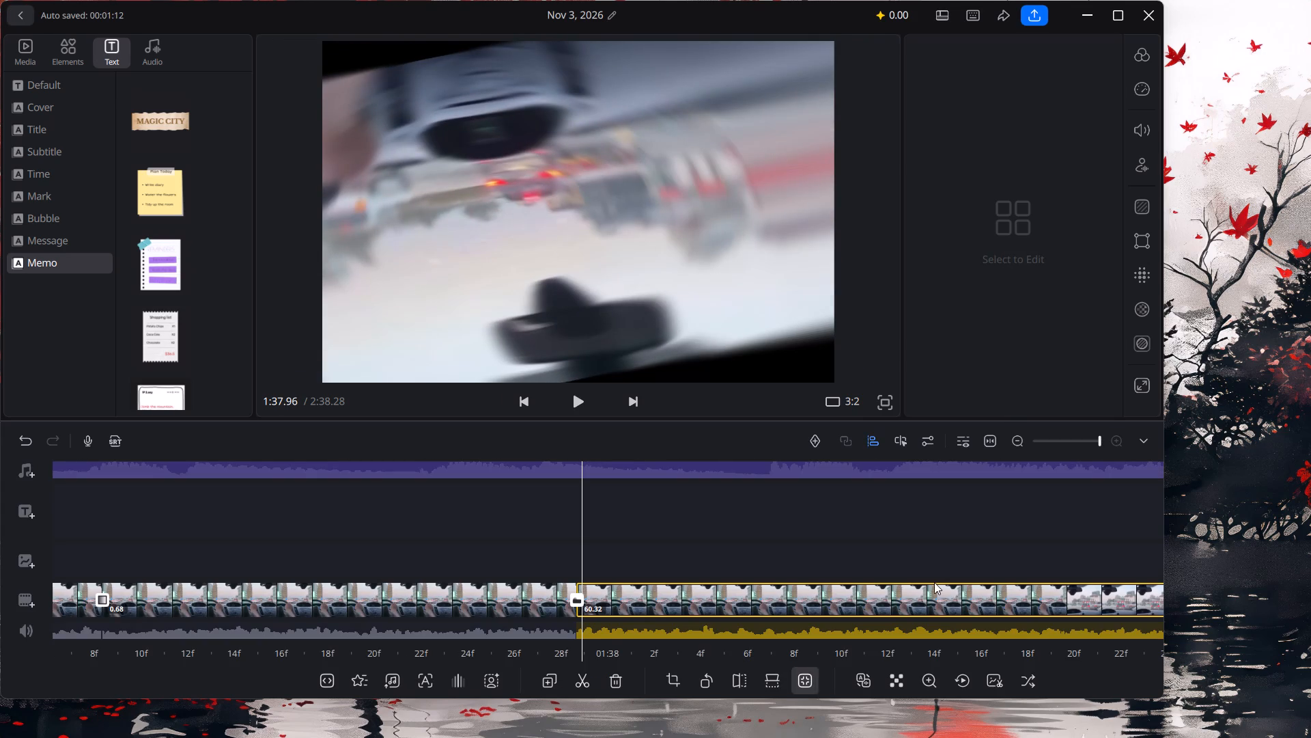
Split the remaining long driving clip after 1:37.96 at about 1:38.47 and 1:39.01.
drag(935, 582, 583, 635)
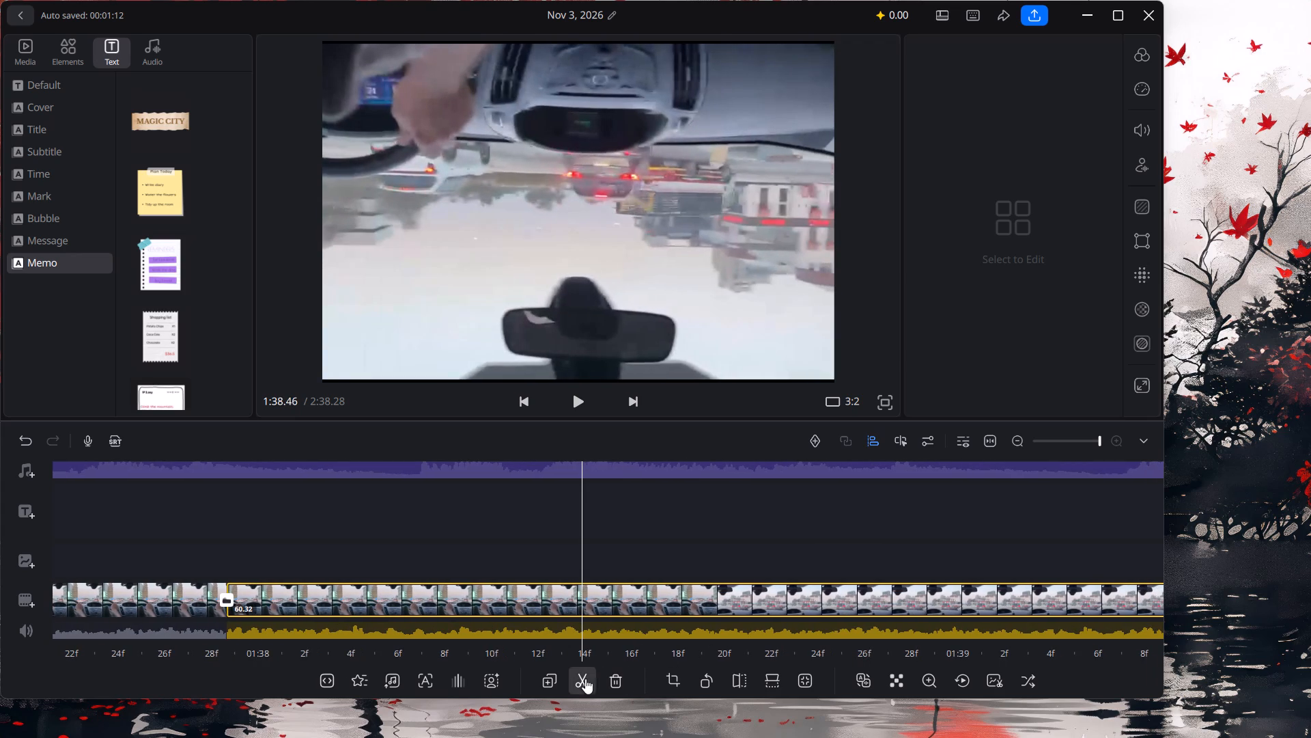
click(585, 679)
drag(893, 564, 511, 638)
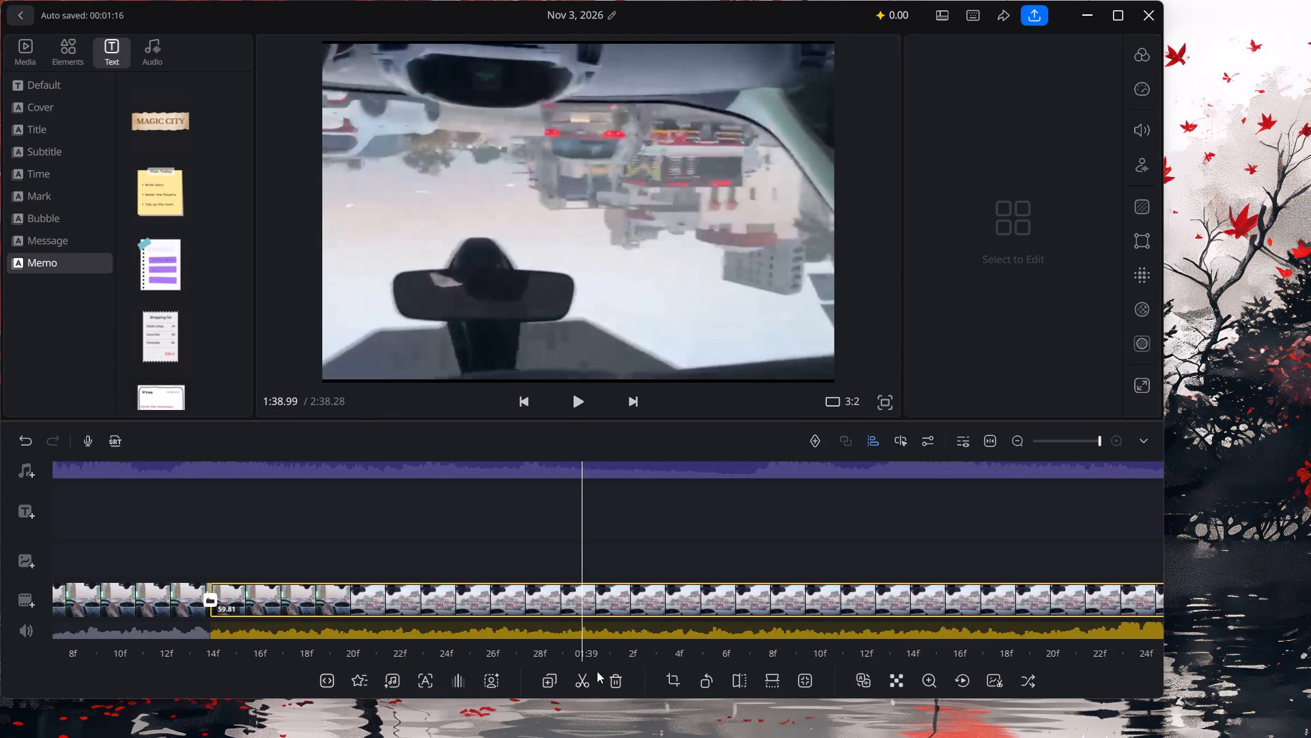
click(587, 676)
Set the transition on the cut at 1:39.01 to None.
click(580, 595)
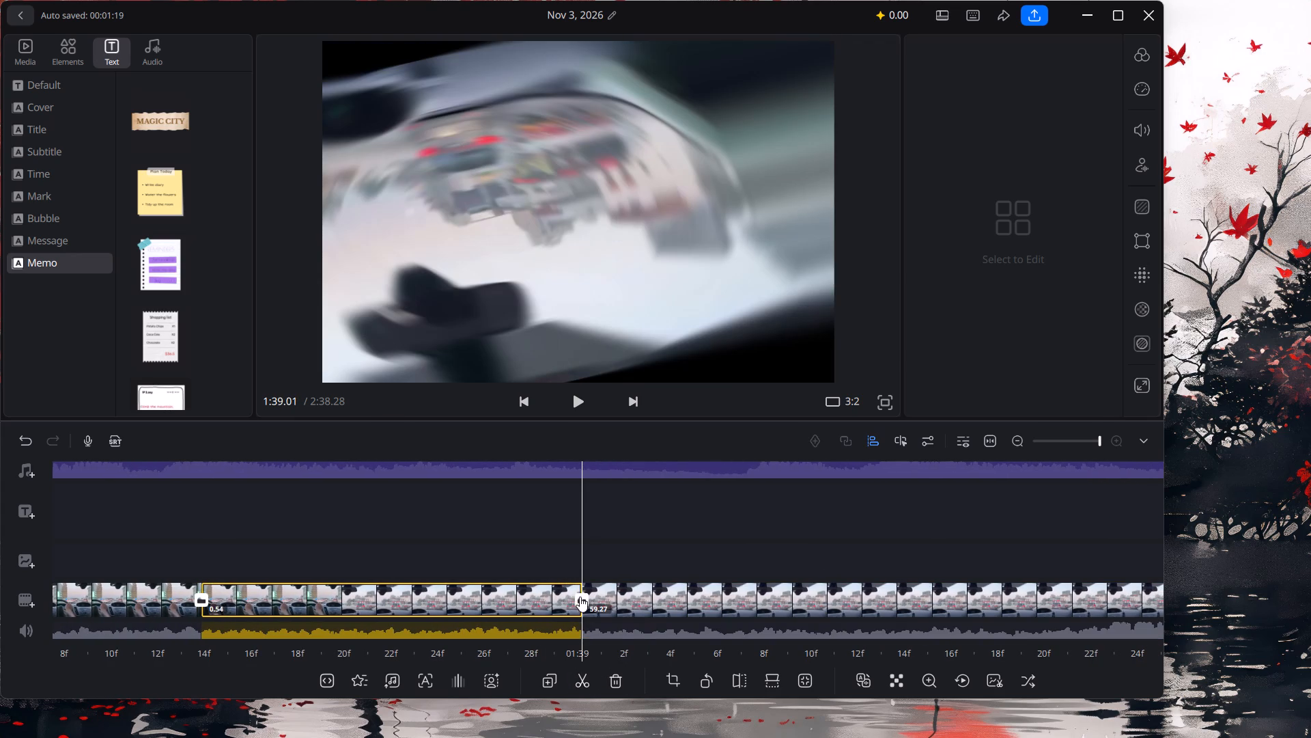
click(40, 558)
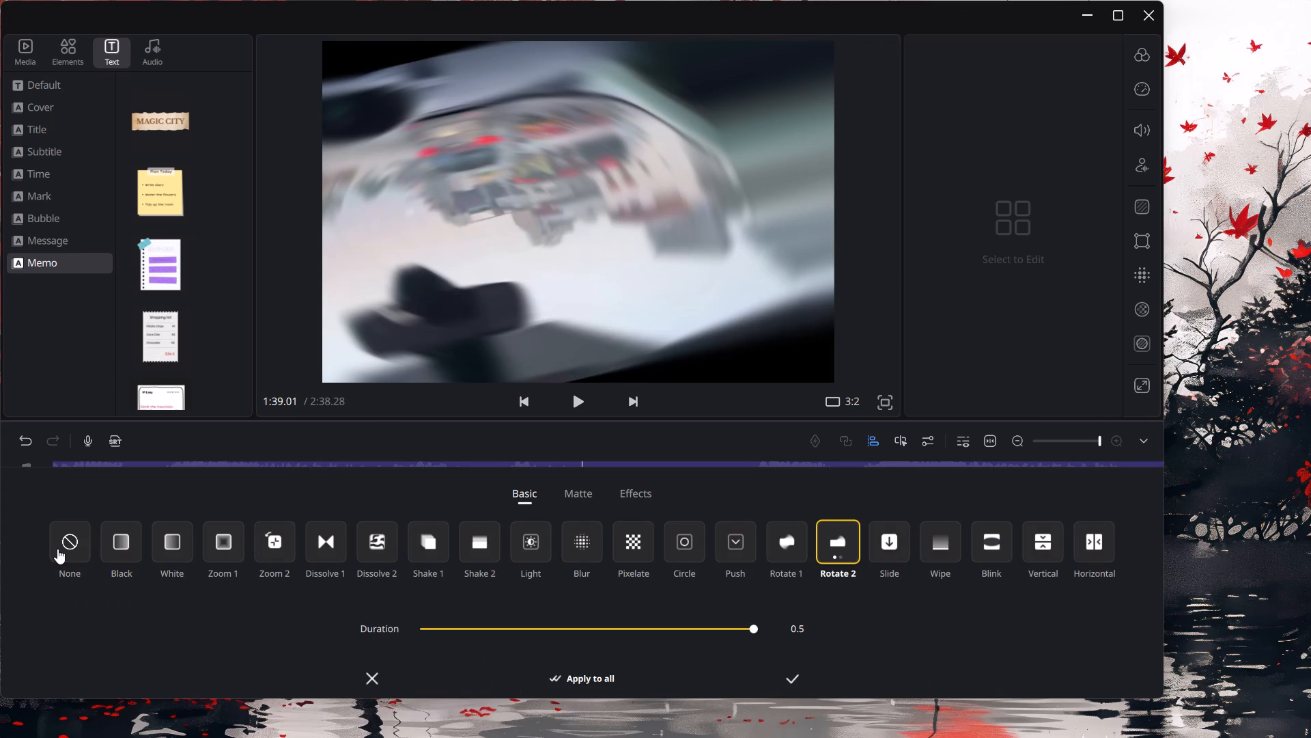
click(57, 549)
click(791, 681)
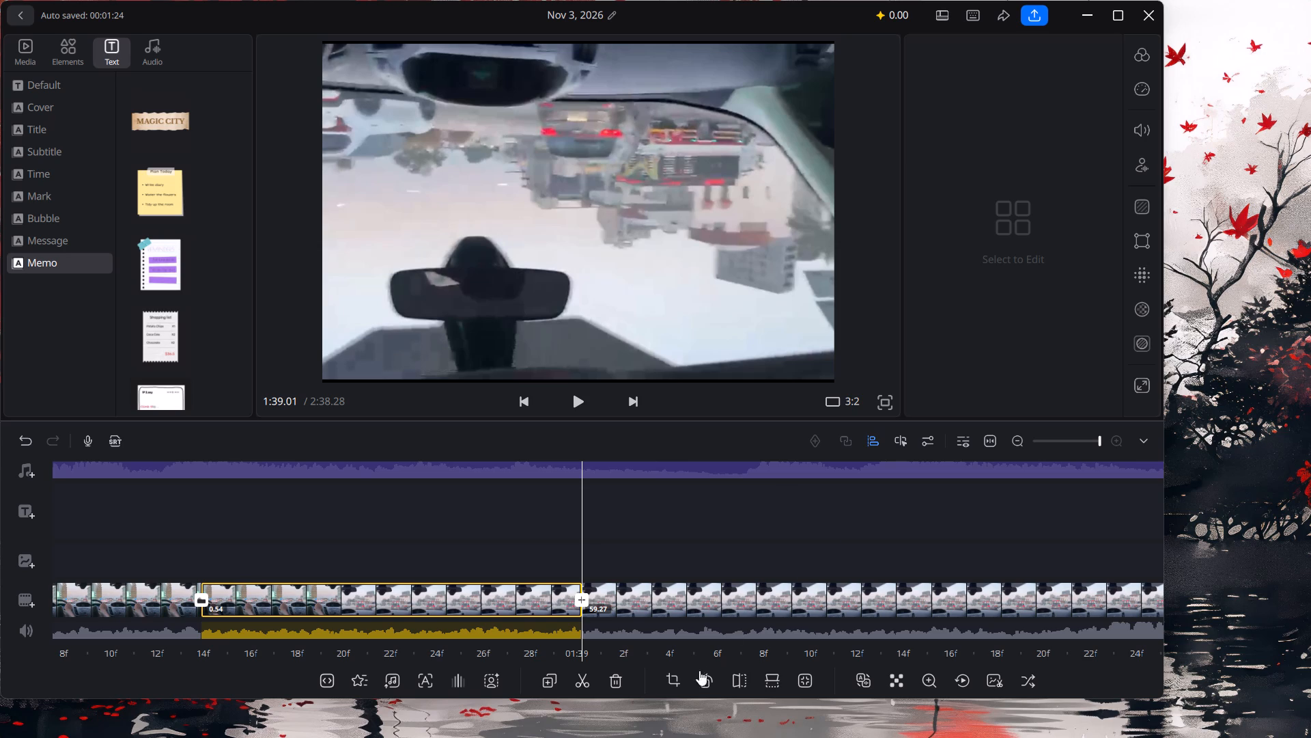
Split the long driving clip after 1:39.01 at about 1:39.47.
click(583, 689)
key(Right)
key(Right)
key(Right)
key(Right)
key(Right)
key(Right)
key(Right)
key(Right)
key(Right)
key(Right)
key(Right)
key(Right)
key(Right)
key(Right)
key(Right)
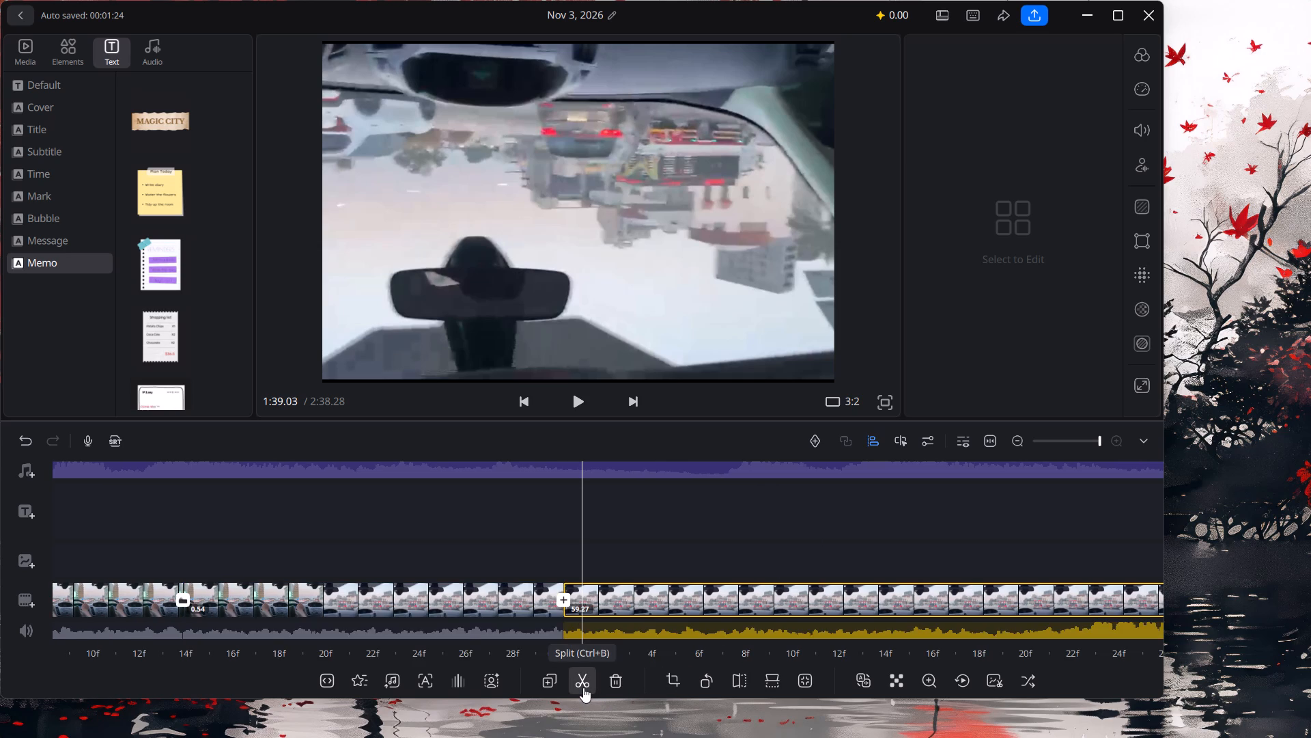
click(583, 687)
Split the remaining long driving clip after 1:39.47 at about 1:40.04.
key(Right)
key(Right)
key(Right)
key(Right)
key(Right)
key(Right)
key(Right)
key(Right)
key(Right)
key(Right)
key(Right)
key(Right)
key(Right)
key(Right)
key(Right)
key(Right)
key(Right)
key(Right)
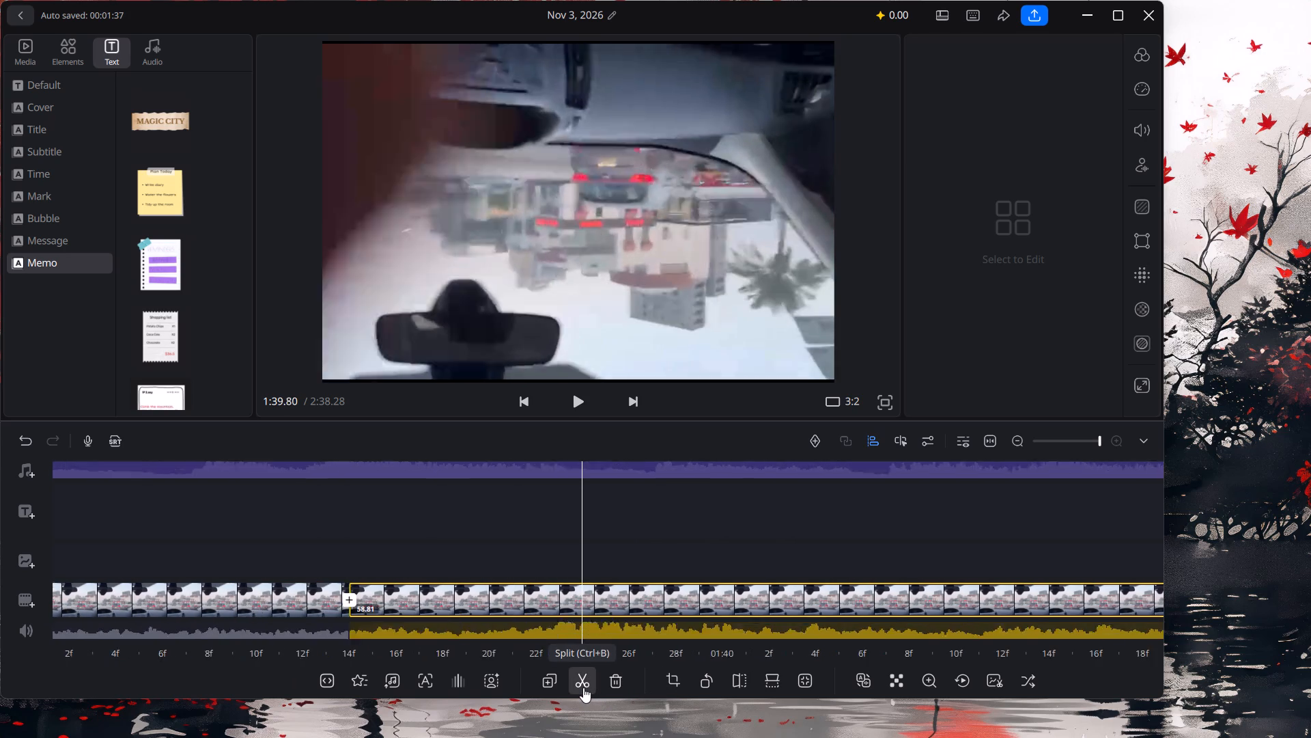
click(587, 685)
Split the remaining long driving clip after 1:40.04 at 1:40.67.
key(Right)
key(Right)
key(Right)
key(Right)
key(Right)
key(Right)
key(Right)
key(Right)
key(Right)
key(Right)
key(Right)
key(Right)
key(Right)
key(Right)
key(Right)
key(Right)
key(Right)
key(Right)
key(Right)
key(Right)
click(584, 683)
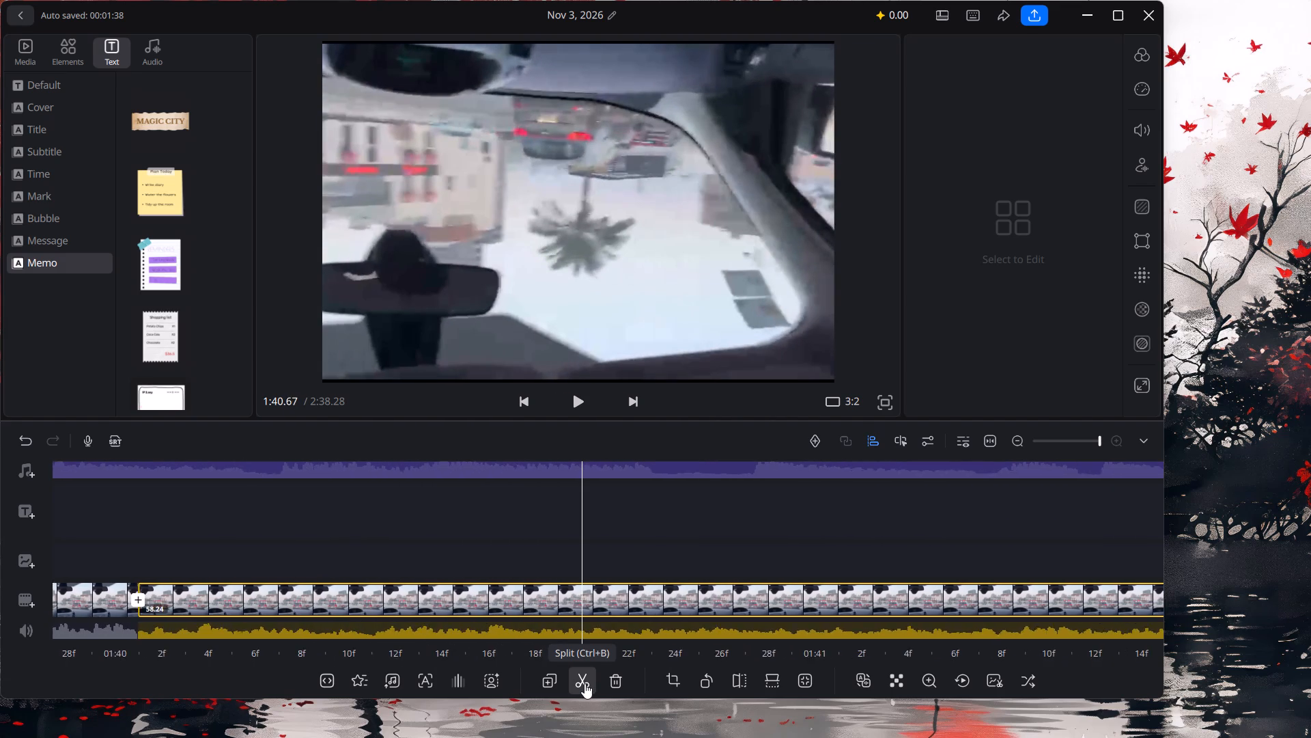
Split the remaining long driving clip after 1:40.67 at about 1:41.30.
key(Right)
key(Right)
key(Right)
key(Right)
key(Right)
key(Right)
key(Right)
key(Right)
key(Right)
key(Right)
key(Right)
key(Right)
key(Right)
key(Right)
key(Right)
key(Right)
key(Right)
key(Right)
key(Right)
key(Right)
click(584, 683)
Split the remaining long driving clip after 1:41.30 at about 1:41.94.
key(Right)
key(Right)
key(Right)
key(Right)
key(Right)
key(Right)
key(Right)
key(Right)
key(Right)
key(Right)
key(Right)
key(Right)
key(Right)
key(Right)
key(Right)
key(Right)
key(Right)
key(Right)
key(Right)
key(Right)
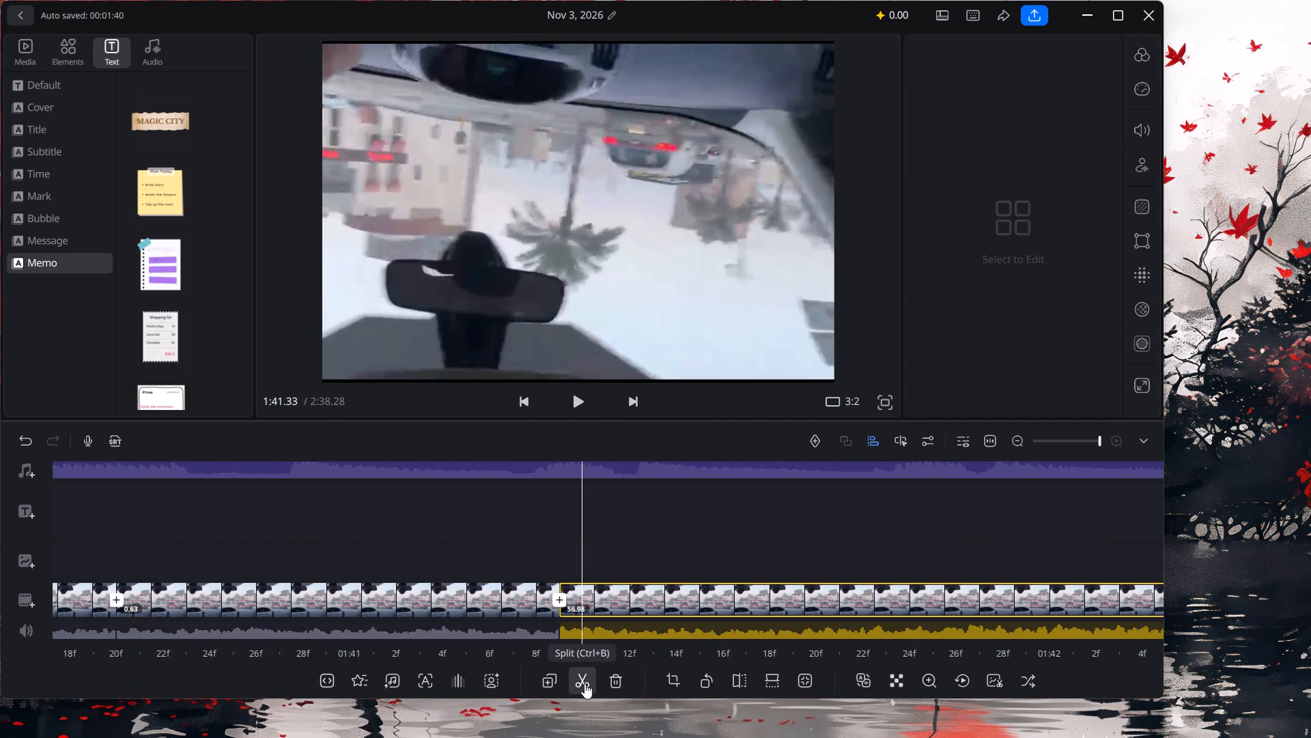
click(585, 683)
Split the remaining long driving clip after 1:41.94 at about 1:42.63.
key(Right)
key(Right)
key(Right)
key(Right)
key(Right)
key(Right)
key(Right)
key(Right)
key(Right)
key(Right)
key(Right)
key(Right)
key(Right)
key(Right)
key(Right)
key(Right)
key(Right)
key(Right)
key(Right)
key(Right)
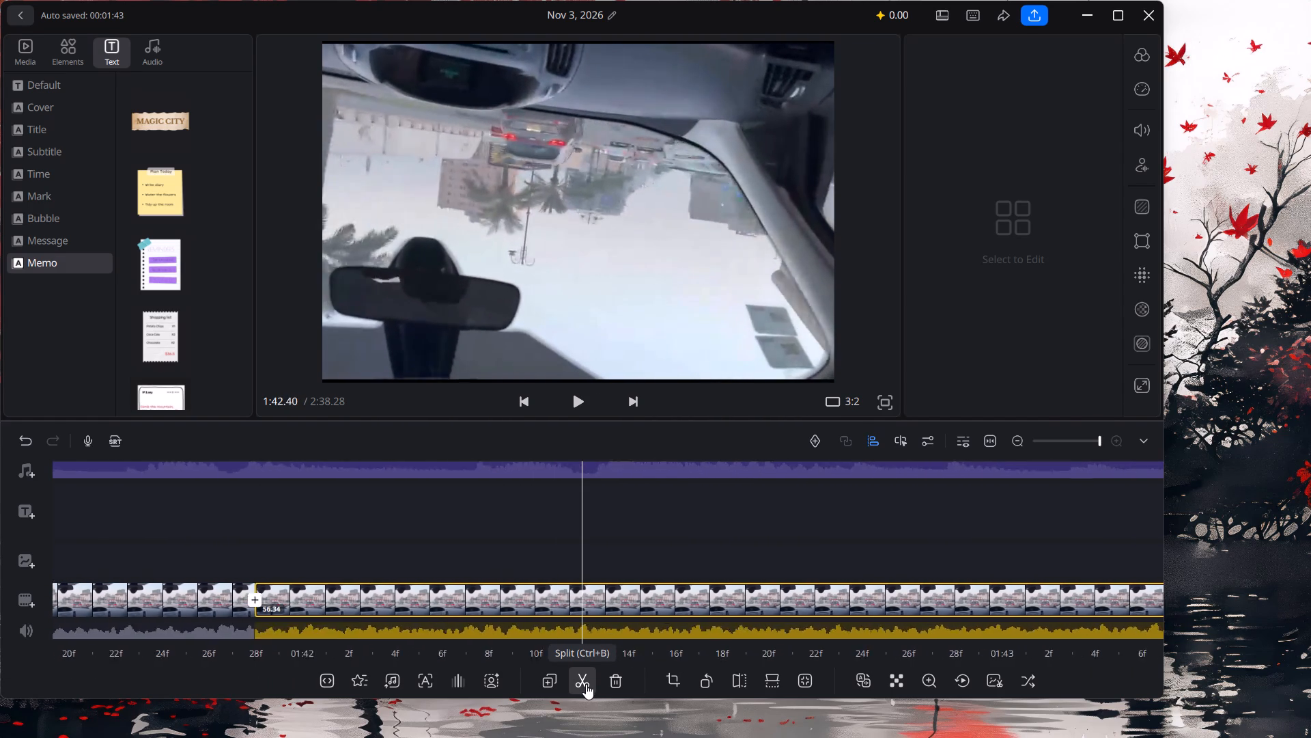
click(586, 684)
Split the remaining long driving clip after 1:42.63 at 1:43.33.
key(Right)
key(Right)
key(Right)
key(Right)
key(Right)
key(Right)
key(Right)
key(Right)
key(Right)
key(Right)
key(Right)
key(Right)
key(Right)
key(Right)
key(Right)
key(Right)
key(Right)
key(Right)
key(Right)
key(Right)
click(586, 684)
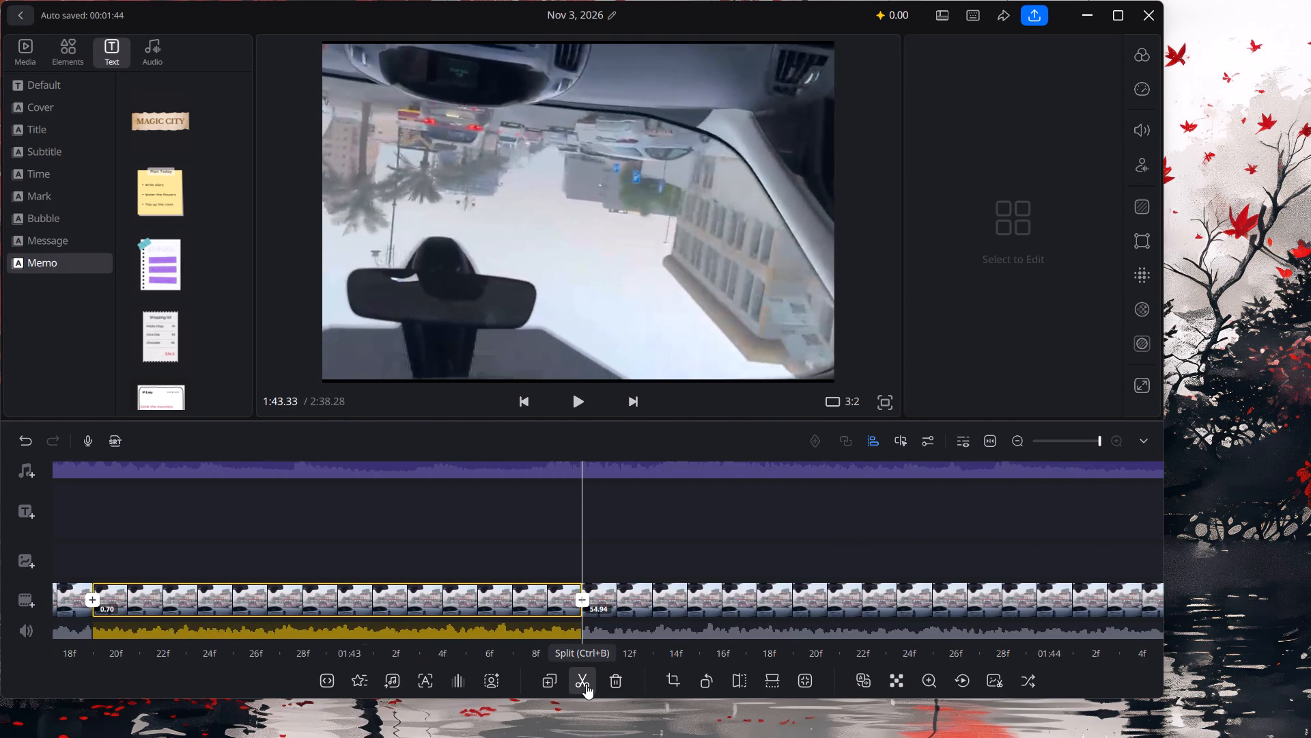
Split the remaining long driving clip after 1:43.33 at about 1:43.83.
key(Right)
key(Right)
key(Right)
key(Right)
key(Right)
key(Right)
key(Right)
key(Right)
key(Right)
key(Right)
key(Right)
key(Right)
key(Right)
key(Right)
key(Right)
key(Right)
key(Right)
key(Right)
key(Right)
click(586, 684)
Split the remaining long driving clip after 1:43.83 at about 1:44.50.
key(Right)
key(Right)
key(Right)
key(Right)
key(Right)
key(Right)
key(Right)
key(Right)
key(Right)
key(Right)
key(Right)
key(Right)
key(Right)
key(Right)
key(Right)
key(Right)
key(Right)
key(Right)
key(Right)
key(Right)
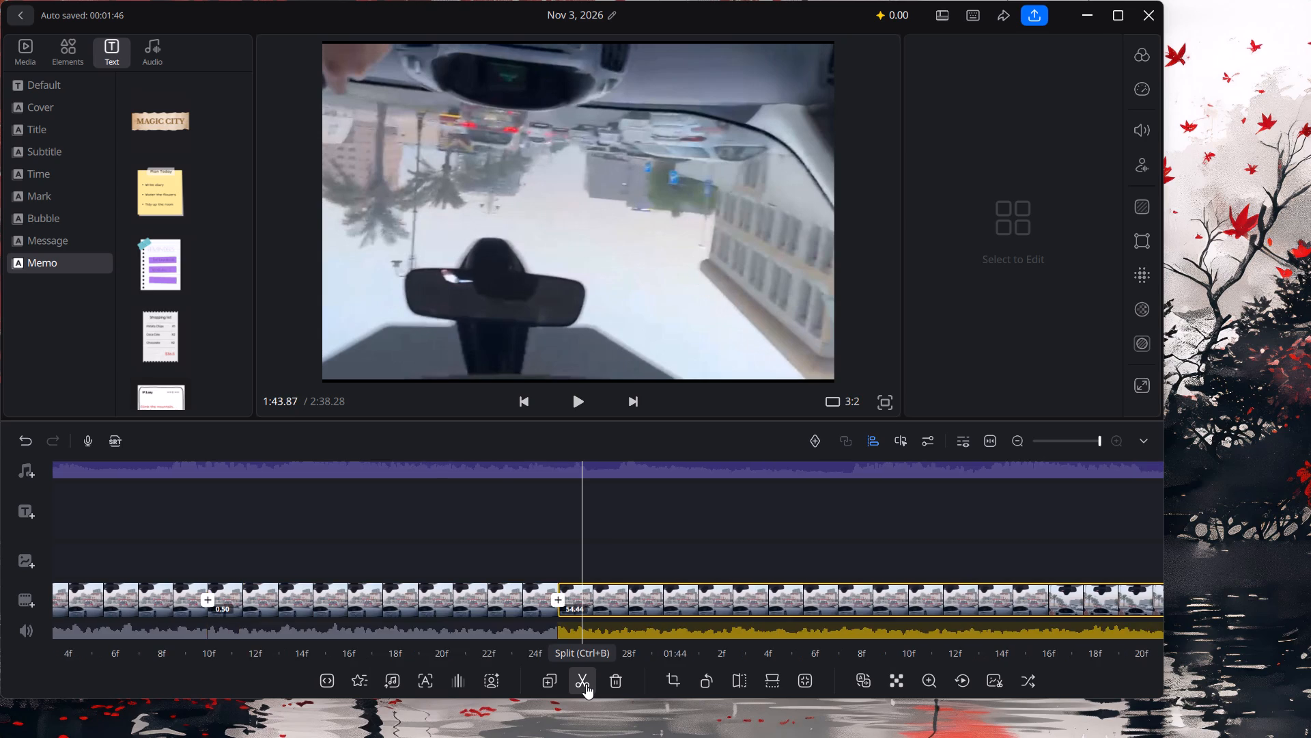
click(586, 684)
Split the remaining long driving clip after 1:44.50 at about 1:45.27.
key(Right)
key(Right)
key(Right)
key(Right)
key(Right)
key(Right)
key(Right)
key(Right)
key(Right)
key(Right)
key(Right)
key(Right)
key(Right)
key(Right)
key(Right)
key(Right)
key(Right)
key(Right)
key(Right)
key(Right)
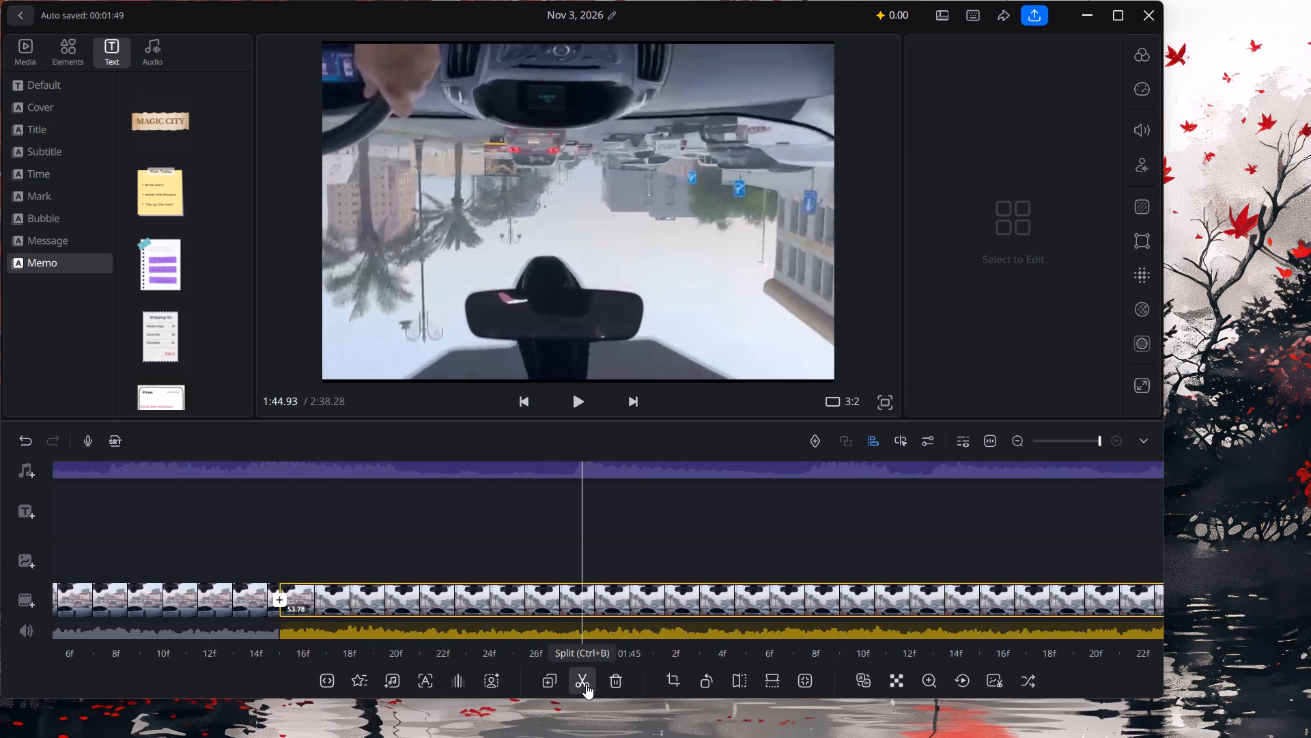
click(586, 684)
Split the remaining long driving clip after 1:45.27 at about 1:46.00.
key(Right)
key(Right)
key(Right)
key(Right)
key(Right)
key(Right)
key(Right)
key(Right)
key(Right)
key(Right)
key(Right)
key(Right)
key(Right)
key(Right)
key(Right)
key(Right)
key(Right)
key(Right)
key(Right)
key(Right)
click(586, 684)
Split the remaining long driving clip after 1:46.00 at about 1:46.70.
key(Right)
key(Right)
key(Right)
key(Right)
key(Right)
key(Right)
key(Right)
key(Right)
key(Right)
key(Right)
key(Right)
key(Right)
key(Right)
key(Right)
key(Right)
key(Right)
key(Right)
key(Right)
key(Right)
key(Right)
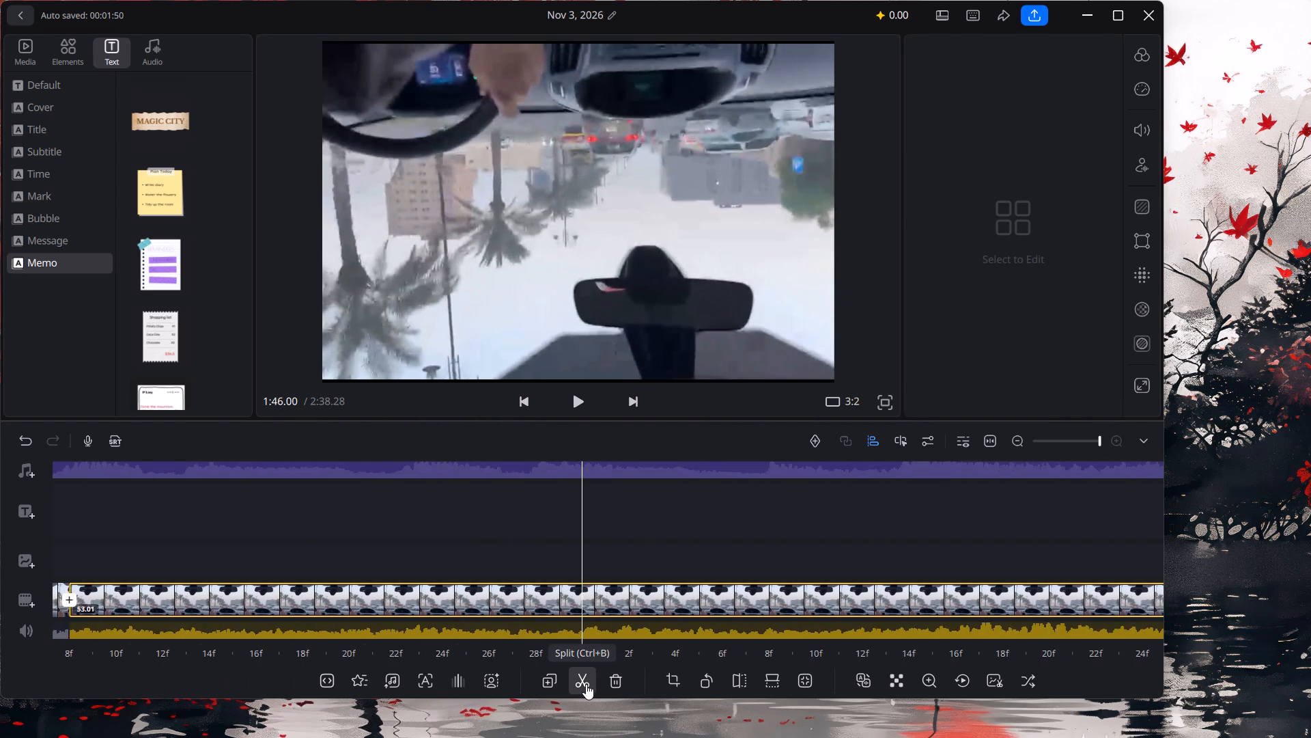
click(586, 684)
Split the remaining long driving clip after 1:46.70 at about 1:47.33.
key(Right)
key(Right)
key(Right)
key(Right)
key(Right)
key(Right)
key(Right)
key(Right)
key(Right)
key(Right)
key(Right)
key(Right)
key(Right)
key(Right)
key(Right)
key(Right)
key(Right)
key(Right)
key(Right)
key(Right)
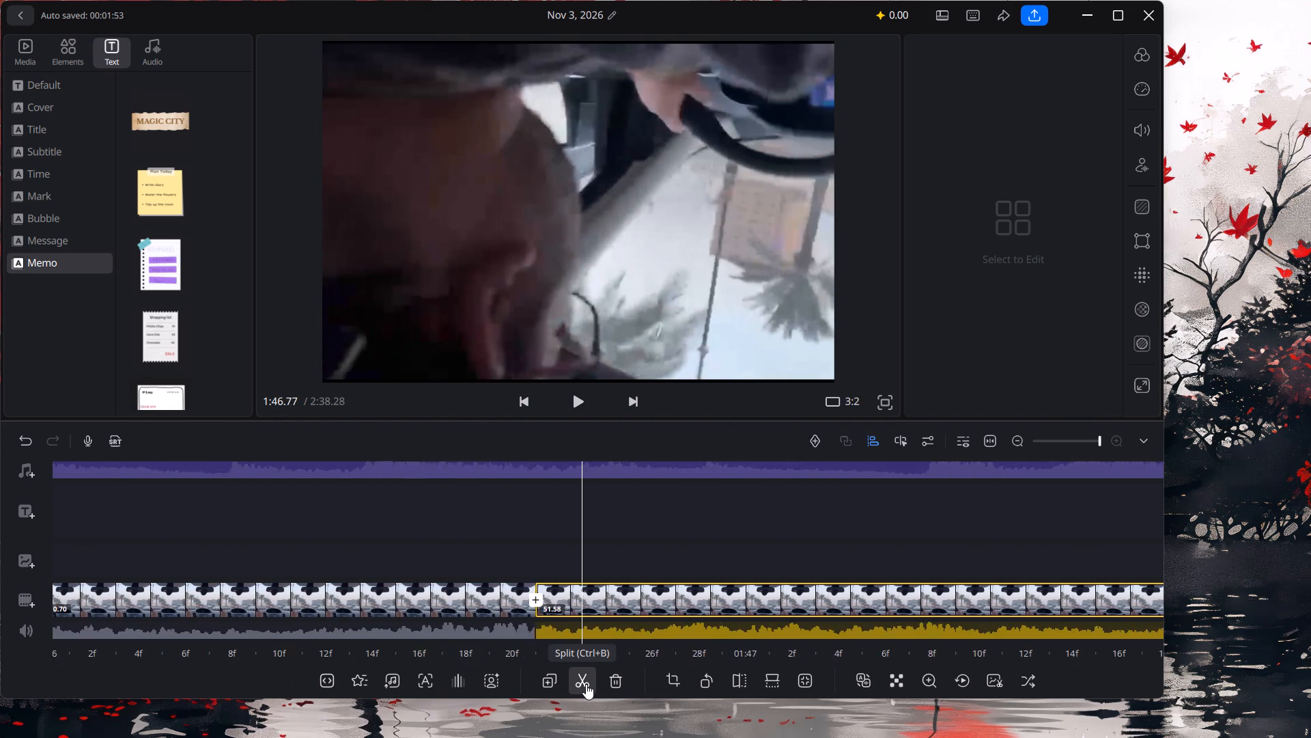
click(586, 684)
Split the remaining long driving clip after 1:47.33 at about 1:48.03.
key(Right)
key(Right)
key(Right)
key(Right)
key(Right)
key(Right)
key(Right)
key(Right)
key(Right)
key(Right)
key(Right)
key(Right)
key(Right)
key(Right)
key(Right)
key(Right)
key(Right)
key(Right)
key(Right)
key(Right)
click(586, 684)
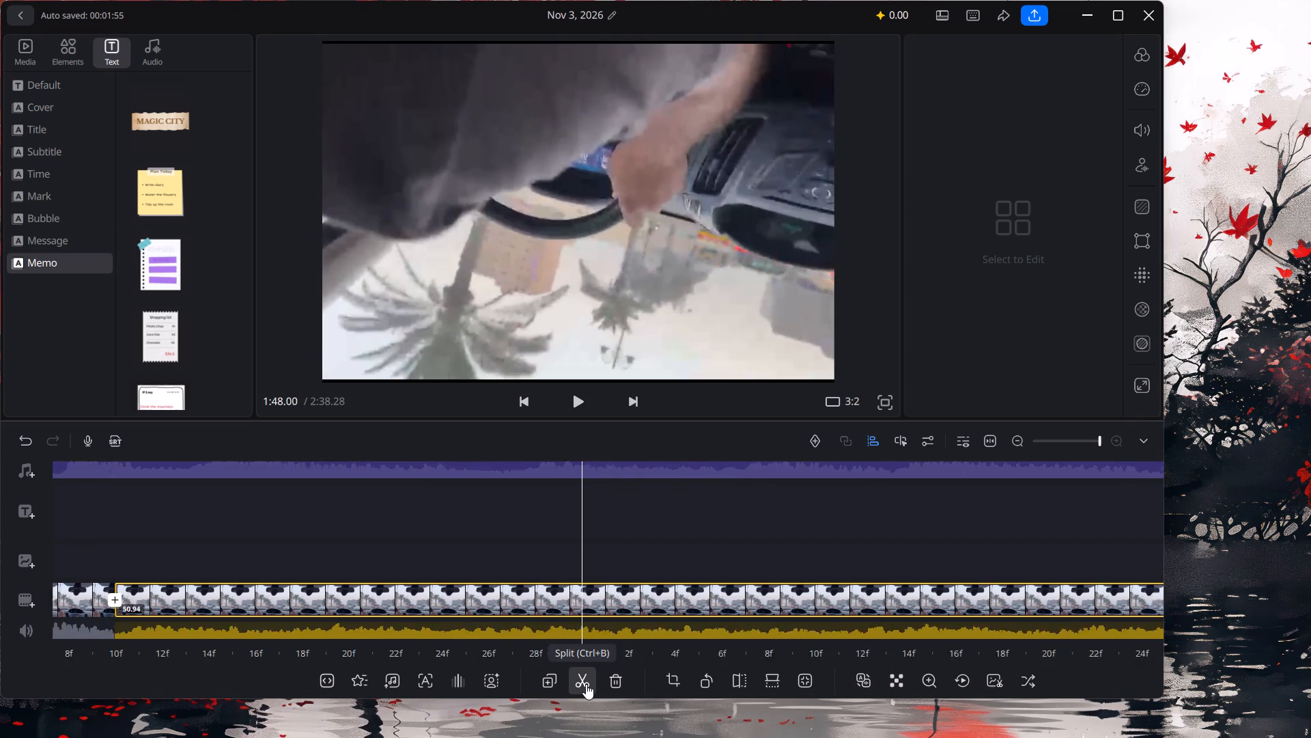
Split the remaining long driving clip after 1:48.03 at about 1:48.73.
key(Right)
key(Right)
key(Right)
key(Right)
key(Right)
key(Right)
key(Right)
key(Right)
key(Right)
key(Right)
key(Right)
key(Right)
key(Right)
key(Right)
key(Right)
key(Right)
key(Right)
key(Right)
key(Right)
key(Right)
click(586, 684)
Split the remaining long driving clip after 1:48.73 at about 1:49.37.
key(Right)
key(Right)
key(Right)
key(Right)
key(Right)
key(Right)
key(Right)
key(Right)
key(Right)
key(Right)
key(Right)
key(Right)
key(Right)
key(Right)
key(Right)
key(Right)
key(Right)
key(Right)
key(Right)
key(Right)
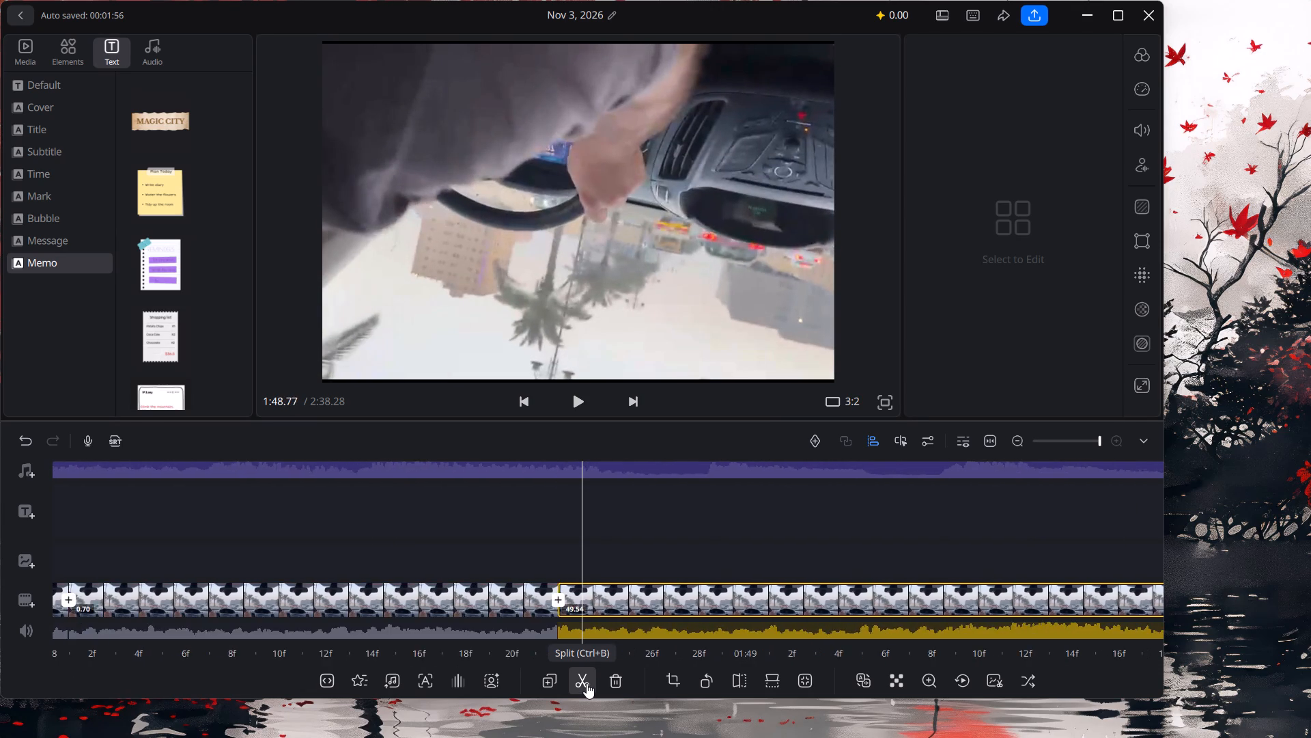
click(587, 683)
Split the remaining long driving clip after 1:49.37 at about 1:50.
key(Right)
key(Right)
key(Right)
key(Right)
key(Right)
key(Right)
key(Right)
key(Right)
key(Right)
key(Right)
key(Right)
key(Right)
key(Right)
key(Right)
key(Right)
key(Right)
key(Right)
key(Right)
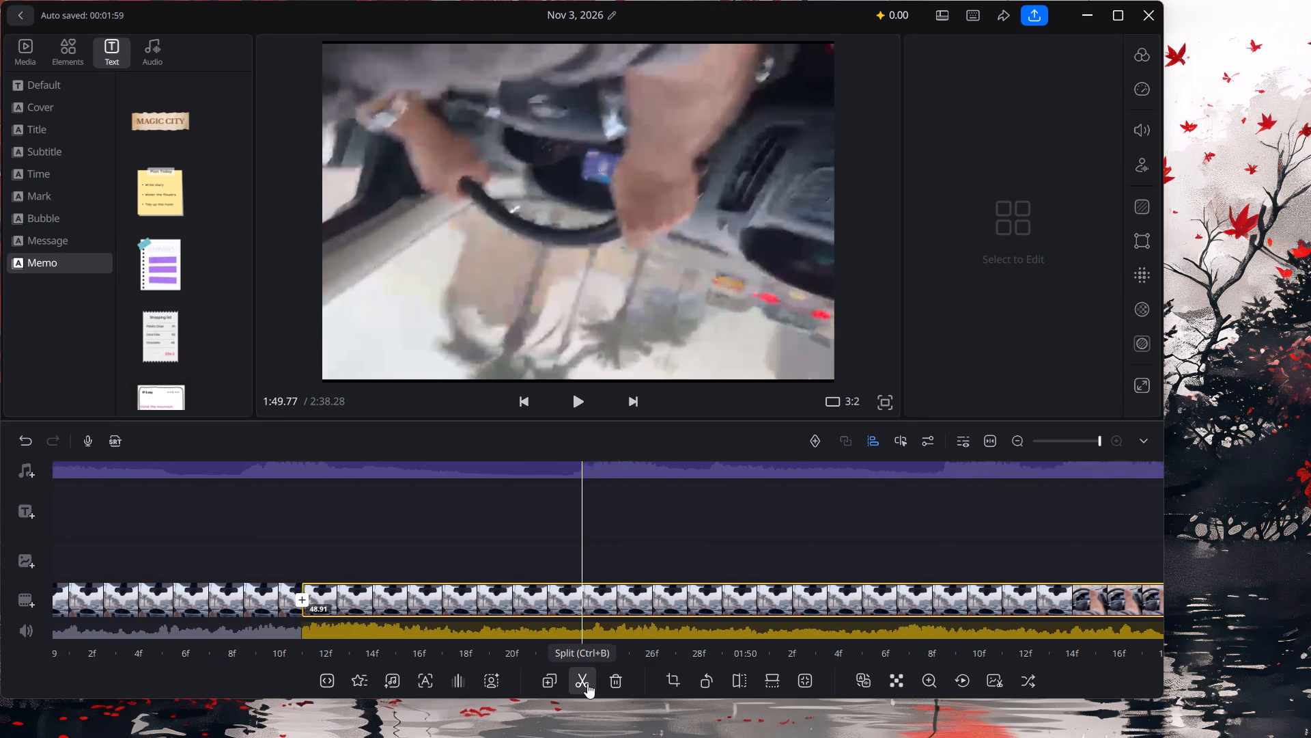
click(587, 683)
Split the remaining long driving clip after 1:50 at about 1:50.73.
key(Right)
key(Right)
key(Right)
key(Right)
key(Right)
key(Right)
key(Right)
key(Right)
key(Right)
key(Right)
key(Right)
key(Right)
key(Right)
key(Right)
key(Right)
key(Right)
key(Right)
key(Right)
key(Right)
key(Right)
click(587, 683)
Split the remaining long driving clip after 1:50.73 at about 1:51.37.
key(Right)
key(Right)
key(Right)
key(Right)
key(Right)
key(Right)
key(Right)
key(Right)
key(Right)
key(Right)
key(Right)
key(Right)
key(Right)
key(Right)
key(Right)
key(Right)
key(Right)
key(Right)
key(Right)
key(Right)
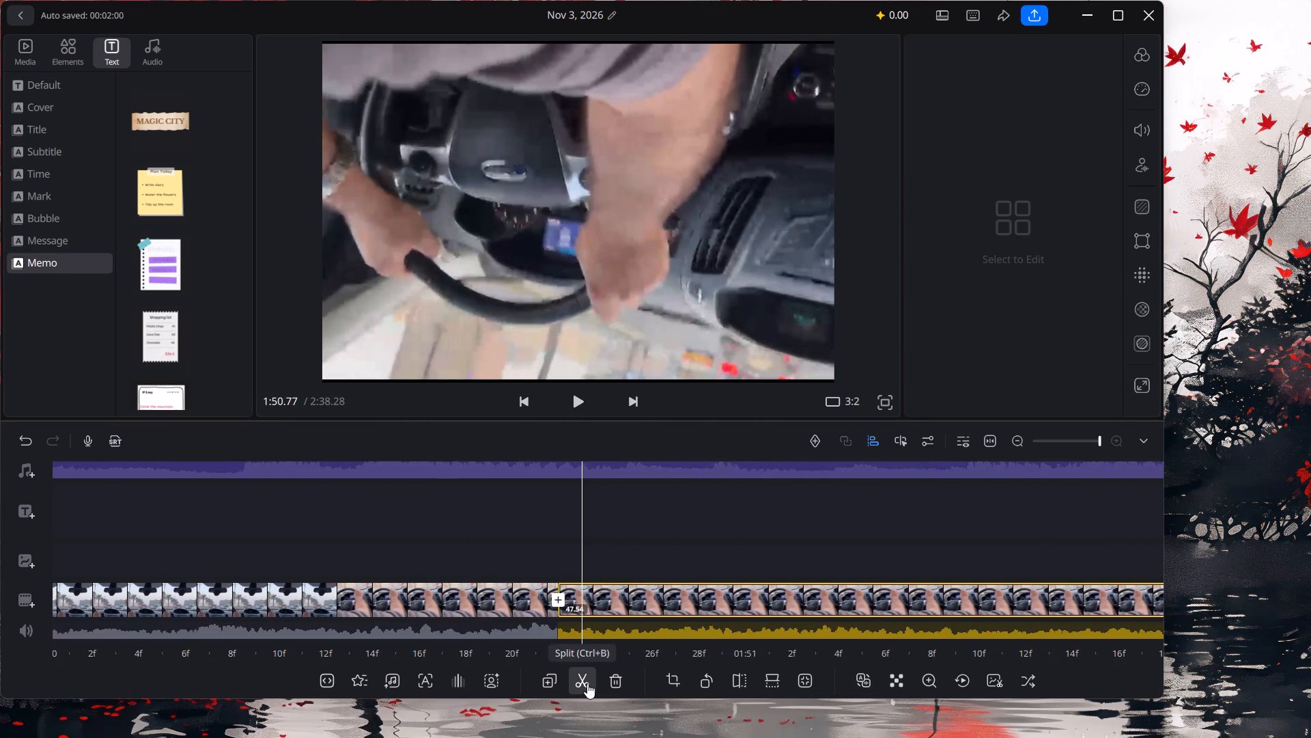
click(587, 683)
Split the remaining long driving clip after 1:51.37 at about 1:52.03.
key(Right)
key(Right)
key(Right)
key(Right)
key(Right)
key(Right)
key(Right)
key(Right)
key(Right)
key(Right)
key(Right)
key(Right)
key(Right)
key(Right)
key(Right)
key(Right)
key(Right)
key(Right)
key(Right)
key(Right)
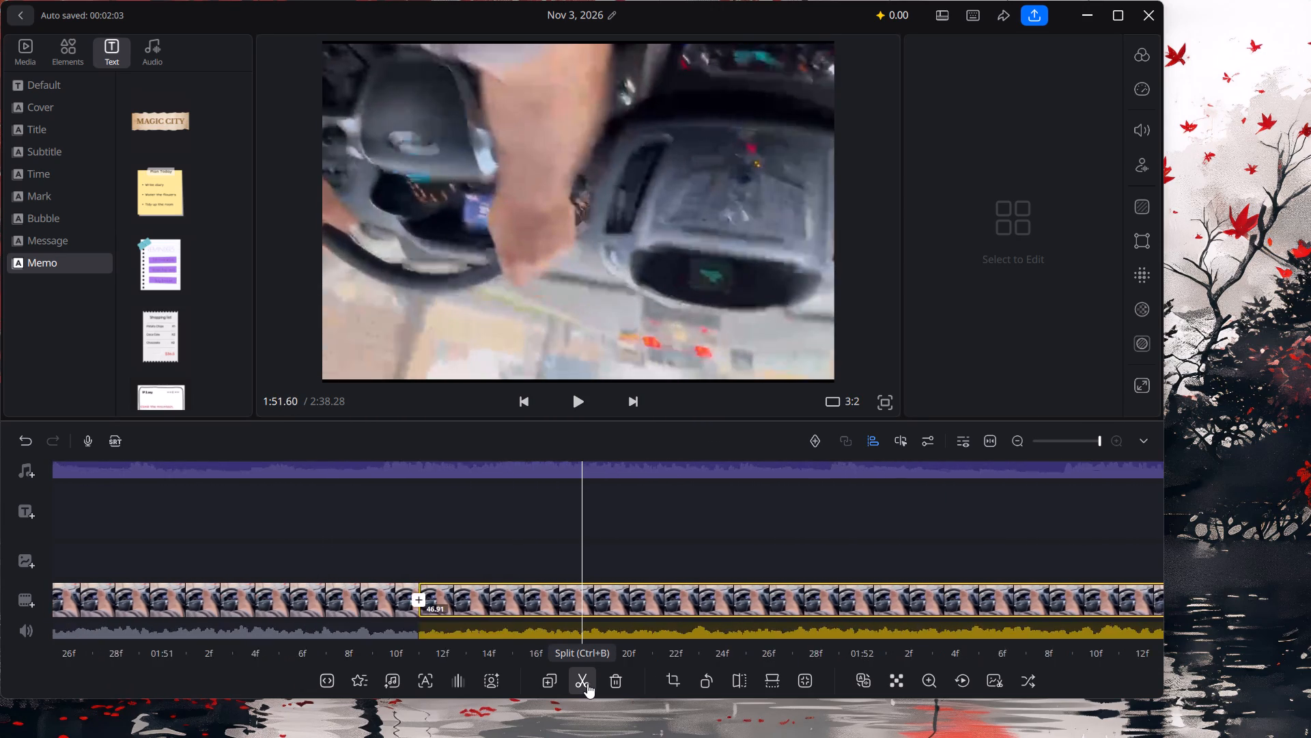
click(587, 683)
Split the remaining long driving clip after 1:52.03 at about 1:52.60.
key(Right)
key(Right)
key(Right)
key(Right)
key(Right)
key(Right)
key(Right)
key(Right)
key(Right)
key(Right)
key(Right)
key(Right)
key(Right)
key(Right)
key(Right)
key(Right)
key(Right)
key(Right)
key(Right)
key(Right)
click(587, 683)
Split the remaining long driving clip after 1:52.60 at about 1:53.27.
key(Right)
key(Right)
key(Right)
key(Right)
key(Right)
key(Right)
key(Right)
key(Right)
key(Right)
key(Right)
key(Right)
key(Right)
key(Right)
key(Right)
key(Right)
key(Right)
key(Right)
key(Right)
key(Right)
key(Right)
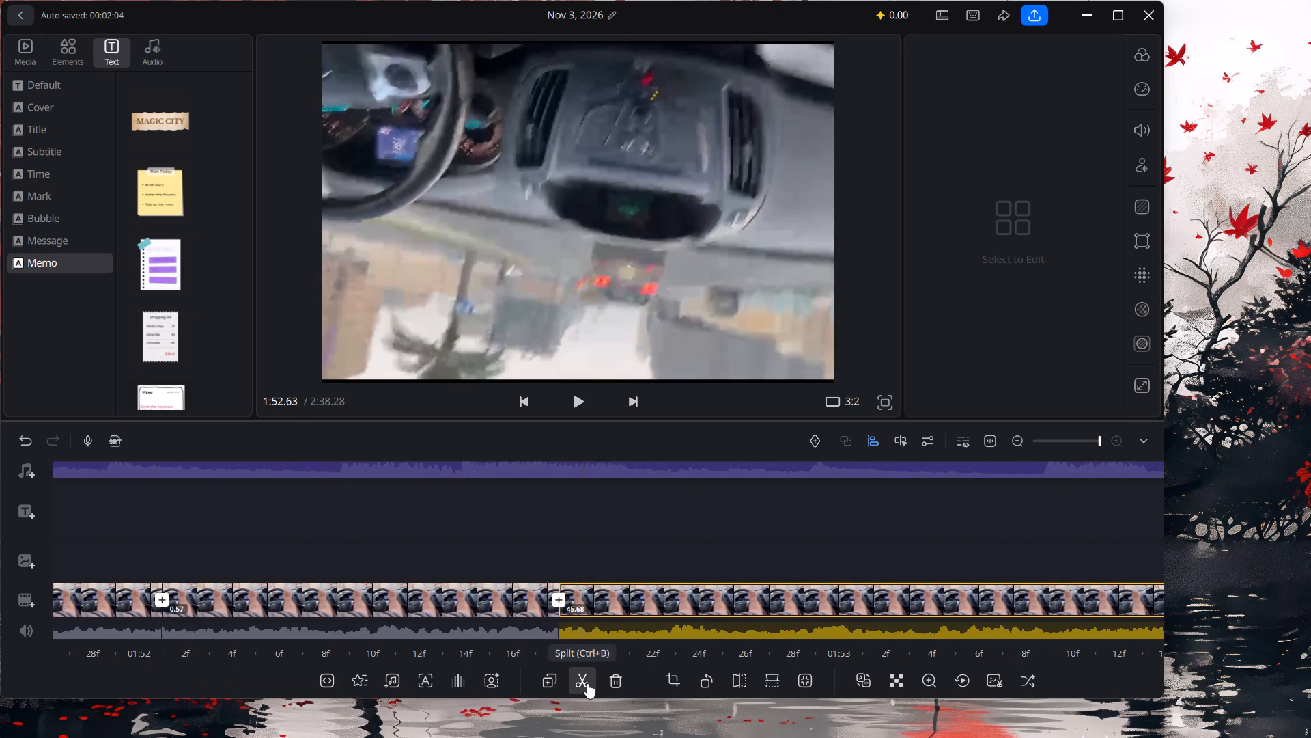
click(587, 683)
Split the remaining long driving clip after 1:53.27 at about 1:54.03.
key(Right)
key(Right)
key(Right)
key(Right)
key(Right)
key(Right)
key(Right)
key(Right)
key(Right)
key(Right)
key(Right)
key(Right)
key(Right)
key(Right)
key(Right)
key(Right)
key(Right)
key(Right)
key(Right)
key(Right)
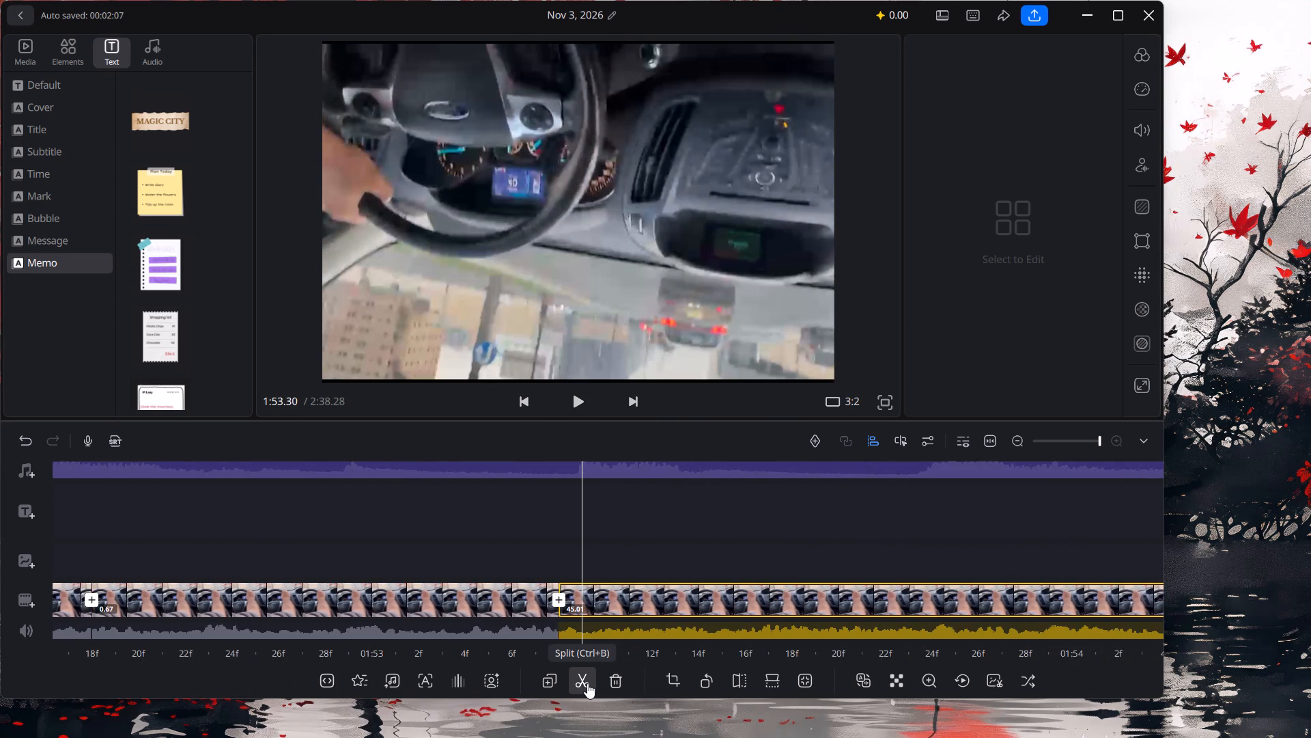
click(587, 683)
Split the remaining long driving clip after 1:54.03 at about 1:54.73.
key(Right)
key(Right)
key(Right)
key(Right)
key(Right)
key(Right)
key(Right)
key(Right)
key(Right)
key(Right)
key(Right)
key(Right)
key(Right)
key(Right)
key(Right)
key(Right)
key(Right)
key(Right)
key(Right)
key(Right)
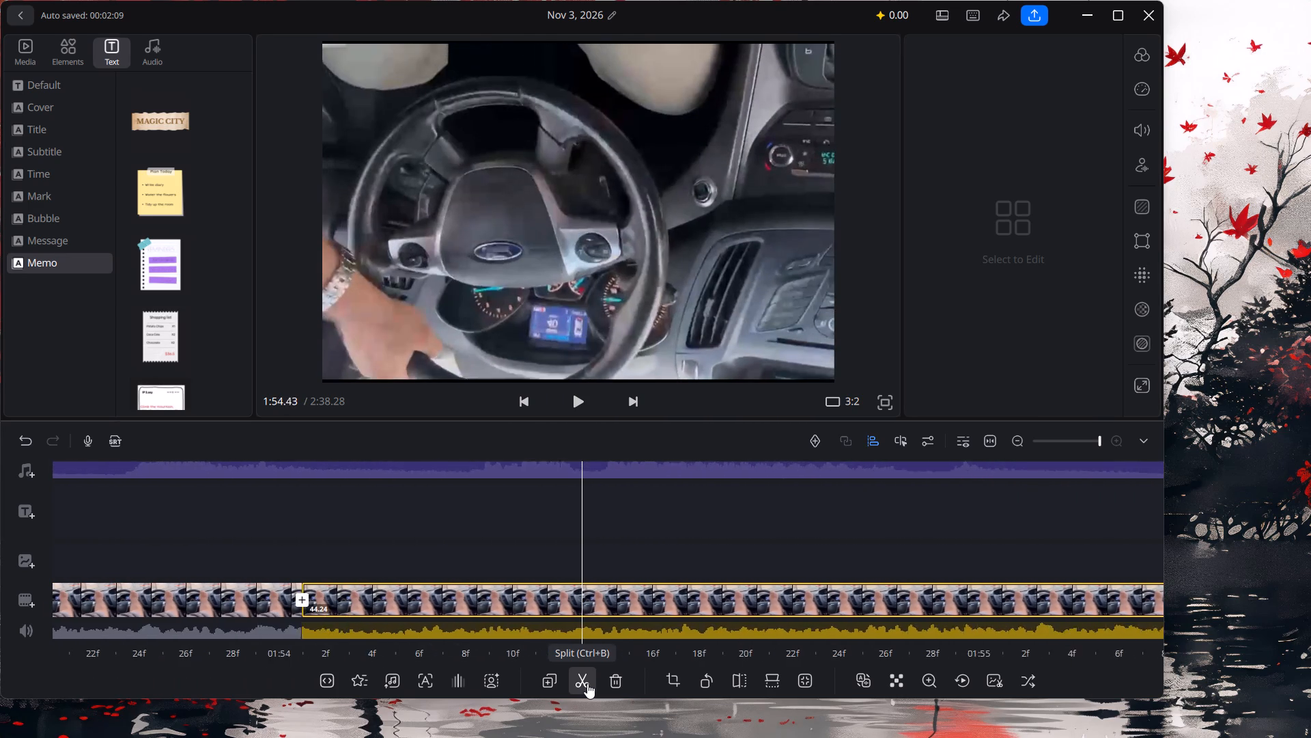
click(587, 683)
Split the remaining long driving clip after 1:54.73 at about 1:55.37.
key(Right)
key(Right)
key(Right)
key(Right)
key(Right)
key(Right)
key(Right)
key(Right)
key(Right)
key(Right)
key(Right)
key(Right)
key(Right)
key(Right)
key(Right)
key(Right)
key(Right)
key(Right)
key(Right)
key(Right)
click(589, 683)
Split the remaining long driving clip after 1:55.37 at about 1:56.10.
key(Right)
key(Right)
key(Right)
key(Right)
key(Right)
key(Right)
key(Right)
key(Right)
key(Right)
key(Right)
key(Right)
key(Right)
key(Right)
key(Right)
key(Right)
key(Right)
key(Right)
key(Right)
key(Right)
key(Right)
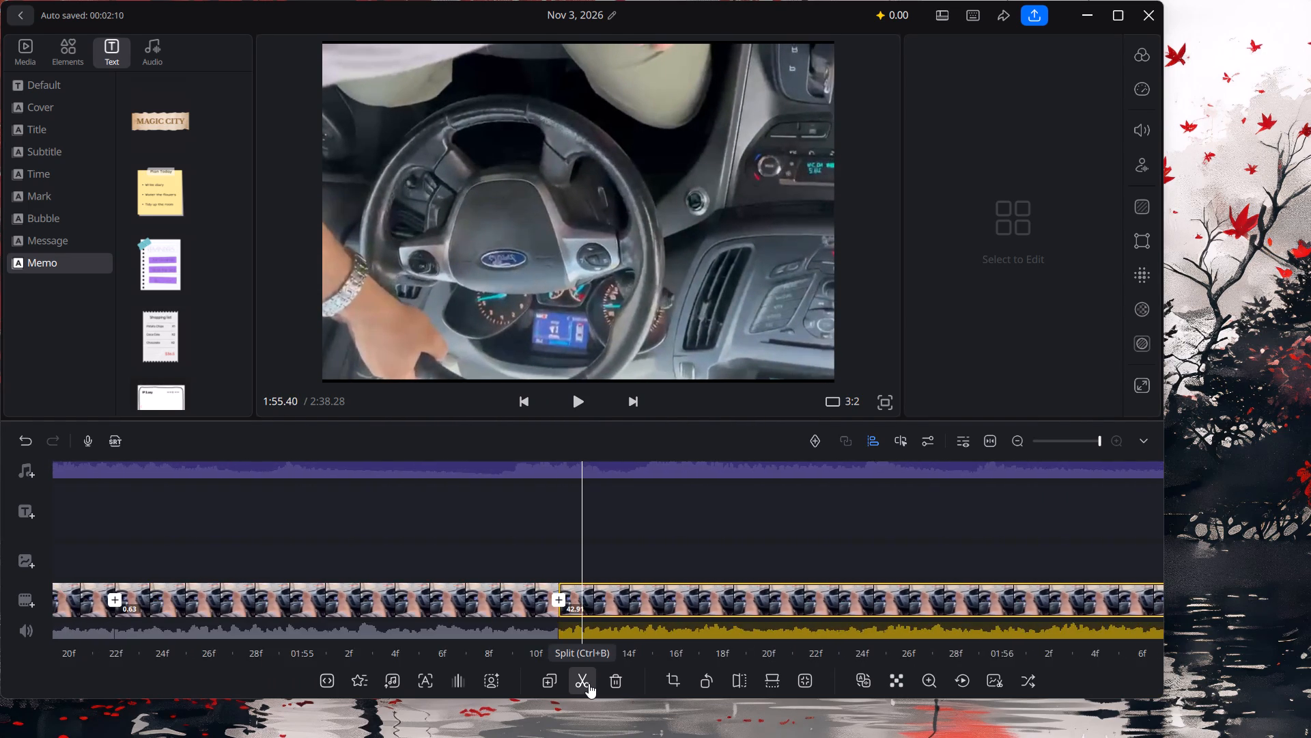
click(589, 683)
Split the remaining long driving clip after 1:56.10 at about 1:56.67.
key(Right)
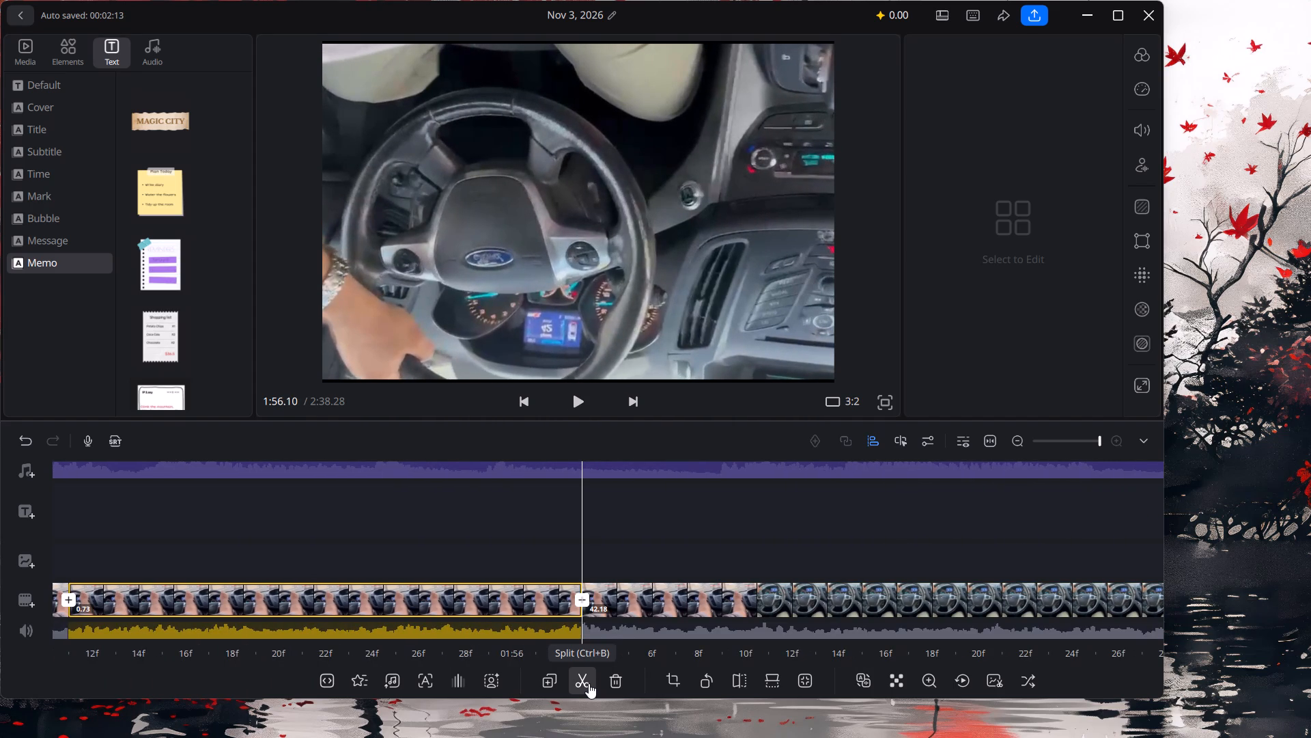
key(Right)
key(Right)
key(Right)
key(Right)
key(Right)
key(Right)
key(Right)
key(Right)
key(Right)
key(Right)
key(Right)
key(Right)
key(Right)
key(Right)
key(Right)
key(Right)
key(Right)
key(Right)
key(Right)
click(589, 683)
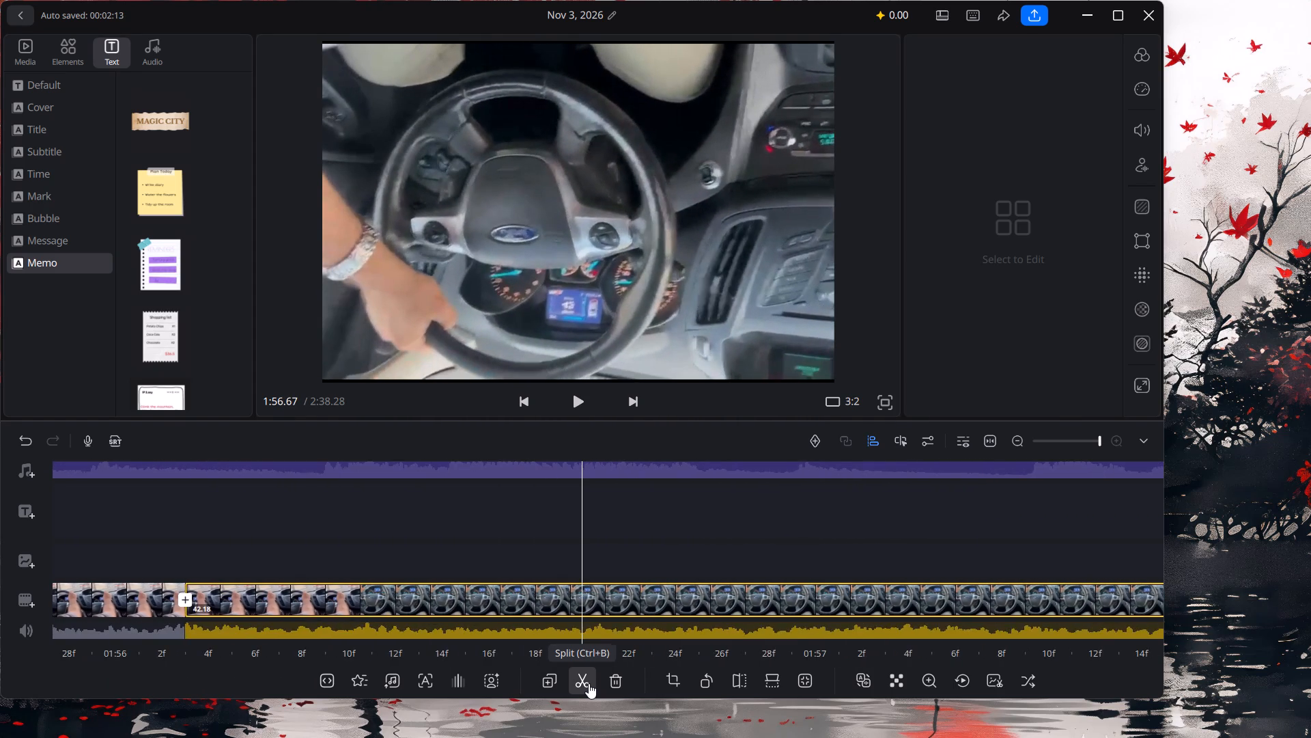
Split the remaining long driving clip after 1:56.67 at about 1:57.20.
key(Right)
key(Right)
key(Right)
key(Right)
key(Right)
key(Right)
key(Right)
key(Right)
key(Right)
key(Right)
key(Right)
key(Right)
key(Right)
key(Right)
key(Right)
key(Right)
key(Right)
key(Right)
key(Right)
key(Right)
click(589, 683)
Split the remaining long driving clip after 1:57.20 at about 1:57.87.
key(Right)
key(Right)
key(Right)
key(Right)
key(Right)
key(Right)
key(Right)
key(Right)
key(Right)
key(Right)
key(Right)
key(Right)
key(Right)
key(Right)
key(Right)
key(Right)
key(Right)
key(Right)
key(Right)
key(Right)
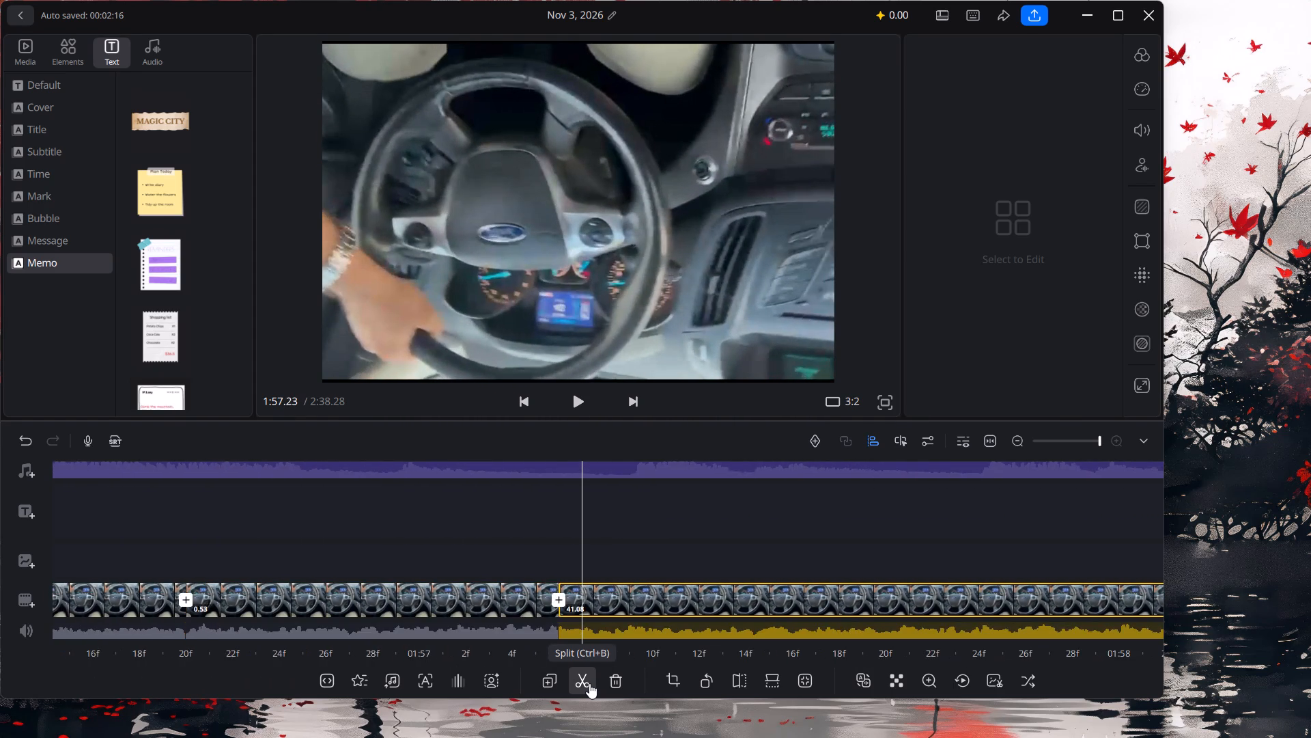
click(589, 683)
Split the remaining long driving clip after 1:57.87 at about 1:58.50.
key(Right)
key(Right)
key(Right)
key(Right)
key(Right)
key(Right)
key(Right)
key(Right)
key(Right)
key(Right)
key(Right)
key(Right)
key(Right)
key(Right)
key(Right)
key(Right)
key(Right)
key(Right)
key(Right)
key(Right)
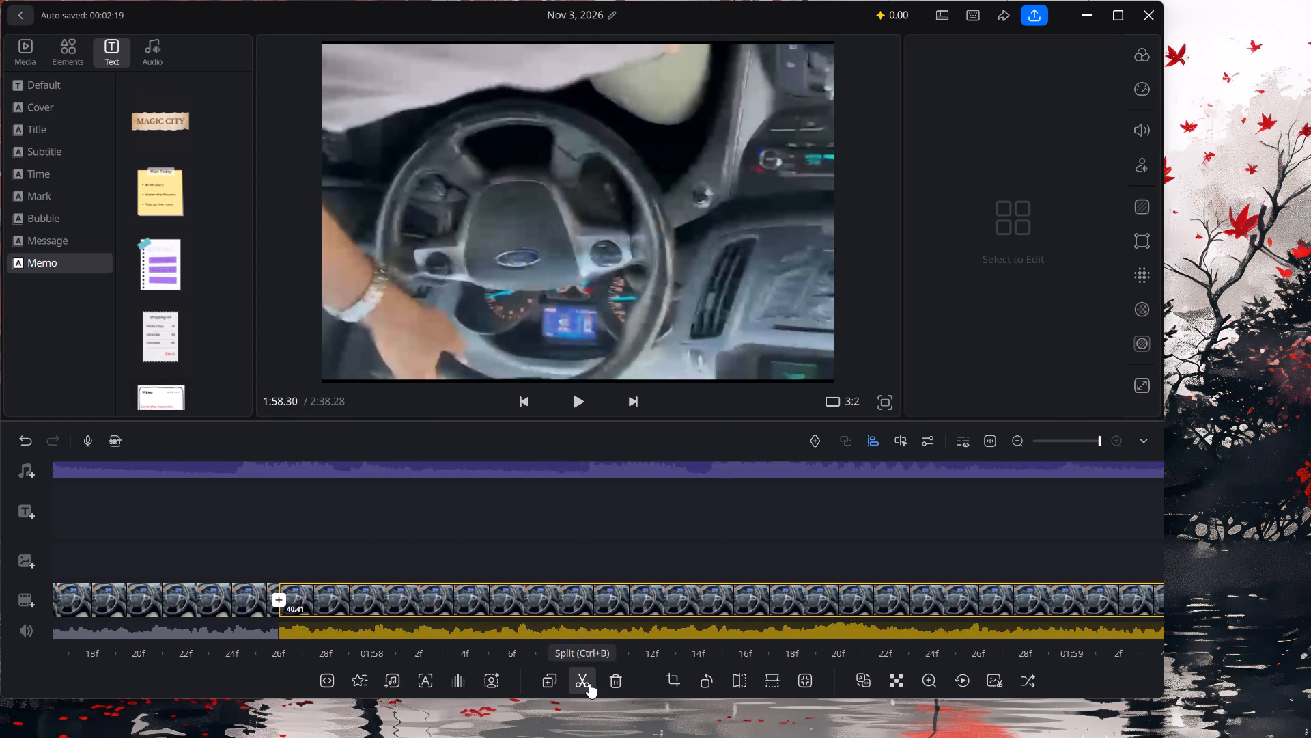
click(589, 683)
Split the remaining long driving clip after 1:58.50 at about 1:59.23.
key(Right)
key(Right)
key(Right)
key(Right)
key(Right)
key(Right)
key(Right)
key(Right)
key(Right)
key(Right)
key(Right)
key(Right)
key(Right)
key(Right)
key(Right)
key(Right)
key(Right)
key(Right)
key(Right)
key(Right)
click(589, 683)
Split the remaining long driving clip after 1:59.23 at about 1:59.90.
key(Right)
key(Right)
key(Right)
key(Right)
key(Right)
key(Right)
key(Right)
key(Right)
key(Right)
key(Right)
key(Right)
key(Right)
key(Right)
key(Right)
key(Right)
key(Right)
key(Right)
key(Right)
key(Right)
key(Right)
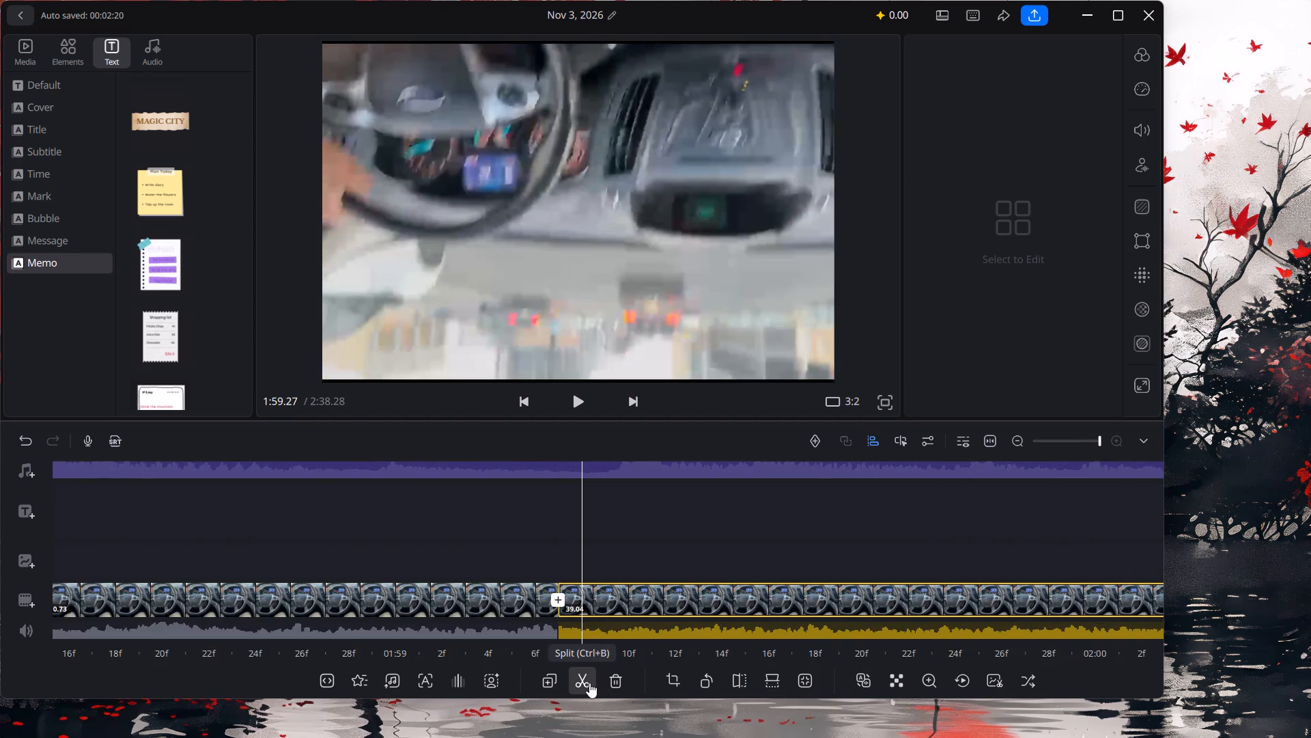
click(589, 683)
Split the remaining long driving clip after 1:59.90 at about 2:00.53.
key(Right)
key(Right)
key(Right)
key(Right)
key(Right)
key(Right)
key(Right)
key(Right)
key(Right)
key(Right)
key(Right)
key(Right)
key(Right)
key(Right)
key(Right)
key(Right)
key(Right)
key(Right)
key(Right)
key(Right)
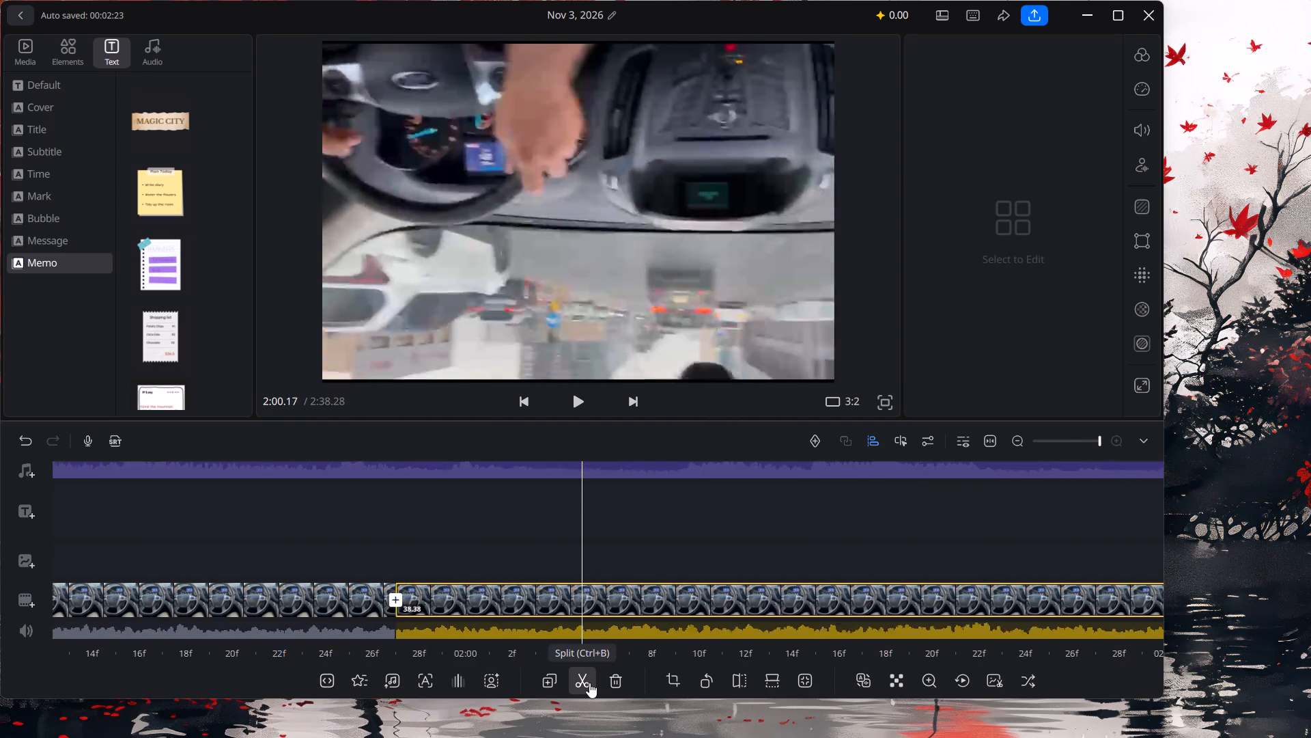
click(589, 682)
Split the remaining long driving clip after 2:00.53 at about 2:01.23.
key(Right)
key(Right)
key(Right)
key(Right)
key(Right)
key(Right)
key(Right)
key(Right)
key(Right)
key(Right)
key(Right)
key(Right)
key(Right)
key(Right)
key(Right)
key(Right)
key(Right)
key(Right)
key(Right)
key(Right)
click(589, 682)
Split the remaining long driving clip after 2:01.23 at about 2:01.93.
key(Right)
key(Right)
key(Right)
key(Right)
key(Right)
key(Right)
key(Right)
key(Right)
key(Right)
key(Right)
key(Right)
key(Right)
key(Right)
key(Right)
key(Right)
key(Right)
key(Right)
key(Right)
key(Right)
key(Right)
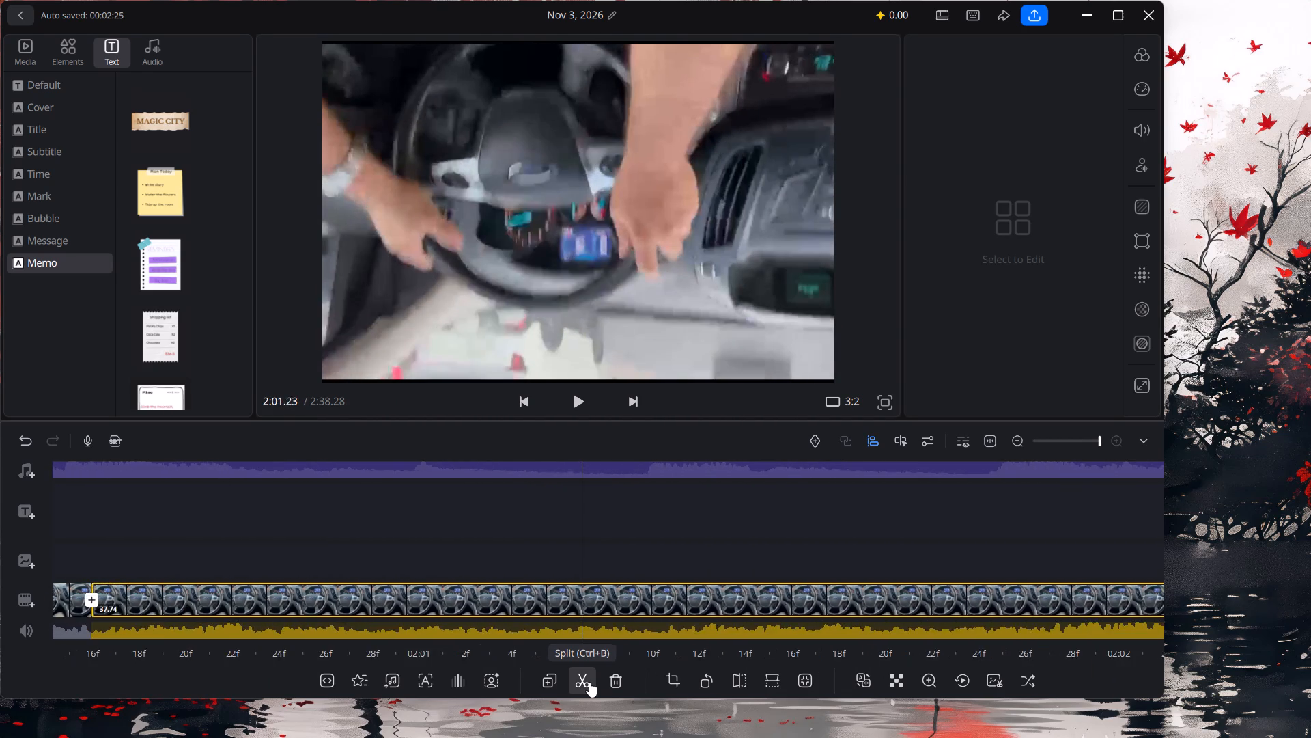
click(589, 682)
Split the remaining long driving clip after 2:01.93 at about 2:02.67.
key(Right)
key(Right)
key(Right)
key(Right)
key(Right)
key(Right)
key(Right)
key(Right)
key(Right)
key(Right)
key(Right)
key(Right)
key(Right)
key(Right)
key(Right)
key(Right)
key(Right)
key(Right)
key(Right)
key(Right)
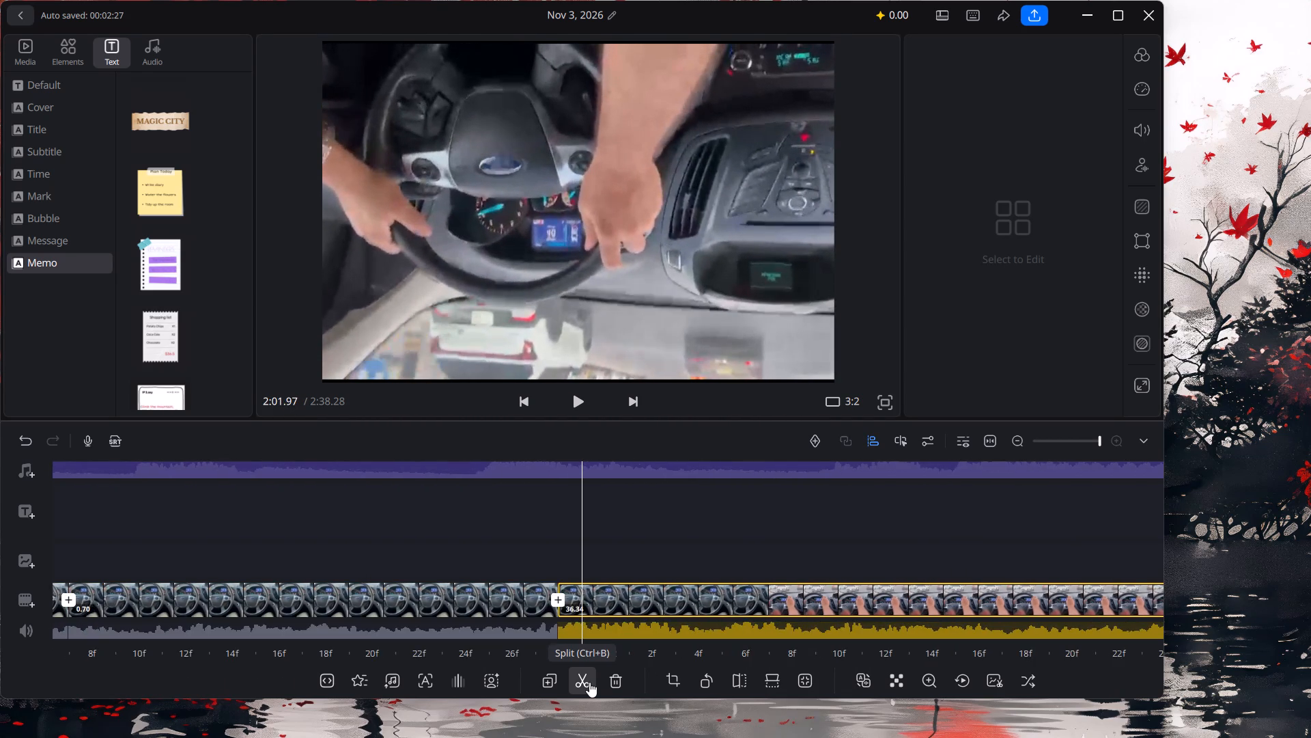
click(589, 682)
Split the remaining long driving clip after 2:02.67 at about 2:03.27.
key(Right)
key(Right)
key(Right)
key(Right)
key(Right)
key(Right)
key(Right)
key(Right)
key(Right)
key(Right)
key(Right)
key(Right)
key(Right)
key(Right)
key(Right)
key(Right)
key(Right)
key(Right)
key(Right)
key(Right)
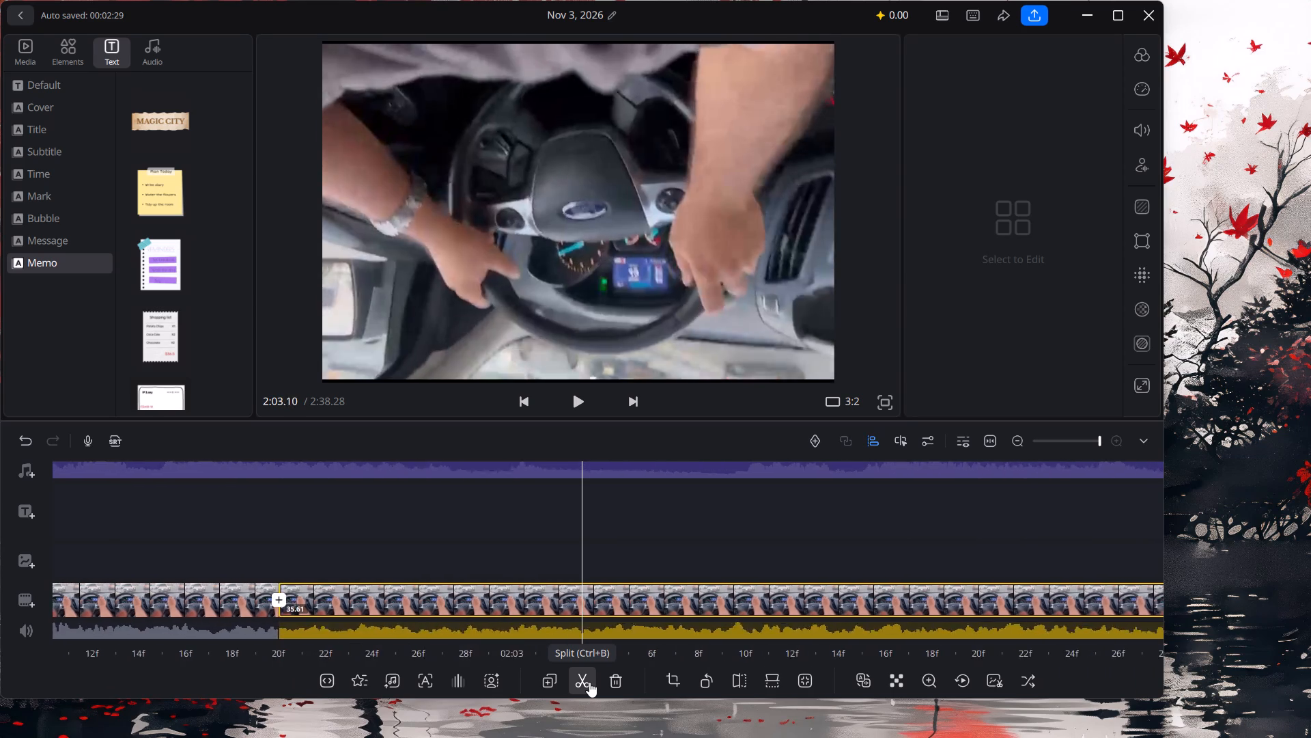
click(589, 682)
Split the remaining long driving clip after 2:03.27 at about 2:03.53.
key(Right)
key(Right)
key(Right)
key(Right)
key(Right)
key(Right)
key(Right)
key(Right)
key(Right)
key(Right)
click(589, 682)
Split the remaining long driving clip after 2:03.53 at about 2:04.30.
key(Right)
key(Right)
key(Right)
key(Right)
key(Right)
key(Right)
key(Right)
key(Right)
key(Right)
key(Right)
key(Right)
key(Right)
key(Right)
key(Right)
key(Right)
key(Right)
key(Right)
key(Right)
key(Right)
key(Right)
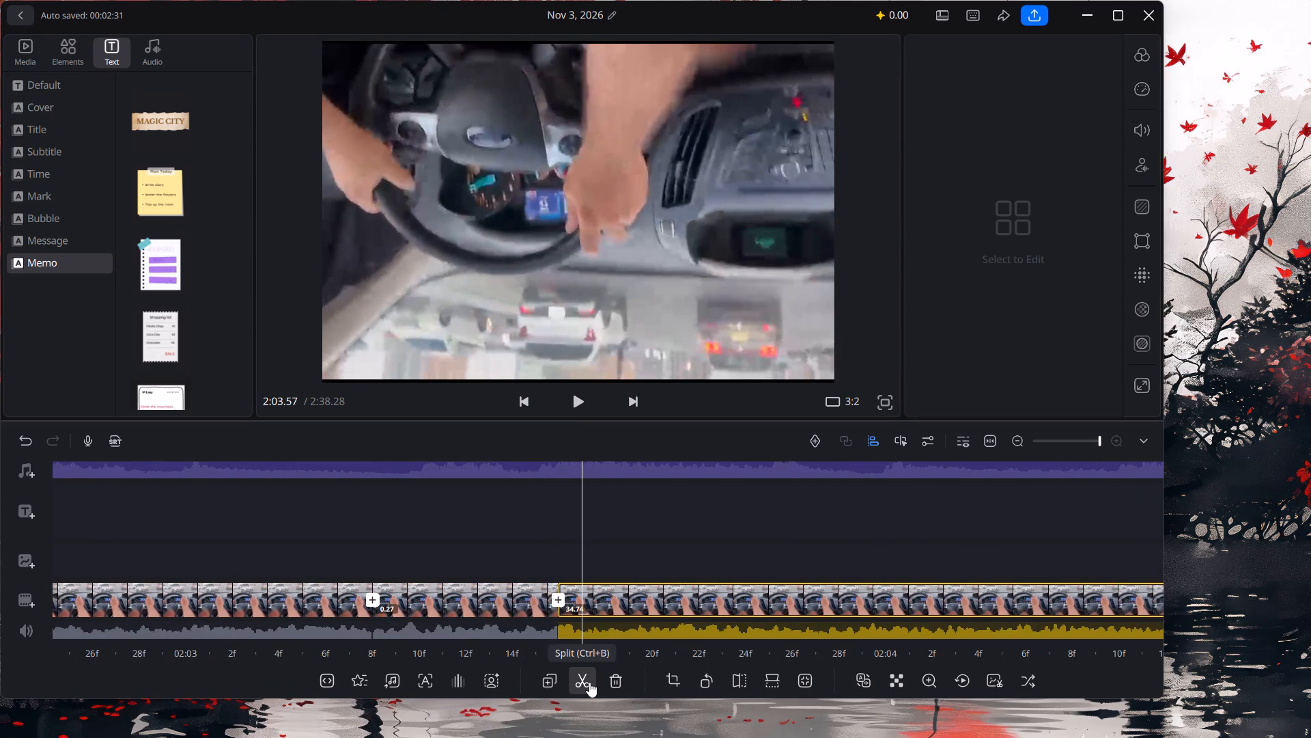
click(589, 682)
key(Right)
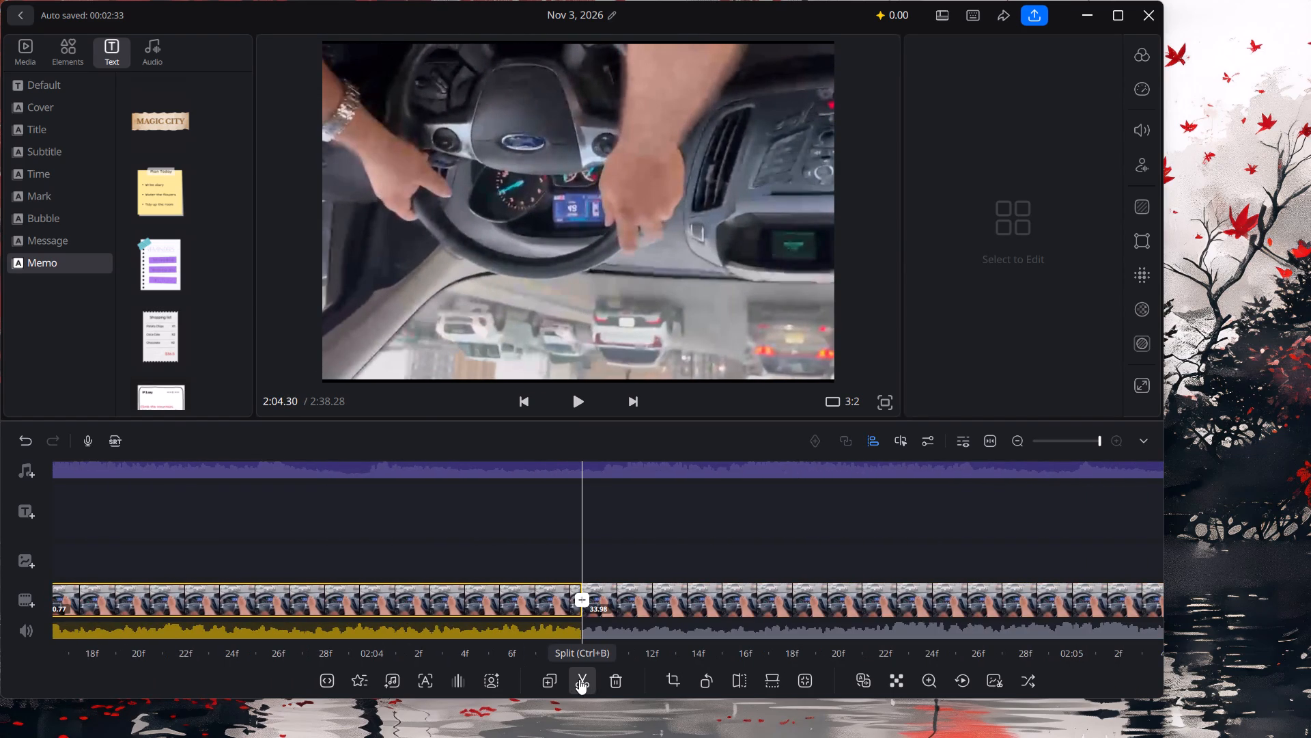
Split the remaining long driving clip after 2:04.30 at about 2:04.87.
click(579, 679)
key(Right)
key(Right)
key(Right)
key(Right)
key(Right)
key(Right)
key(Right)
key(Right)
key(Right)
key(Right)
key(Right)
key(Right)
key(Right)
key(Right)
key(Right)
key(Right)
key(Right)
key(Right)
key(Right)
key(Right)
click(579, 679)
Split the remaining long driving clip after 2:04.87 at about 2:05.43.
key(Right)
key(Right)
key(Right)
key(Right)
key(Right)
key(Right)
key(Right)
key(Right)
key(Right)
key(Right)
key(Right)
key(Right)
key(Right)
key(Right)
key(Right)
key(Right)
key(Right)
key(Right)
key(Right)
key(Right)
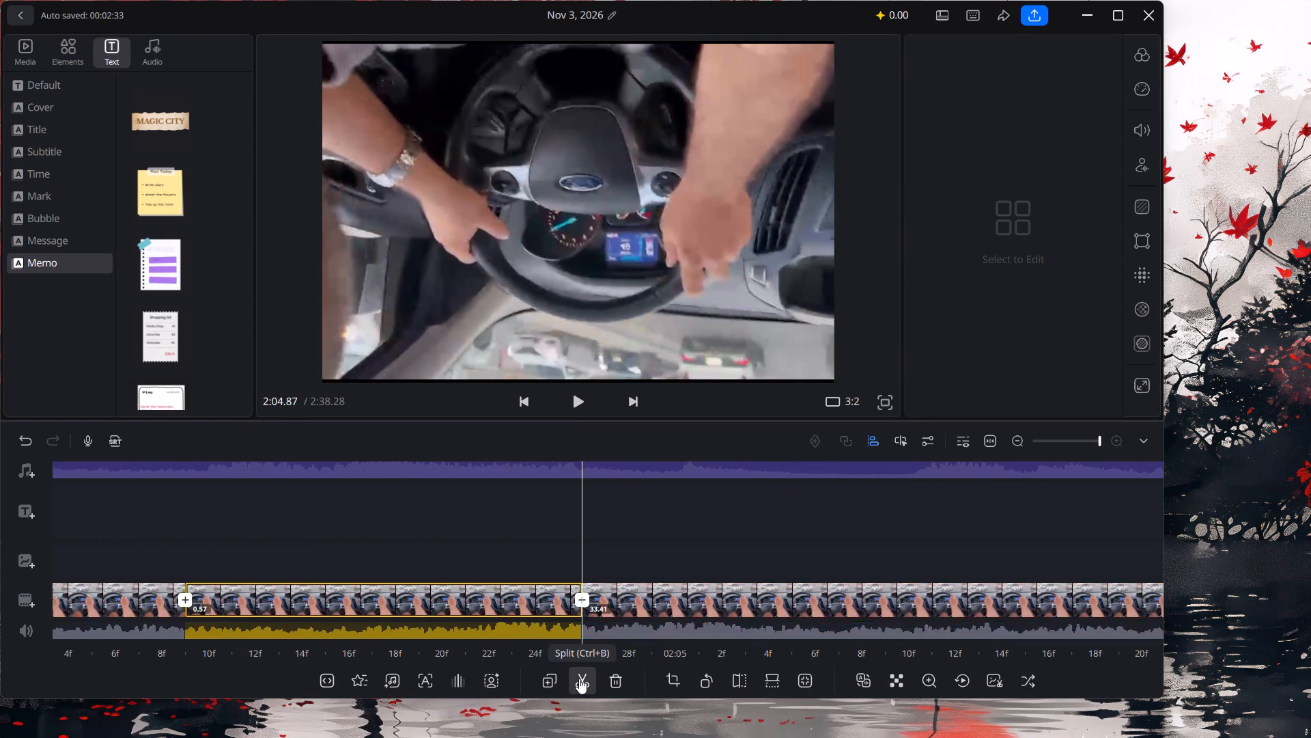
click(579, 679)
Split the remaining long driving clip after 2:05.43 at about 2:06.30.
key(Right)
key(Right)
key(Right)
key(Right)
key(Right)
key(Right)
key(Right)
key(Right)
key(Right)
key(Right)
key(Right)
key(Right)
key(Right)
key(Right)
key(Right)
key(Right)
key(Right)
key(Right)
key(Right)
key(Right)
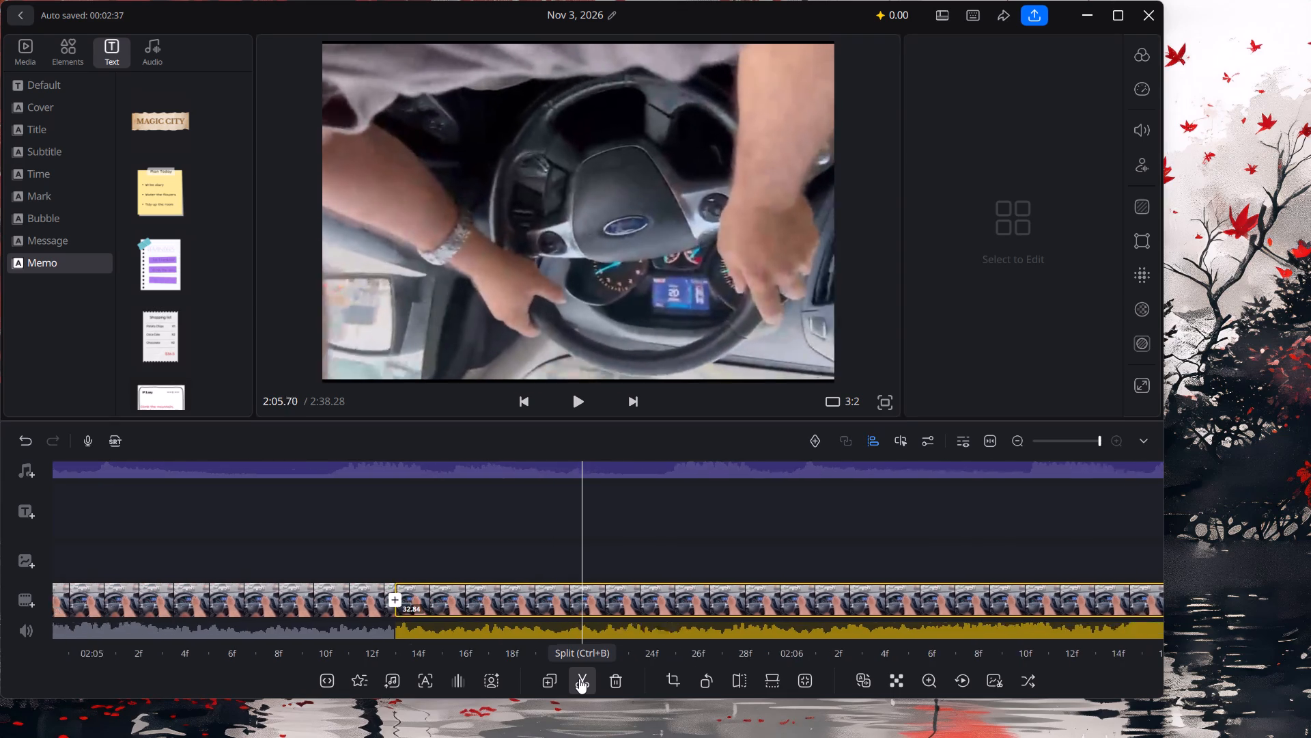
click(579, 679)
Split the remaining long driving clip after 2:06.30 at about 2:07.07.
key(Right)
key(Right)
key(Right)
key(Right)
key(Right)
key(Right)
key(Right)
key(Right)
key(Right)
key(Right)
key(Right)
key(Right)
key(Right)
key(Right)
key(Right)
key(Right)
key(Right)
key(Right)
key(Right)
key(Right)
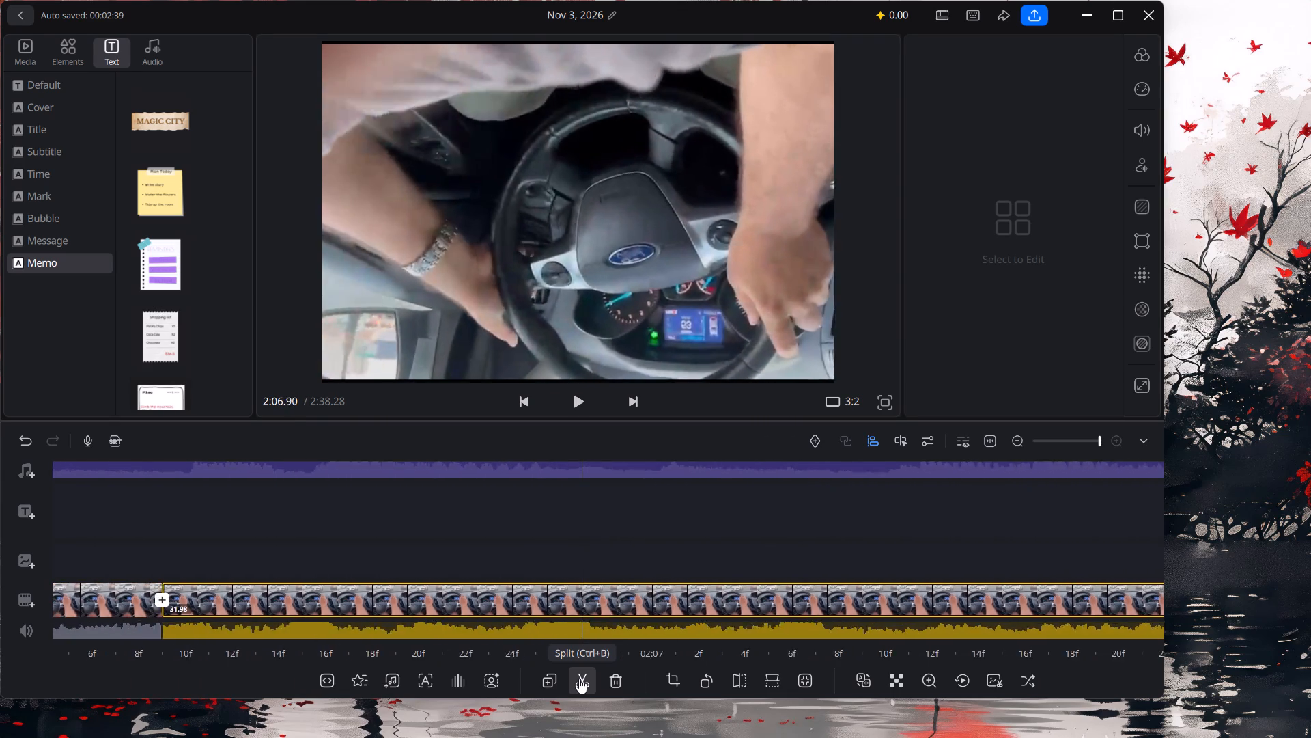
click(580, 679)
Split the remaining long driving clip after 2:07.07 at about 2:07.70.
key(Right)
key(Right)
key(Right)
key(Right)
key(Right)
key(Right)
key(Right)
key(Right)
key(Right)
key(Right)
key(Right)
key(Right)
key(Right)
key(Right)
key(Right)
key(Right)
key(Right)
key(Right)
key(Right)
key(Right)
click(580, 679)
Split the remaining long driving clip after 2:07.70 at about 2:08.50.
key(Right)
key(Right)
key(Right)
key(Right)
key(Right)
key(Right)
key(Right)
key(Right)
key(Right)
key(Right)
key(Right)
key(Right)
key(Right)
key(Right)
key(Right)
key(Right)
key(Right)
key(Right)
key(Right)
key(Right)
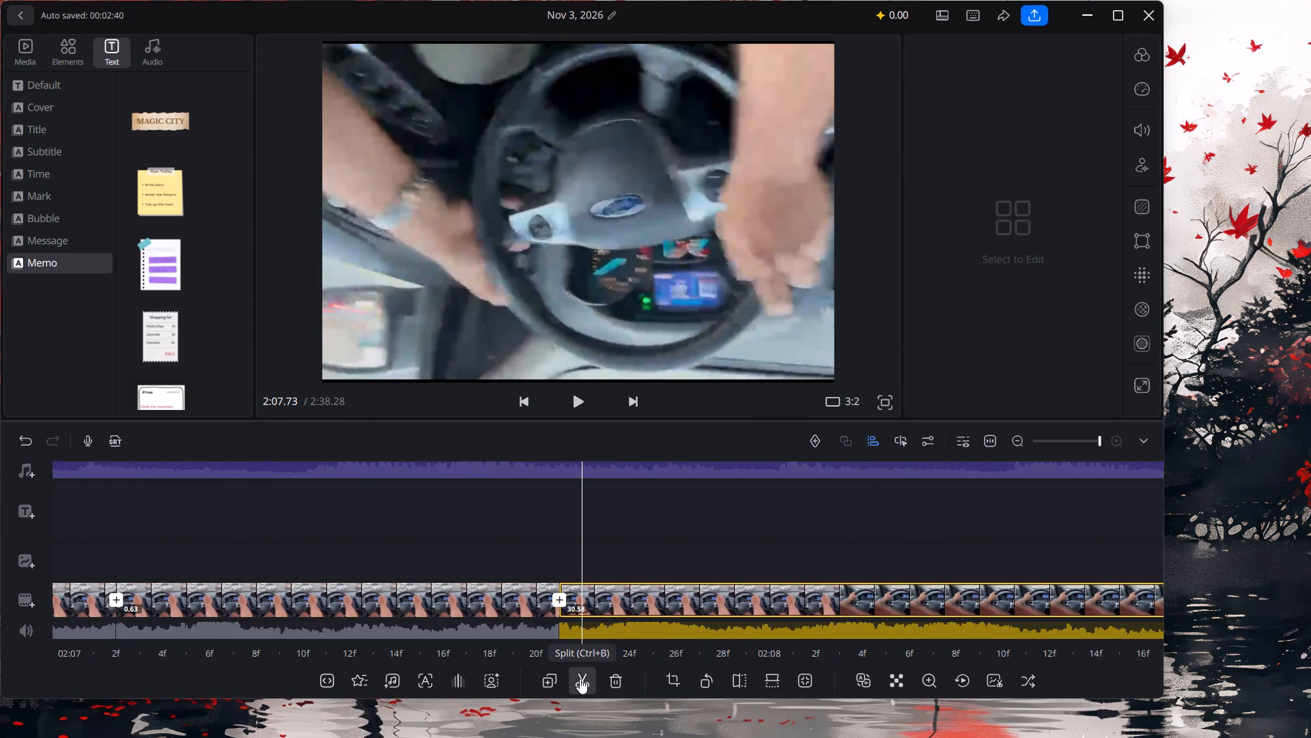
click(580, 679)
Split the remaining long driving clip after 2:08.50 at about 2:09.03.
key(Right)
key(Right)
key(Right)
key(Right)
key(Right)
key(Right)
key(Right)
key(Right)
key(Right)
key(Right)
key(Right)
key(Right)
key(Right)
key(Right)
key(Right)
key(Right)
key(Right)
key(Right)
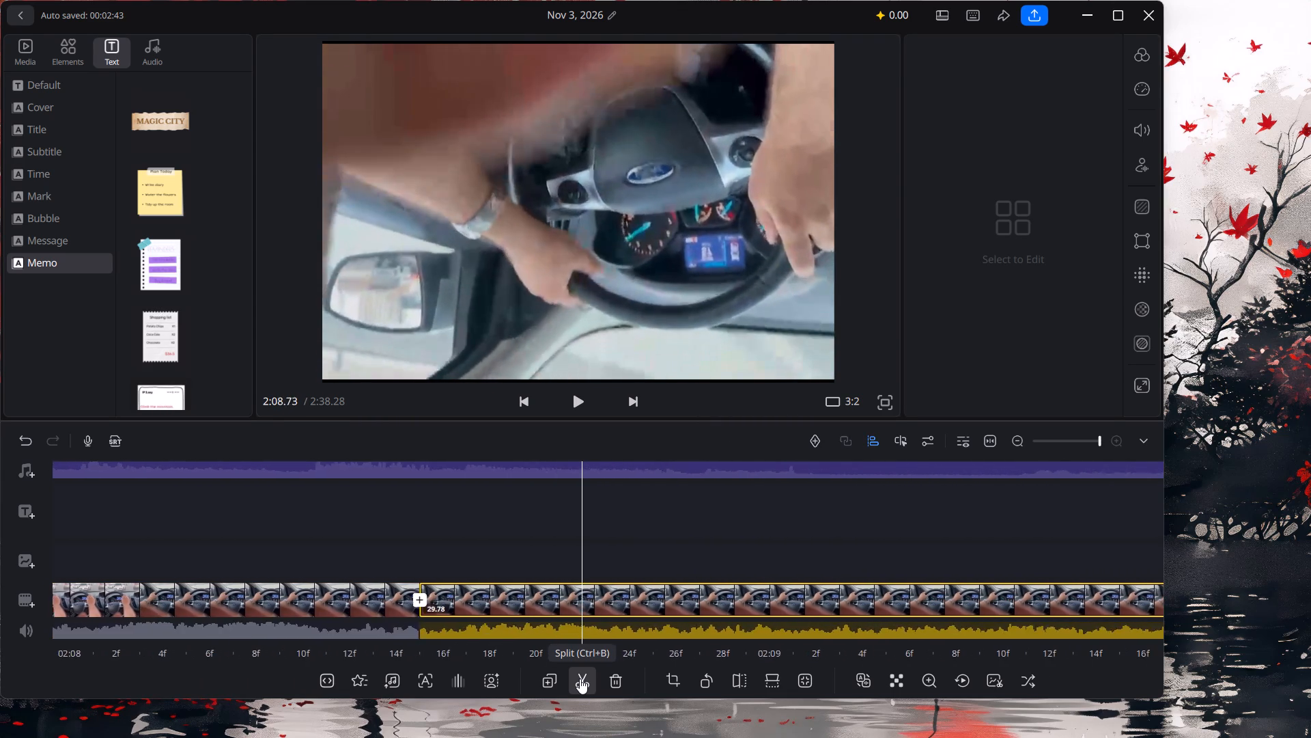
click(580, 679)
Split the remaining long driving clip after 2:09.03 at about 2:09.80.
key(Right)
key(Right)
key(Right)
key(Right)
key(Right)
key(Right)
key(Right)
key(Right)
key(Right)
key(Right)
key(Right)
key(Right)
key(Right)
key(Right)
key(Right)
key(Right)
key(Right)
key(Right)
key(Right)
key(Right)
click(580, 679)
Split the remaining long driving clip after 2:09.80 at about 2:10.77.
key(Right)
key(Right)
key(Right)
key(Right)
key(Right)
key(Right)
key(Right)
key(Right)
key(Right)
key(Right)
key(Right)
key(Right)
key(Right)
key(Right)
key(Right)
key(Right)
key(Right)
key(Right)
key(Right)
key(Right)
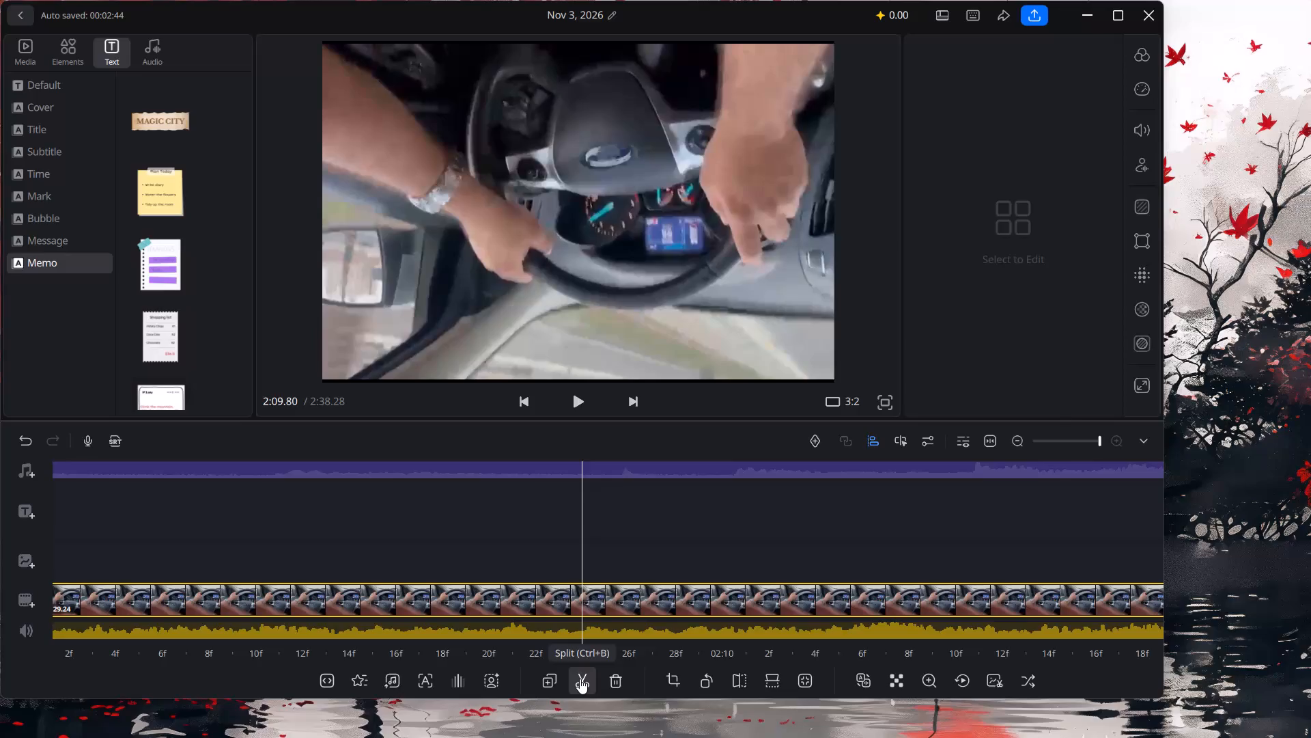
click(580, 679)
Split the remaining long driving clip after 2:10.77 at about 2:11.70.
key(Right)
key(Right)
key(Right)
key(Right)
key(Right)
key(Right)
key(Right)
key(Right)
key(Right)
key(Right)
key(Right)
key(Right)
key(Right)
key(Right)
key(Right)
key(Right)
key(Right)
key(Right)
key(Right)
key(Right)
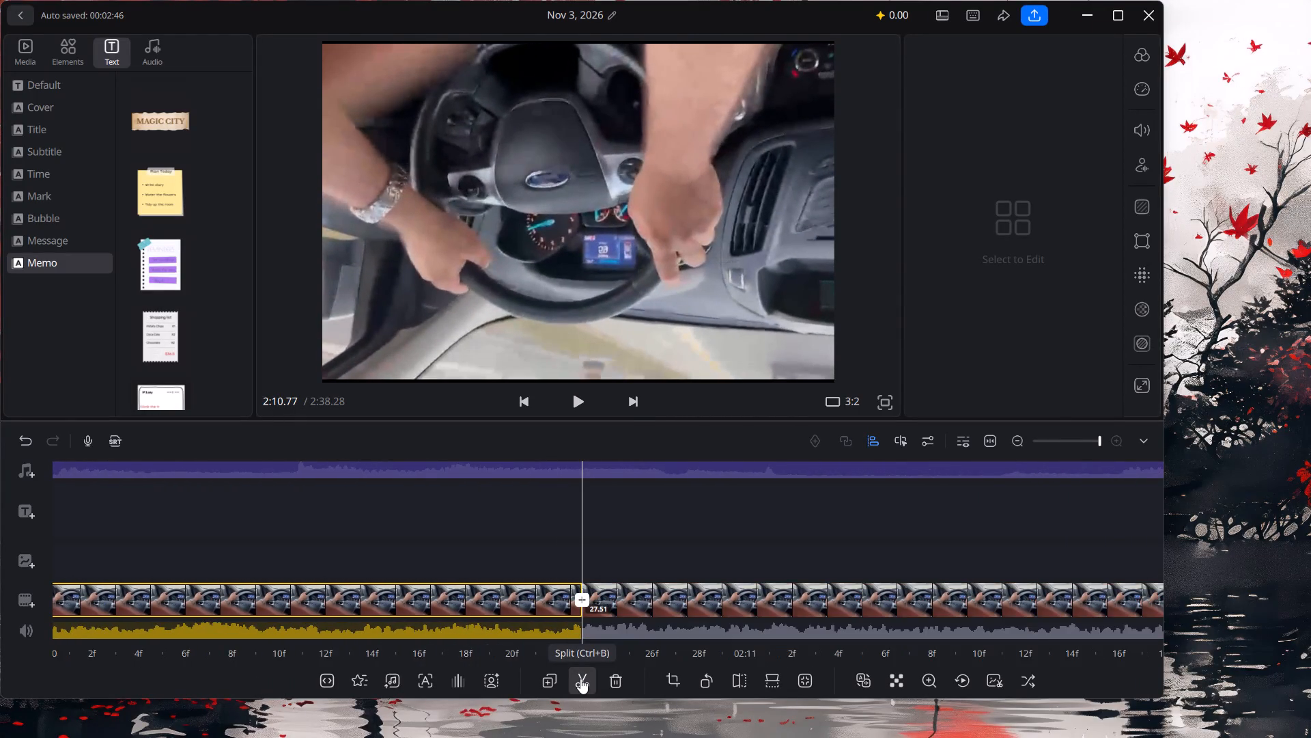
click(580, 679)
Split the remaining long driving clip after 2:11.70 at about 2:12.43.
key(Right)
key(Right)
key(Right)
key(Right)
key(Right)
key(Right)
key(Right)
key(Right)
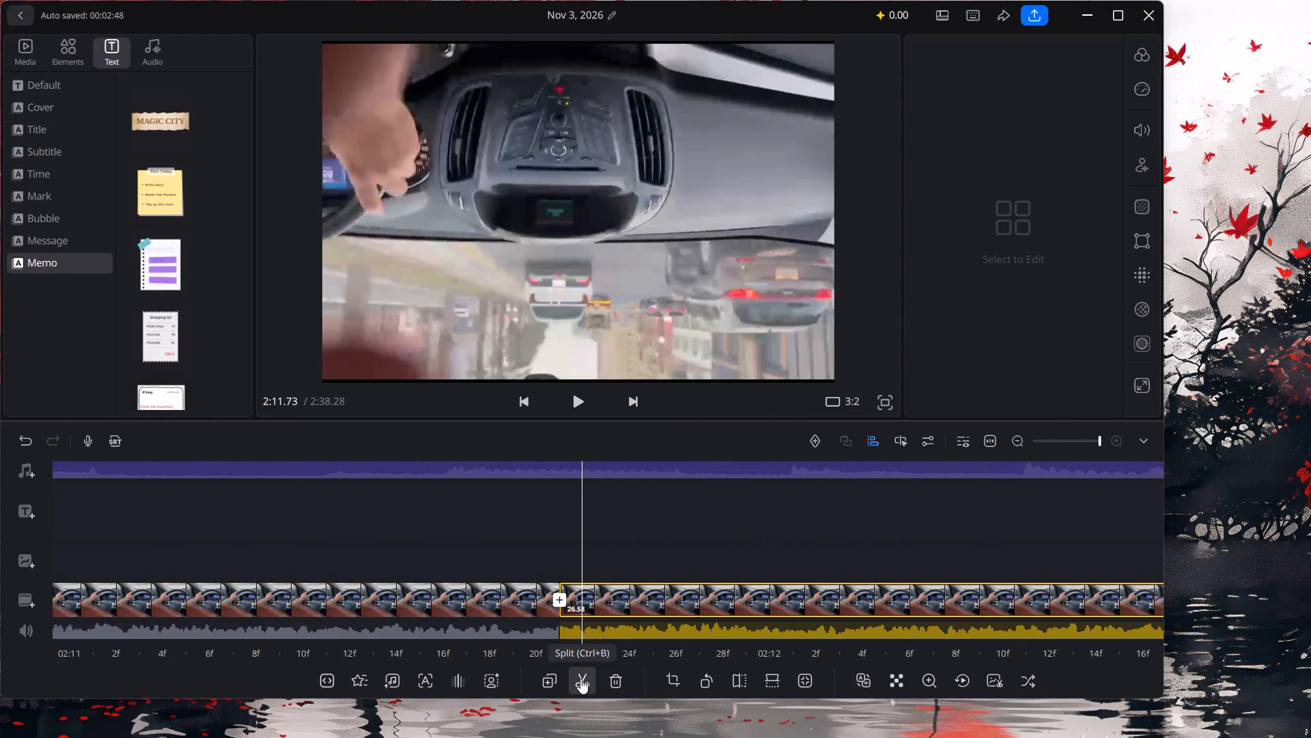
key(Right)
key(Right)
key(Right)
key(Right)
key(Right)
key(Right)
key(Right)
key(Right)
key(Right)
key(Right)
key(Right)
key(Right)
key(Right)
key(Right)
key(Right)
key(Right)
key(Right)
key(Right)
key(Right)
key(Right)
click(580, 679)
Split the remaining long driving clip after 2:12.43 at about 2:13.30.
key(Right)
key(Right)
key(Right)
key(Right)
key(Right)
key(Right)
key(Right)
key(Right)
key(Right)
key(Right)
key(Right)
key(Right)
key(Right)
key(Right)
key(Right)
key(Right)
key(Right)
key(Right)
key(Right)
key(Right)
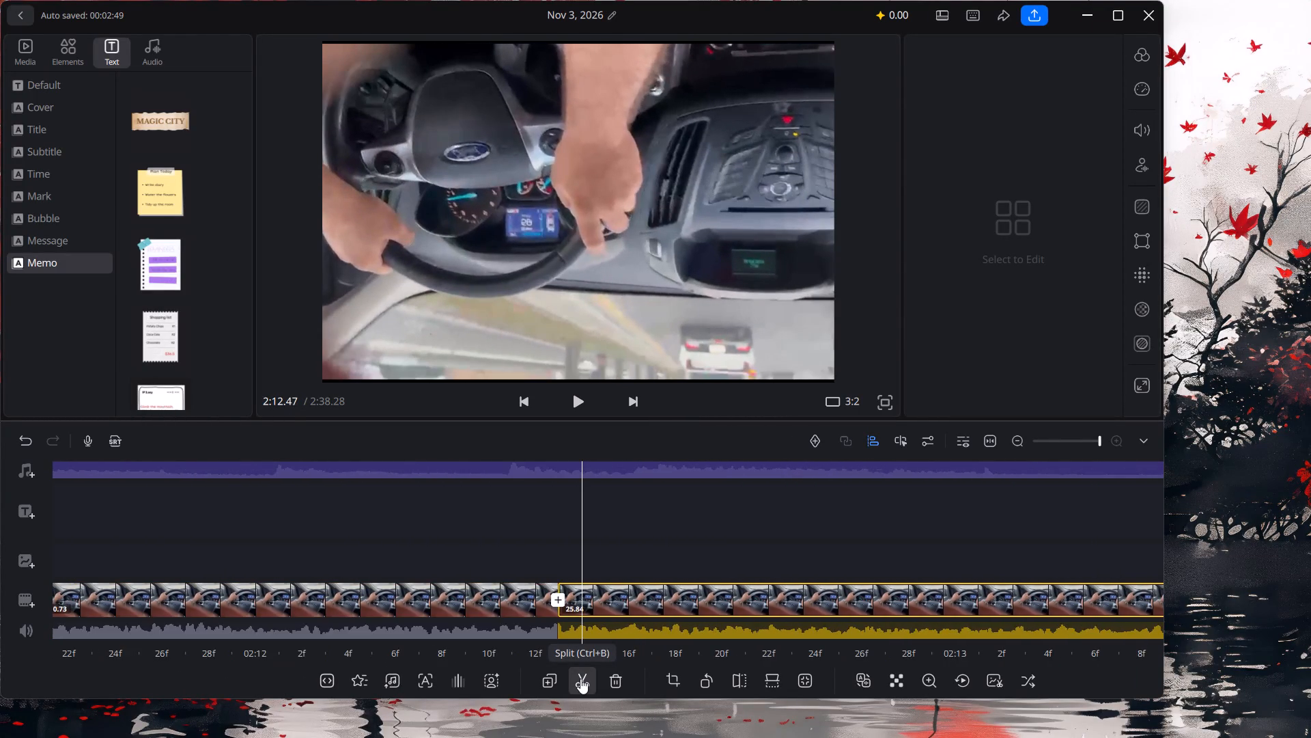
click(580, 679)
Split the remaining long driving clip after 2:13.30 at about 2:13.83.
key(Right)
key(Right)
key(Right)
key(Right)
key(Right)
key(Right)
key(Right)
key(Right)
key(Right)
key(Right)
key(Right)
key(Right)
key(Right)
key(Right)
key(Right)
key(Right)
key(Right)
key(Right)
key(Right)
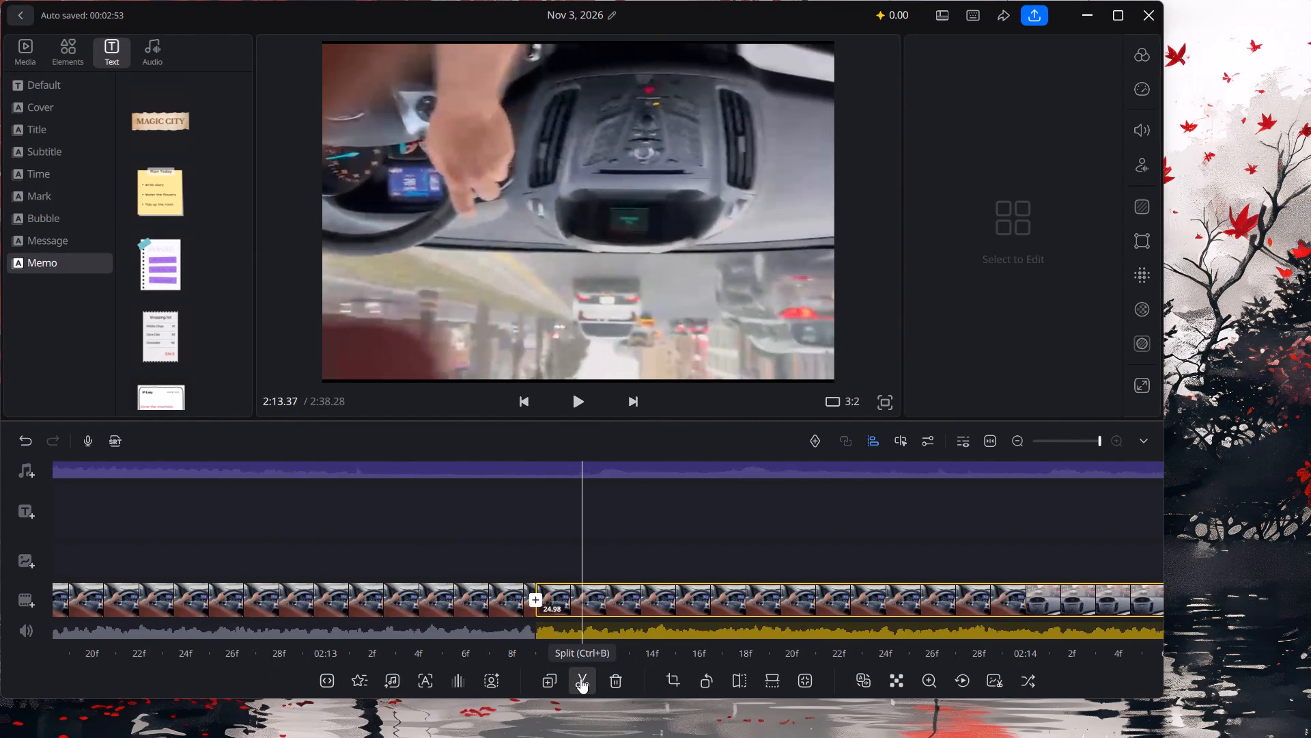
click(580, 679)
Split the remaining long driving clip after 2:13.83 at about 2:14.40.
key(Right)
key(Right)
key(Right)
key(Right)
key(Right)
key(Right)
key(Right)
key(Right)
key(Right)
key(Right)
key(Right)
key(Right)
key(Right)
key(Right)
key(Right)
key(Right)
key(Right)
key(Right)
key(Right)
key(Right)
click(580, 679)
Split the remaining long driving clip after 2:14.40 at about 2:14.90.
key(Right)
key(Right)
key(Right)
key(Right)
key(Right)
key(Right)
key(Right)
key(Right)
key(Right)
key(Right)
key(Right)
key(Right)
key(Right)
key(Right)
key(Right)
key(Right)
key(Right)
key(Right)
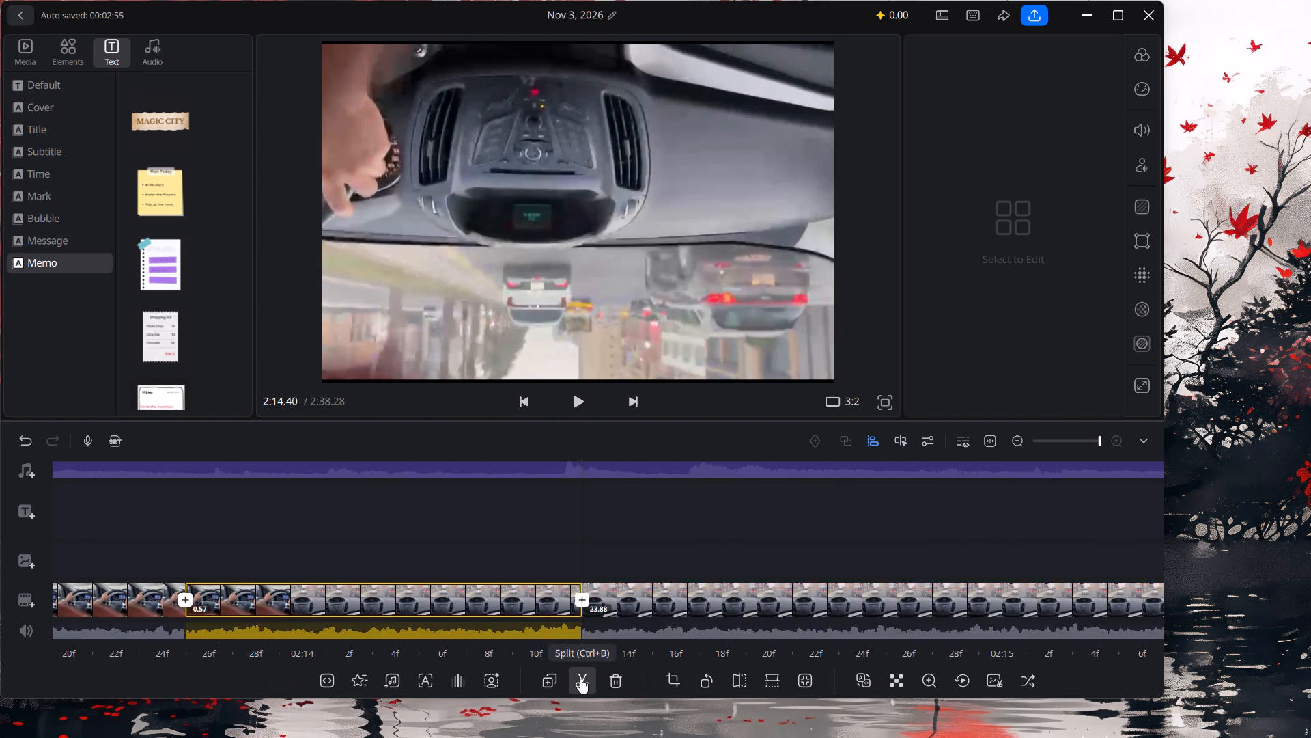
click(580, 679)
Split the remaining long driving clip after 2:14.90 at about 2:15.43.
key(Right)
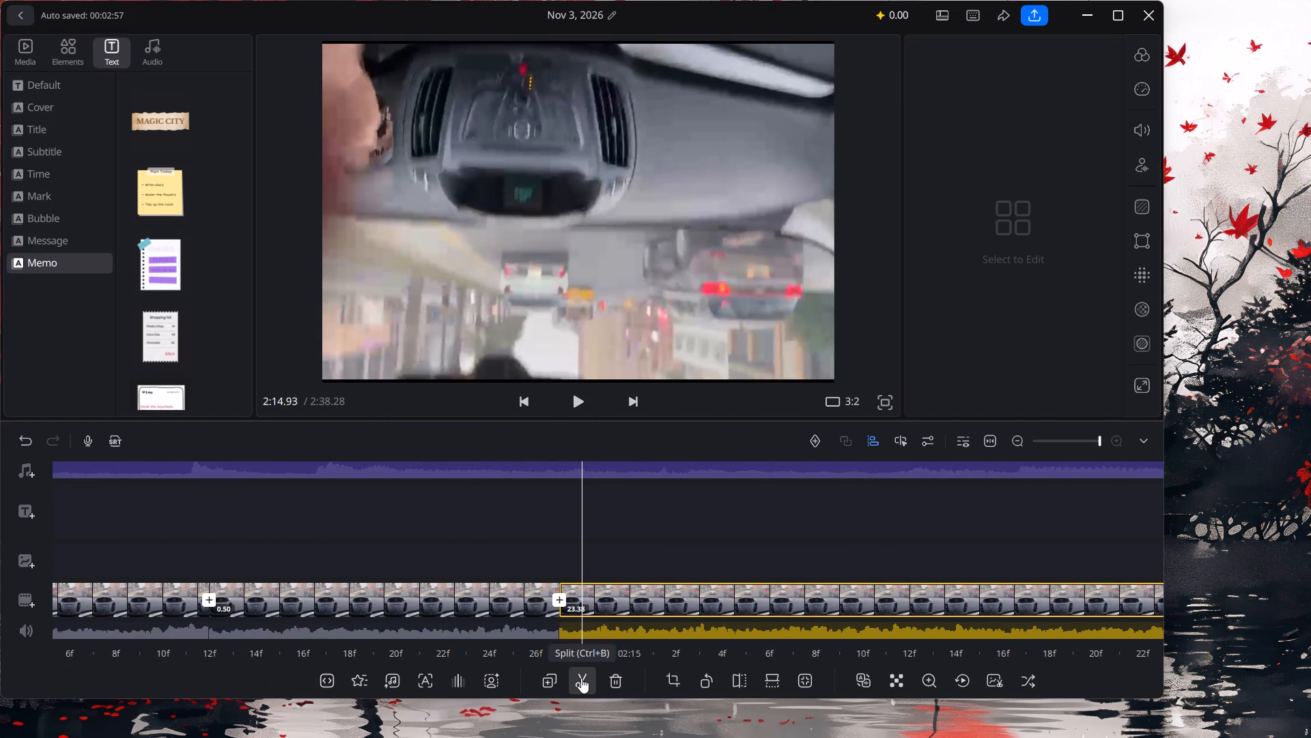
key(Right)
key(Right)
key(Right)
key(Right)
key(Right)
key(Right)
key(Right)
key(Right)
key(Right)
key(Right)
key(Right)
key(Right)
key(Right)
key(Right)
key(Right)
key(Right)
click(597, 676)
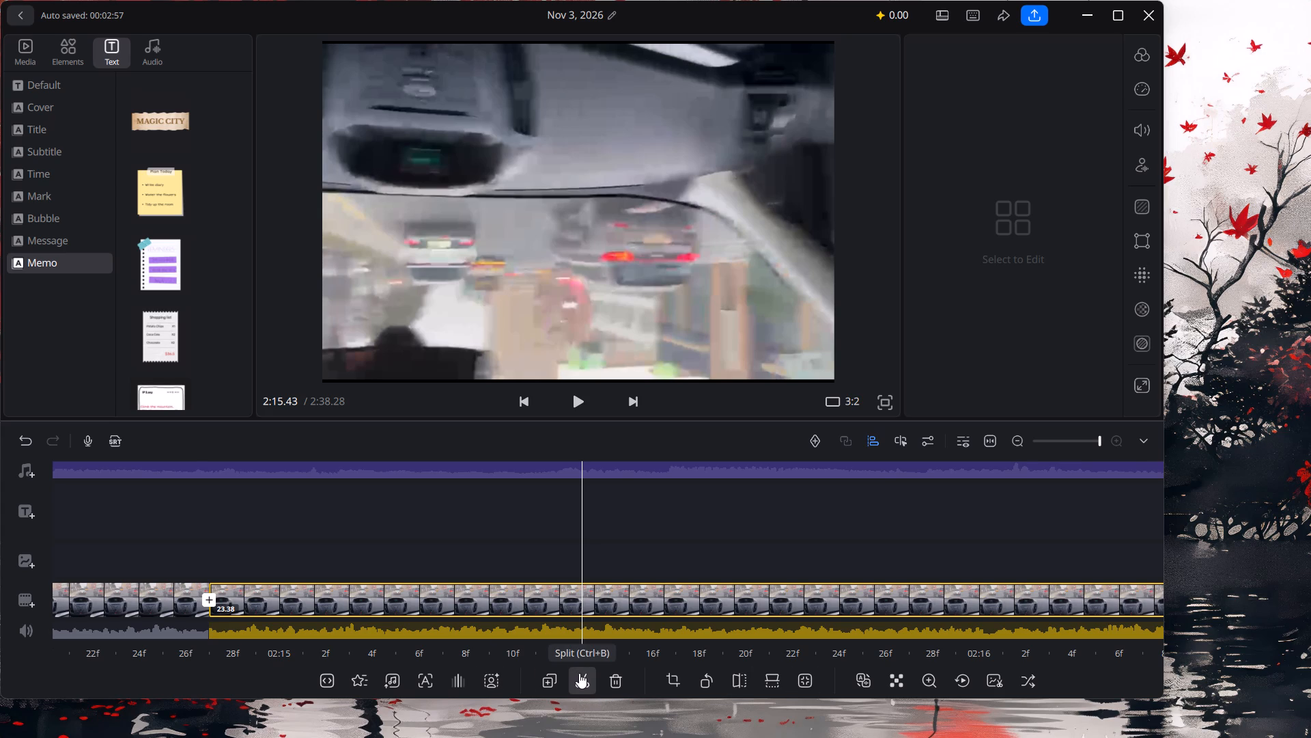
click(579, 673)
Split the remaining long driving clip after 2:15.43 at about 2:15.93.
key(Right)
key(Right)
key(Right)
key(Right)
key(Right)
key(Right)
key(Right)
key(Right)
key(Right)
key(Right)
key(Right)
key(Right)
key(Right)
key(Right)
key(Right)
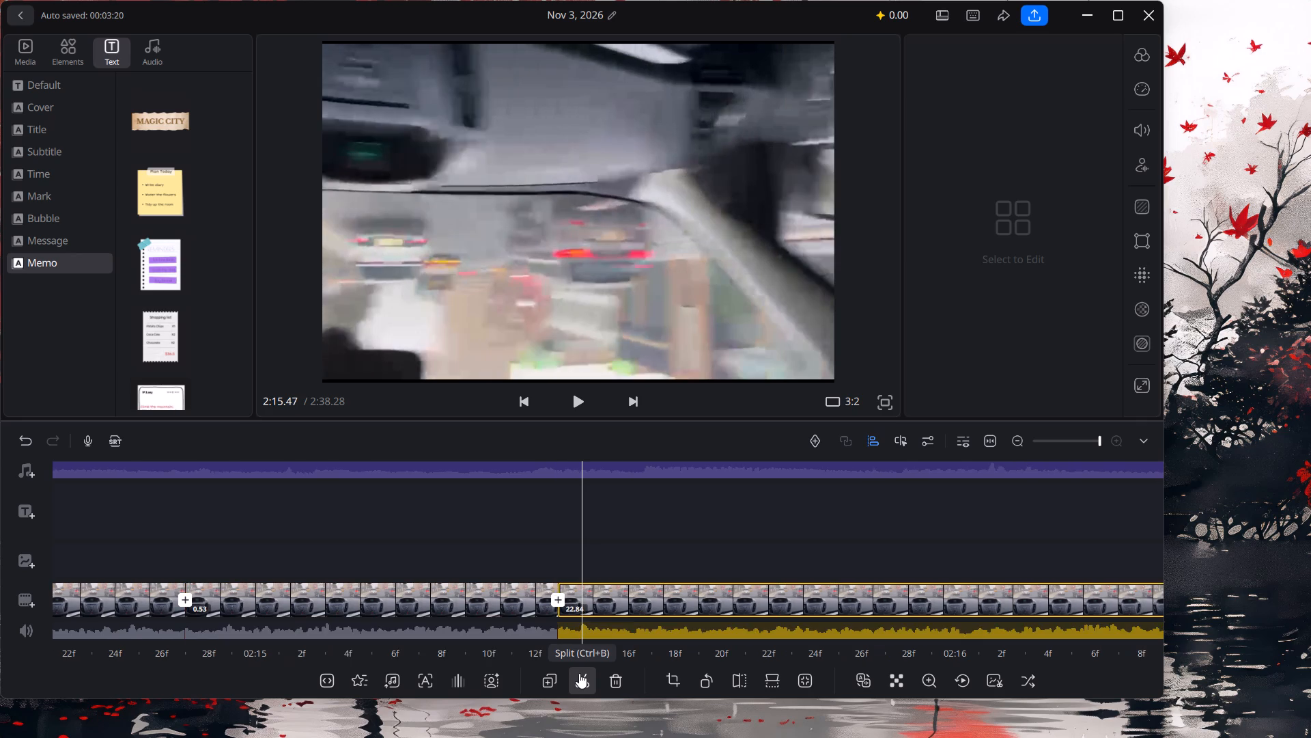
click(579, 673)
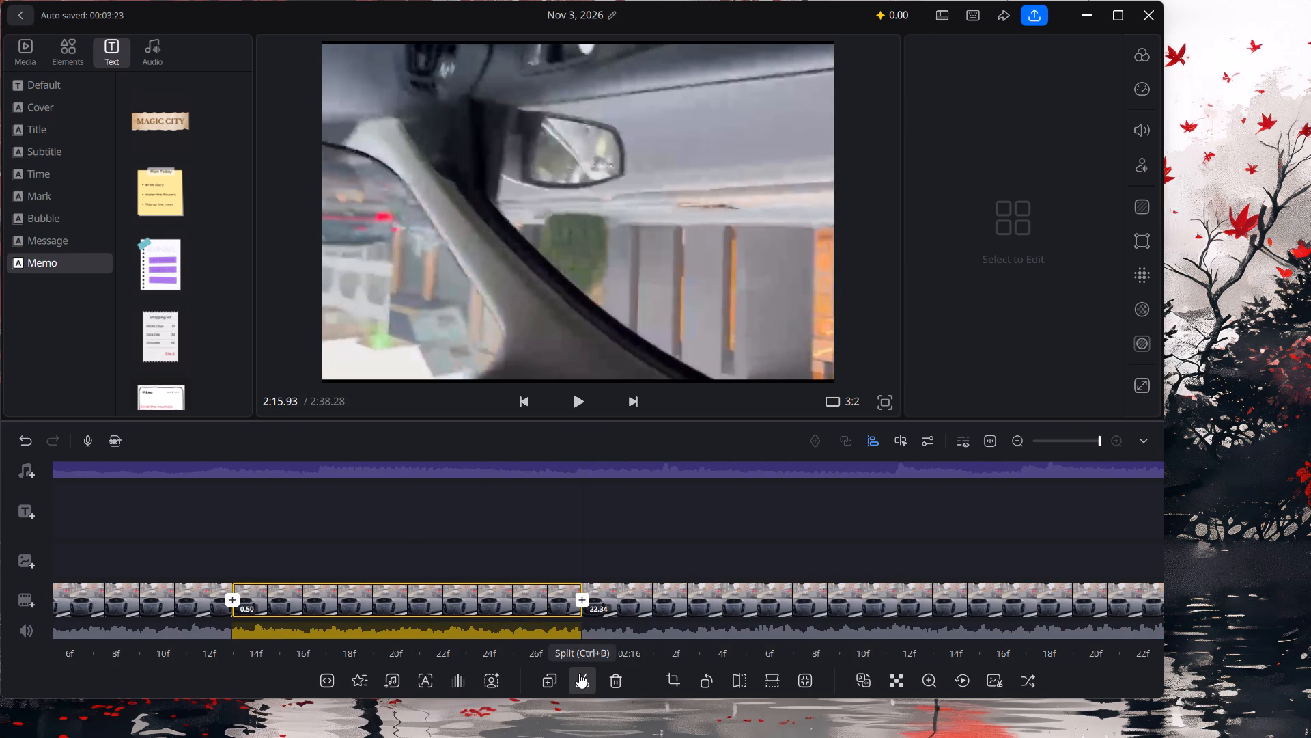
Split the remaining long driving clip after 2:15.93 at about 2:16.43.
key(Right)
key(Right)
key(Right)
key(Right)
key(Right)
key(Right)
key(Right)
key(Right)
key(Right)
key(Right)
key(Right)
key(Right)
key(Right)
key(Right)
key(Right)
key(Right)
key(Right)
key(Right)
key(Right)
key(Right)
click(579, 673)
Split the remaining long driving clip after 2:16.43 at about 2:17.03.
key(Right)
key(Right)
key(Right)
key(Right)
key(Right)
key(Right)
key(Right)
key(Right)
key(Right)
key(Right)
key(Right)
key(Right)
key(Right)
key(Right)
key(Right)
key(Right)
key(Right)
key(Right)
key(Right)
key(Right)
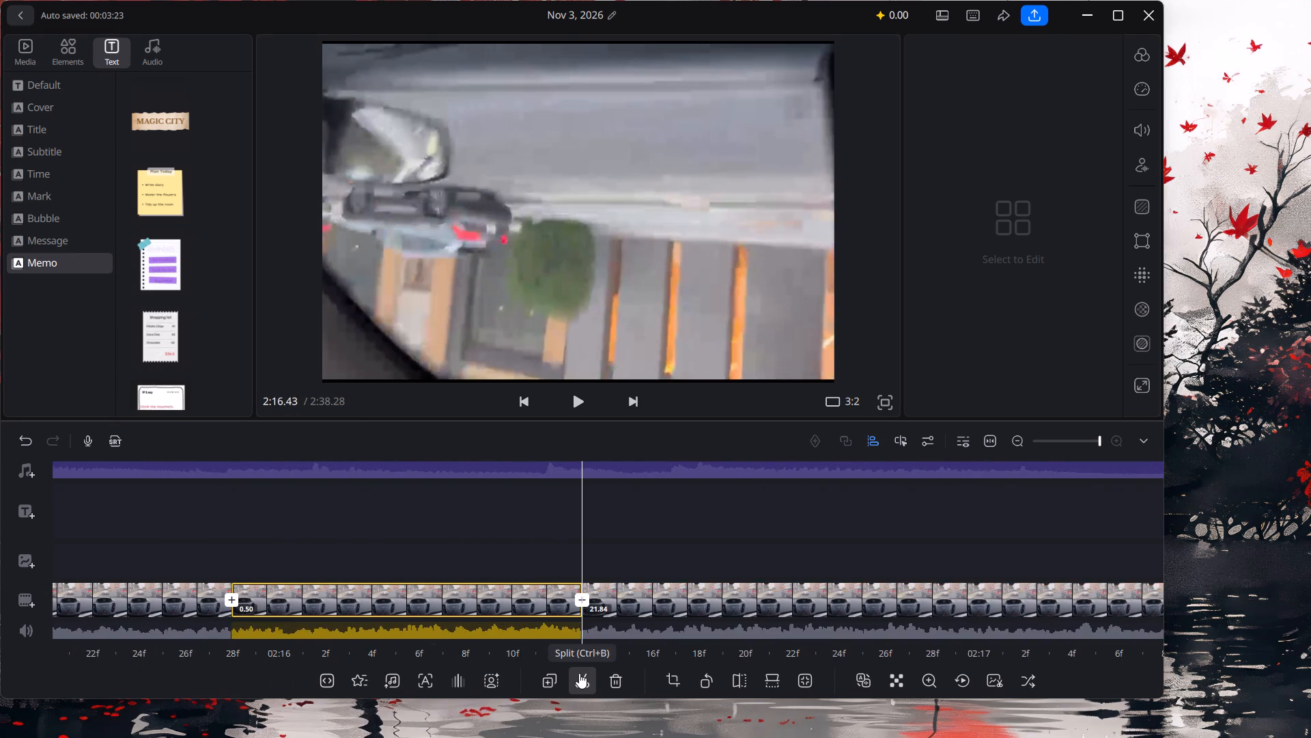
click(579, 673)
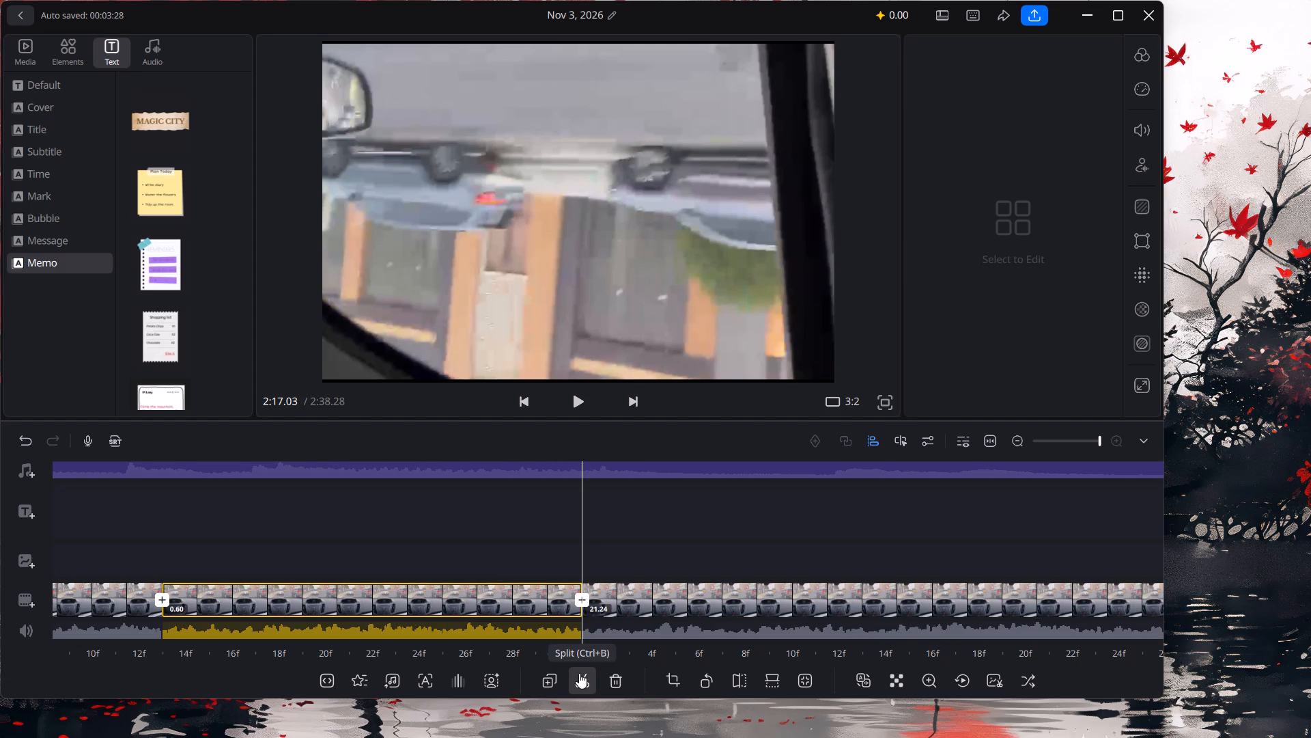
Split the remaining long driving clip after 2:17.03 at about 2:17.67.
key(Right)
key(Right)
key(Right)
key(Right)
key(Right)
key(Right)
key(Right)
key(Right)
key(Right)
key(Right)
key(Right)
key(Right)
key(Right)
key(Right)
key(Right)
key(Right)
key(Right)
key(Right)
key(Right)
key(Right)
click(579, 673)
Split the remaining long driving clip after 2:17.67 at about 2:18.23.
key(Right)
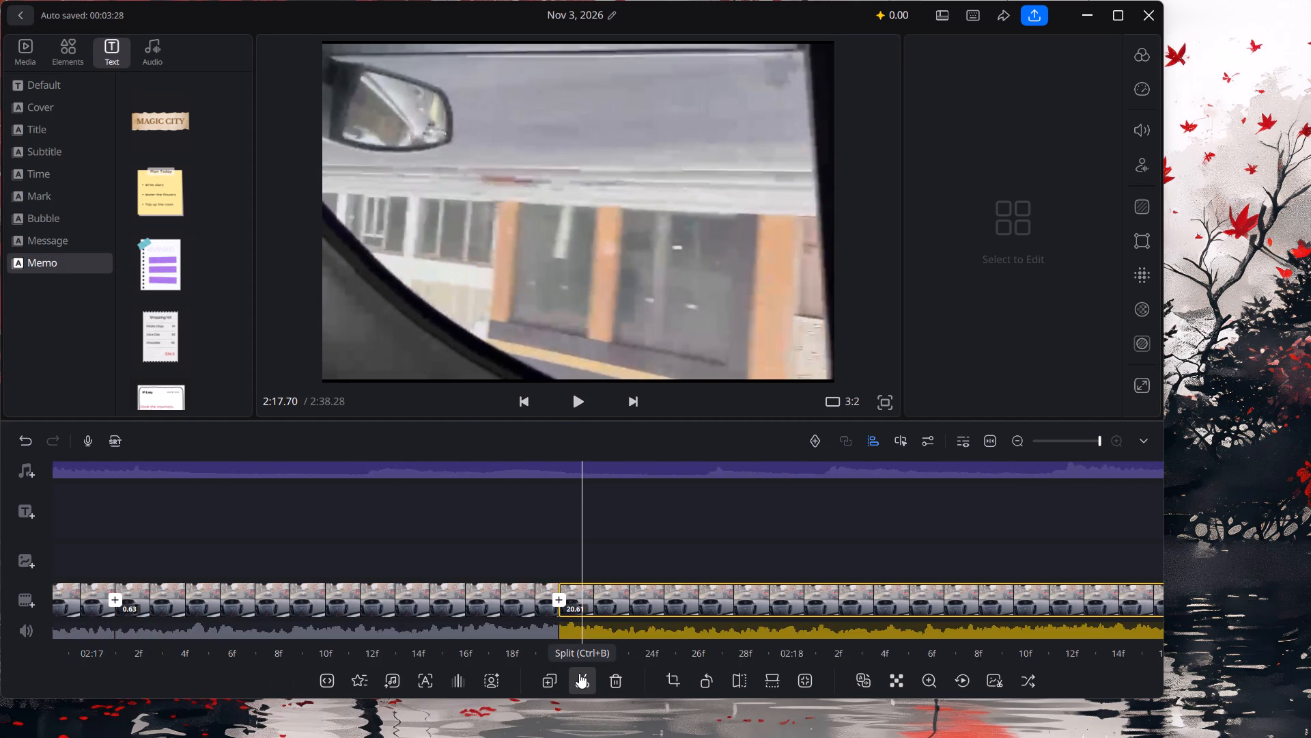
key(Right)
key(Right)
key(Right)
key(Right)
key(Right)
key(Right)
key(Right)
key(Right)
key(Right)
key(Right)
key(Right)
key(Right)
key(Right)
key(Right)
key(Right)
key(Right)
key(Right)
key(Right)
key(Right)
click(579, 673)
Split the remaining long driving clip after 2:18.23 at about 2:18.93.
key(Right)
key(Right)
key(Right)
key(Right)
key(Right)
key(Right)
key(Right)
key(Right)
key(Right)
key(Right)
key(Right)
key(Right)
key(Right)
key(Right)
key(Right)
key(Right)
key(Right)
key(Right)
key(Right)
key(Right)
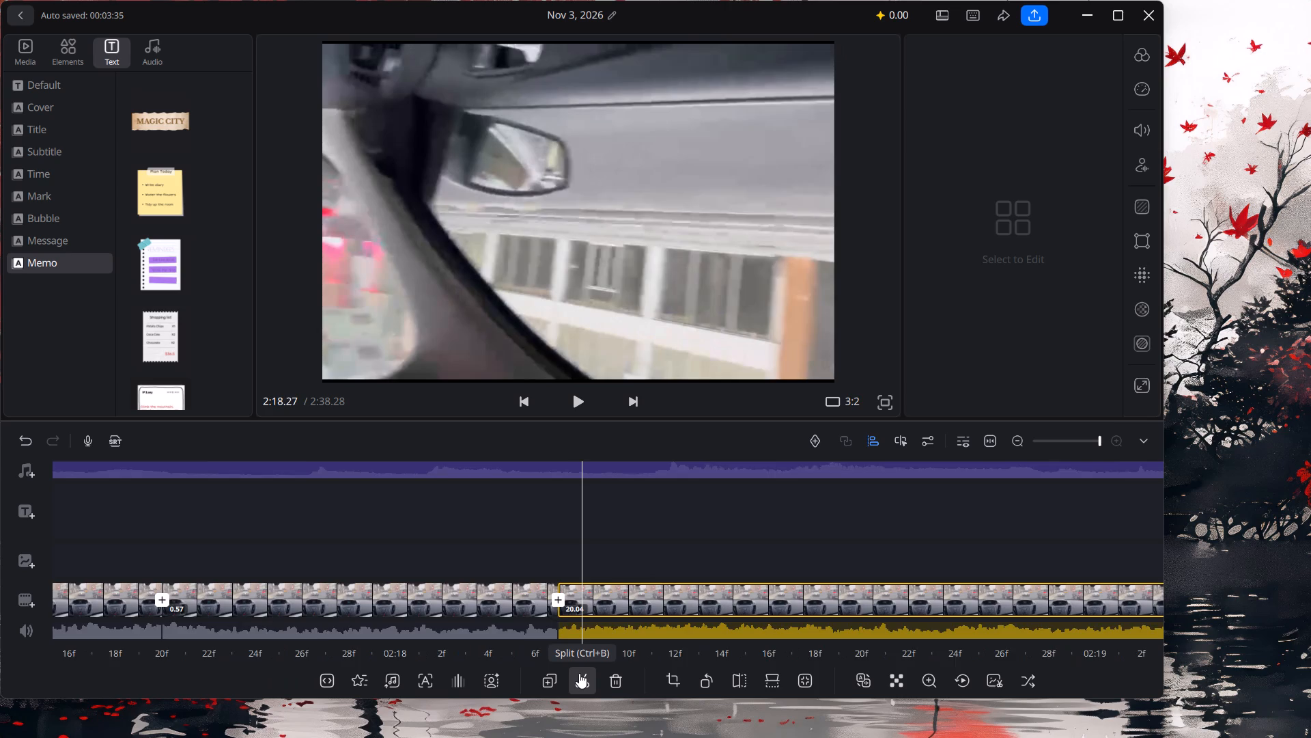
click(579, 673)
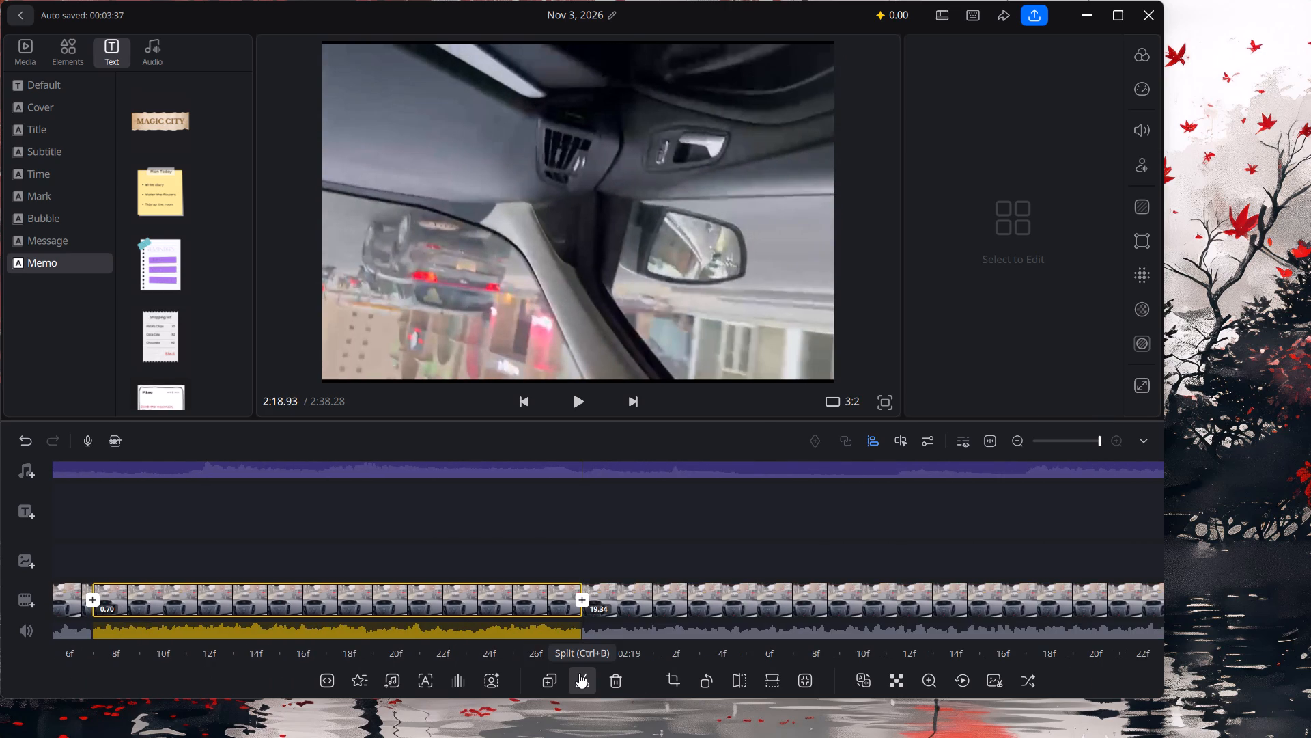
Split the remaining long driving clip after 2:18.93 at about 2:19.47.
key(Right)
key(Right)
key(Right)
key(Right)
key(Right)
key(Right)
key(Right)
key(Right)
key(Right)
key(Right)
key(Right)
key(Right)
key(Right)
key(Right)
key(Right)
key(Right)
key(Right)
key(Right)
key(Right)
key(Right)
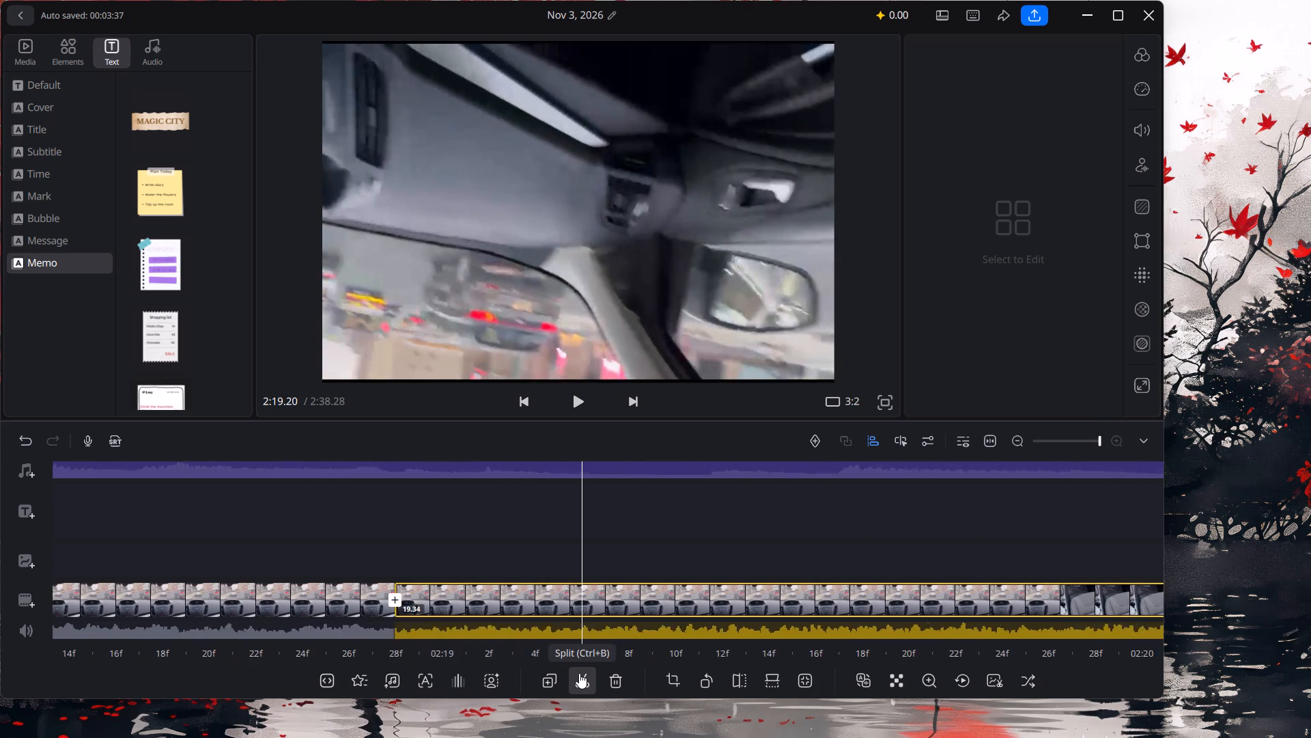
click(579, 673)
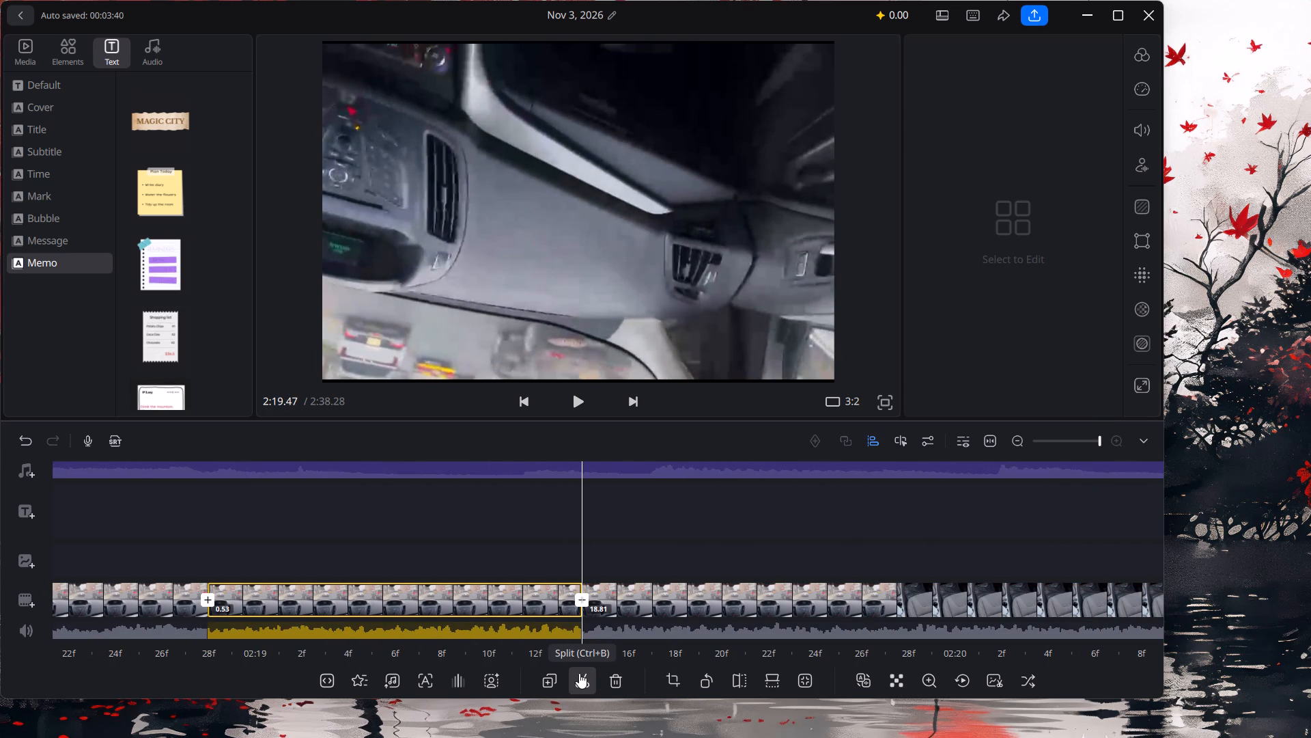
click(579, 673)
Split the remaining long driving clip after 2:19.47 at about 2:20.03.
key(Right)
key(Right)
key(Right)
key(Right)
key(Right)
key(Right)
key(Right)
key(Right)
key(Right)
key(Right)
key(Right)
key(Right)
key(Right)
key(Right)
key(Right)
key(Right)
key(Right)
key(Right)
key(Right)
key(Right)
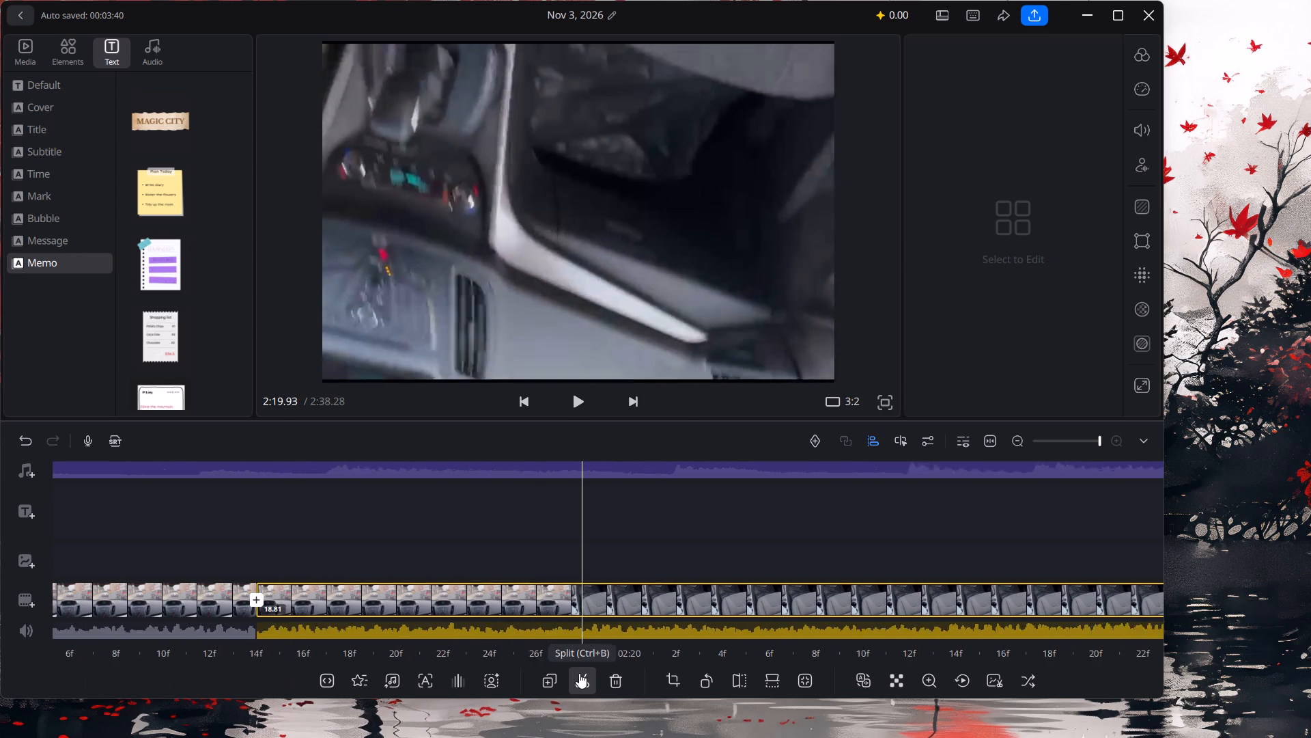
click(579, 673)
Split the remaining long driving clip after 2:20.03 at about 2:20.63.
key(Right)
key(Right)
key(Right)
key(Right)
key(Right)
key(Right)
key(Right)
key(Right)
key(Right)
key(Right)
key(Right)
key(Right)
key(Right)
key(Right)
key(Right)
key(Right)
key(Right)
key(Right)
key(Right)
key(Right)
click(579, 673)
Split the remaining long driving clip after 2:20.63 at about 2:21.40.
key(Right)
key(Right)
key(Right)
key(Right)
key(Right)
key(Right)
key(Right)
key(Right)
key(Right)
key(Right)
key(Right)
key(Right)
key(Right)
key(Right)
key(Right)
key(Right)
key(Right)
key(Right)
key(Right)
key(Right)
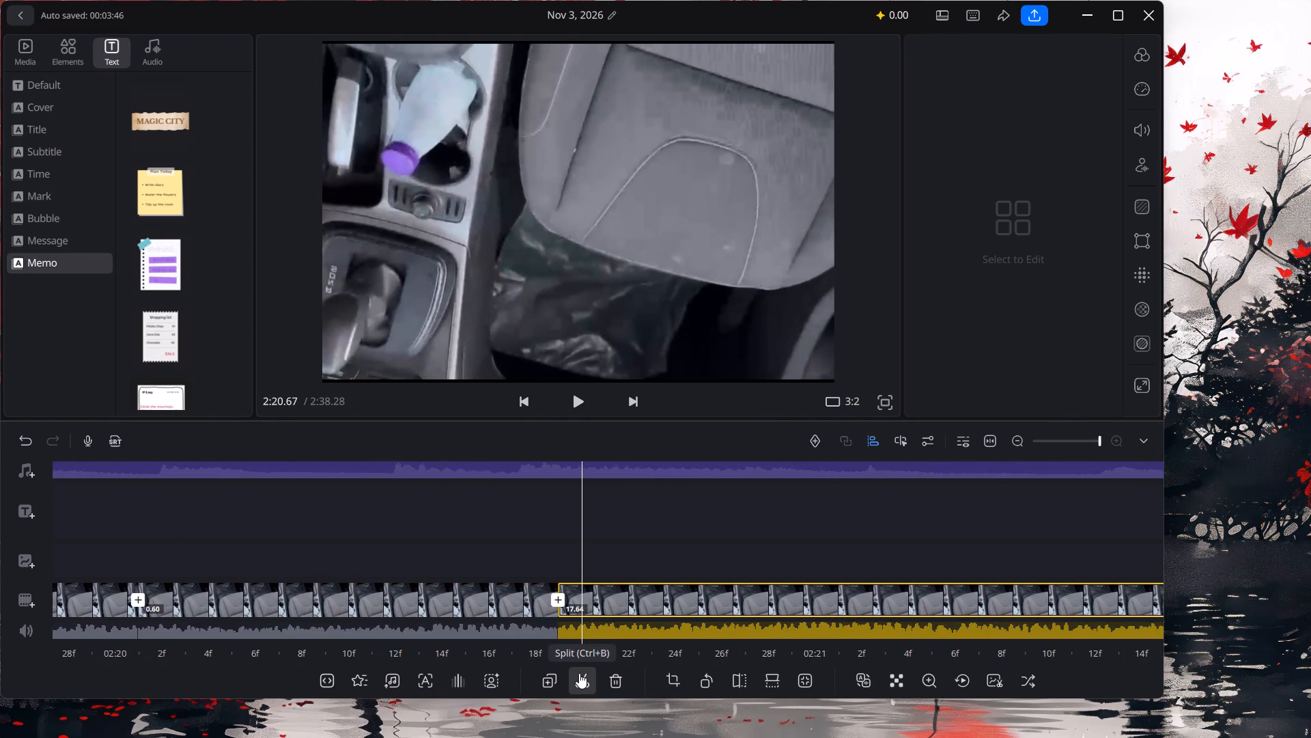
click(579, 673)
Split the remaining long driving clip after 2:21.40 at about 2:21.87.
key(Right)
key(Right)
key(Right)
key(Right)
key(Right)
key(Right)
key(Right)
key(Right)
key(Right)
key(Right)
key(Right)
key(Right)
key(Right)
key(Right)
key(Right)
key(Right)
key(Right)
key(Right)
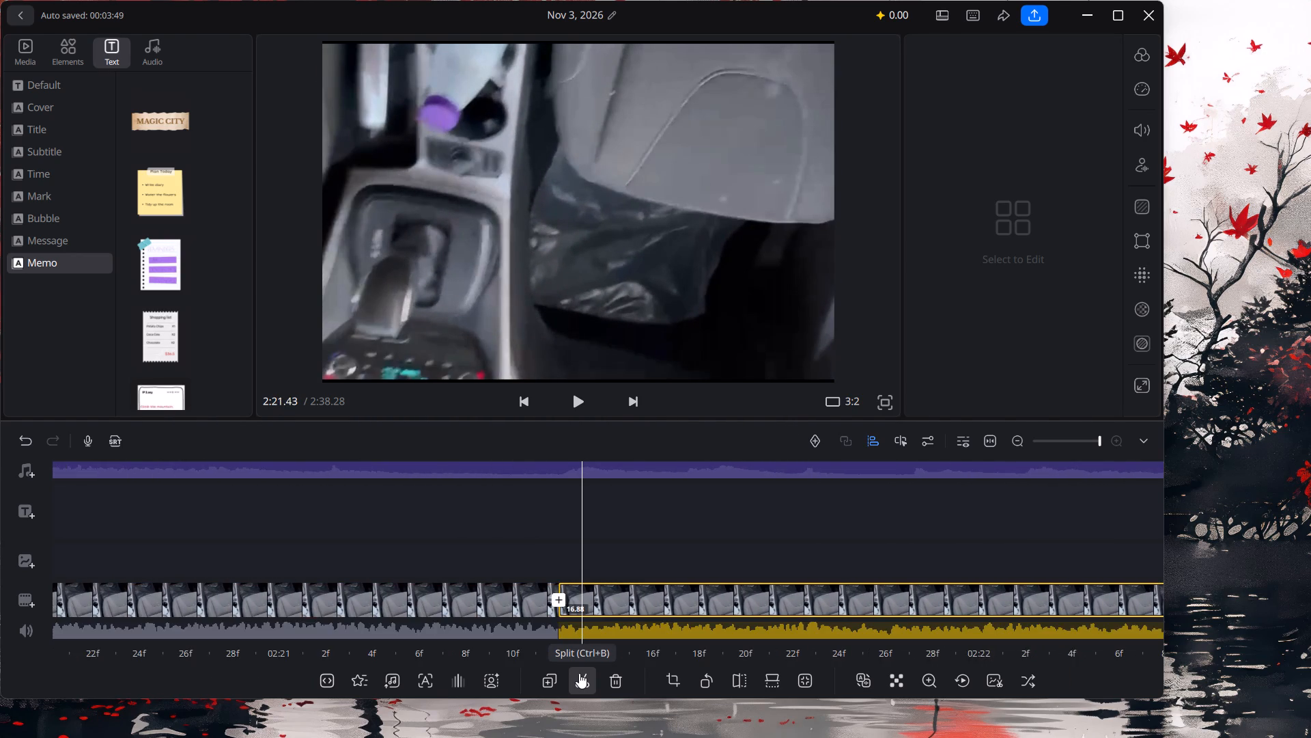
click(579, 673)
Split the remaining long driving clip after 2:21.87 at about 2:22.53.
key(Right)
key(Right)
key(Right)
key(Right)
key(Right)
key(Right)
key(Right)
key(Right)
key(Right)
key(Right)
key(Right)
key(Right)
key(Right)
key(Right)
key(Right)
key(Right)
key(Right)
key(Right)
key(Right)
key(Right)
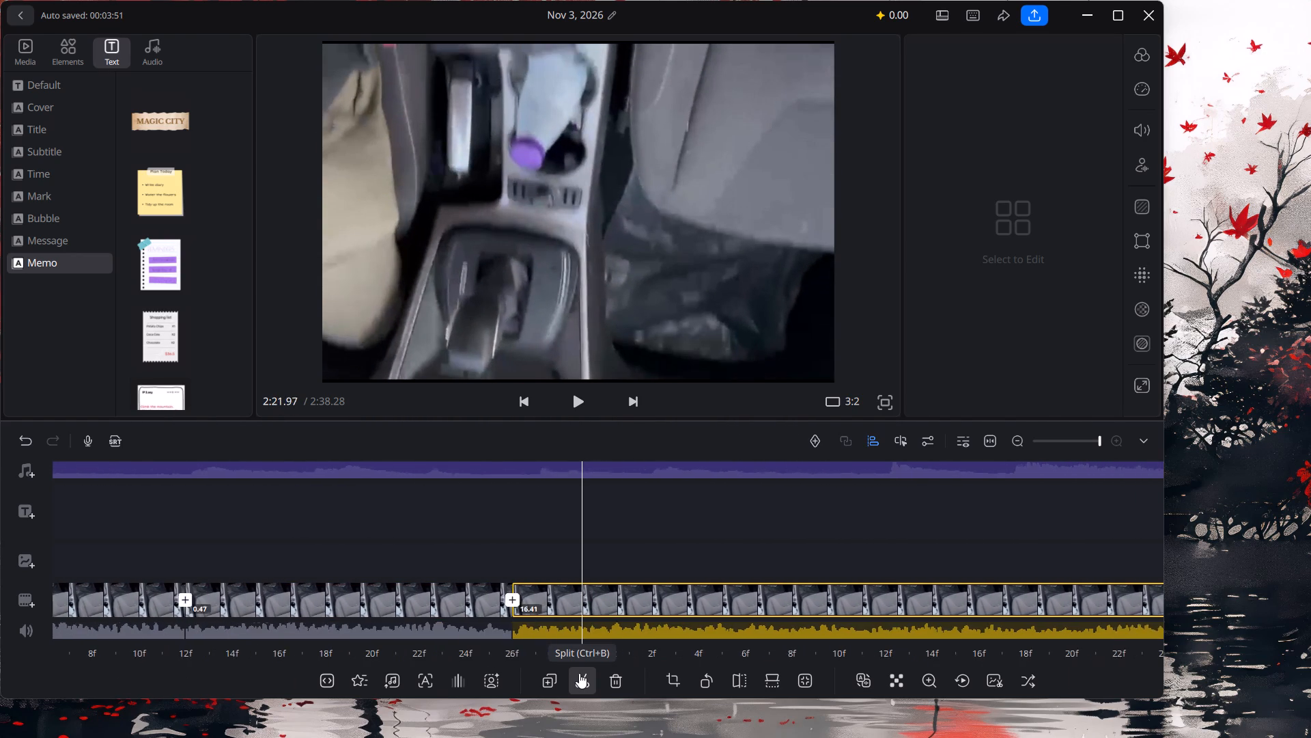
click(579, 673)
Split the remaining long driving clip after 2:22.53 at about 2:22.77.
key(Right)
key(Right)
key(Right)
key(Right)
key(Right)
key(Right)
key(Right)
key(Right)
key(Right)
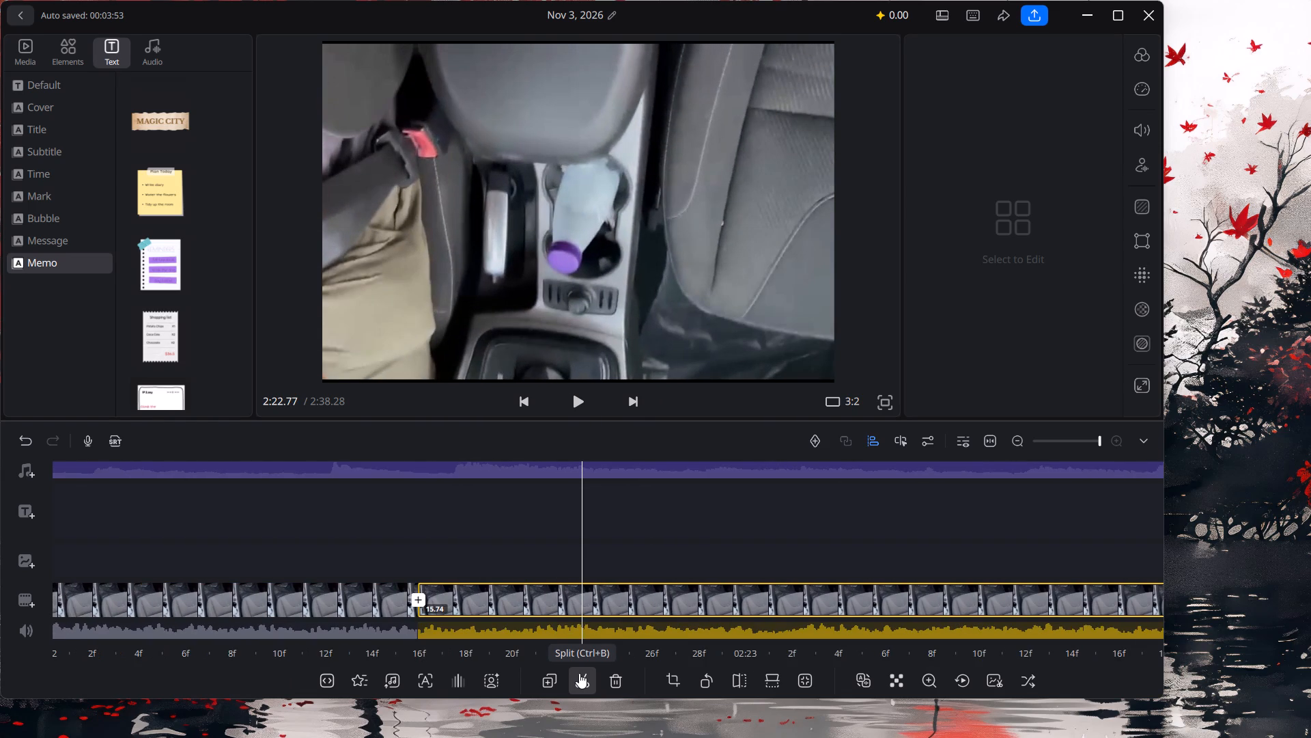
click(579, 673)
Split the remaining long driving clip after 2:22.77 at about 2:23.43.
key(Right)
key(Right)
key(Right)
key(Right)
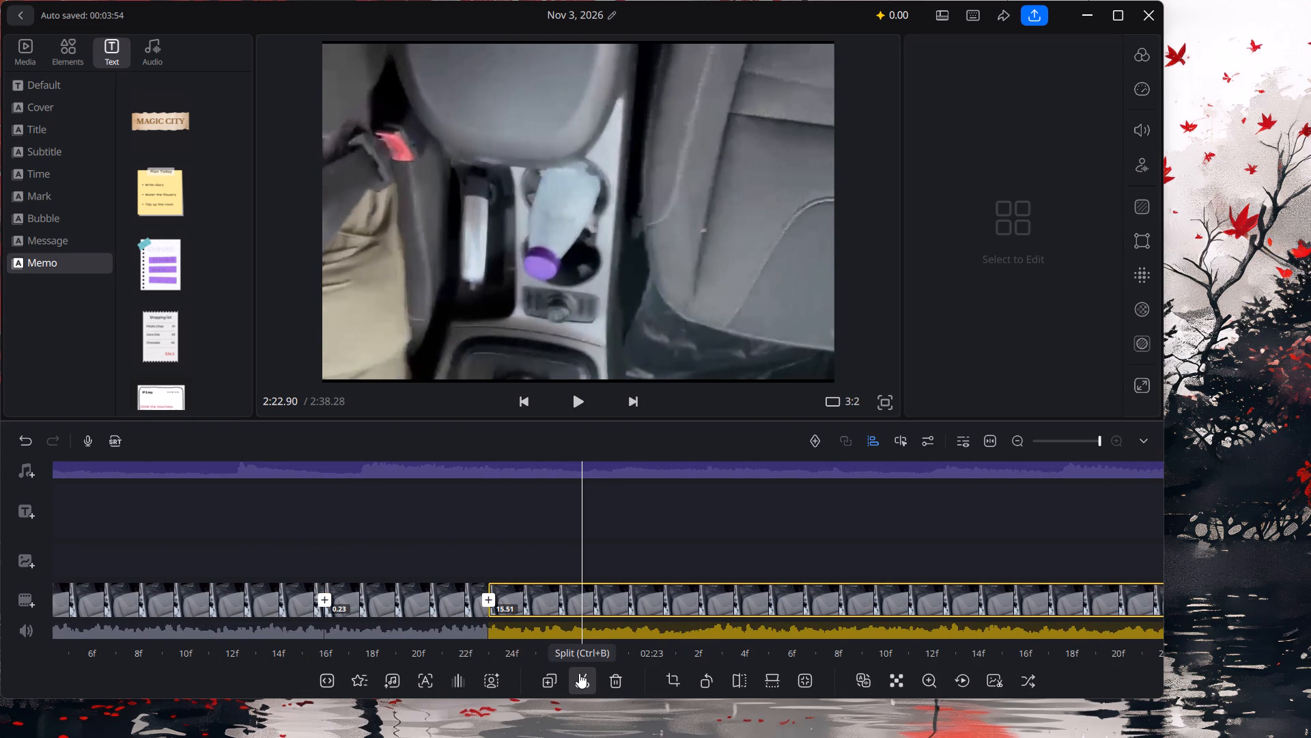
key(Right)
key(Right)
key(Right)
key(Right)
key(Right)
key(Right)
key(Right)
key(Right)
key(Right)
key(Right)
key(Right)
key(Right)
key(Right)
key(Right)
key(Right)
key(Right)
key(Right)
key(Right)
click(579, 673)
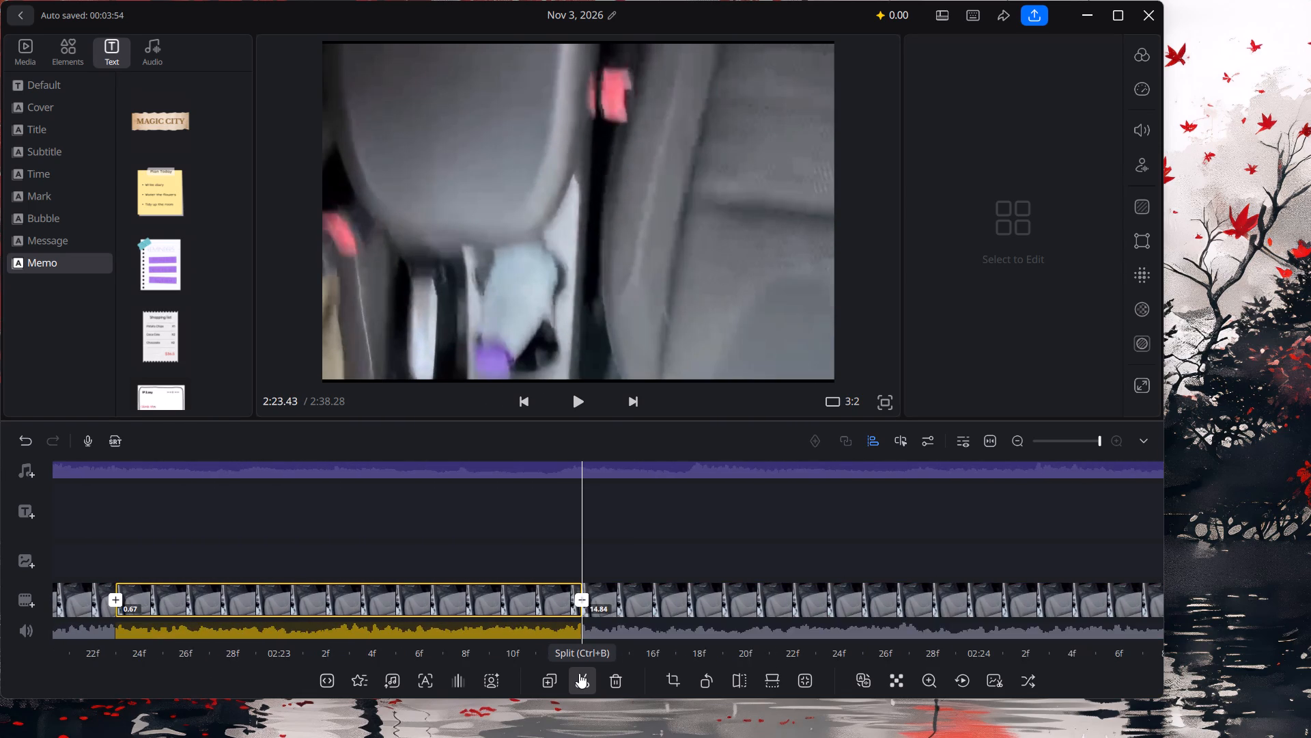
Split the remaining long driving clip after 2:23.43 at about 2:24.00.
key(Right)
key(Right)
key(Right)
key(Right)
key(Right)
key(Right)
key(Right)
key(Right)
key(Right)
key(Right)
key(Right)
key(Right)
key(Right)
key(Right)
key(Right)
key(Right)
key(Right)
key(Right)
key(Right)
click(579, 673)
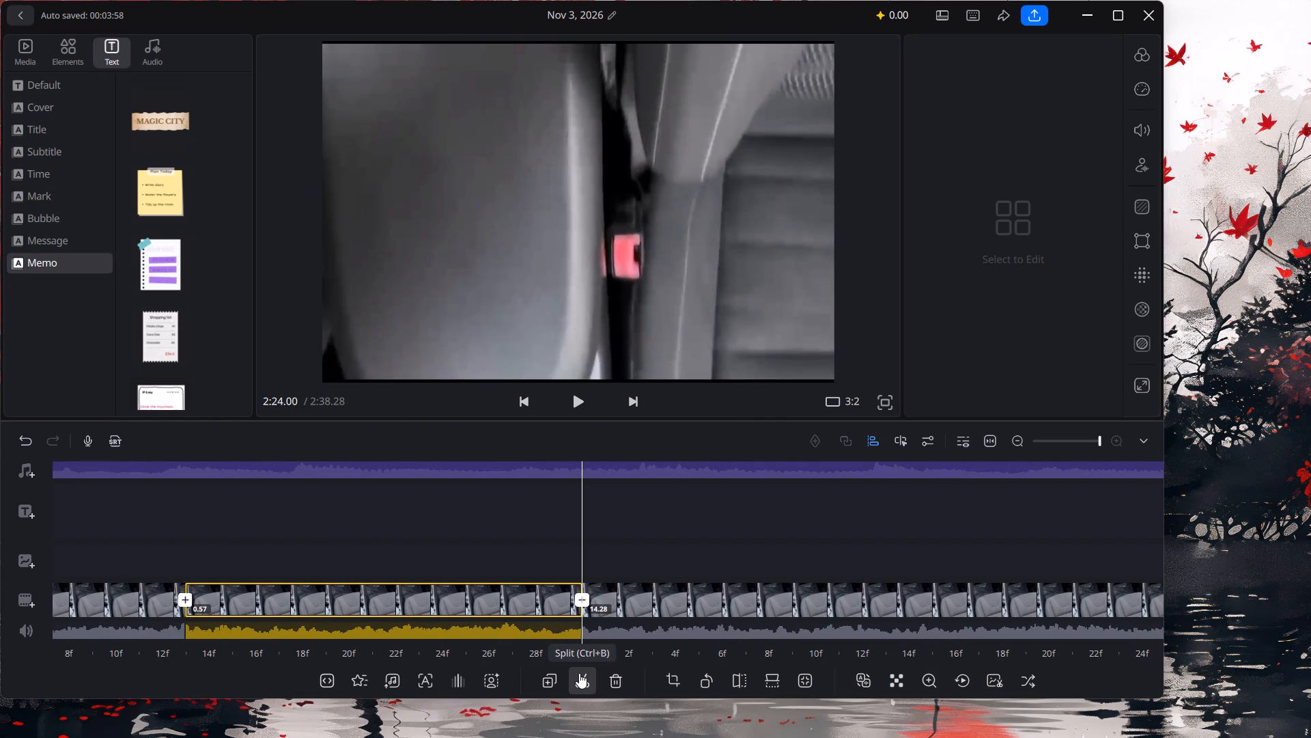
Split the remaining long driving clip after 2:24.00 at about 2:24.53.
key(Right)
key(Right)
key(Right)
key(Right)
key(Right)
key(Right)
key(Right)
key(Right)
key(Right)
key(Right)
key(Right)
key(Right)
key(Right)
key(Right)
key(Right)
key(Right)
key(Right)
key(Right)
key(Right)
key(Right)
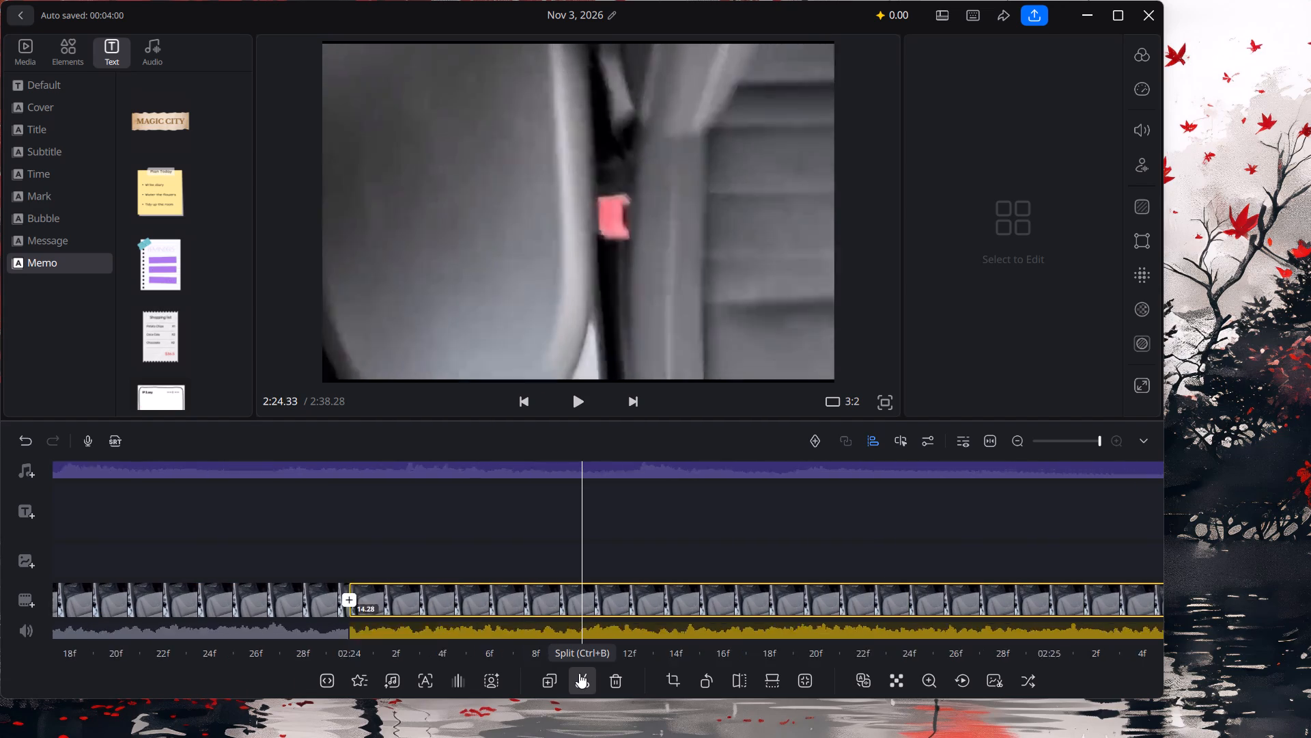
click(579, 673)
Split the remaining long driving clip after 2:24.53 at about 2:25.07.
key(Right)
key(Right)
key(Right)
key(Right)
key(Right)
key(Right)
key(Right)
key(Right)
key(Right)
key(Right)
key(Right)
key(Right)
key(Right)
key(Right)
key(Right)
key(Right)
key(Right)
key(Right)
key(Right)
click(579, 673)
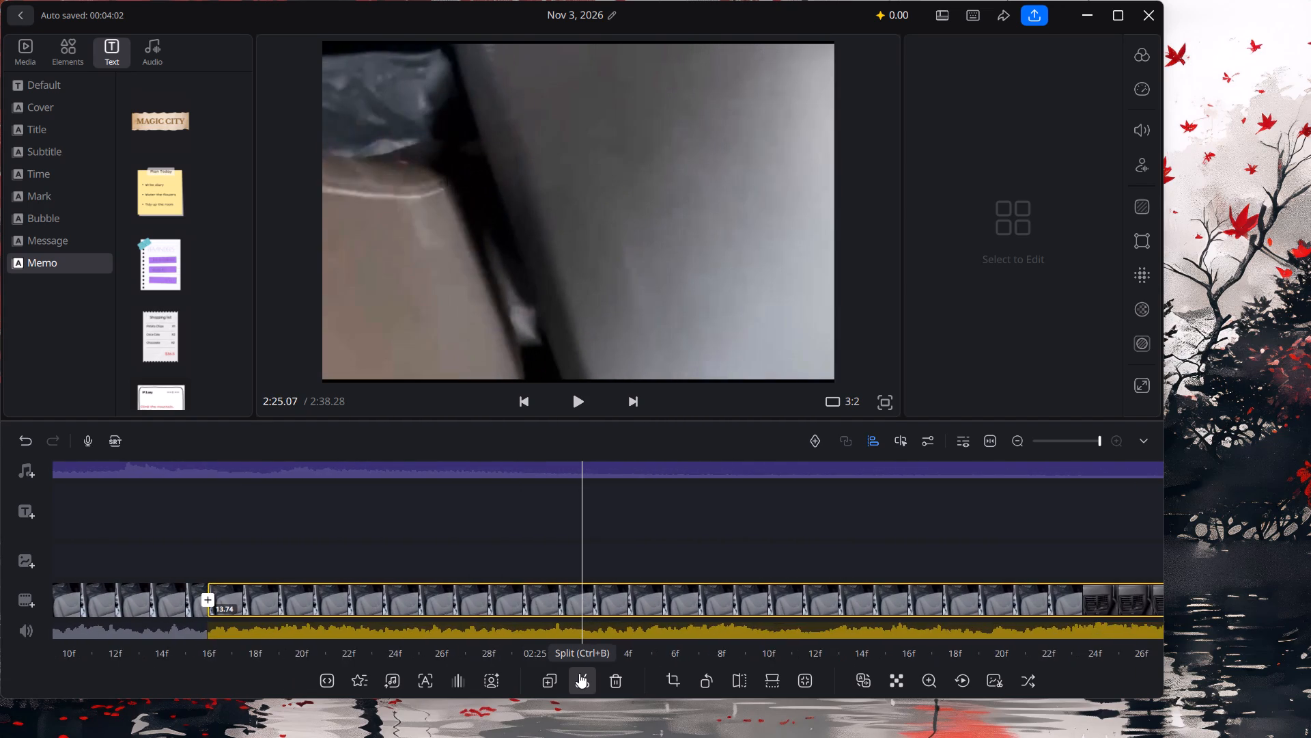
Split the remaining long driving clip after 2:25.07 at about 2:25.57.
key(Right)
key(Right)
key(Right)
key(Right)
key(Right)
key(Right)
key(Right)
key(Right)
key(Right)
key(Right)
key(Right)
key(Right)
key(Right)
key(Right)
key(Right)
key(Right)
key(Right)
key(Right)
key(Right)
click(579, 673)
Split the remaining long driving clip after 2:25.57 at about 2:26.10.
key(Right)
key(Right)
key(Right)
key(Right)
key(Right)
key(Right)
key(Right)
key(Right)
key(Right)
key(Right)
key(Right)
key(Right)
key(Right)
key(Right)
key(Right)
key(Right)
key(Right)
key(Right)
key(Right)
key(Right)
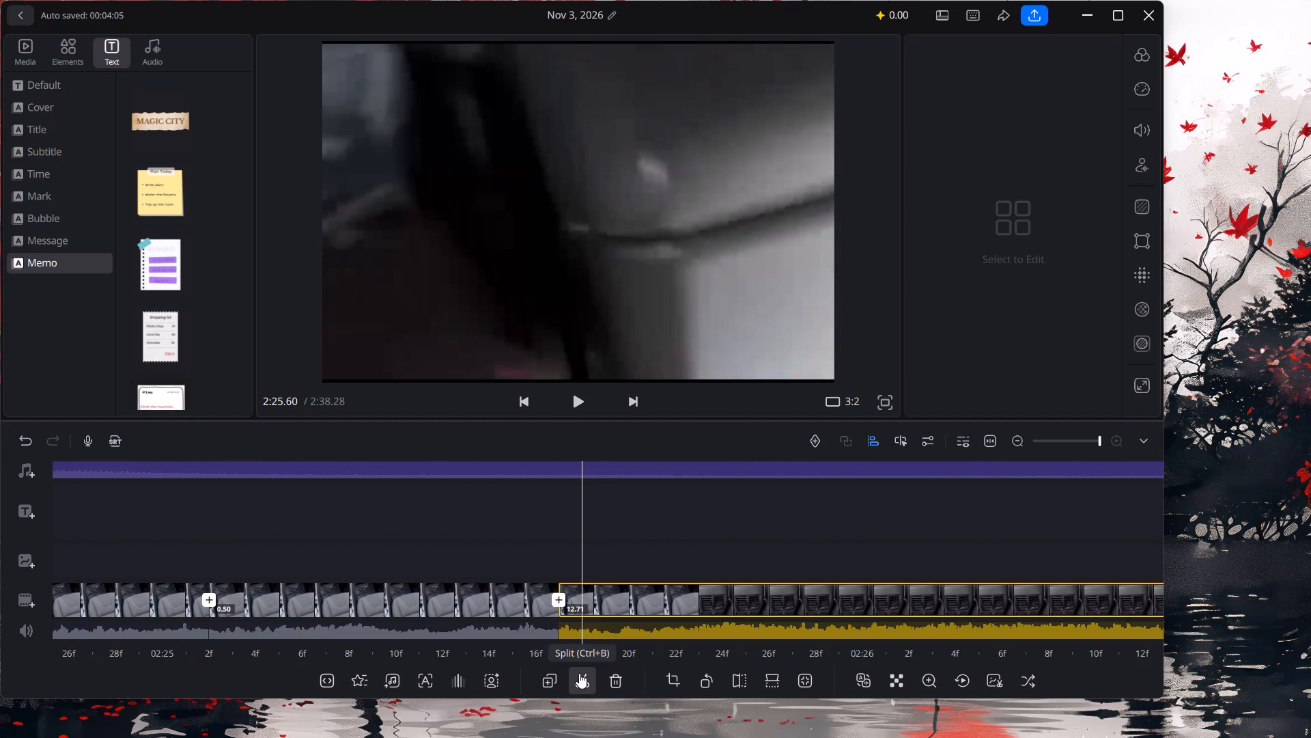
click(579, 673)
Split the remaining long driving clip after 2:26.10 at about 2:26.70.
key(Right)
key(Right)
key(Right)
key(Right)
key(Right)
key(Right)
key(Right)
key(Right)
key(Right)
key(Right)
key(Right)
key(Right)
key(Right)
key(Right)
key(Right)
key(Right)
key(Right)
key(Right)
key(Right)
key(Right)
click(579, 673)
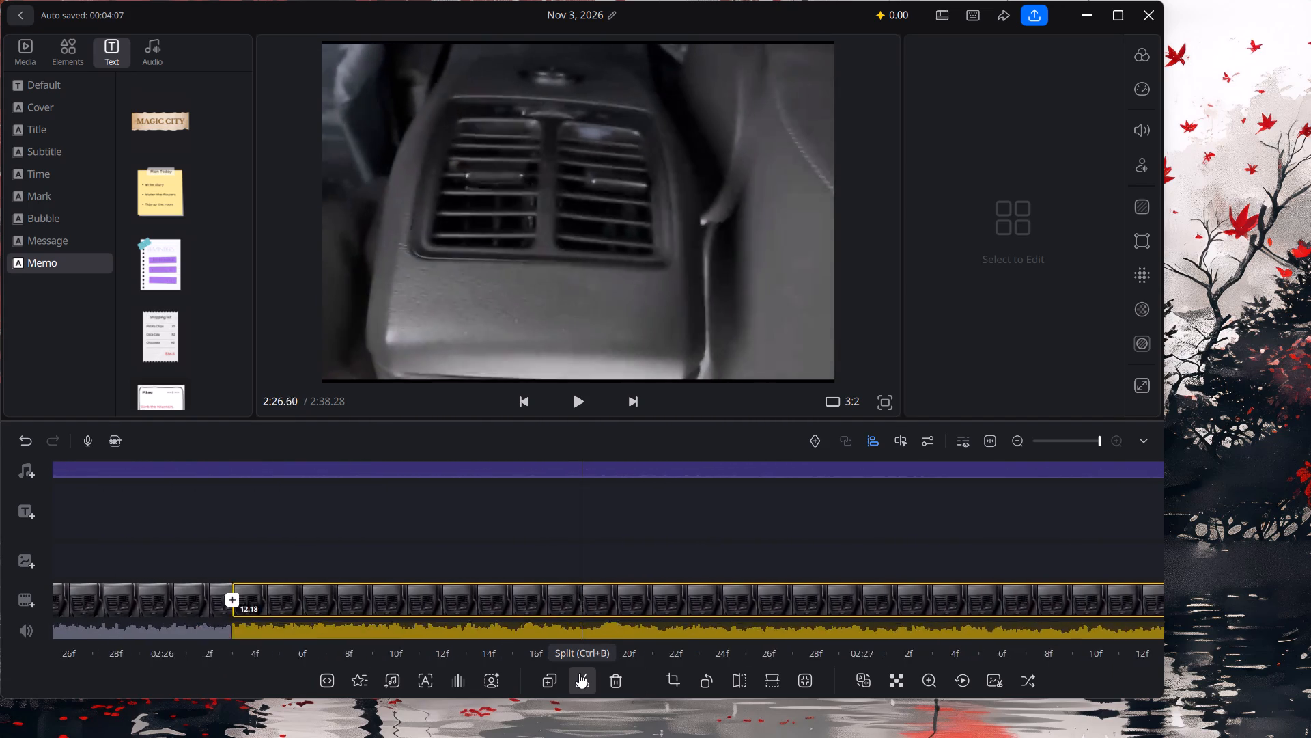
Split the remaining long driving clip after 2:26.70 at about 2:27.20.
key(Right)
key(Right)
key(Right)
key(Right)
key(Right)
key(Right)
key(Right)
key(Right)
key(Right)
key(Right)
key(Right)
key(Right)
key(Right)
key(Right)
key(Right)
key(Right)
key(Right)
key(Right)
key(Right)
click(579, 673)
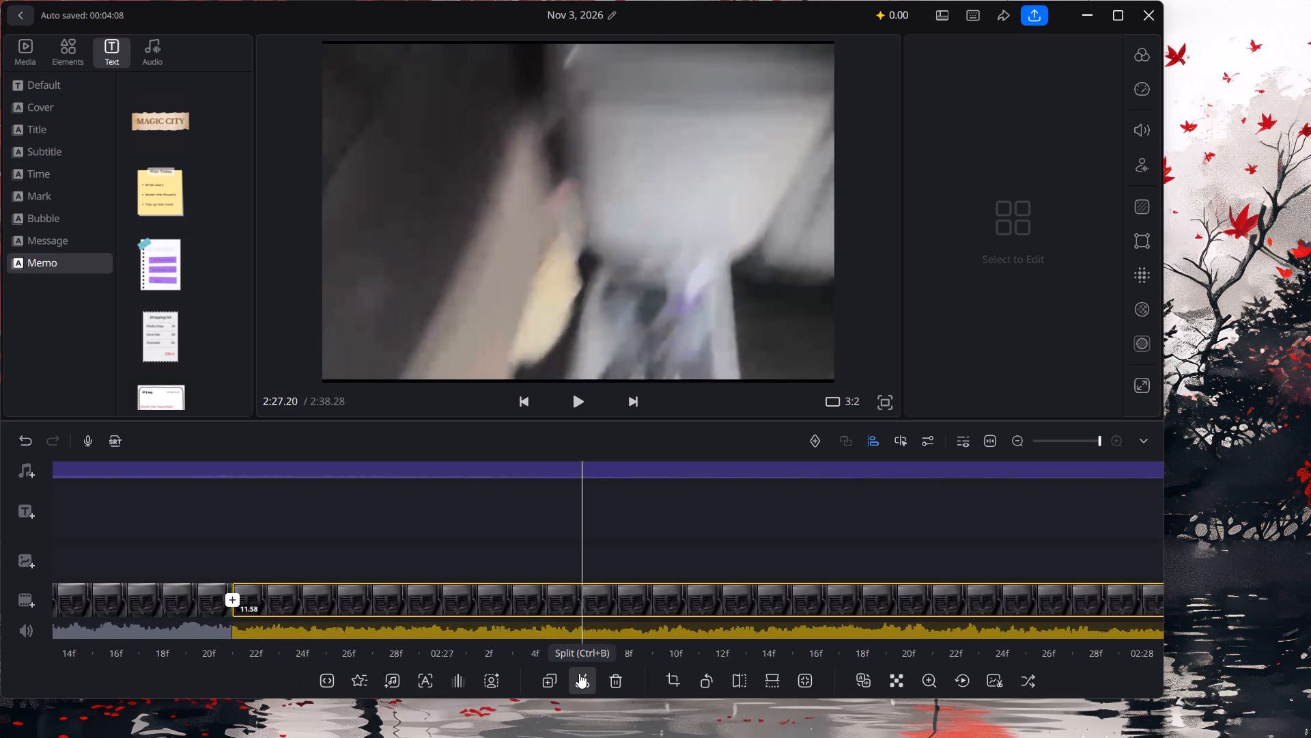
Split the remaining long driving clip after 2:27.27 at about 2:28.00.
key(Right)
key(Right)
key(Right)
key(Right)
key(Right)
key(Right)
key(Right)
key(Right)
key(Right)
key(Right)
key(Right)
key(Right)
key(Right)
key(Right)
key(Right)
key(Right)
key(Right)
key(Right)
key(Right)
key(Right)
click(579, 673)
Split the remaining long driving clip after 2:28.00 at about 2:28.70.
key(Right)
key(Right)
key(Right)
key(Right)
key(Right)
key(Right)
key(Right)
key(Right)
key(Right)
key(Right)
key(Right)
key(Right)
key(Right)
key(Right)
key(Right)
key(Right)
key(Right)
key(Right)
key(Right)
key(Right)
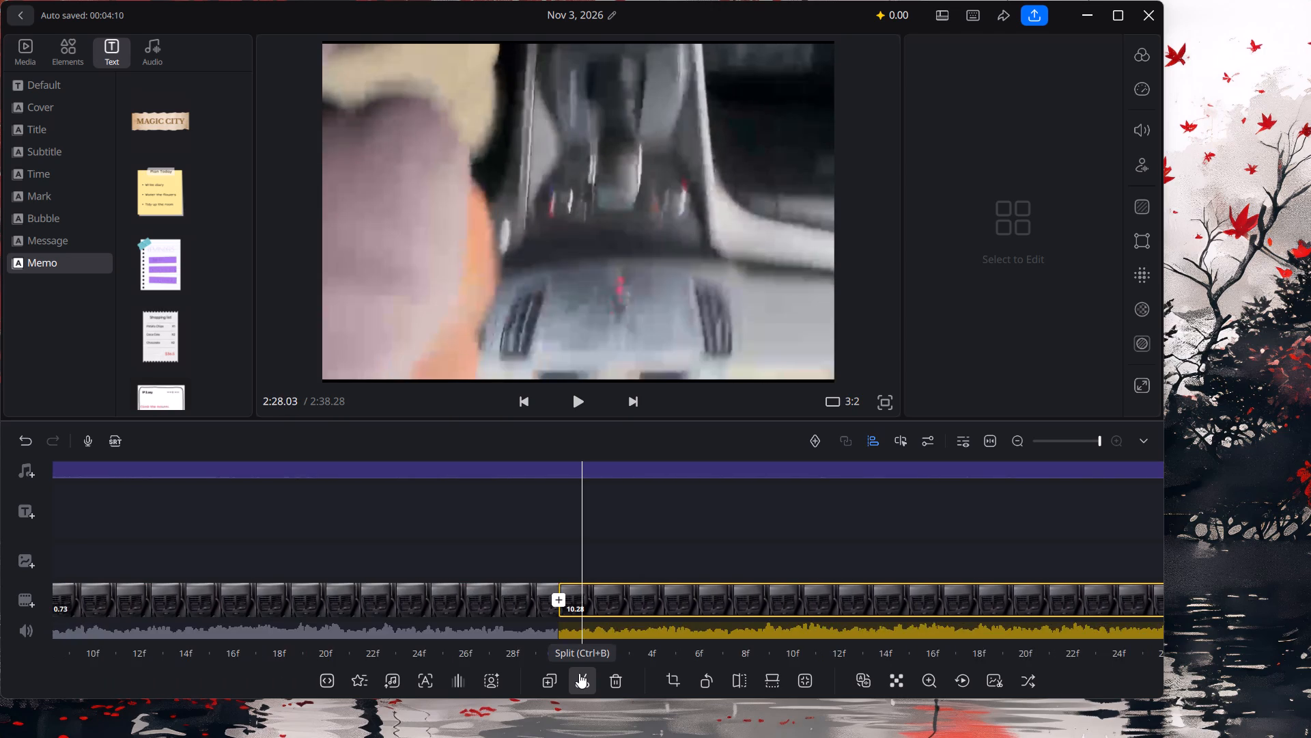
click(579, 673)
Split the remaining long driving clip after 2:28.70 at about 2:29.50.
key(Right)
key(Right)
key(Right)
key(Right)
key(Right)
key(Right)
key(Right)
key(Right)
key(Right)
key(Right)
key(Right)
key(Right)
key(Right)
key(Right)
key(Right)
key(Right)
key(Right)
key(Right)
key(Right)
key(Right)
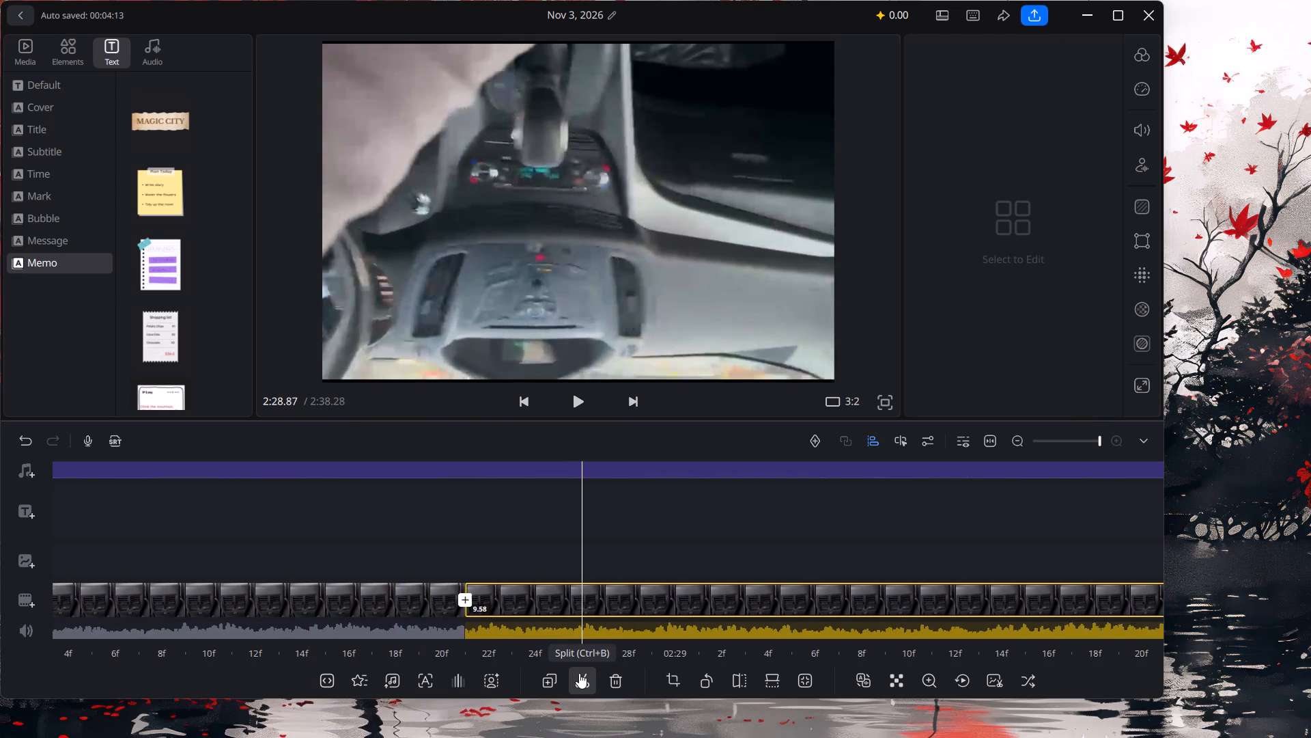
click(579, 673)
Split the remaining long driving clip after 2:29.50 at about 2:30.10.
key(Right)
key(Right)
key(Right)
key(Right)
key(Right)
key(Right)
key(Right)
key(Right)
key(Right)
key(Right)
key(Right)
key(Right)
key(Right)
key(Right)
key(Right)
key(Right)
key(Right)
key(Right)
key(Right)
key(Right)
click(579, 673)
Split the remaining long driving clip after 2:30.10 at about 2:30.80.
key(Right)
key(Right)
key(Right)
key(Right)
key(Right)
key(Right)
key(Right)
key(Right)
key(Right)
key(Right)
key(Right)
key(Right)
key(Right)
key(Right)
key(Right)
key(Right)
key(Right)
key(Right)
key(Right)
key(Right)
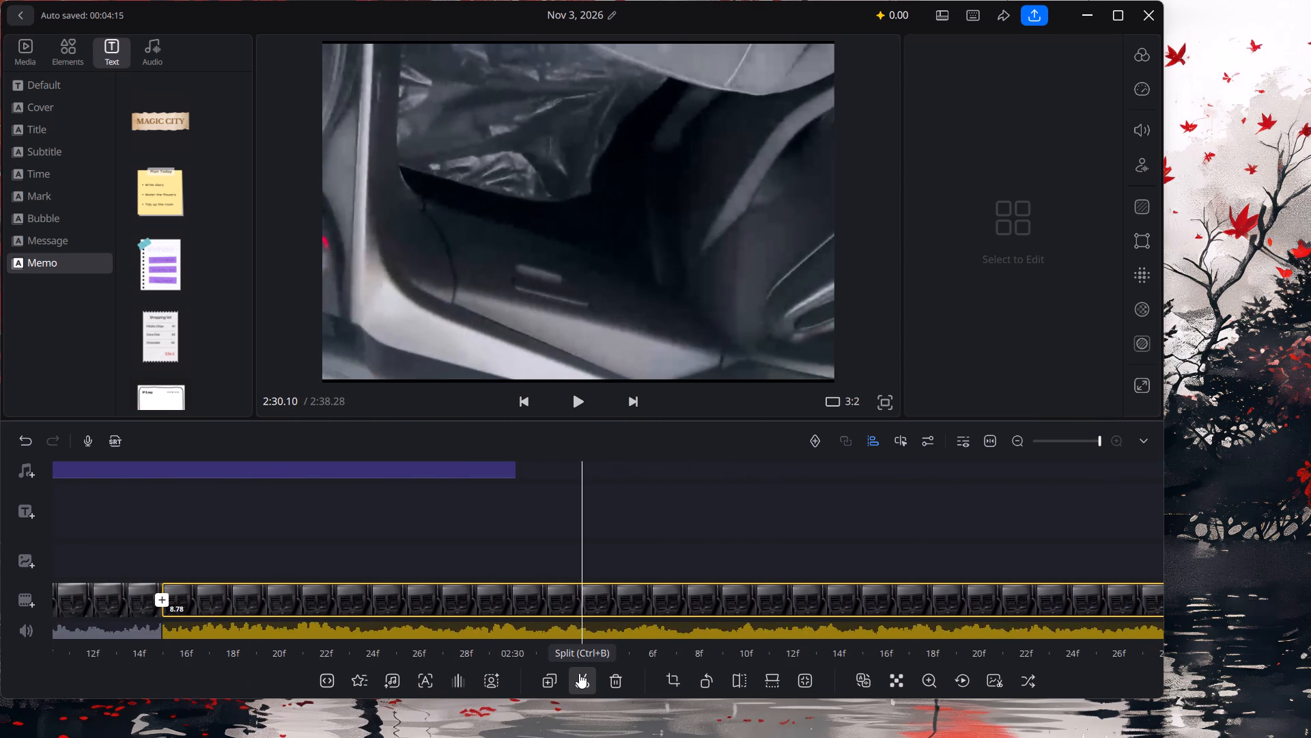
click(579, 673)
Split the remaining long driving clip after 2:30.80 at about 2:31.63.
key(Right)
key(Right)
key(Right)
key(Right)
key(Right)
key(Right)
key(Right)
key(Right)
key(Right)
key(Right)
key(Right)
key(Right)
key(Right)
key(Right)
key(Right)
key(Right)
key(Right)
key(Right)
key(Right)
key(Right)
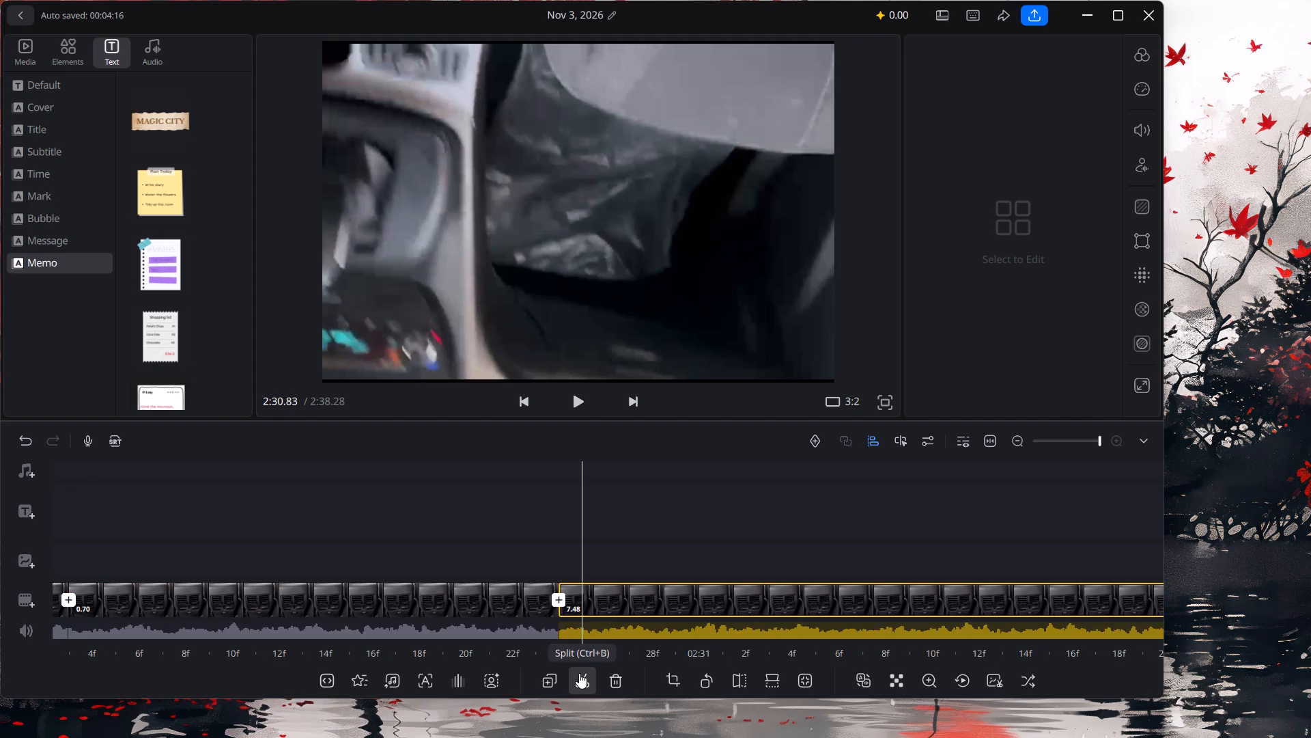
click(579, 673)
Split the remaining long driving clip after 2:31.63 at about 2:32.50.
key(Right)
key(Right)
key(Right)
key(Right)
key(Right)
key(Right)
key(Right)
key(Right)
key(Right)
key(Right)
key(Right)
key(Right)
key(Right)
key(Right)
key(Right)
key(Right)
key(Right)
key(Right)
key(Right)
key(Right)
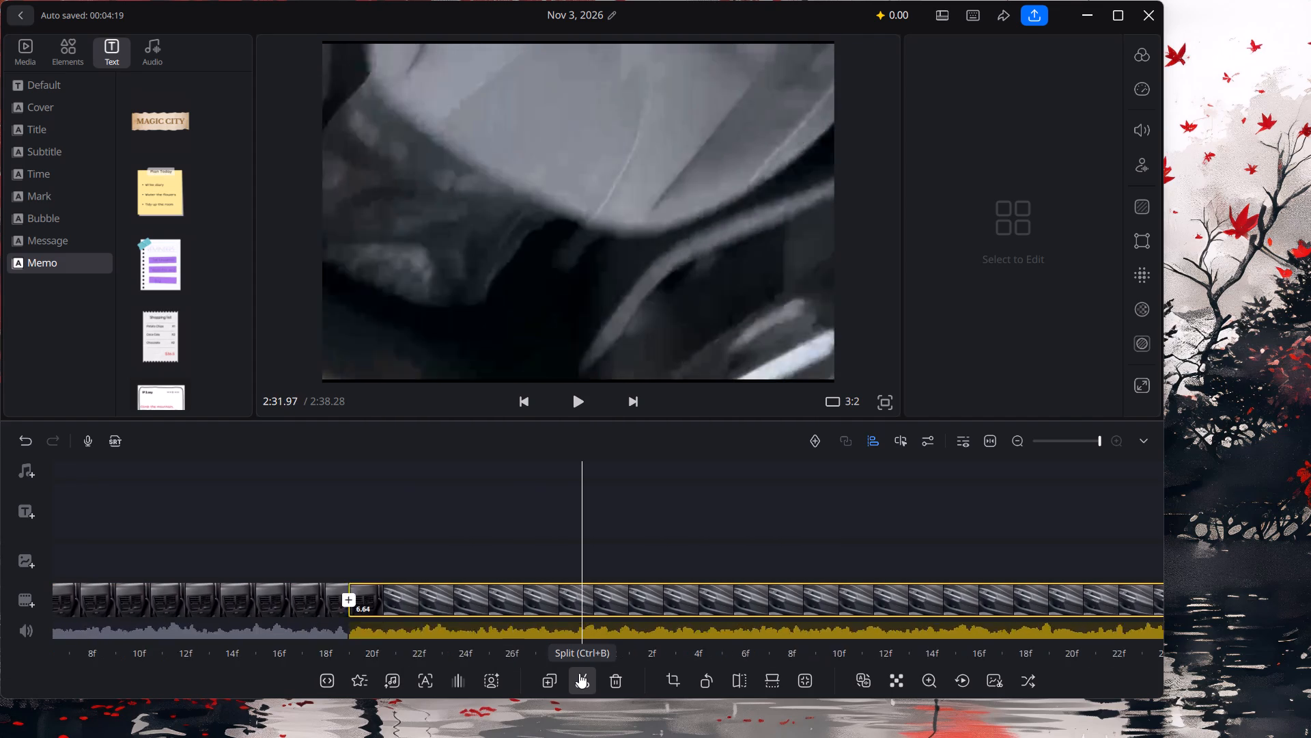
click(579, 673)
Split the remaining long driving clip after 2:32.50 at about 2:33.50.
key(Right)
key(Right)
key(Right)
key(Right)
key(Right)
key(Right)
key(Right)
key(Right)
key(Right)
key(Right)
key(Right)
key(Right)
key(Right)
key(Right)
key(Right)
key(Right)
key(Right)
key(Right)
key(Right)
key(Right)
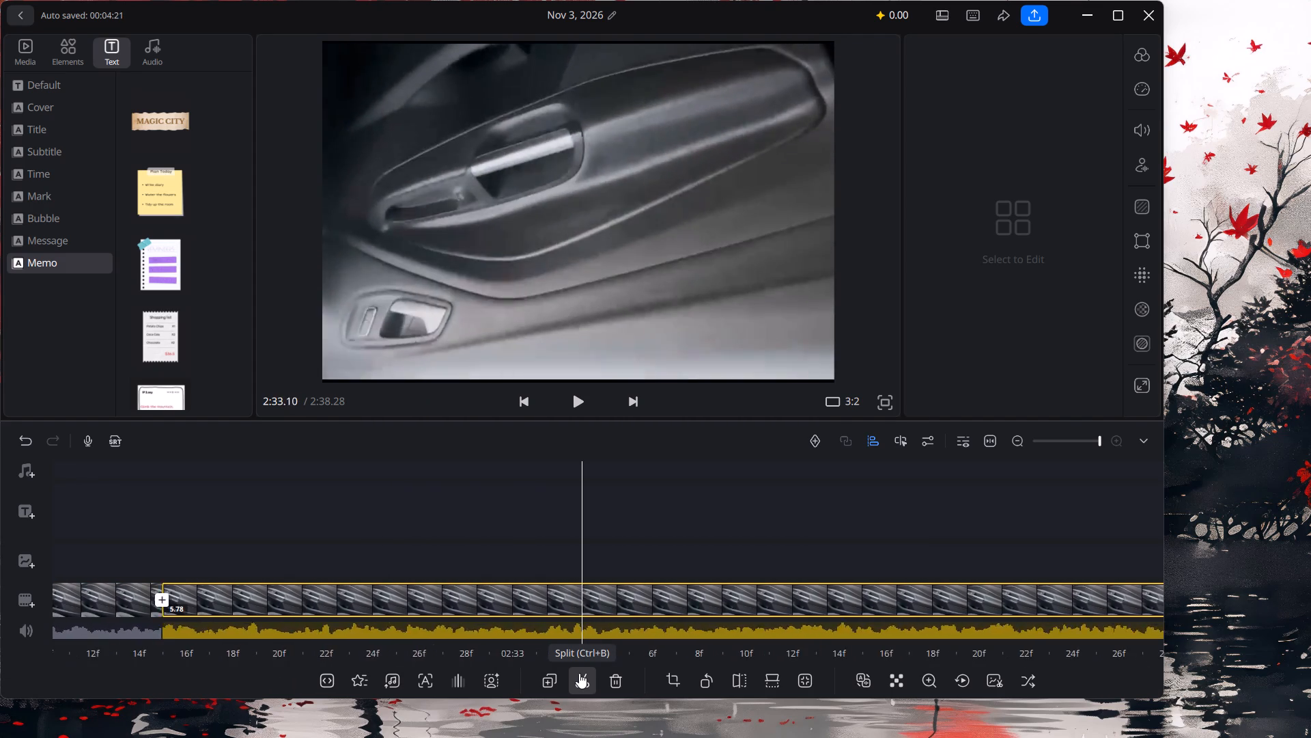
click(579, 673)
Split the remaining long driving clip after 2:33.50 at about 2:34.2.
key(Right)
key(Right)
key(Right)
key(Right)
key(Right)
key(Right)
key(Right)
key(Right)
key(Right)
key(Right)
key(Right)
key(Right)
key(Right)
key(Right)
key(Right)
key(Right)
key(Right)
key(Right)
key(Right)
key(Right)
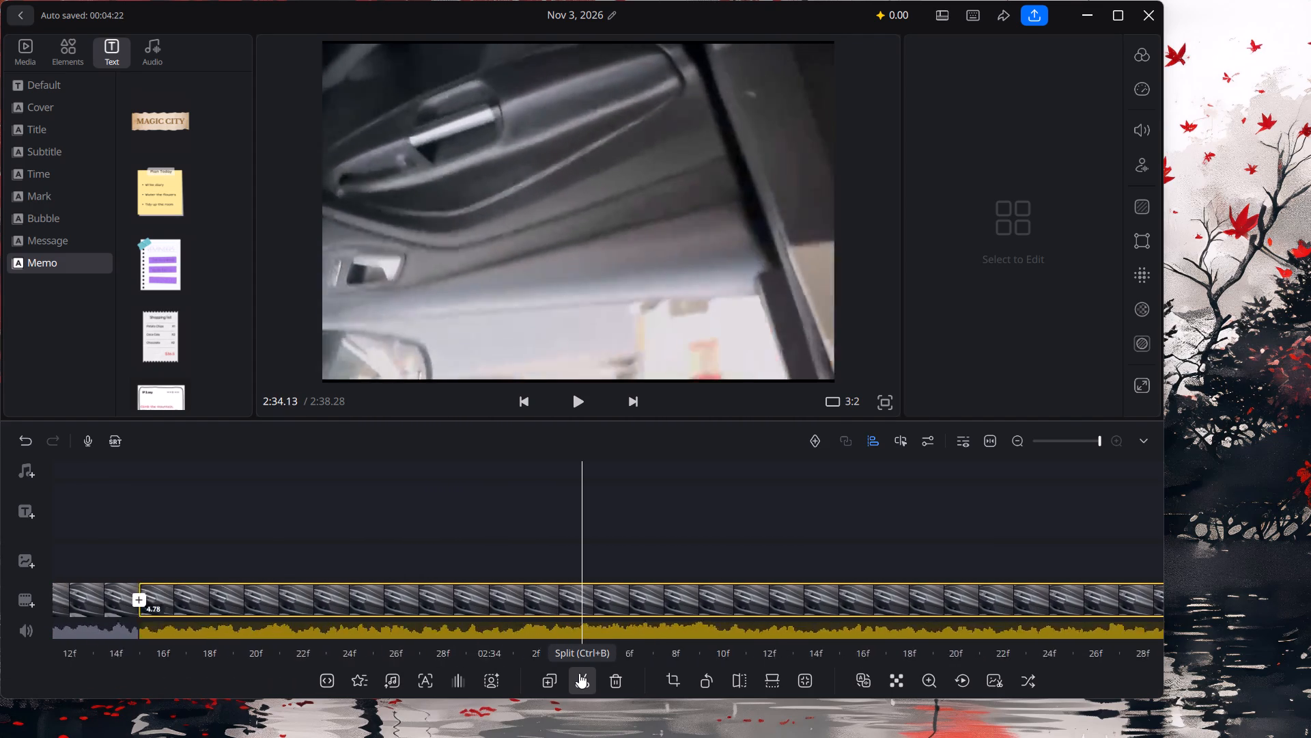
click(579, 673)
Split the remaining long driving clip after about 2:34.2 at about 2:35.1.
key(Right)
key(Right)
key(Right)
key(Right)
key(Right)
key(Right)
key(Right)
key(Right)
key(Right)
key(Right)
key(Right)
key(Right)
key(Right)
key(Right)
key(Right)
key(Right)
key(Right)
key(Right)
key(Right)
key(Right)
click(579, 673)
Split the remaining driving clip after about 2:35.1 at about 2:35.83.
key(Right)
key(Right)
key(Right)
key(Right)
key(Right)
key(Right)
key(Right)
key(Right)
key(Right)
key(Right)
key(Right)
key(Right)
key(Right)
key(Right)
key(Right)
key(Right)
key(Right)
key(Right)
key(Right)
key(Right)
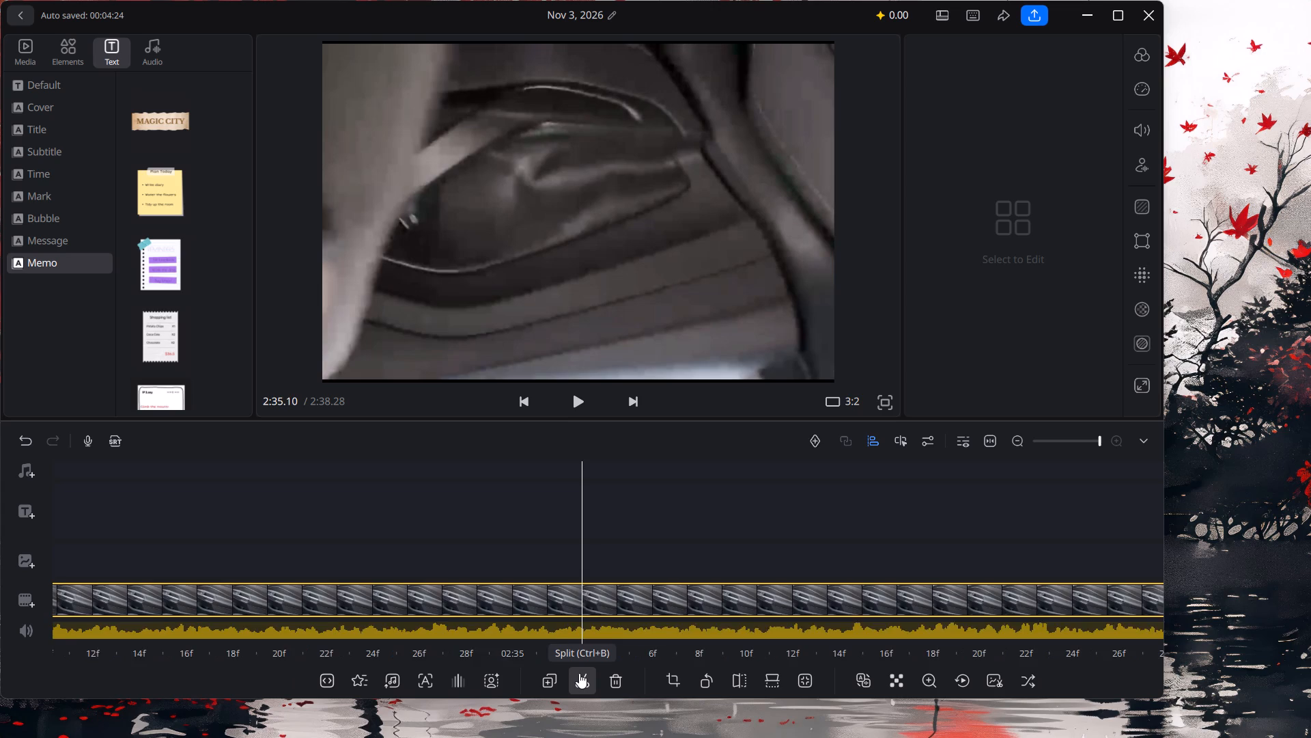
click(579, 673)
Split the remaining driving clip after 2:35.83 at about 2:36.77.
key(Right)
key(Right)
key(Right)
key(Right)
key(Right)
key(Right)
key(Right)
key(Right)
key(Right)
key(Right)
key(Right)
key(Right)
key(Right)
key(Right)
key(Right)
key(Right)
key(Right)
key(Right)
key(Right)
key(Right)
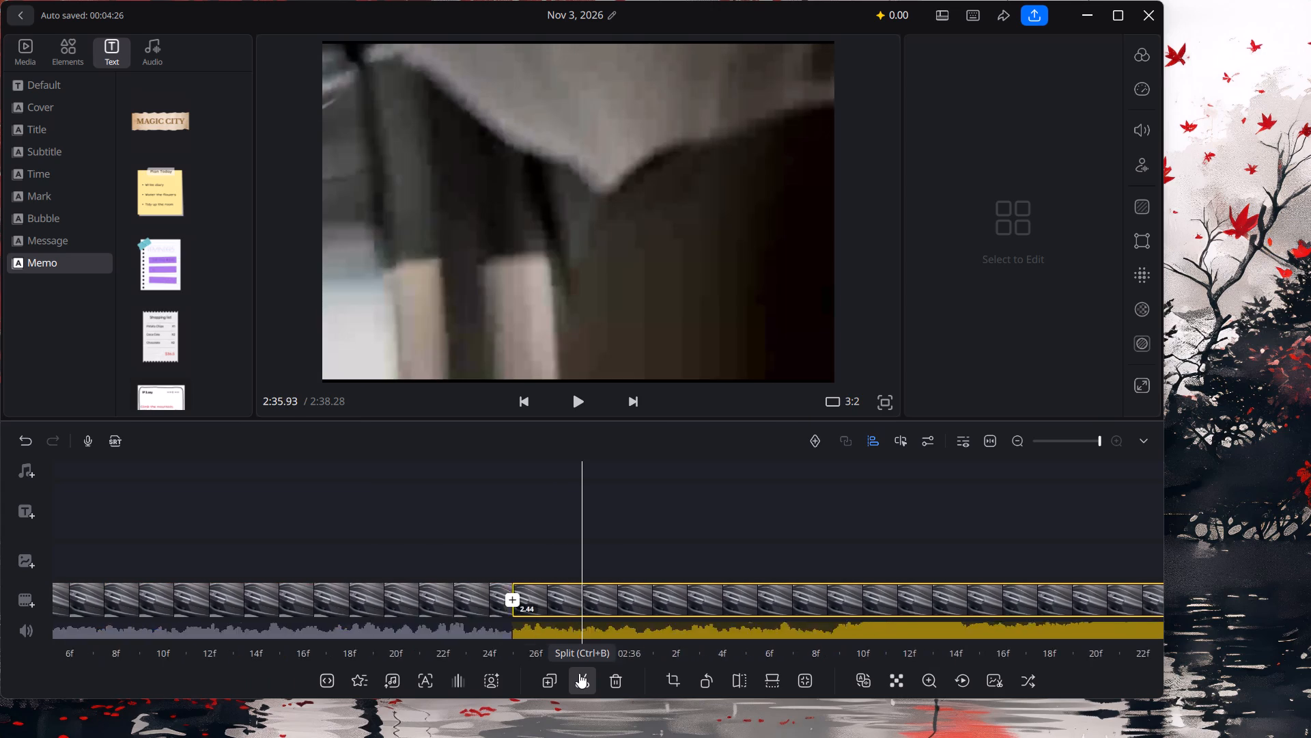
click(579, 673)
Split the remaining driving clip after 2:36.77 at about 2:37.53.
key(Right)
key(Right)
key(Right)
key(Right)
key(Right)
key(Right)
key(Right)
key(Right)
key(Right)
key(Right)
key(Right)
key(Right)
key(Right)
key(Right)
key(Right)
key(Right)
key(Right)
key(Right)
key(Right)
key(Right)
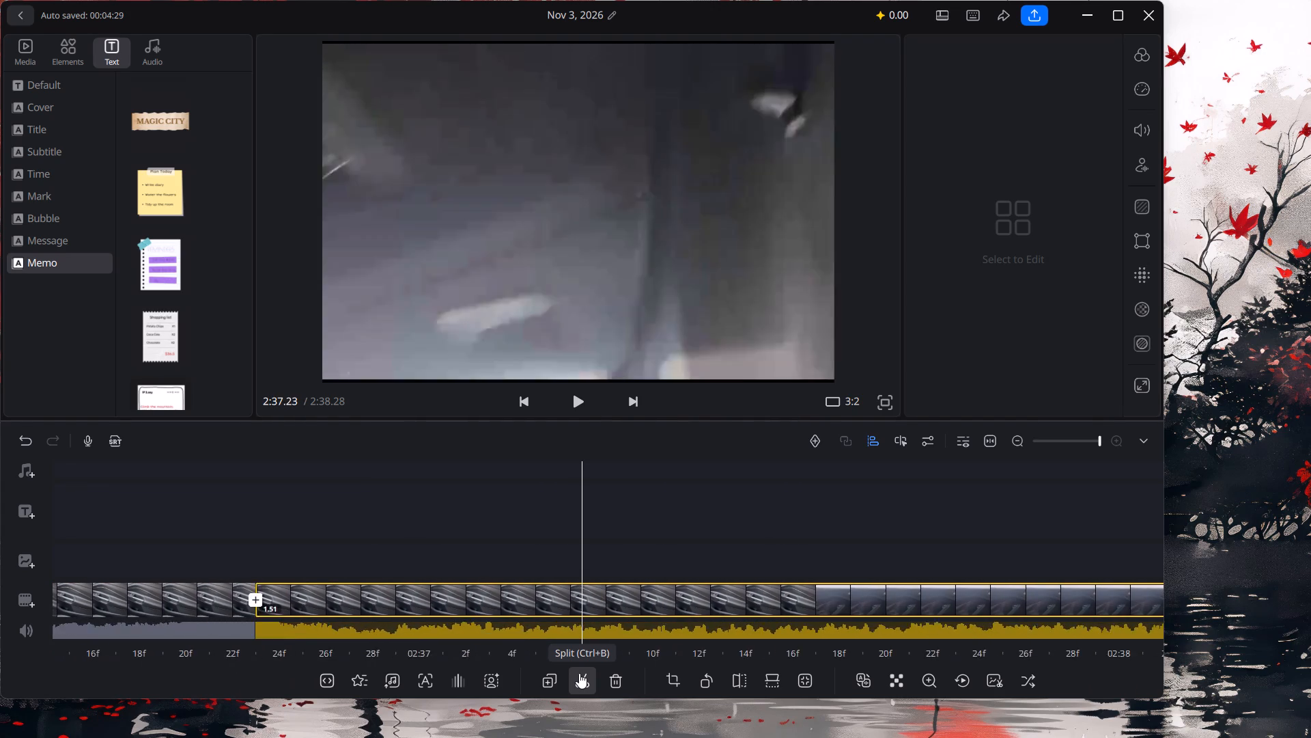
click(579, 673)
Split the remaining driving clip after 2:37.53 at about 2:38.03.
key(Right)
key(Right)
key(Right)
key(Right)
key(Right)
key(Right)
key(Right)
key(Right)
key(Right)
key(Right)
key(Right)
key(Right)
key(Right)
key(Right)
key(Right)
key(Right)
key(Right)
key(Right)
key(Right)
key(Right)
click(579, 673)
Go back to the driving segment between 2:36.77 and 2:37.53 and split it at about 2:37.07.
key(Right)
key(Right)
key(Right)
key(Right)
key(Right)
key(Right)
key(Right)
key(Right)
key(Right)
key(Right)
key(Right)
key(Right)
key(Right)
key(Right)
key(Right)
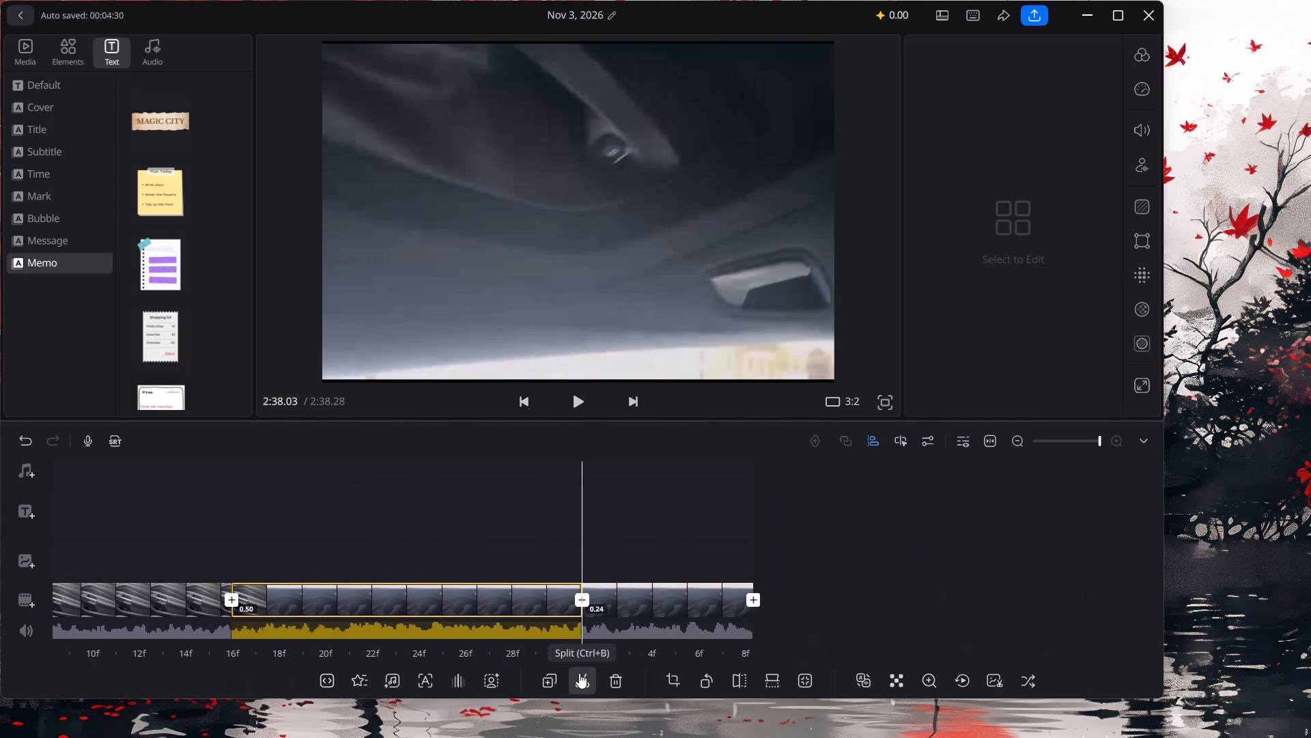
key(Left)
key(Left)
key(Left)
key(Left)
key(Left)
key(Left)
key(Left)
key(Left)
key(Left)
key(Left)
key(Left)
key(Left)
key(Left)
key(Left)
key(Left)
key(Left)
key(Left)
key(Left)
key(Left)
key(Left)
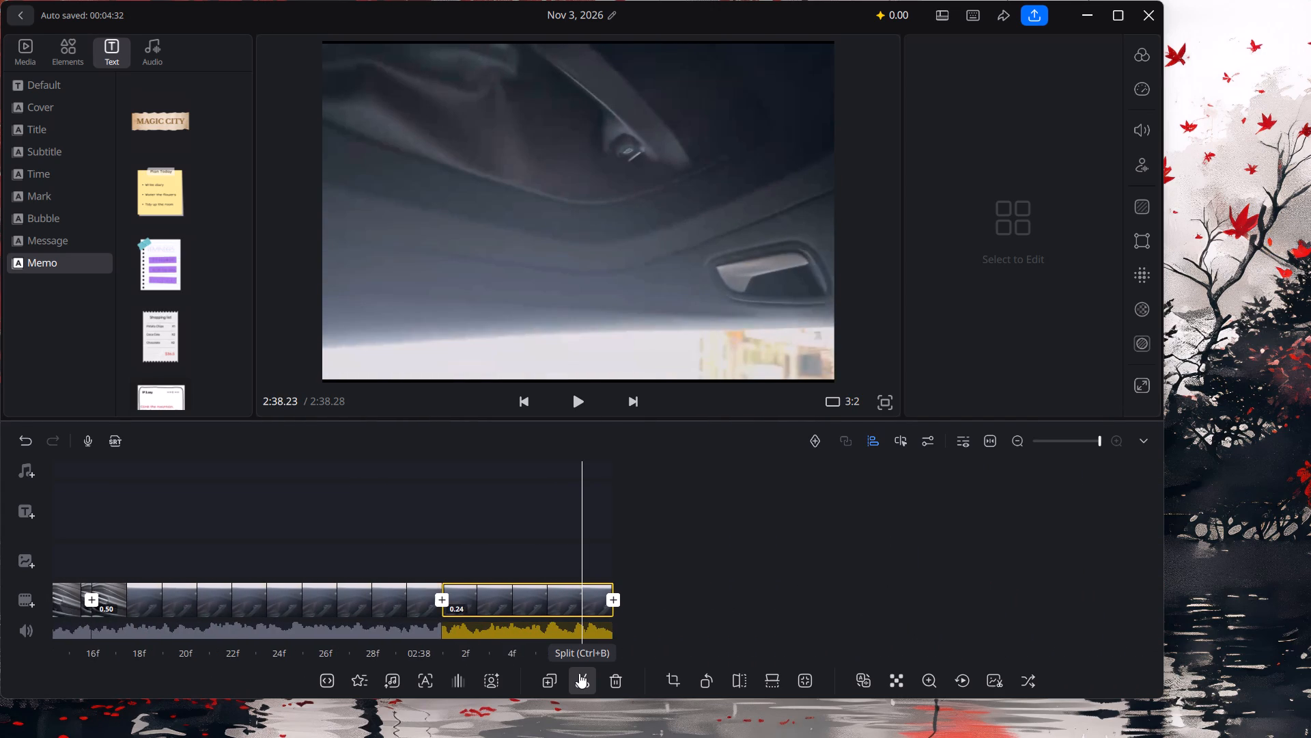
key(Left)
key(Left)
key(Left)
key(Left)
key(Left)
key(Left)
key(Left)
key(Left)
key(Left)
key(Left)
key(Left)
key(Left)
key(Left)
key(Left)
key(Left)
key(Left)
key(Left)
key(Left)
key(Left)
key(Left)
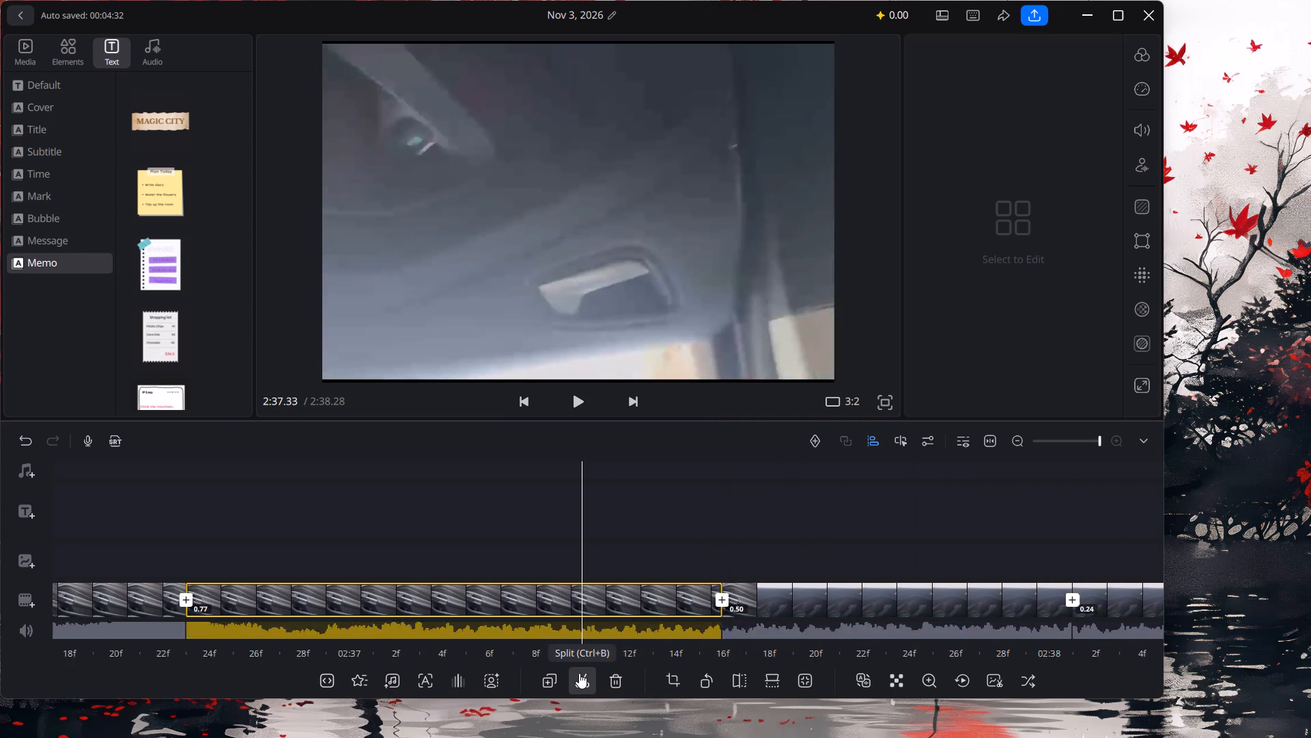
click(579, 673)
Split the driving segment between 2:35.83 and 2:36.77 in half at about 2:36.30.
key(Left)
key(Left)
key(Left)
key(Left)
key(Left)
key(Left)
key(Left)
key(Left)
key(Left)
key(Left)
key(Left)
key(Left)
key(Left)
key(Left)
key(Left)
key(Left)
key(Left)
key(Left)
key(Left)
key(Left)
click(579, 673)
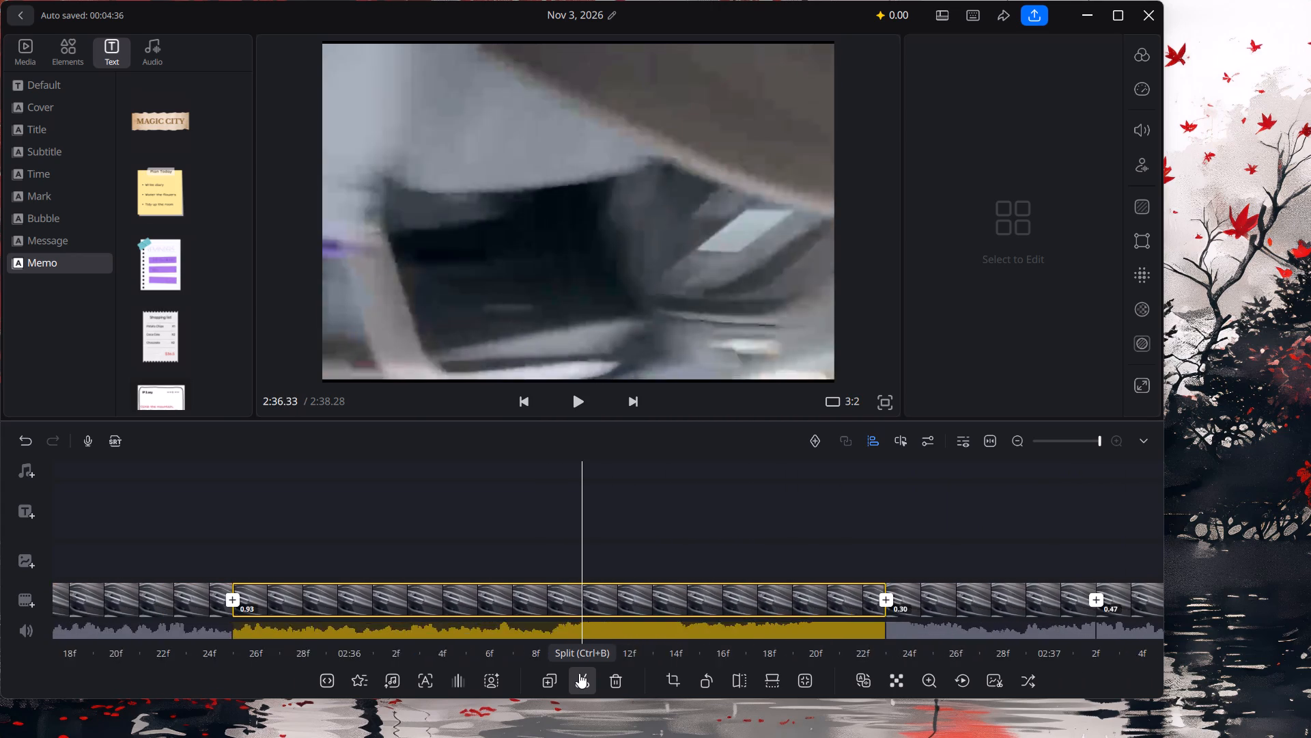
Split the driving segments between 2:34.30 and 2:35.83 at about 2:35.33, 2:34.87 and 2:34.53.
click(579, 673)
click(579, 673)
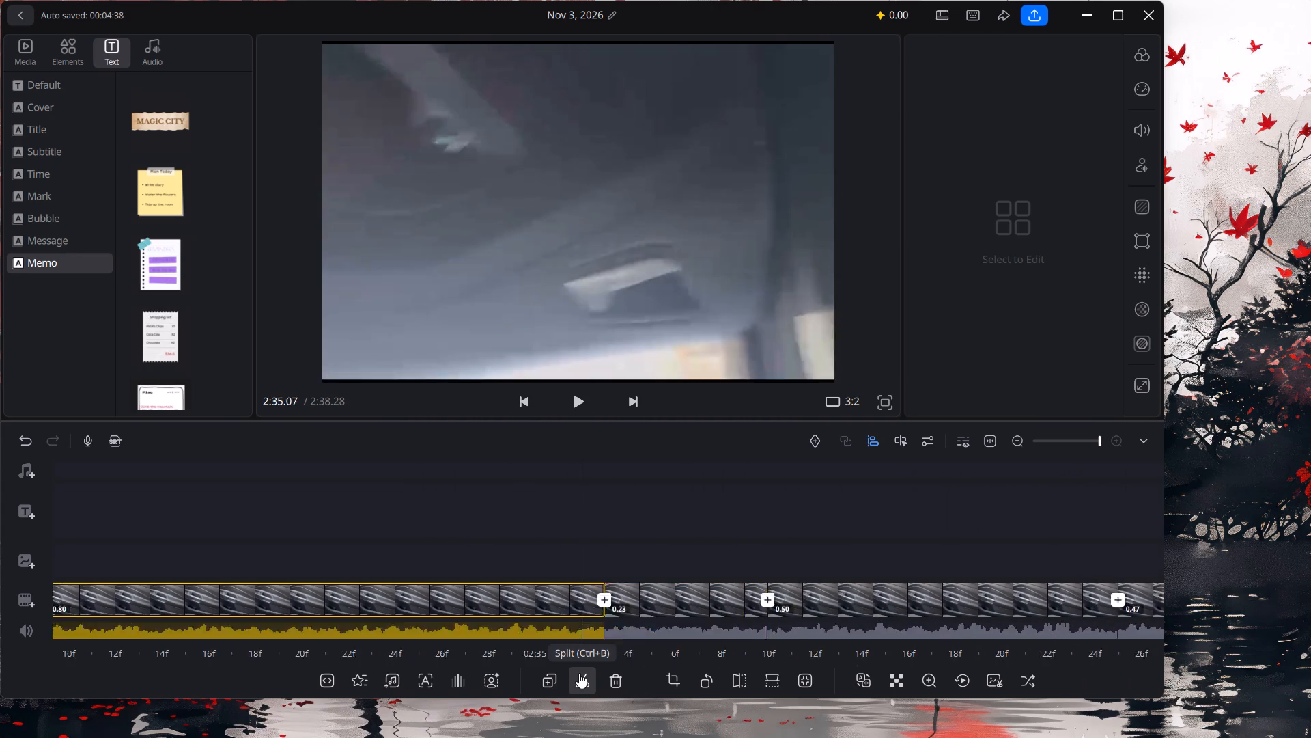
click(579, 673)
Split the driving segment starting at 2:33.50, and split the preceding segment at about 2:33.00.
click(579, 673)
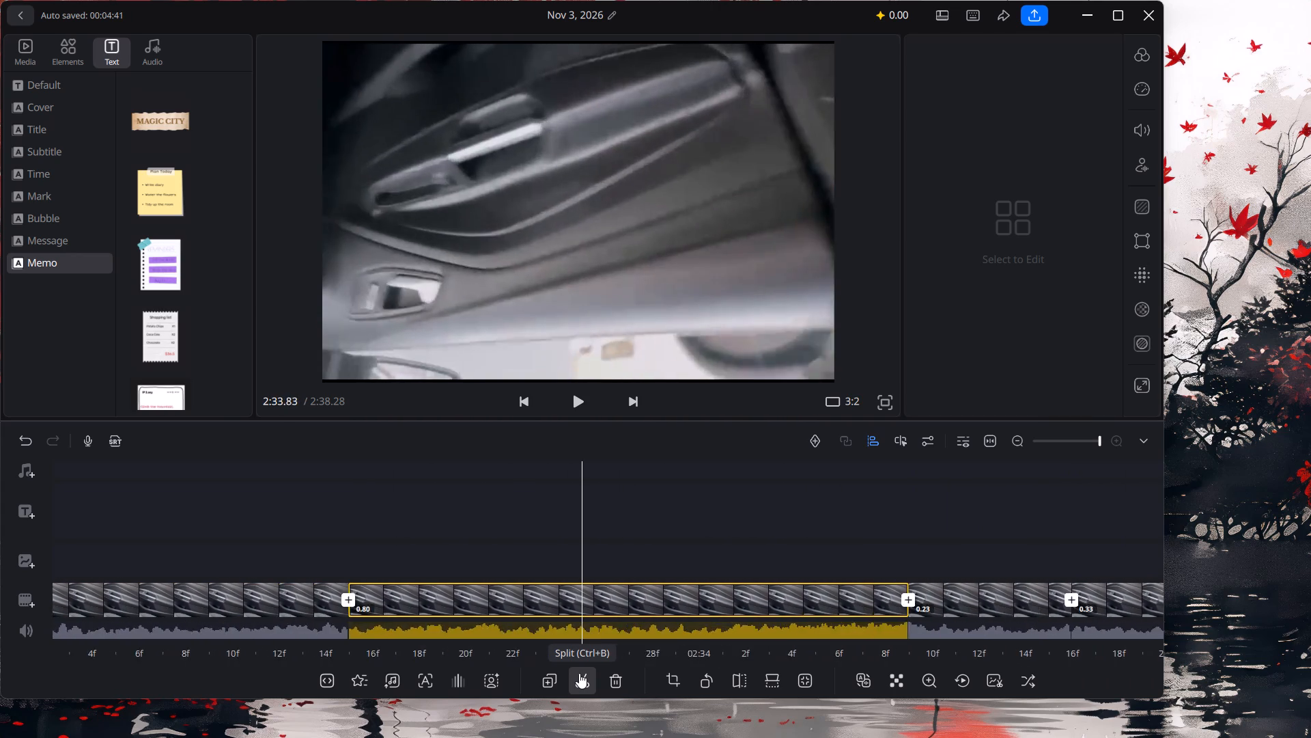
click(579, 673)
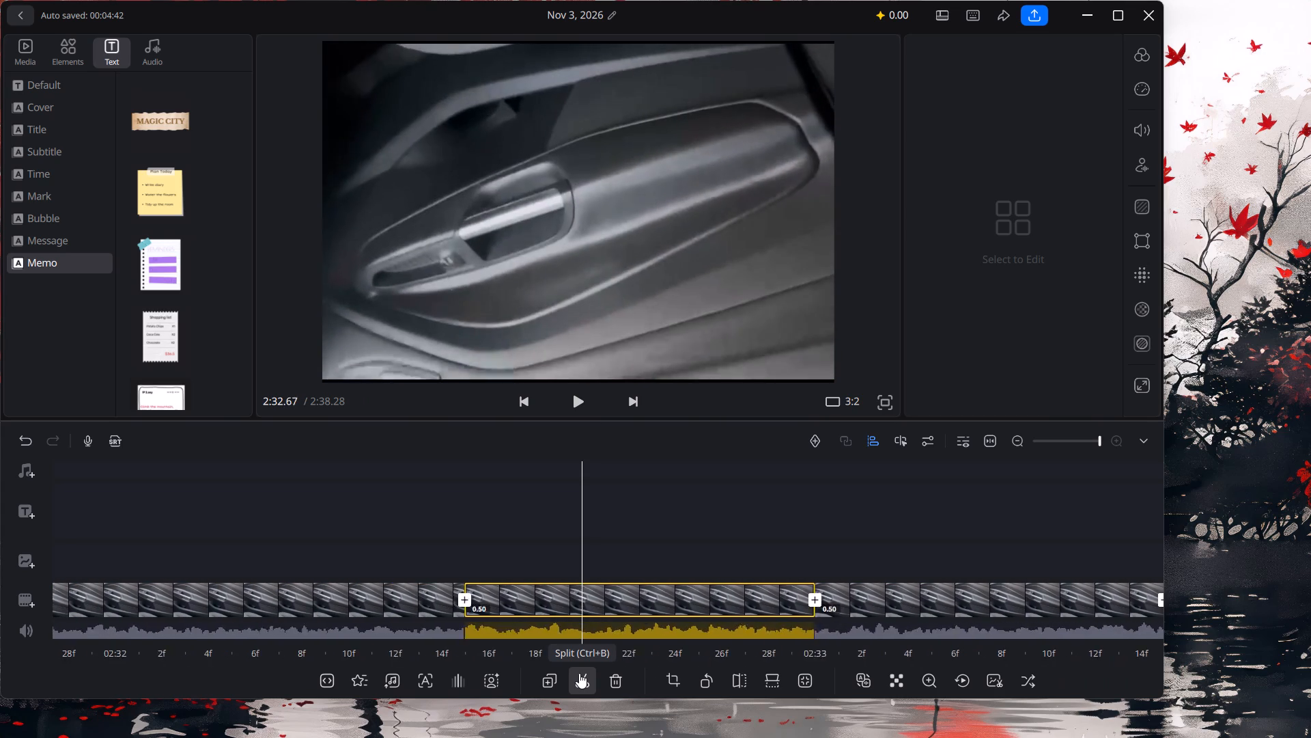
Split the driving segment between 2:31.63 and 2:32.50 near its start, at about 2:31.73.
key(Left)
key(Left)
key(Left)
key(Left)
key(Left)
key(Left)
key(Left)
key(Left)
key(Left)
key(Left)
key(Left)
key(Left)
key(Left)
key(Left)
key(Left)
key(Left)
key(Left)
key(Left)
key(Left)
key(Left)
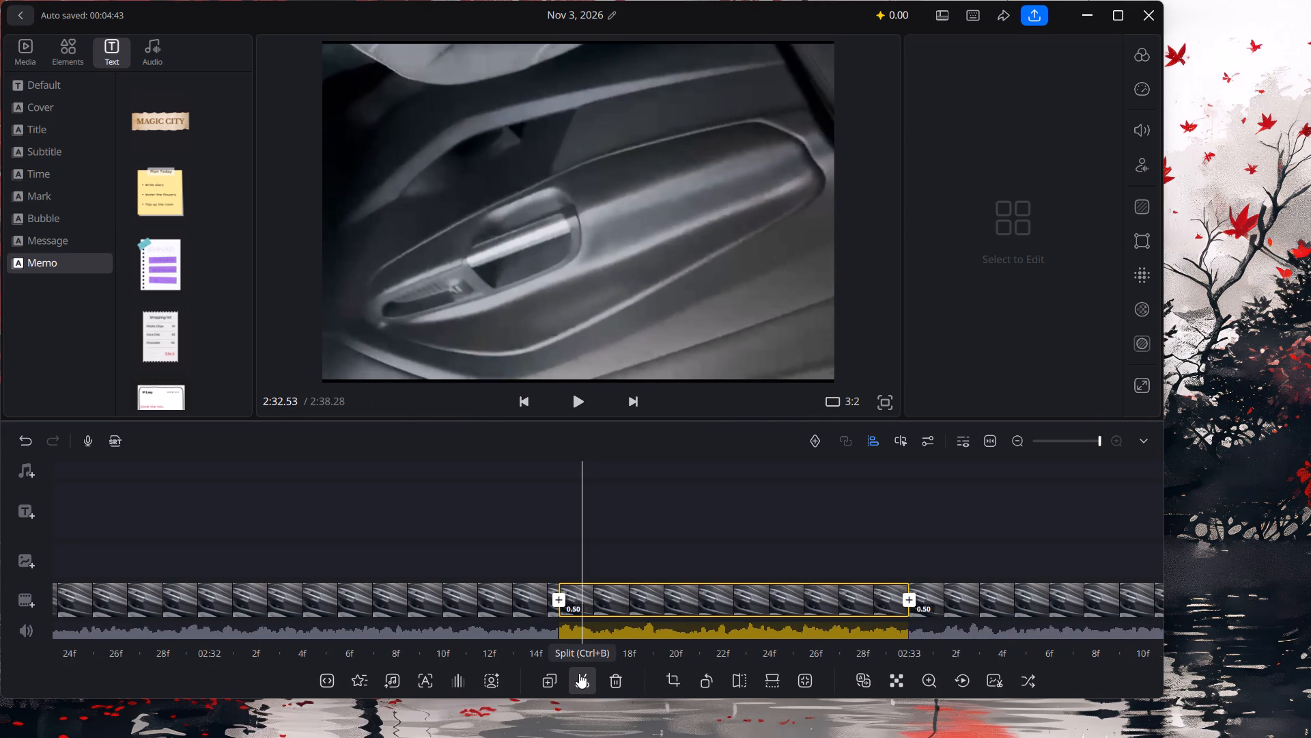
click(579, 673)
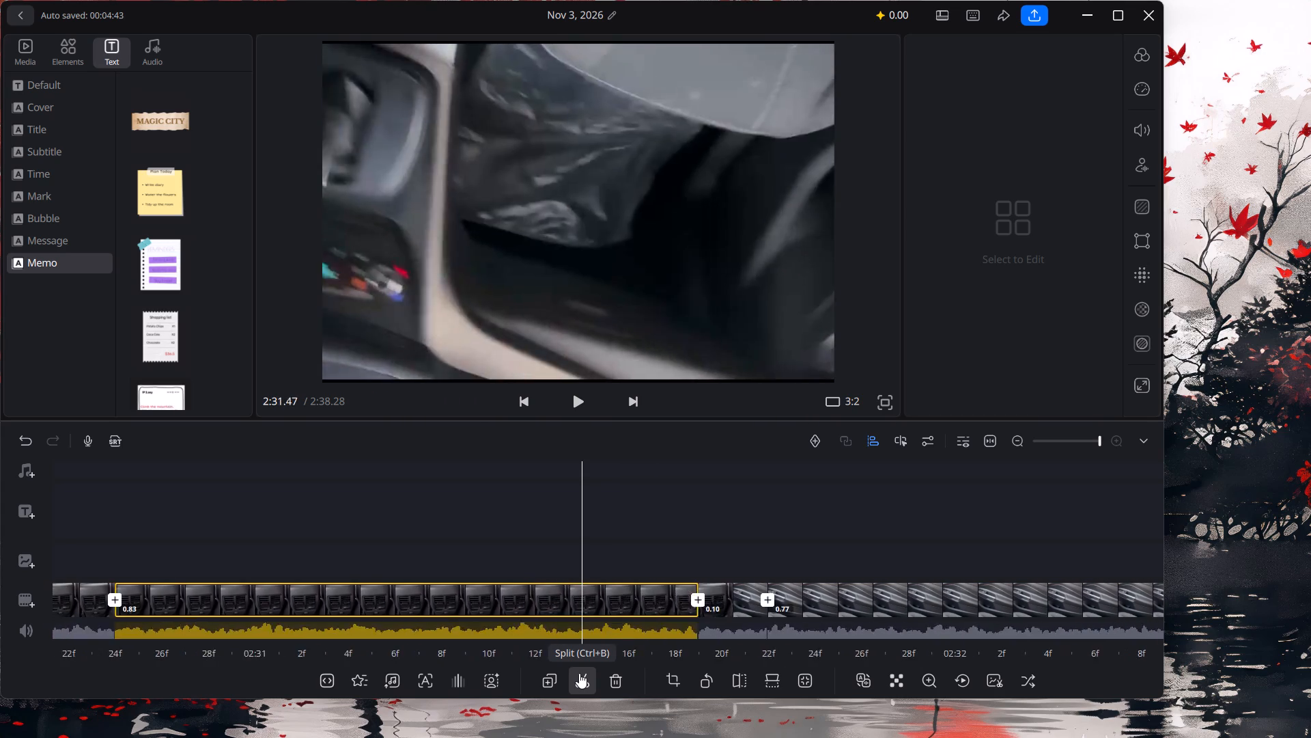
Split the two preceding driving segments near their starts, at about 2:30.90 and 2:30.20.
click(579, 673)
click(579, 673)
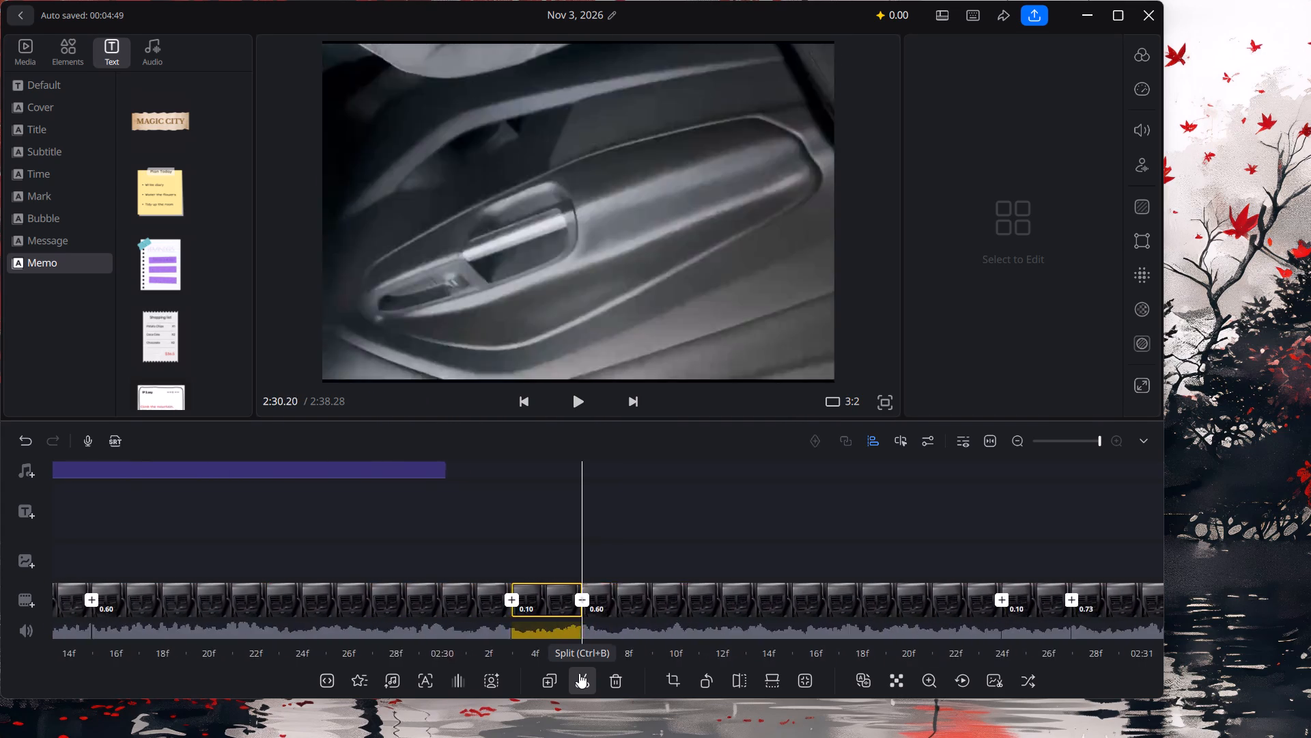
Split the two driving segments between 2:28.70 and 2:30.10 at about 2:29.93 and 2:29.20.
click(579, 673)
key(Left)
key(Left)
key(Left)
key(Left)
key(Left)
key(Left)
key(Left)
key(Left)
key(Left)
key(Left)
key(Left)
key(Left)
key(Left)
key(Left)
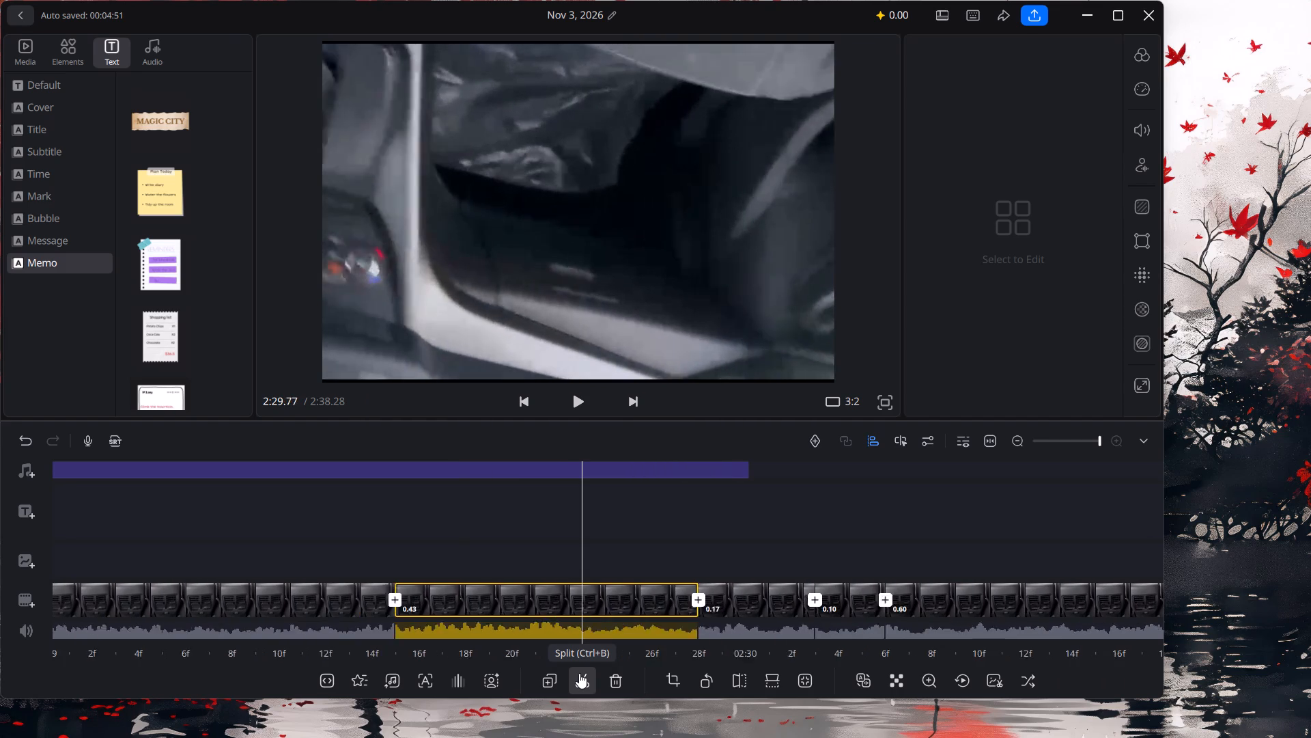
key(Left)
key(Left)
key(Left)
key(Left)
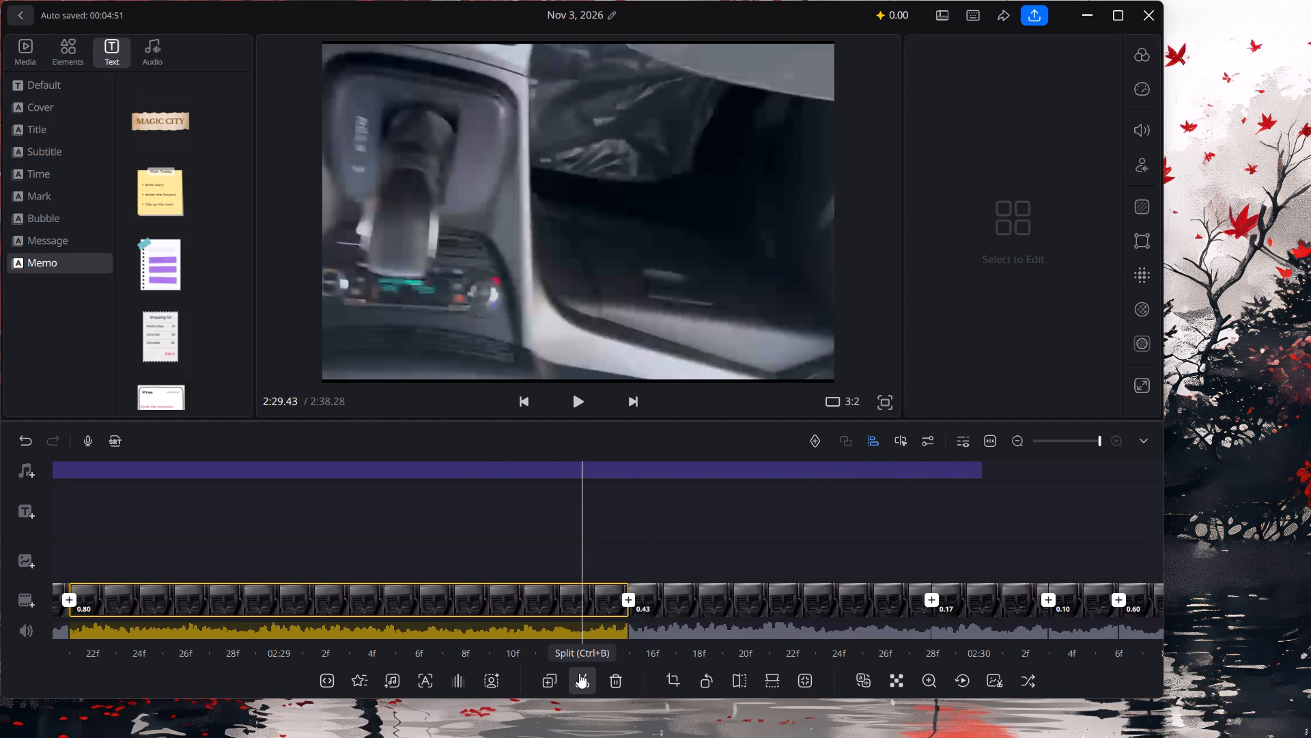
key(Left)
key(Left)
key(Left)
key(Left)
key(Left)
key(Left)
key(Left)
key(Left)
click(579, 673)
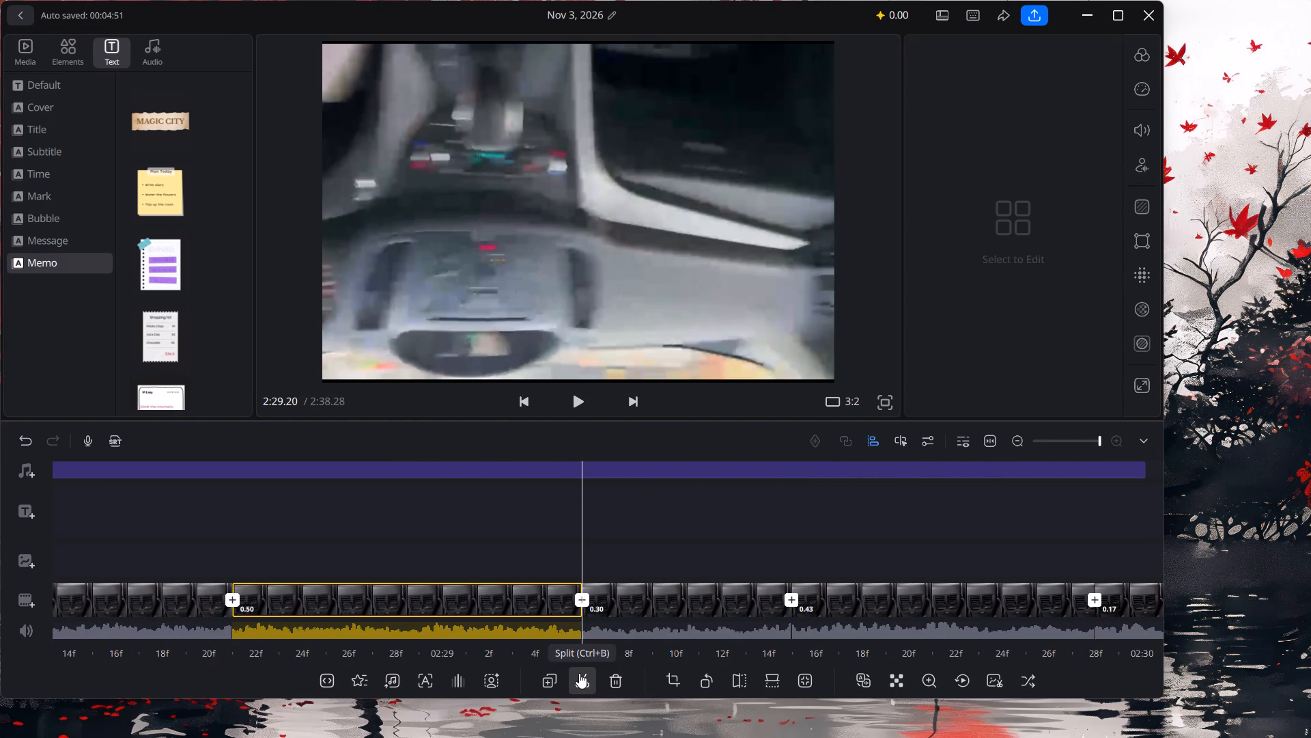
Split the driving segment between 2:28.70 and 2:29.20 near its start.
key(Left)
key(Left)
key(Left)
key(Left)
key(Left)
key(Left)
key(Left)
key(Left)
key(Left)
key(Left)
key(Left)
key(Left)
key(Left)
key(Left)
key(Left)
key(Left)
key(Left)
key(Left)
key(Left)
key(Left)
key(Left)
key(Left)
key(Left)
key(Left)
key(Left)
key(Left)
key(Left)
key(Left)
key(Left)
key(Left)
key(Left)
key(Left)
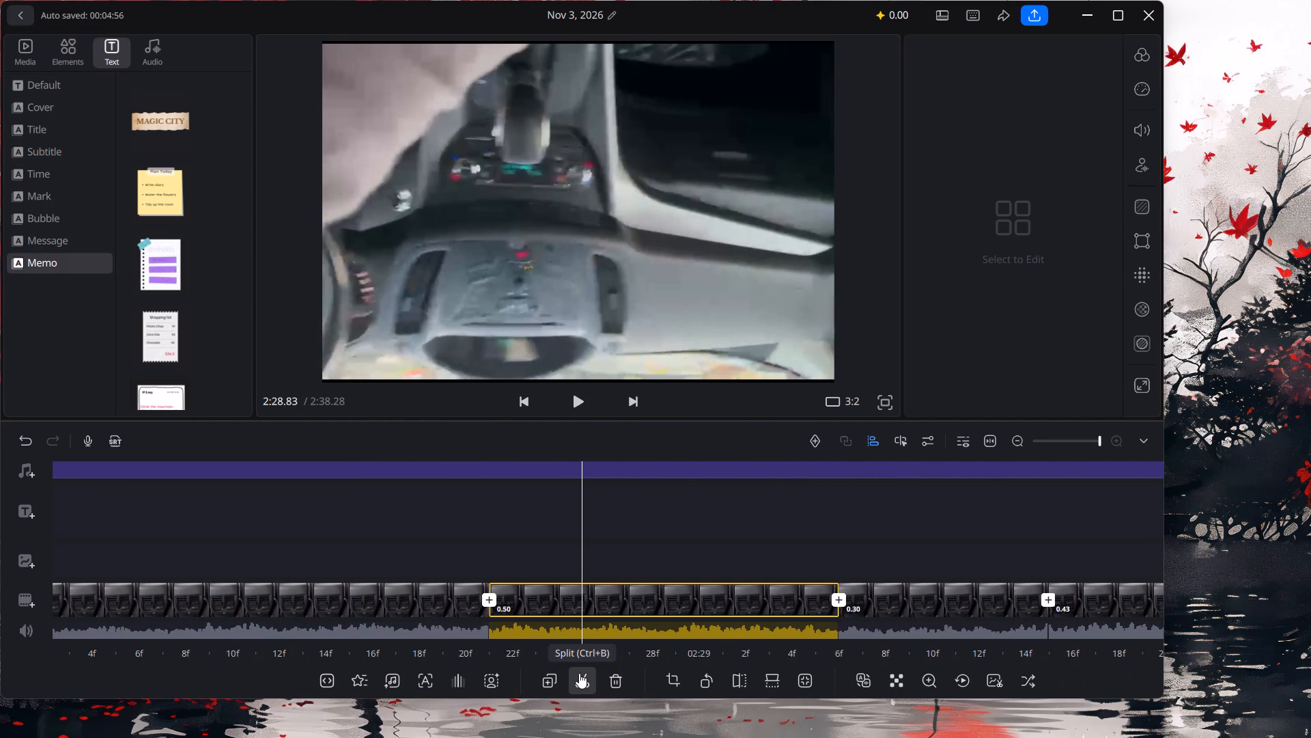
click(579, 673)
Split the two driving segments between 2:26.70 and 2:28.00 at about 2:27.60 and 2:26.80.
key(Left)
key(Left)
key(Left)
key(Left)
key(Left)
key(Left)
key(Left)
key(Left)
key(Left)
key(Left)
key(Left)
key(Left)
key(Left)
key(Left)
key(Left)
key(Left)
key(Left)
key(Left)
key(Left)
key(Left)
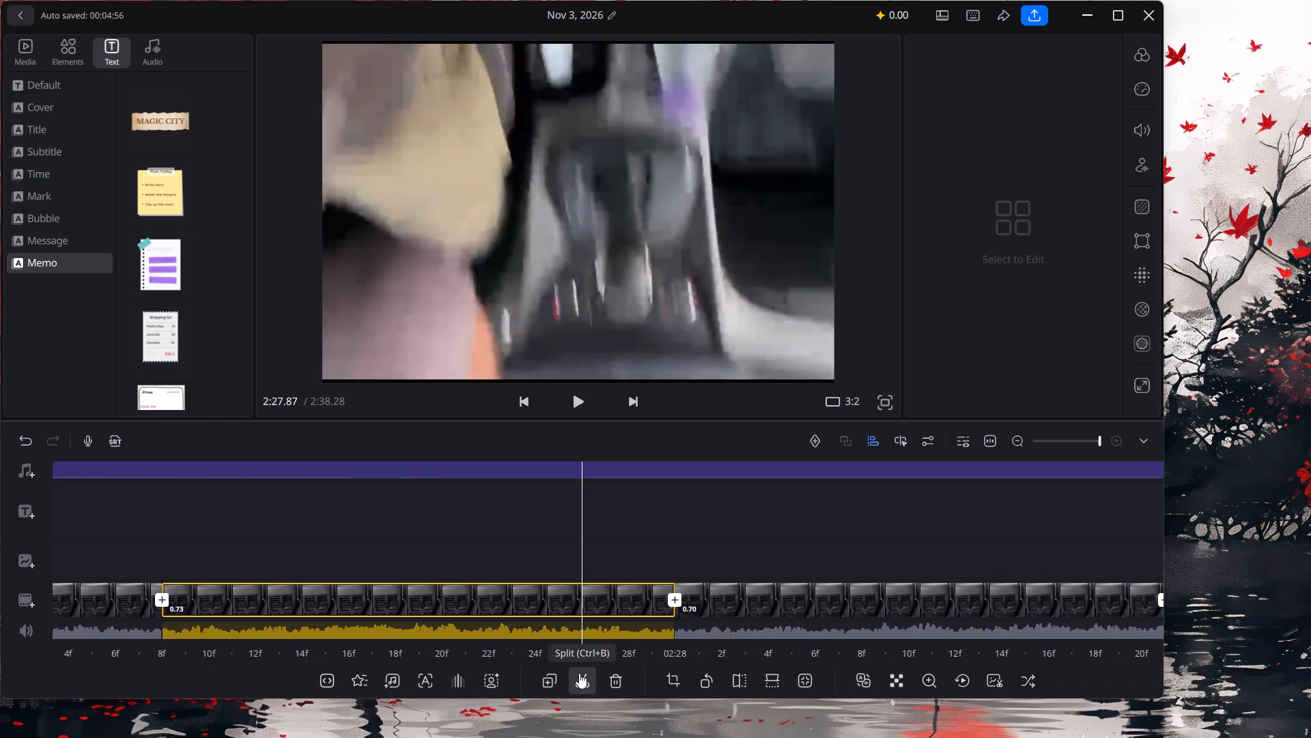
click(579, 673)
click(579, 673)
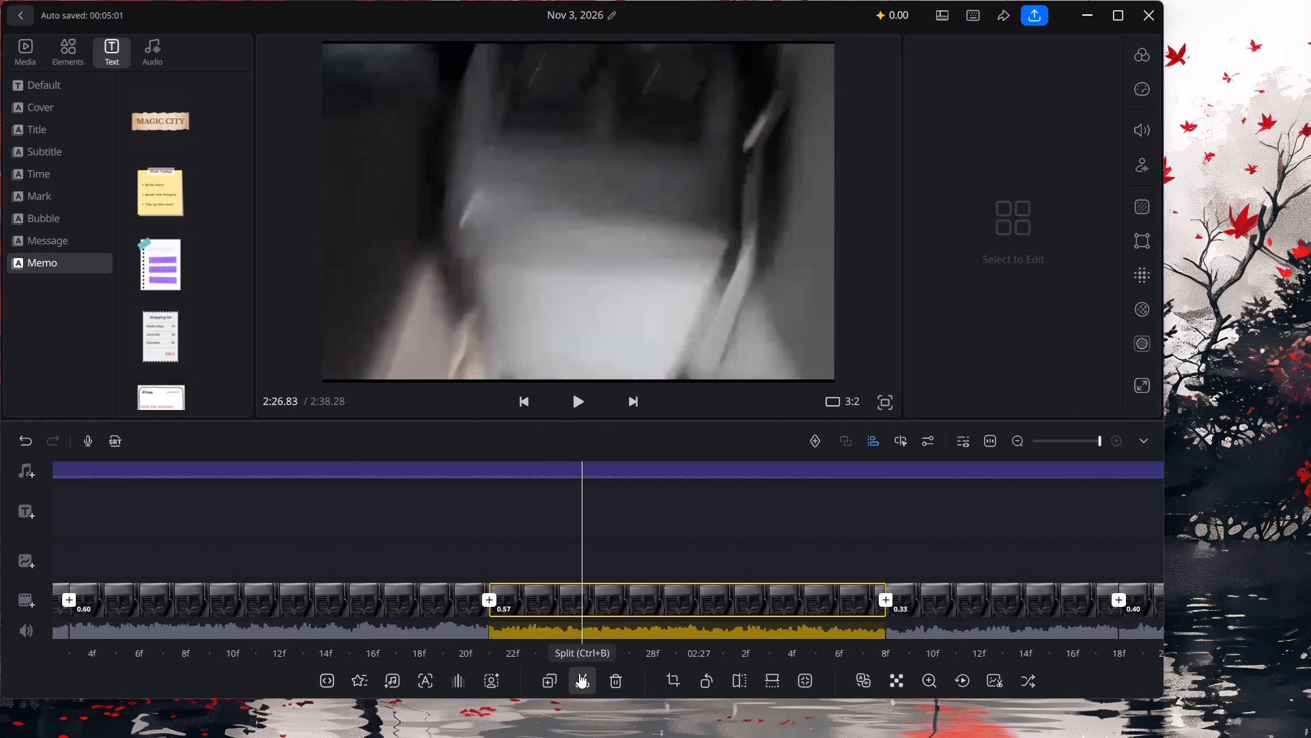
Split the driving segment between 2:24.53 and 2:25.07 at about 2:24.93.
key(Left)
key(Left)
key(Left)
key(Left)
key(Left)
key(Left)
key(Left)
key(Left)
key(Left)
key(Left)
key(Left)
key(Left)
key(Left)
key(Left)
key(Left)
key(Left)
key(Left)
key(Left)
key(Left)
key(Left)
key(Left)
key(Left)
key(Left)
key(Left)
key(Left)
key(Left)
key(Left)
key(Left)
key(Left)
key(Left)
key(Left)
key(Left)
key(Left)
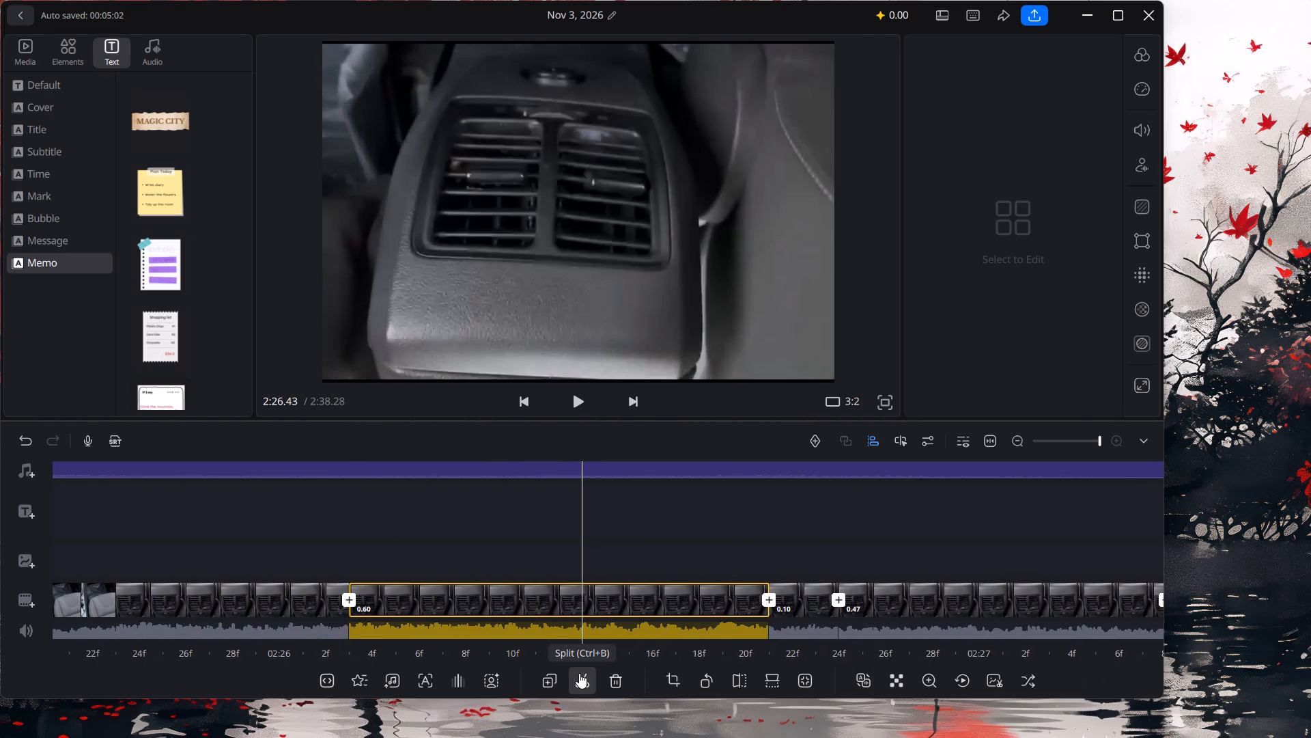
key(Left)
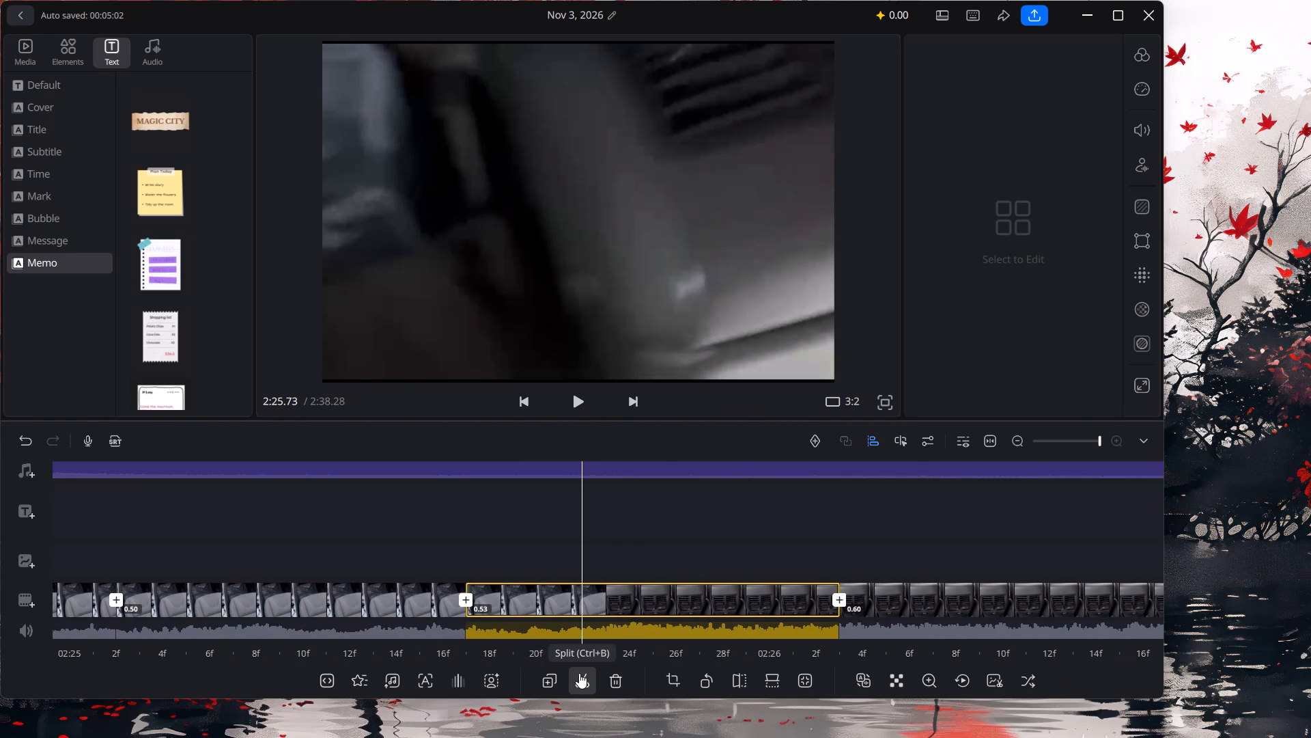
key(Left)
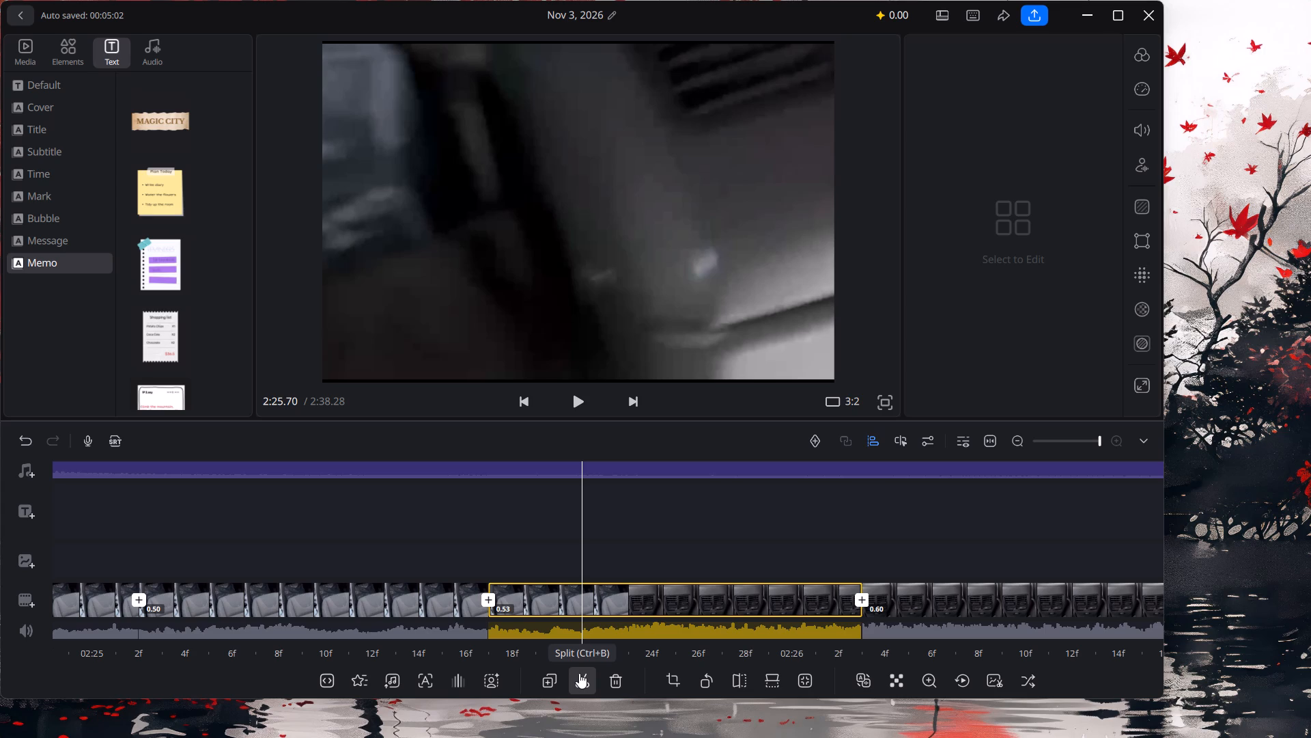
key(Left)
key(Left)
key(Left)
key(Left)
key(Left)
key(Left)
key(Left)
key(Left)
key(Left)
key(Left)
key(Left)
key(Left)
key(Left)
key(Left)
key(Left)
key(Left)
key(Left)
key(Left)
key(Left)
key(Left)
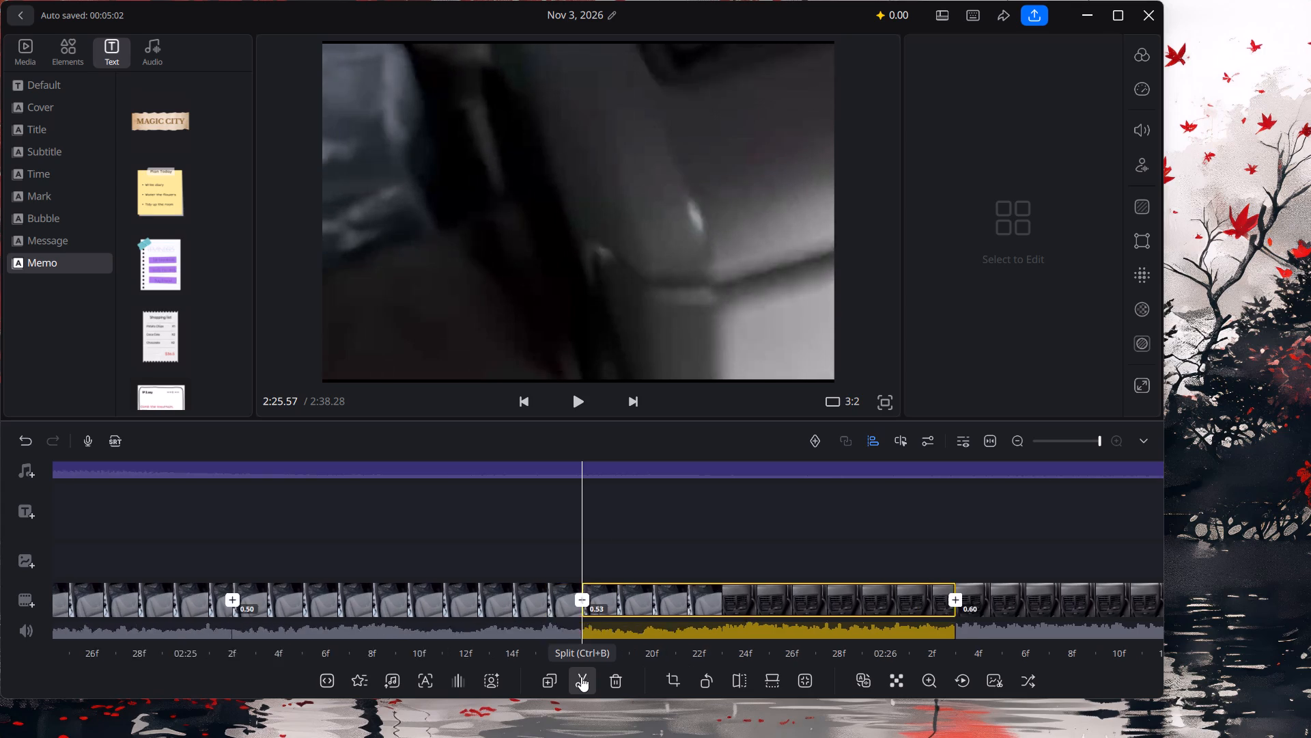
click(581, 676)
click(581, 676)
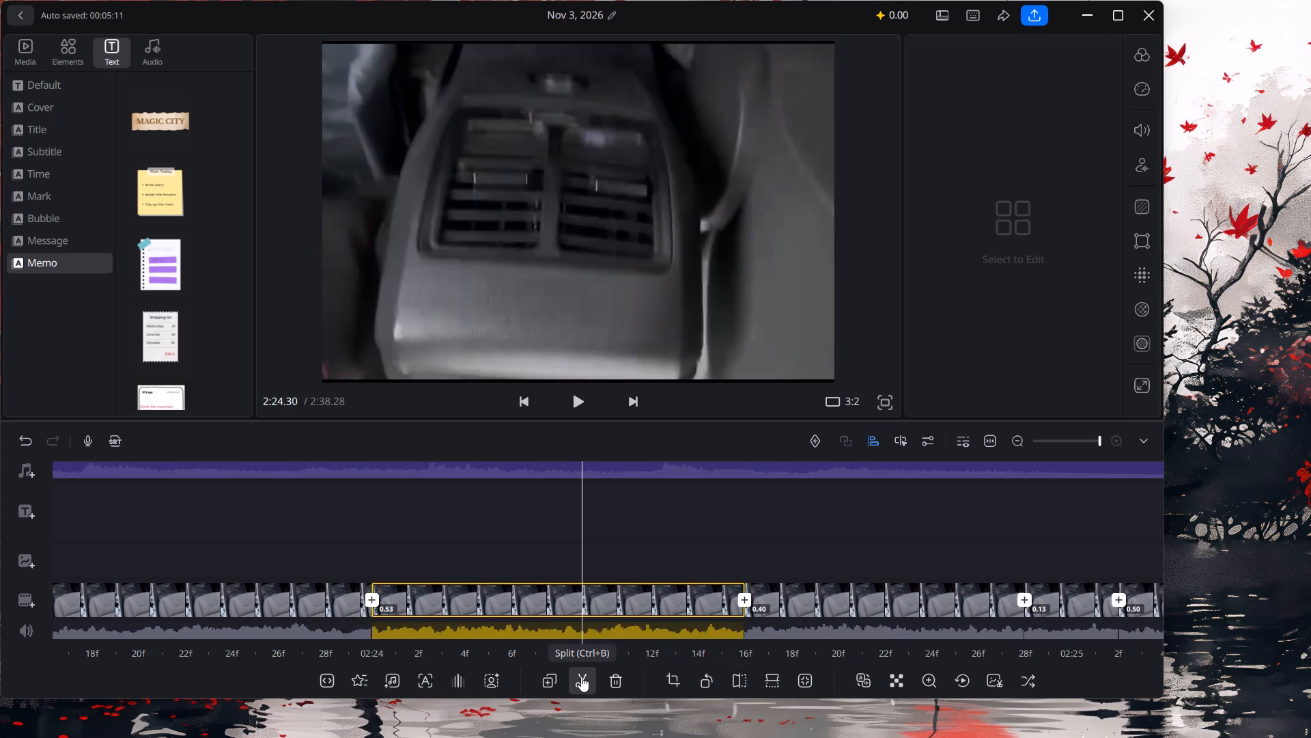
Split further driving segments, working backwards from 2:24.30, with the last cut at about 2:19.87.
click(581, 676)
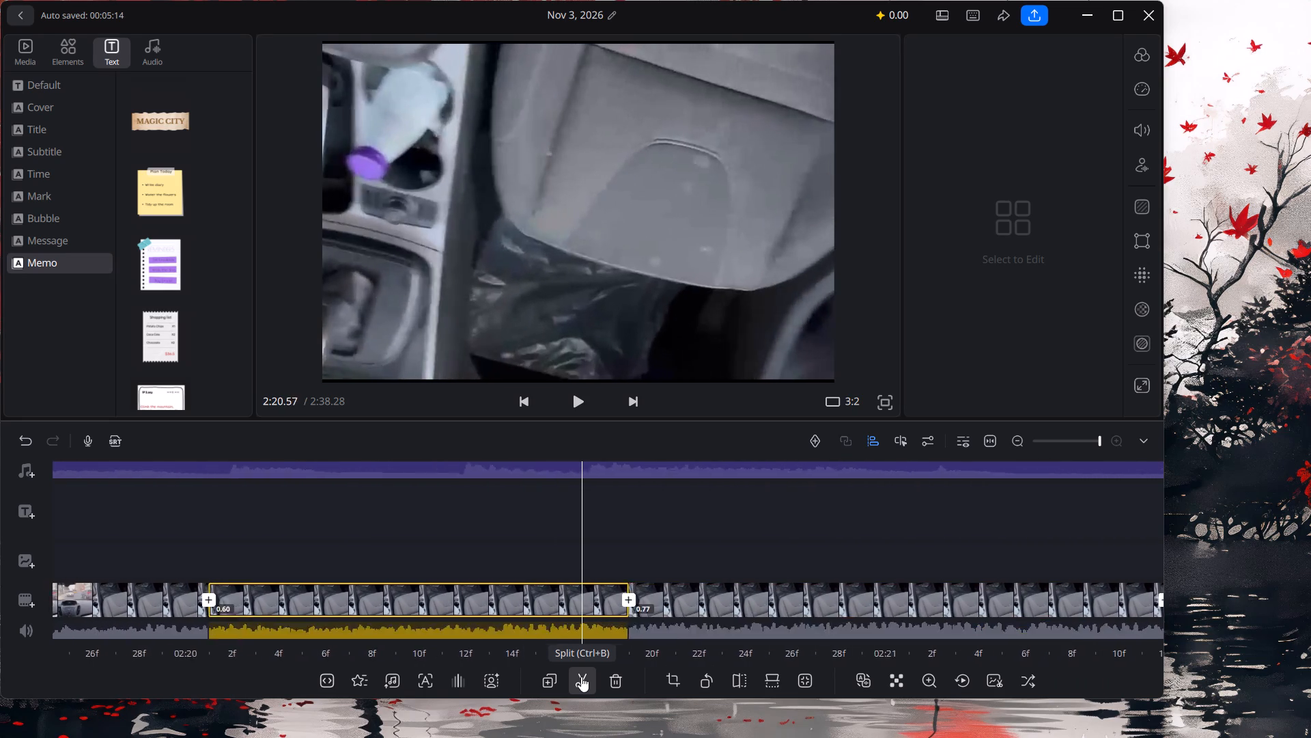
click(581, 676)
click(581, 676)
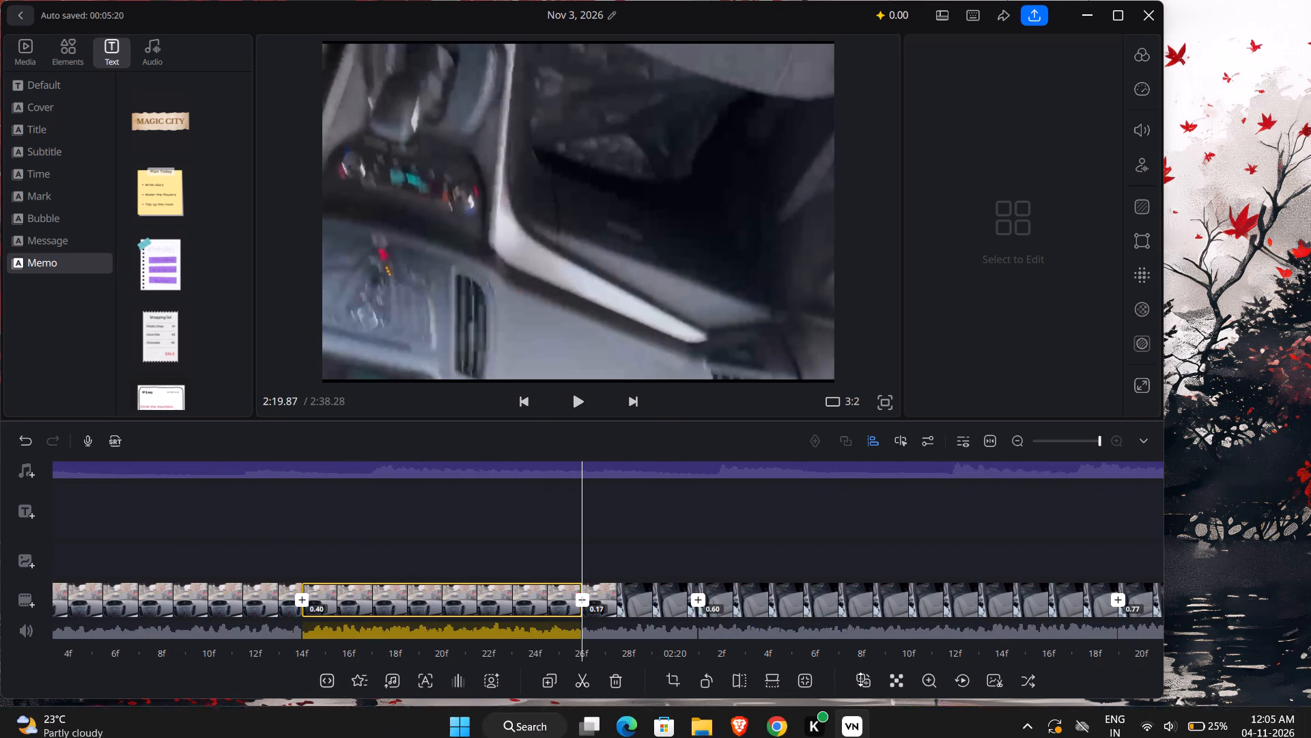
Add a Circle transition between the driving segments that meet at about 2:20.63.
click(693, 592)
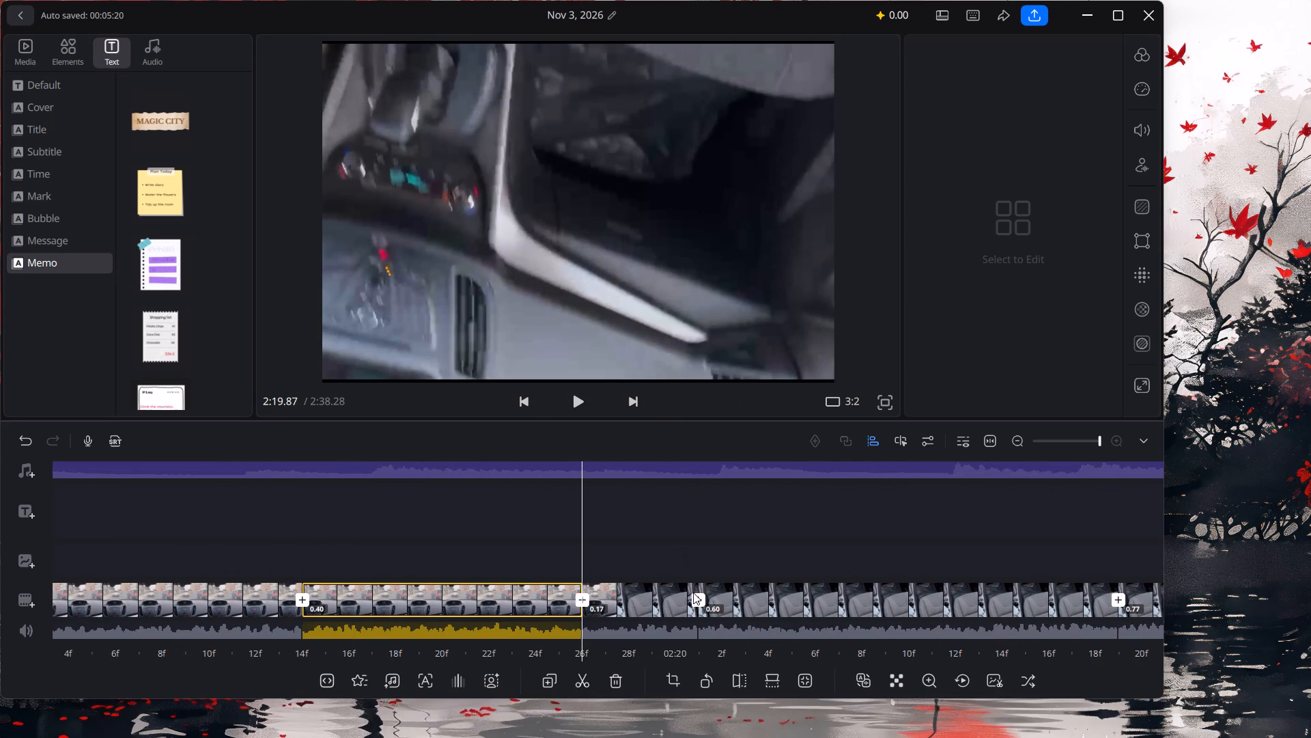
click(694, 593)
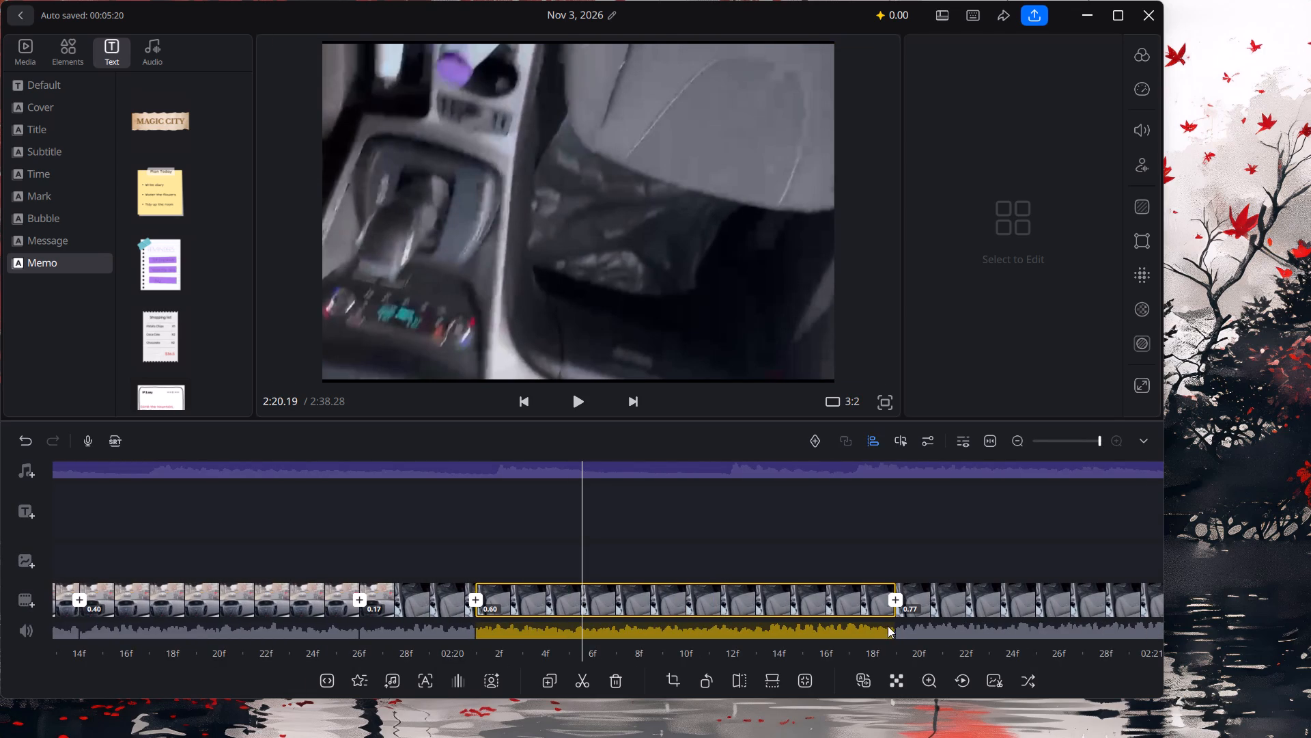
click(896, 594)
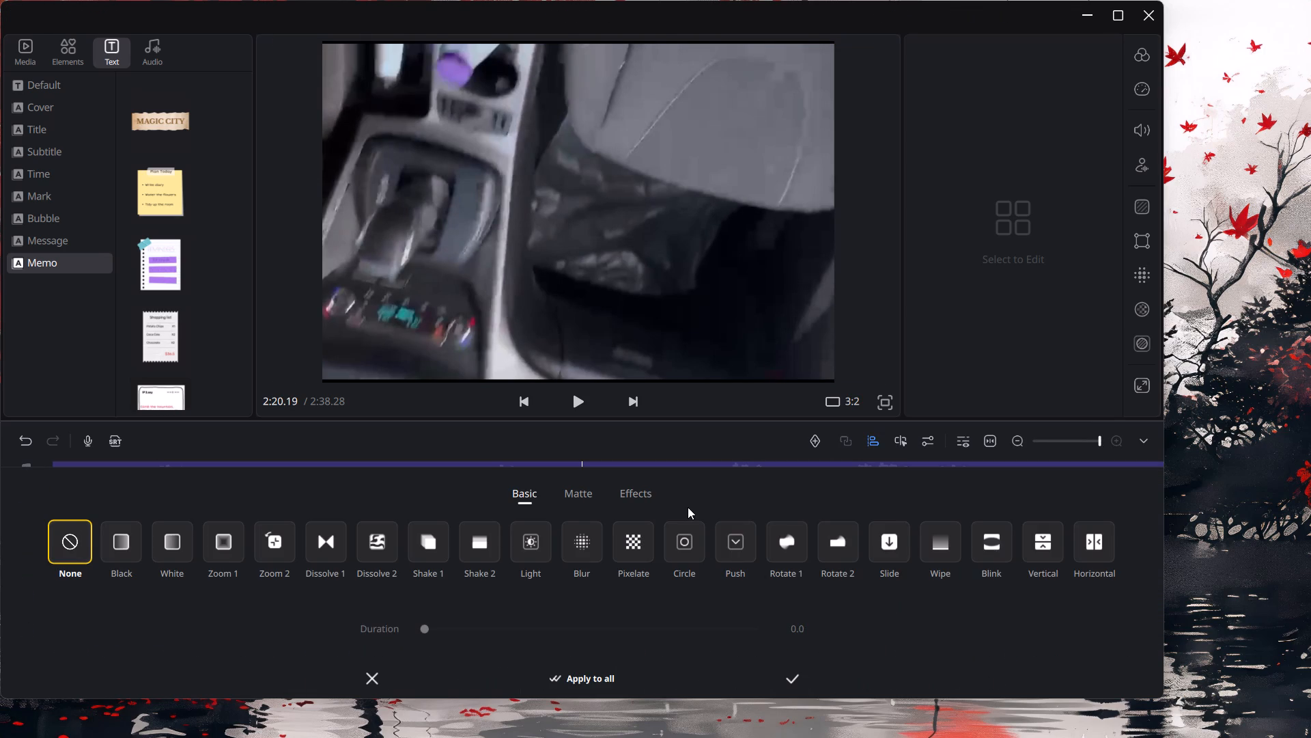
click(664, 543)
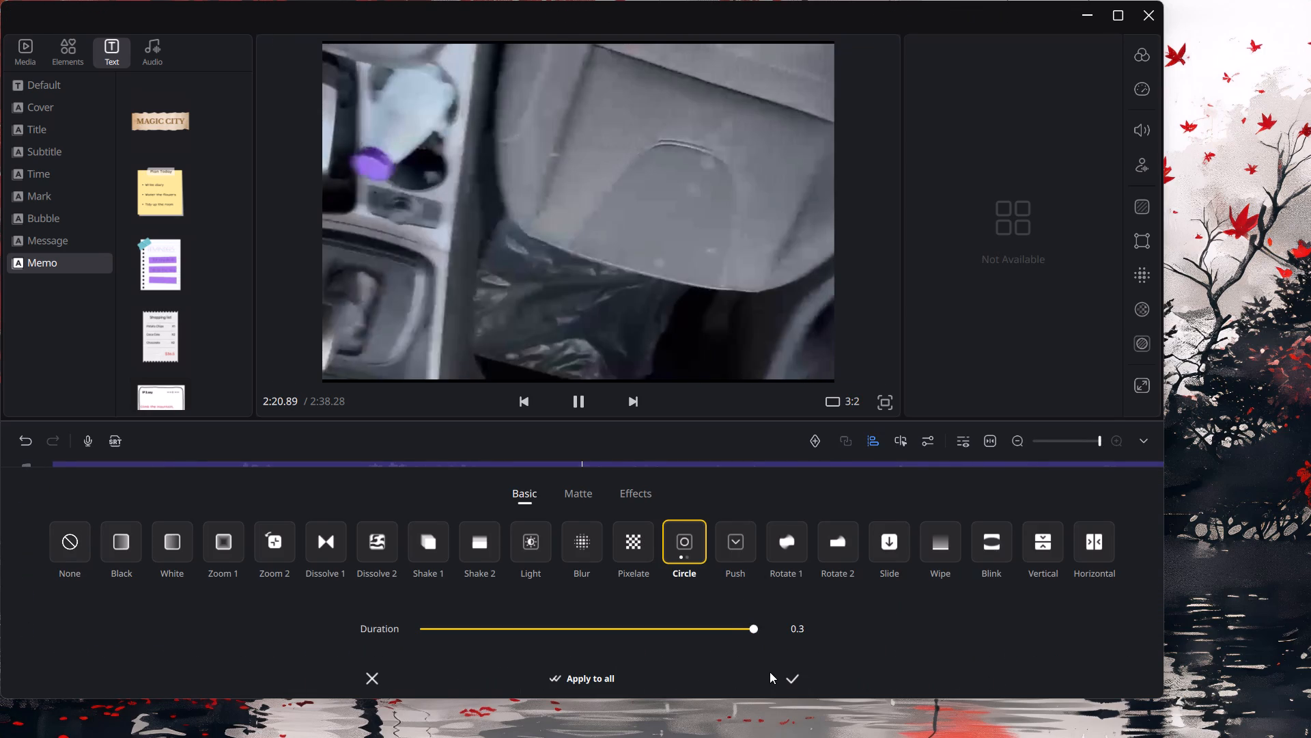
click(796, 685)
Flip the driving segment between 2:20.03 and 2:20.63 vertically.
click(778, 668)
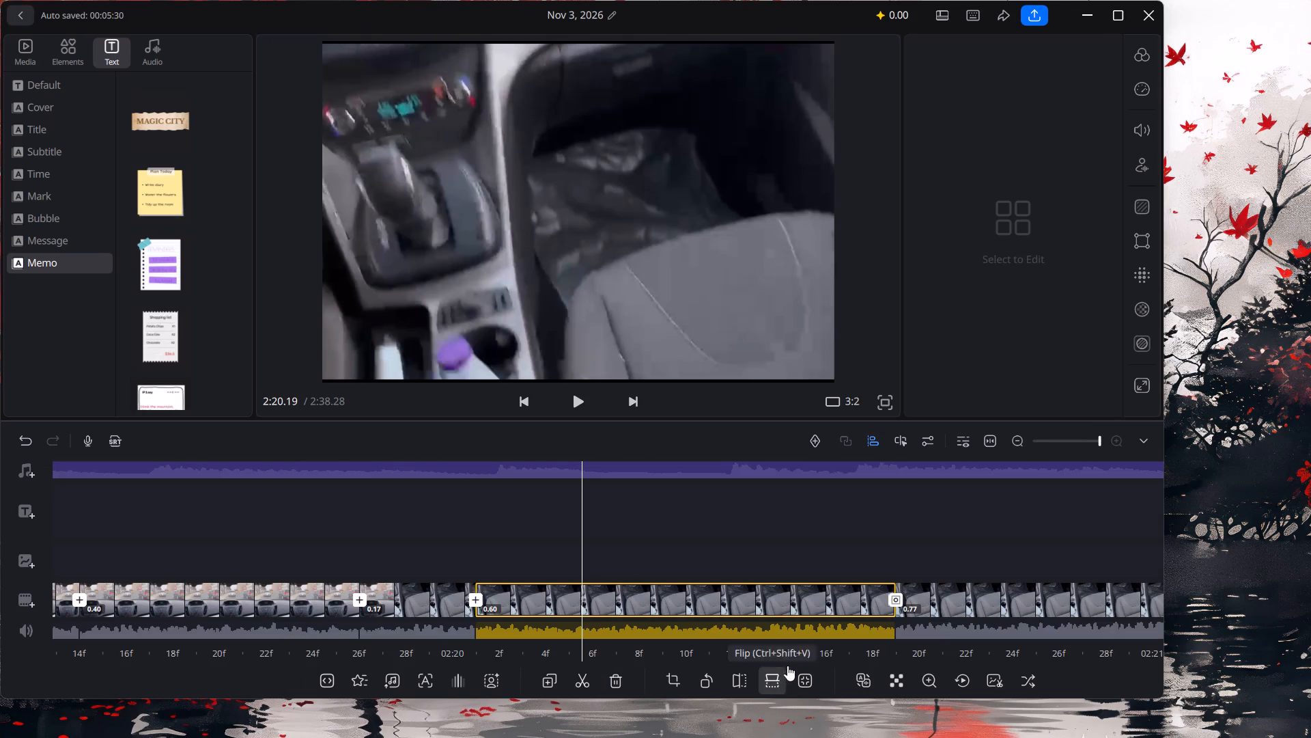
Add a Dissolve 2 transition between the driving segments that meet at about 2:17.67.
drag(938, 629, 522, 586)
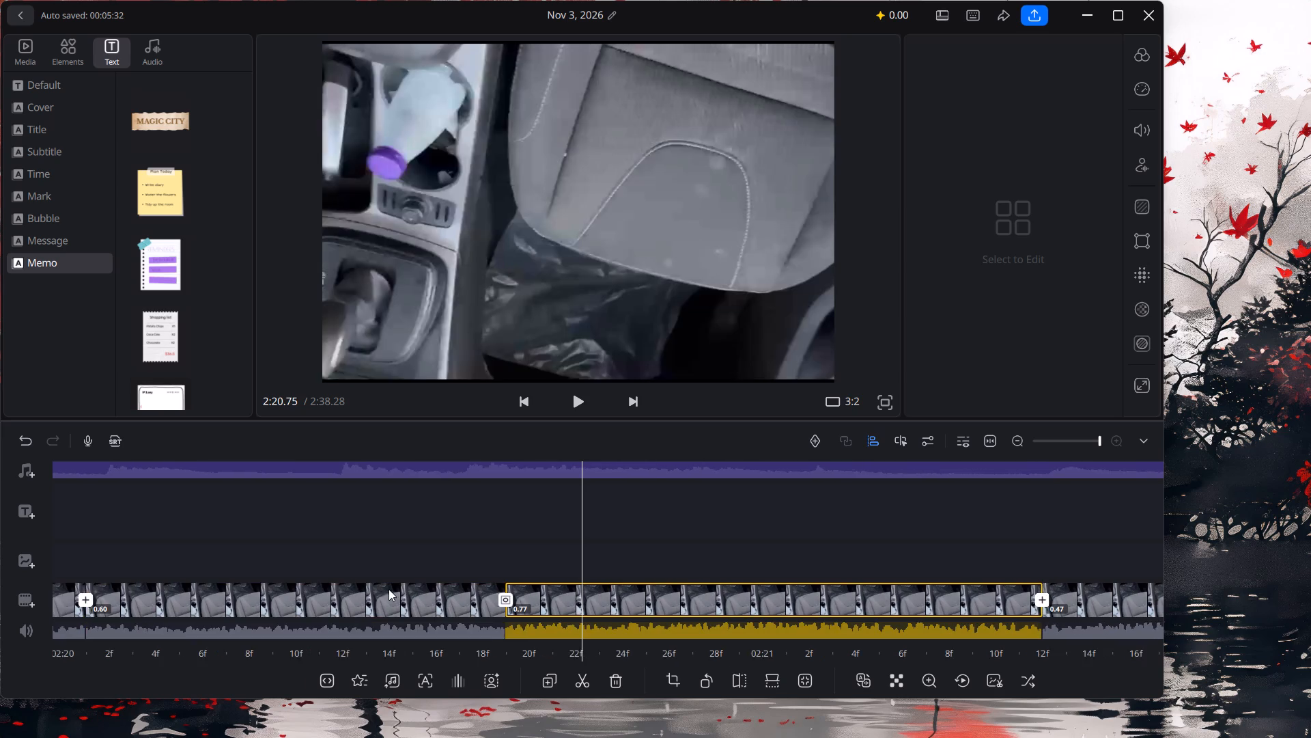
drag(427, 603, 792, 648)
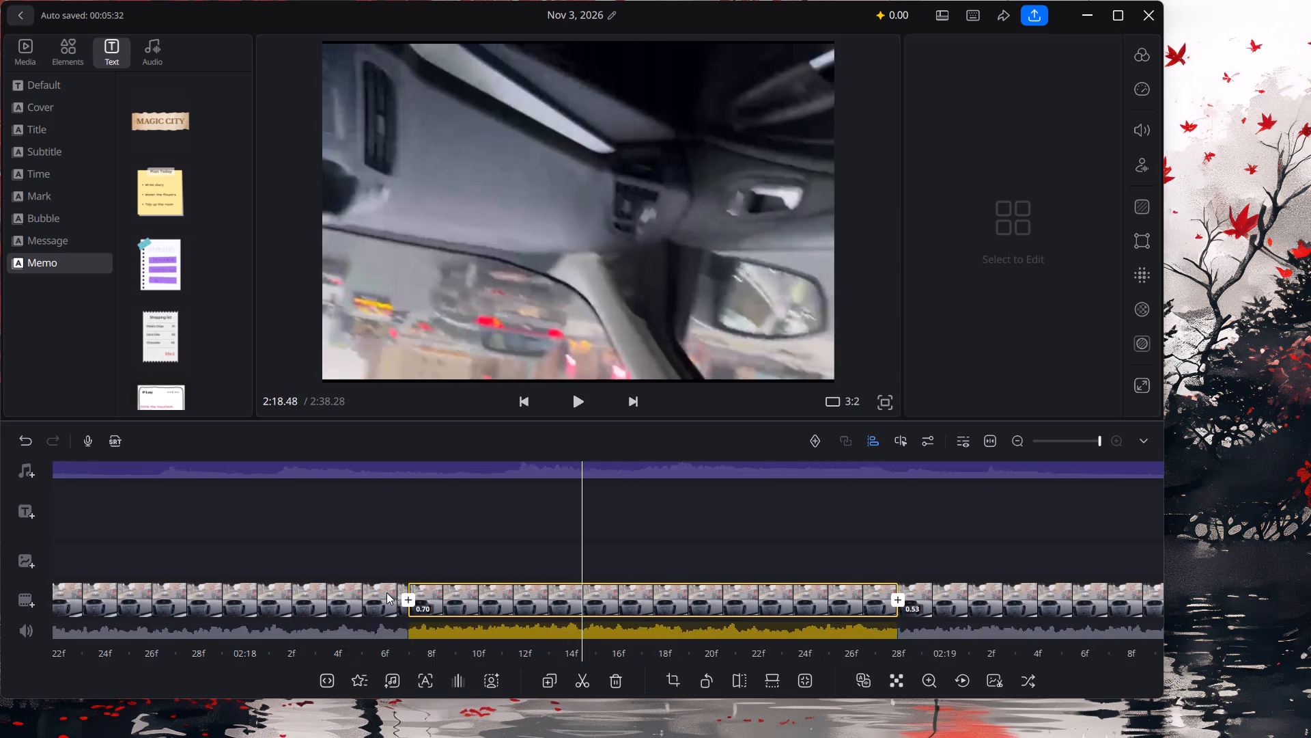
click(396, 592)
click(427, 595)
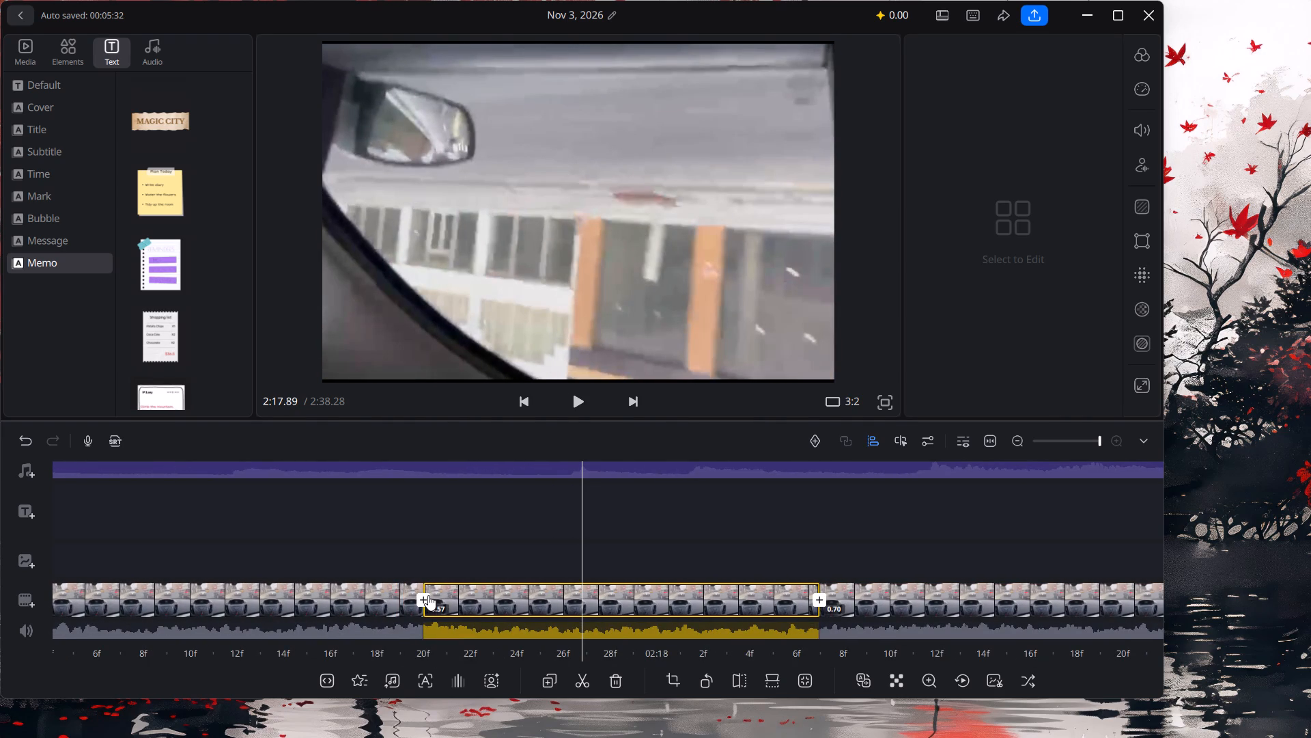
click(393, 547)
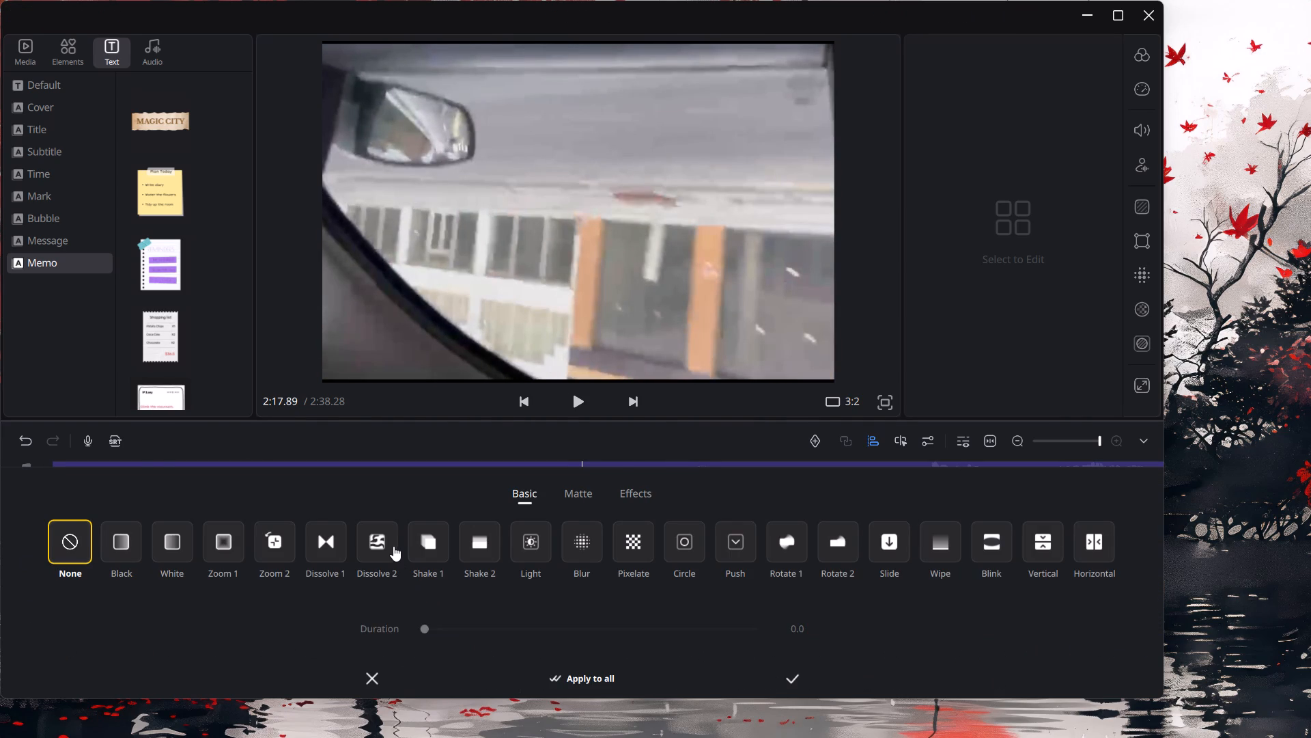
click(787, 685)
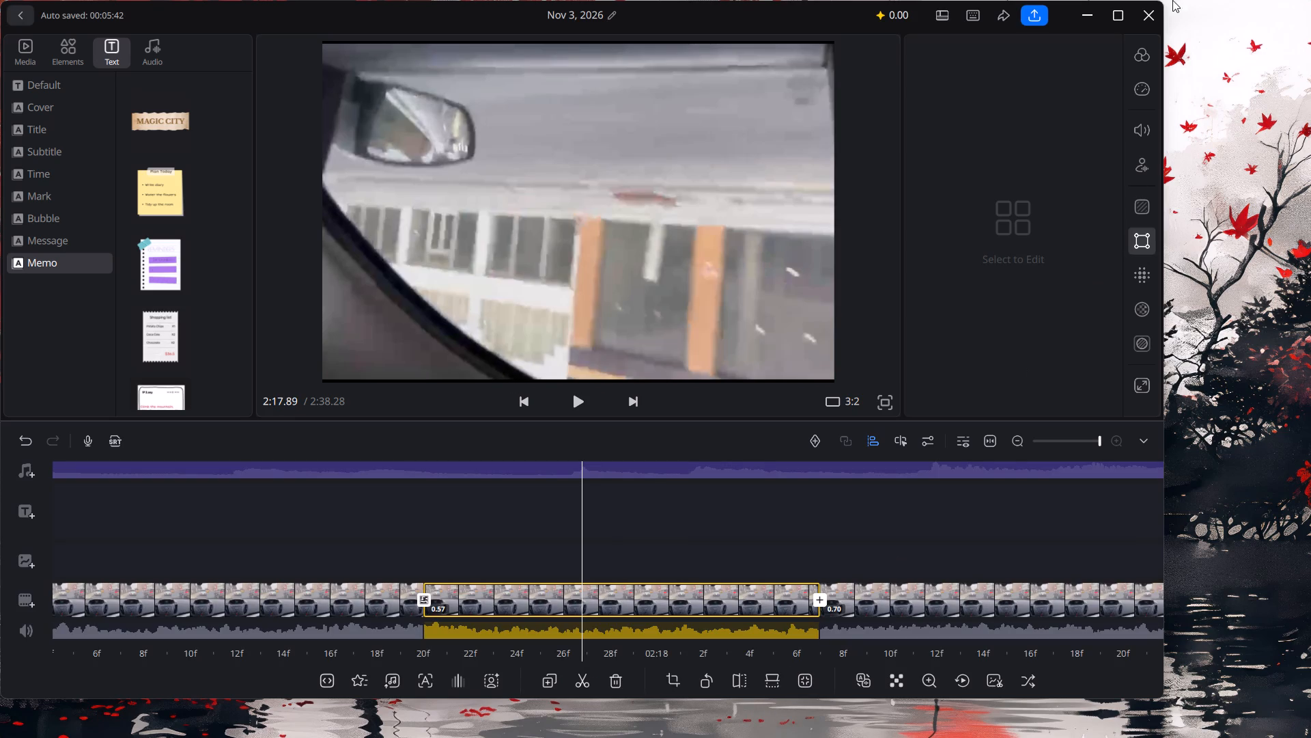
Choose the Custom speed curve for the driving segment starting at about 2:17.67.
click(1142, 44)
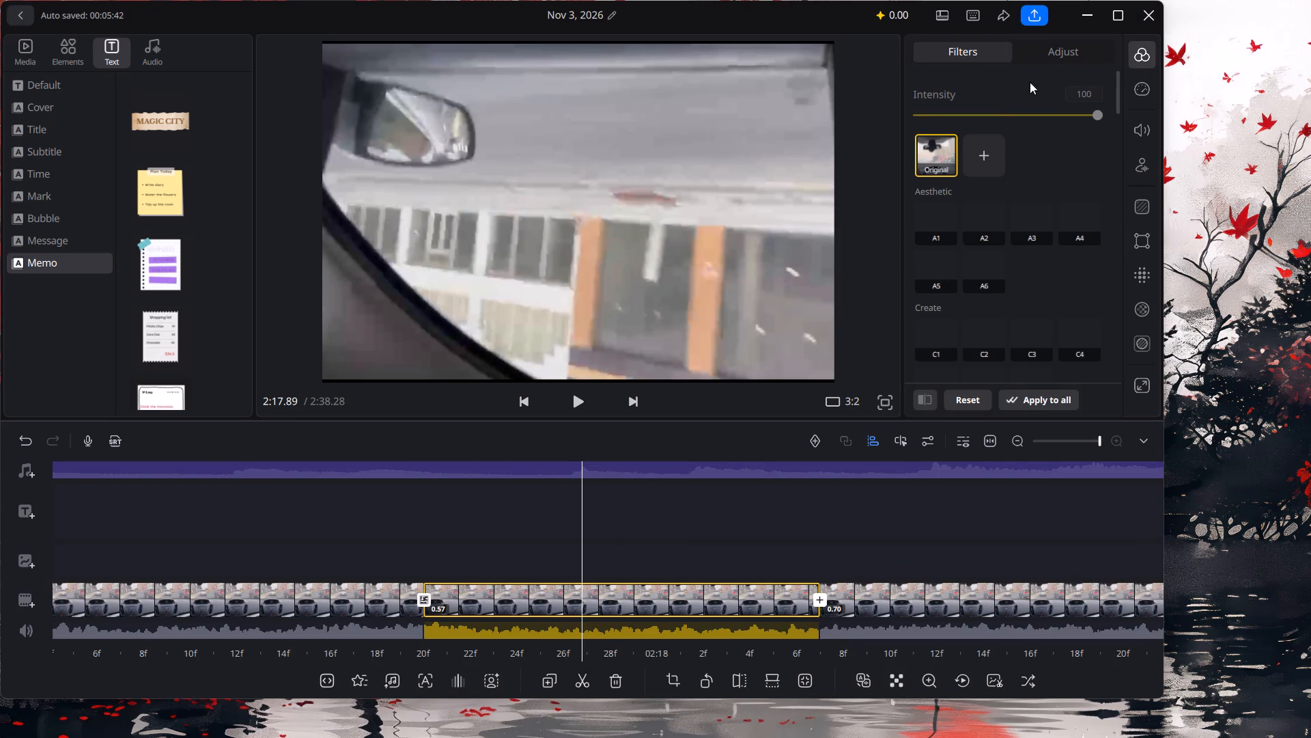
click(1067, 61)
click(1136, 88)
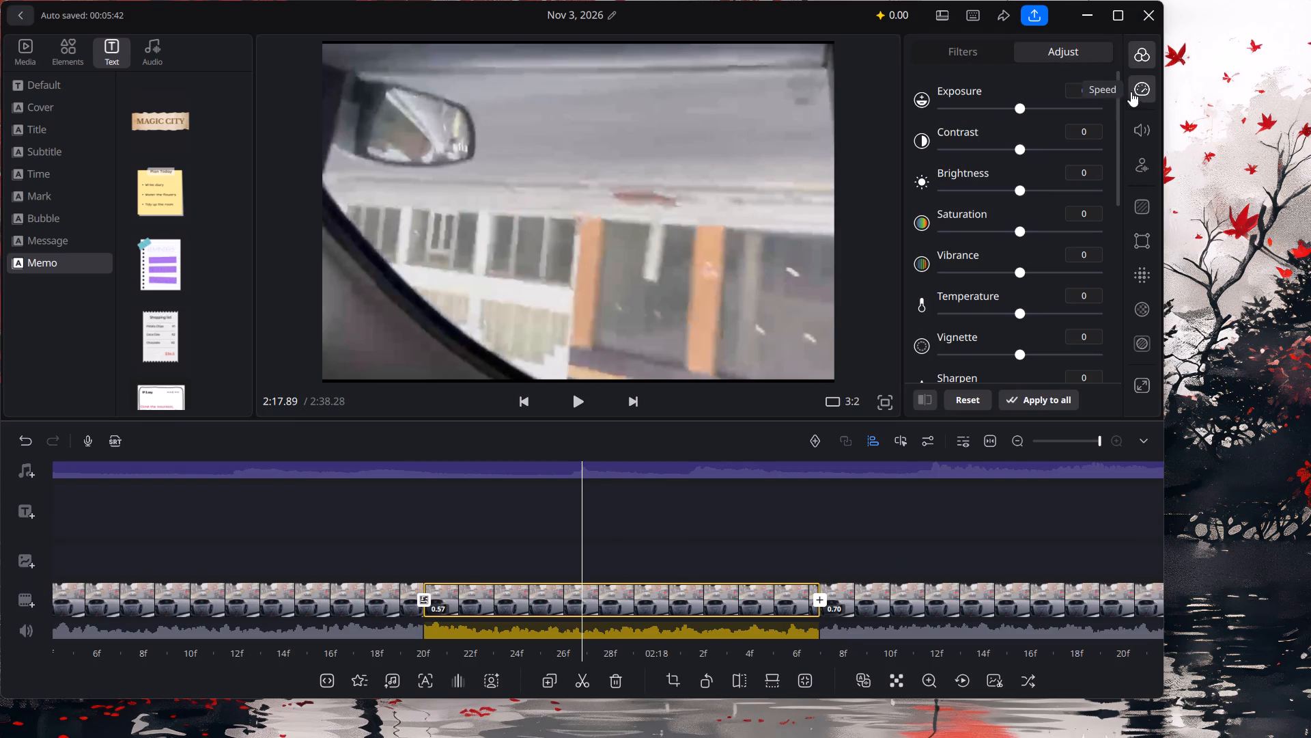
click(1002, 110)
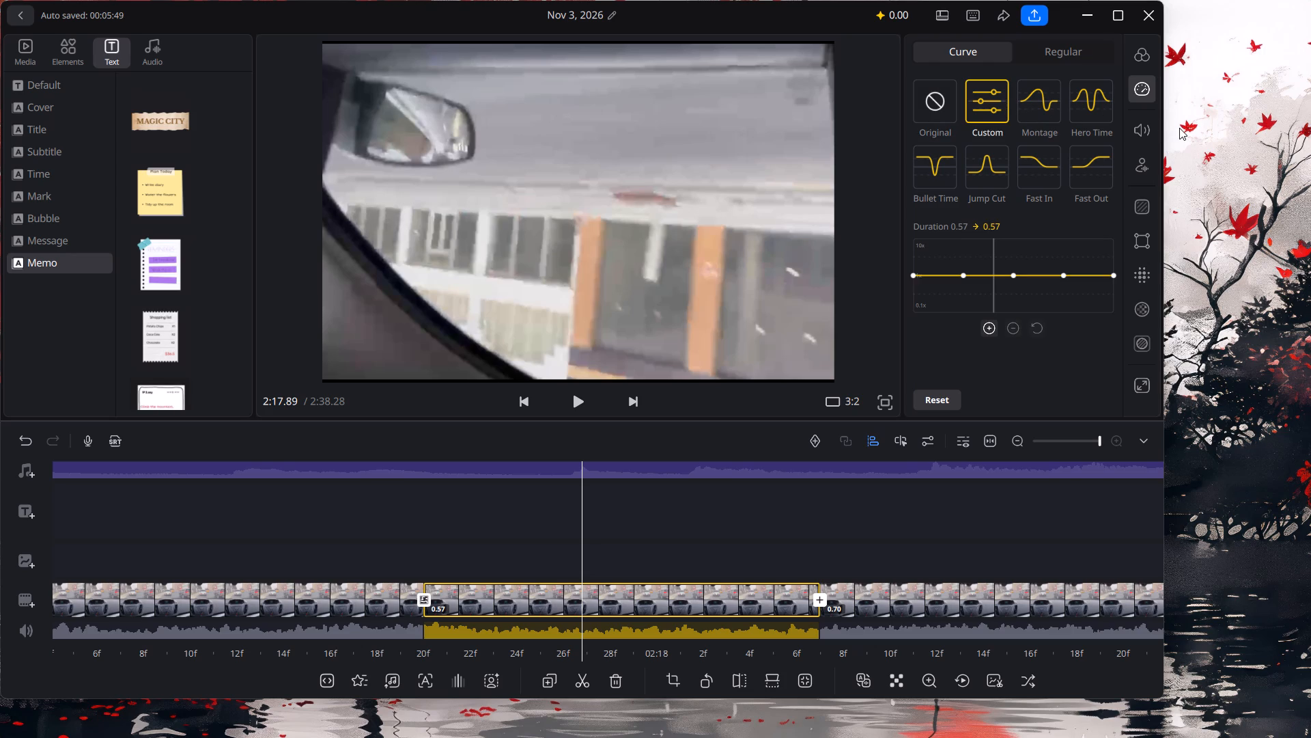
Raise the volume of the driving segment starting at about 2:17.67 to 927.
click(1157, 131)
click(1145, 127)
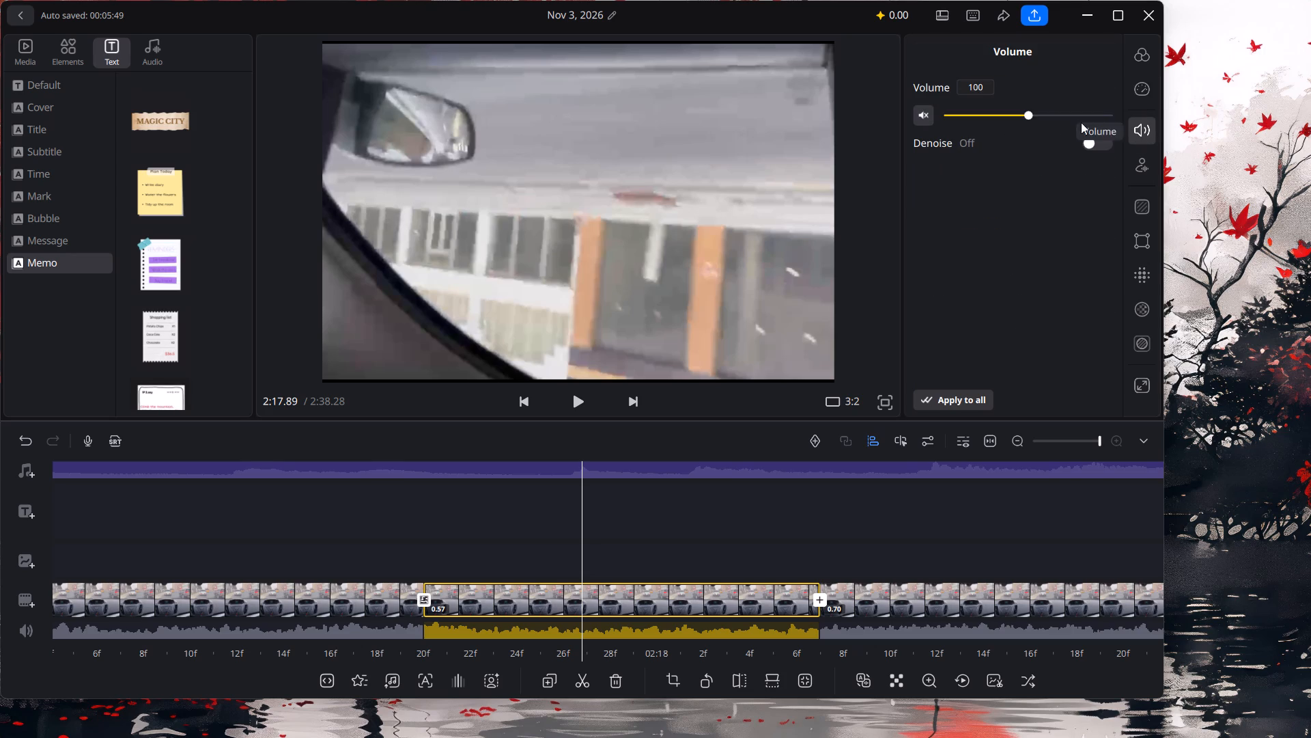
drag(1049, 119, 1106, 110)
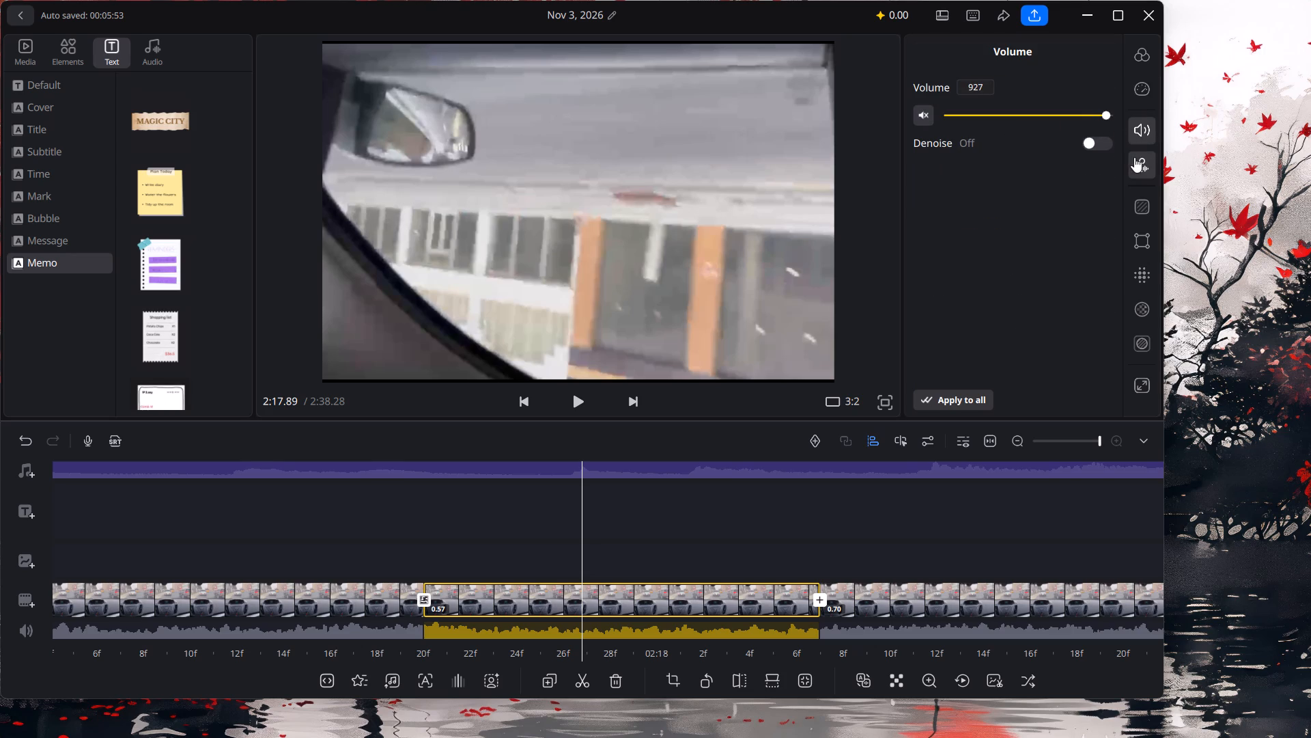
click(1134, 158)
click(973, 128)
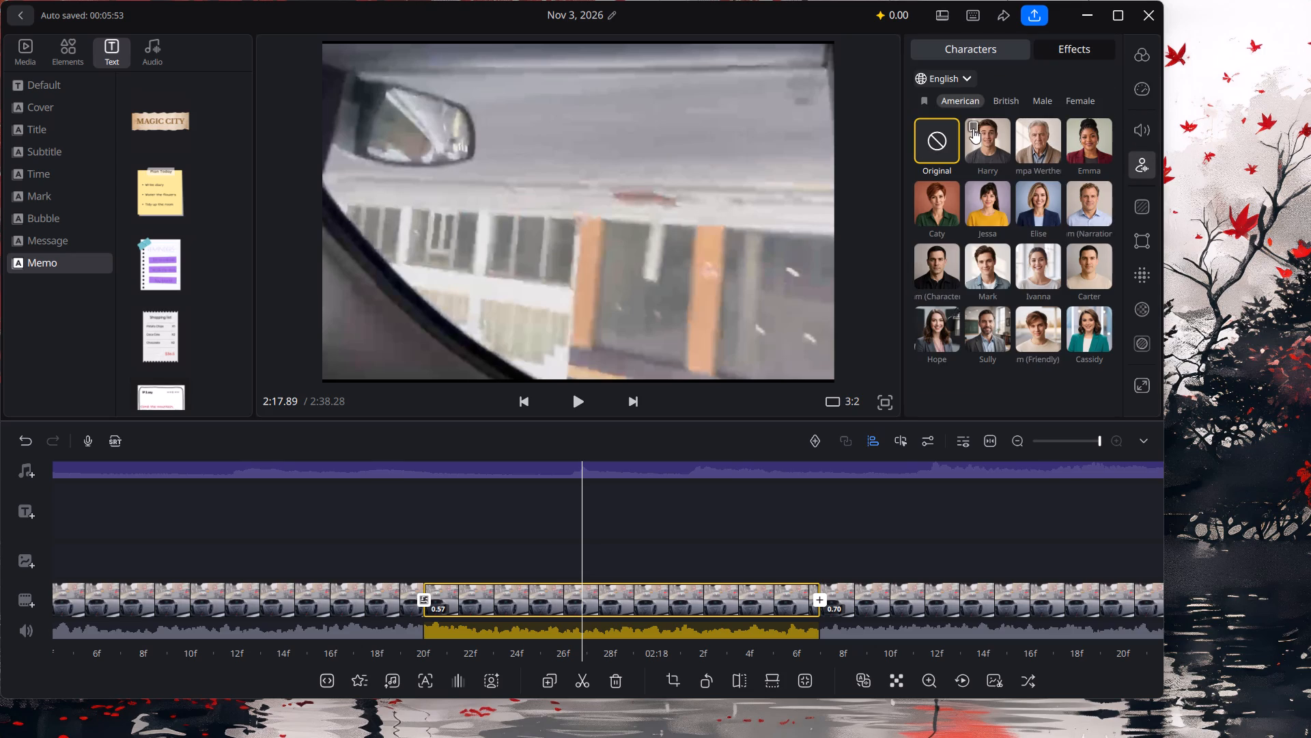
Set the background colour of the driving segment starting at about 2:17.67 to light green CBE078.
click(1144, 196)
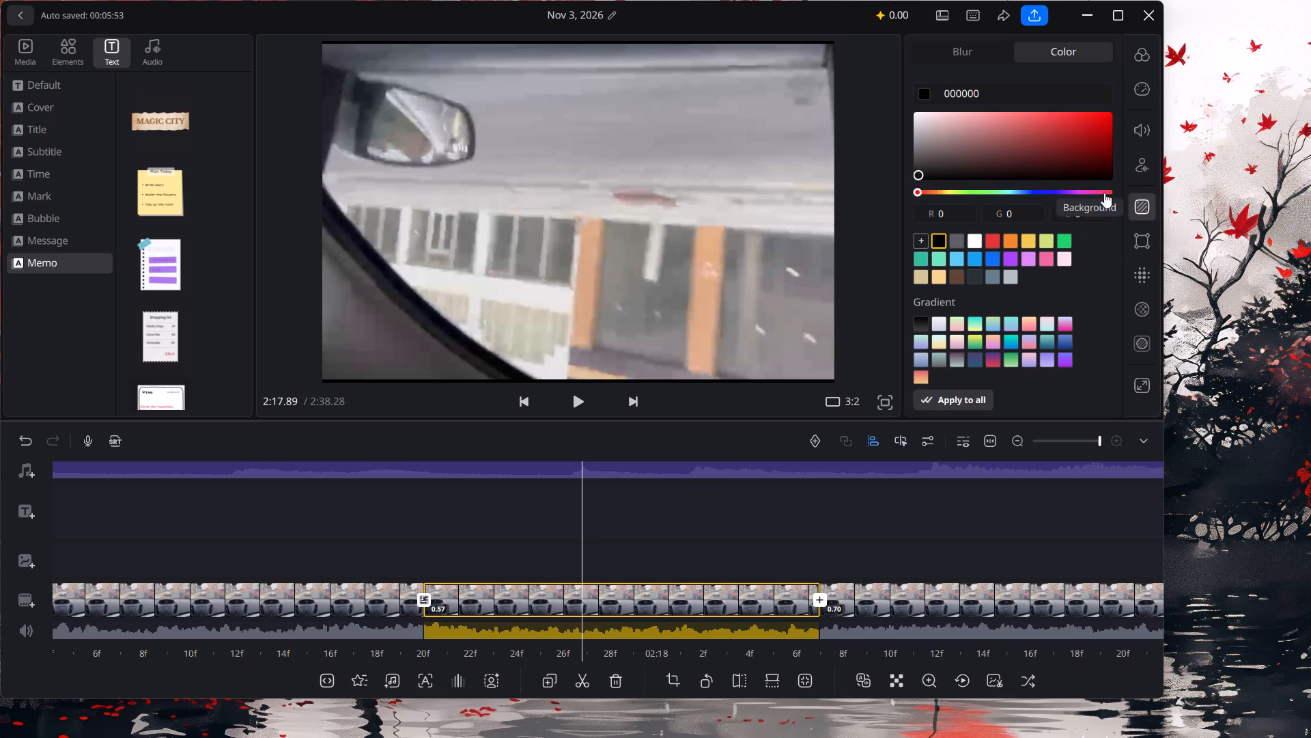
click(1015, 191)
drag(1060, 189, 1159, 193)
click(1049, 238)
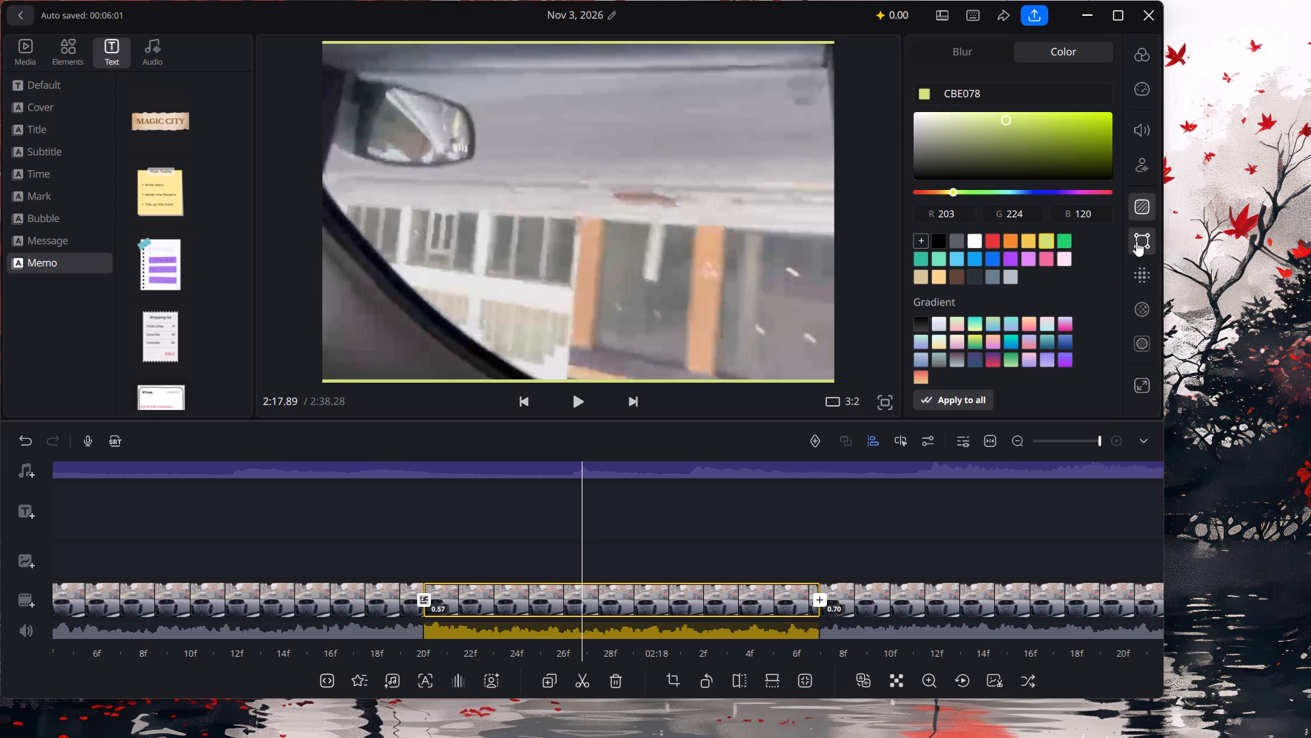
Give the driving segment starting at about 2:17.67 a border of width 20 in slate grey 657C89.
click(1138, 241)
drag(1037, 250, 1152, 252)
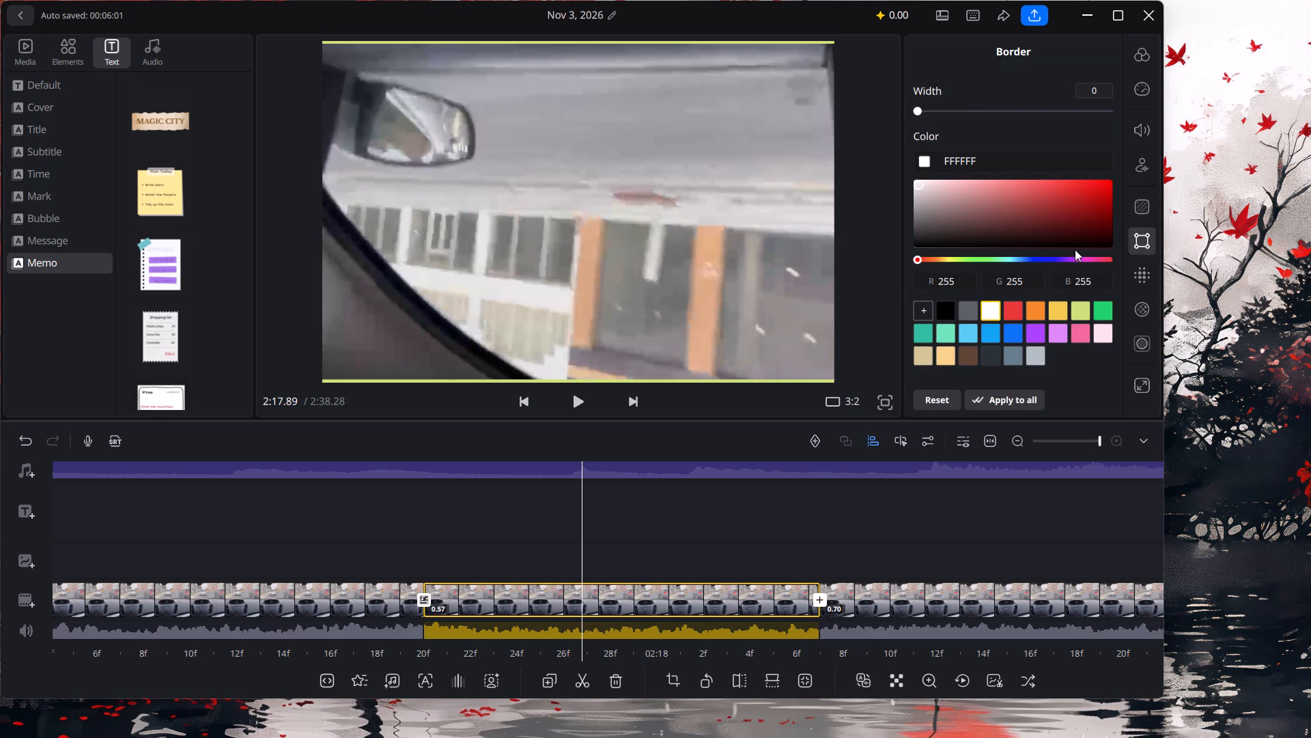
click(1034, 252)
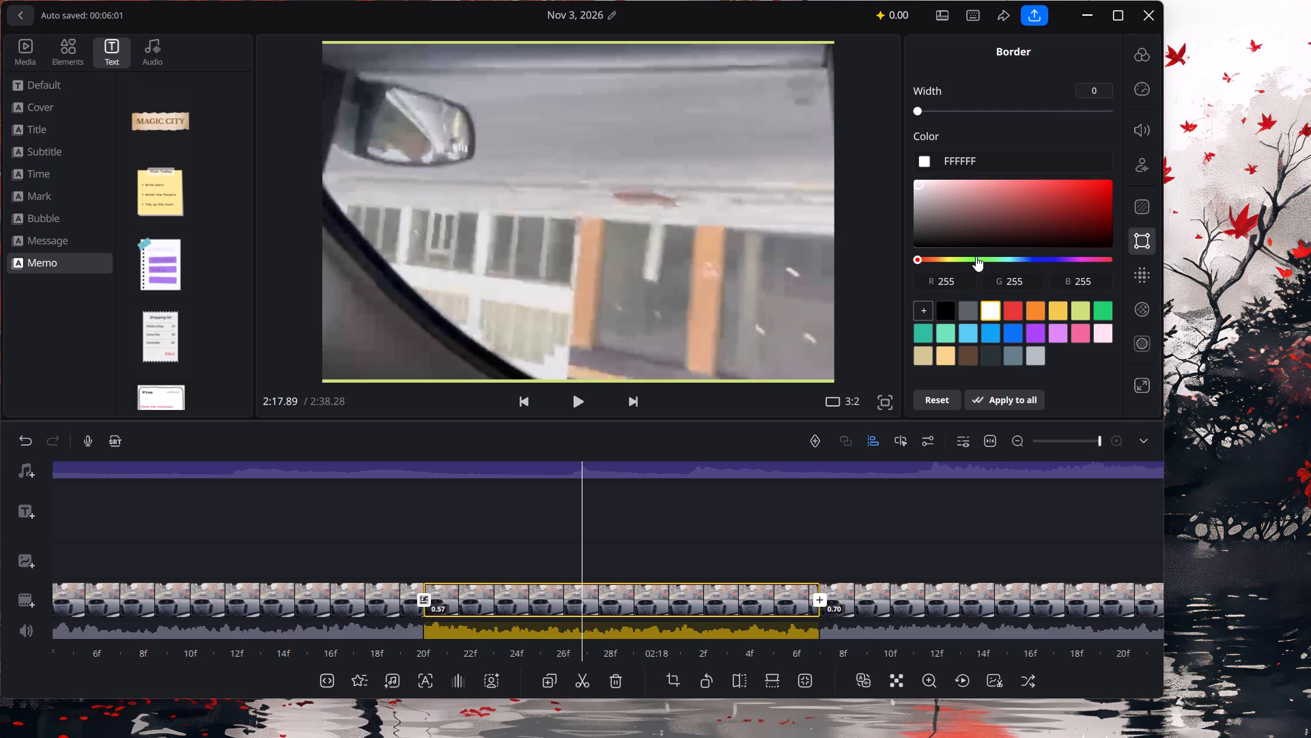
click(985, 256)
click(998, 306)
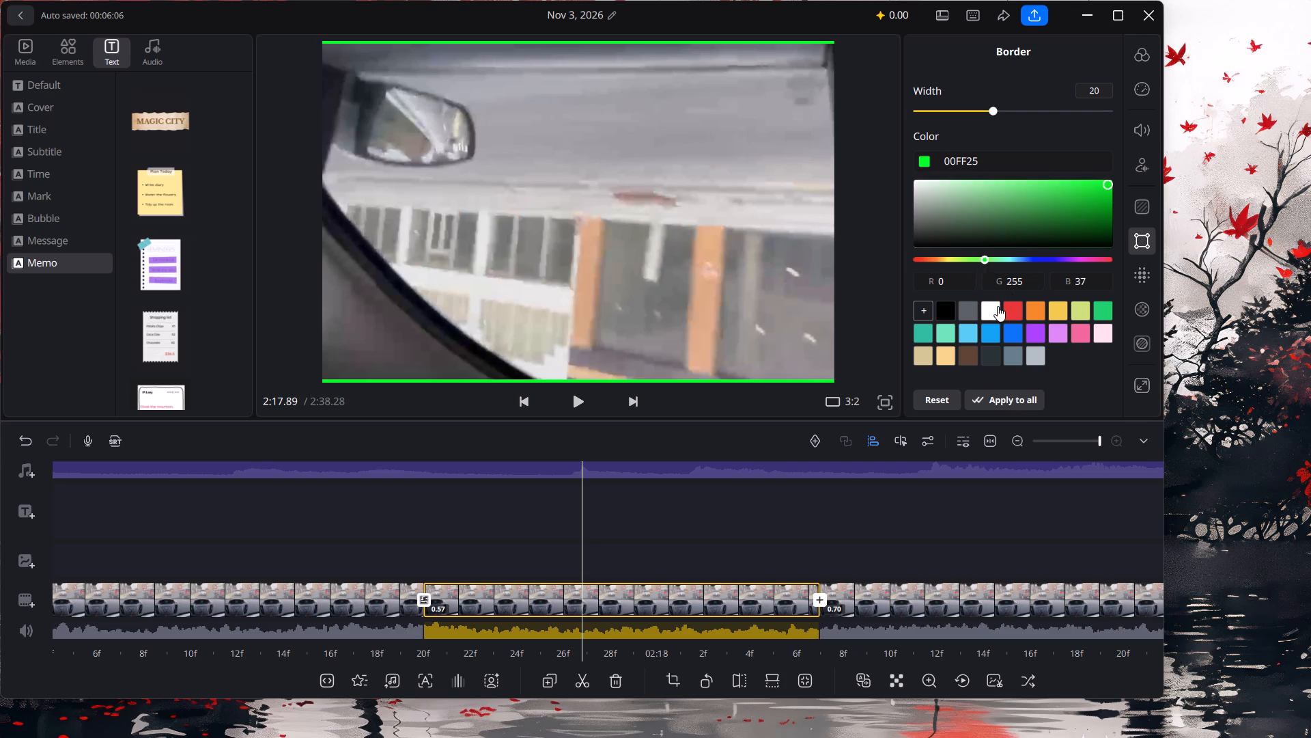
click(1028, 353)
click(1009, 354)
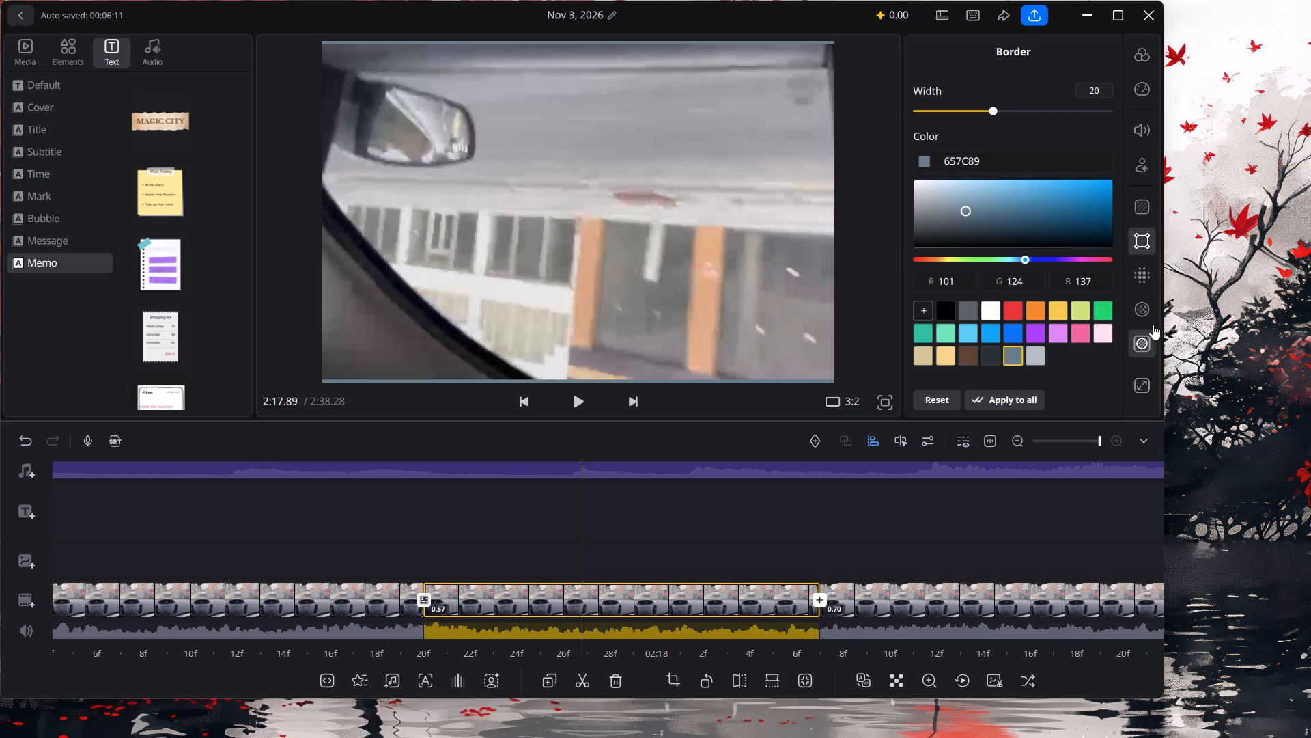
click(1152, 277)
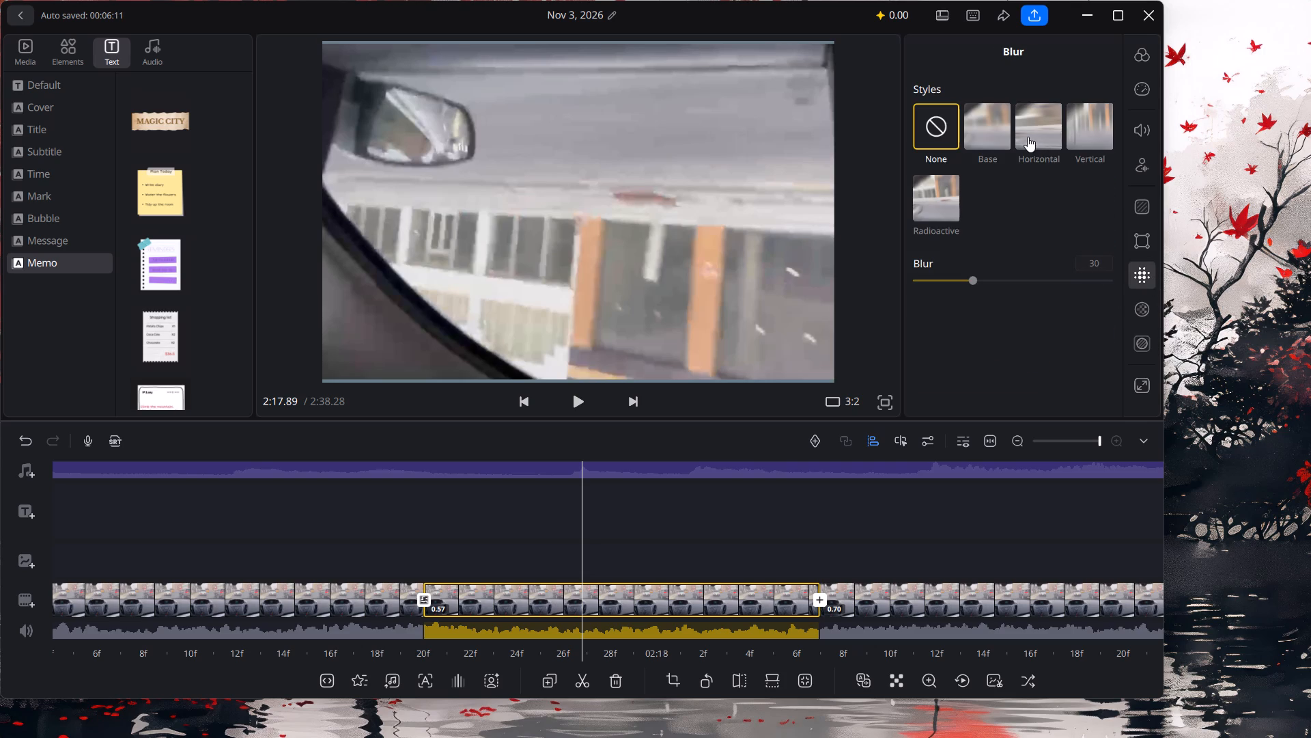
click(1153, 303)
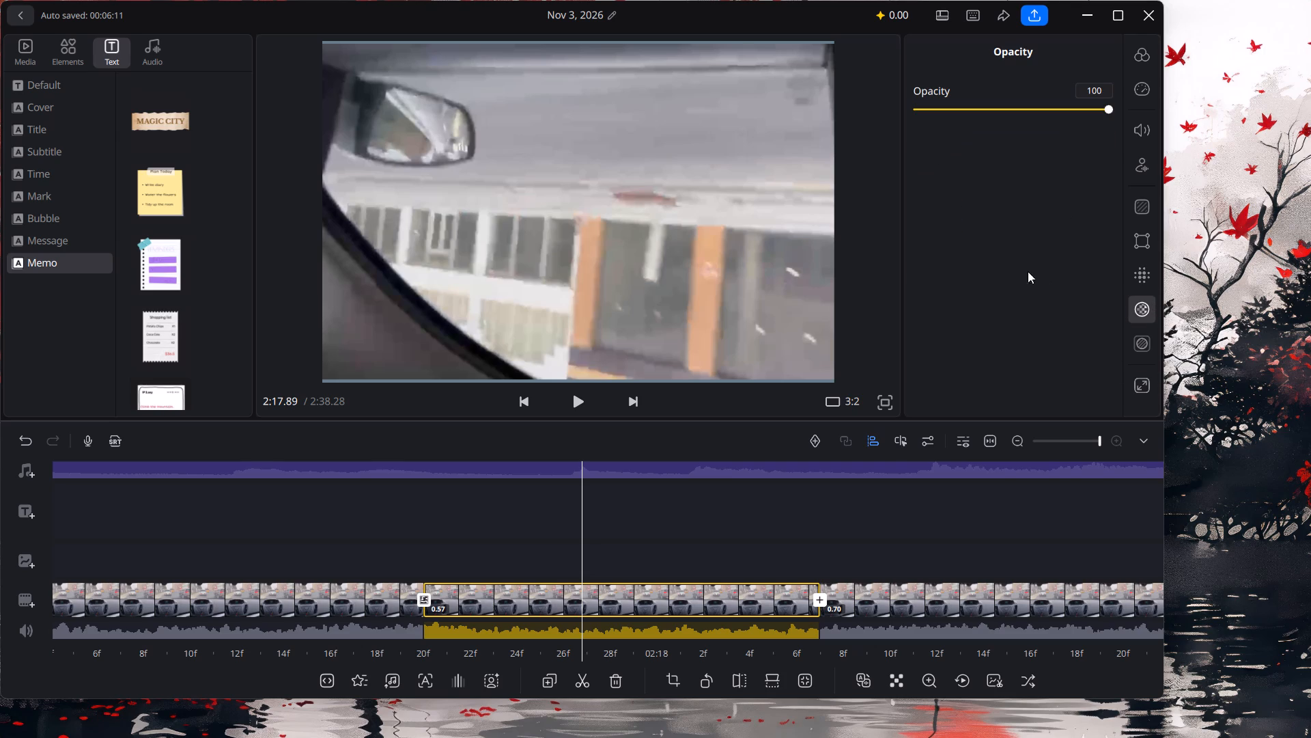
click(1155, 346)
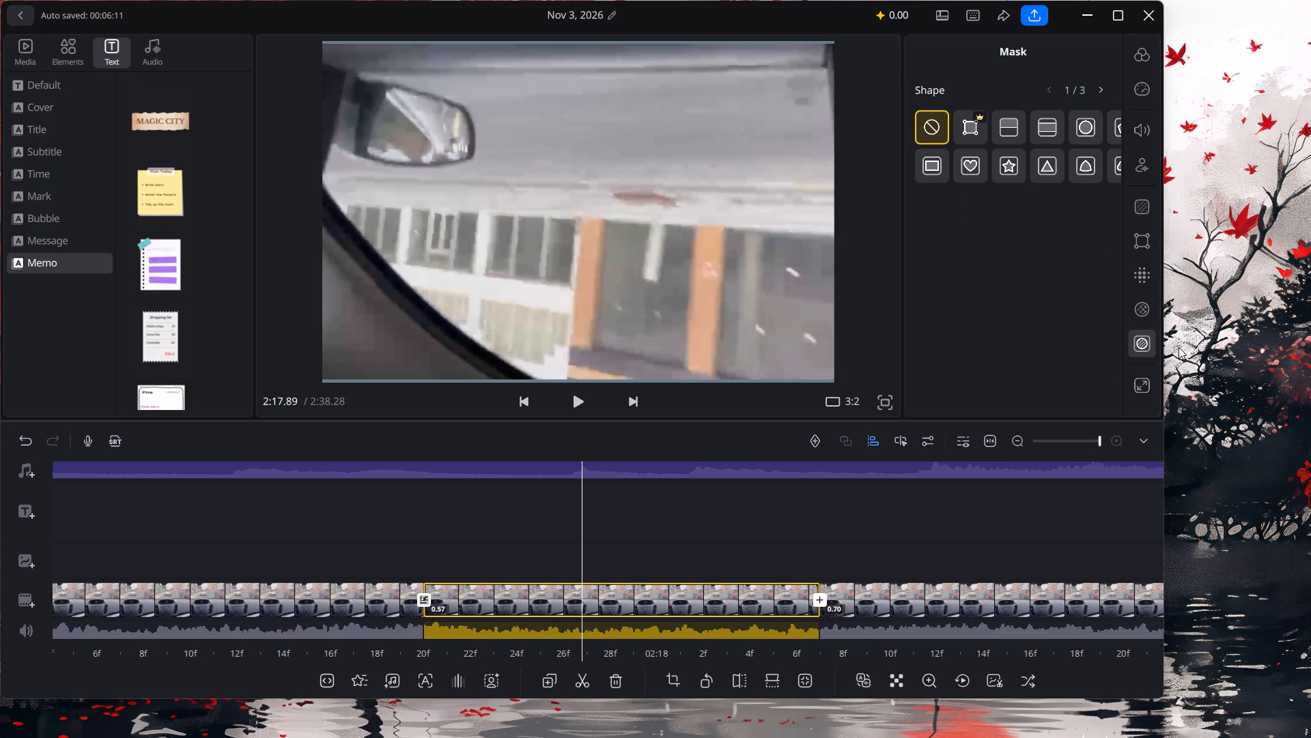
Choose the Move Up zoom effect at intensity 1.00 for the segment starting at about 2:17.67 and apply it to all segments.
click(1157, 381)
click(1151, 382)
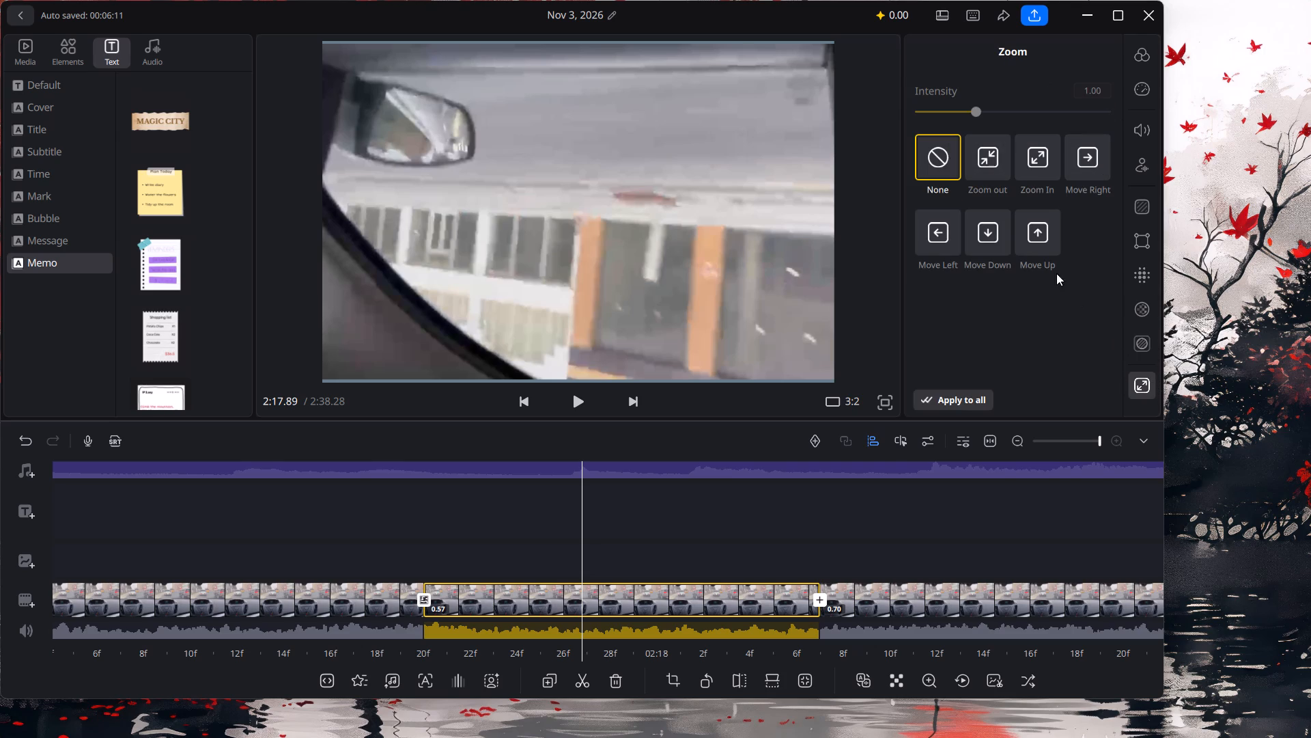
click(1054, 247)
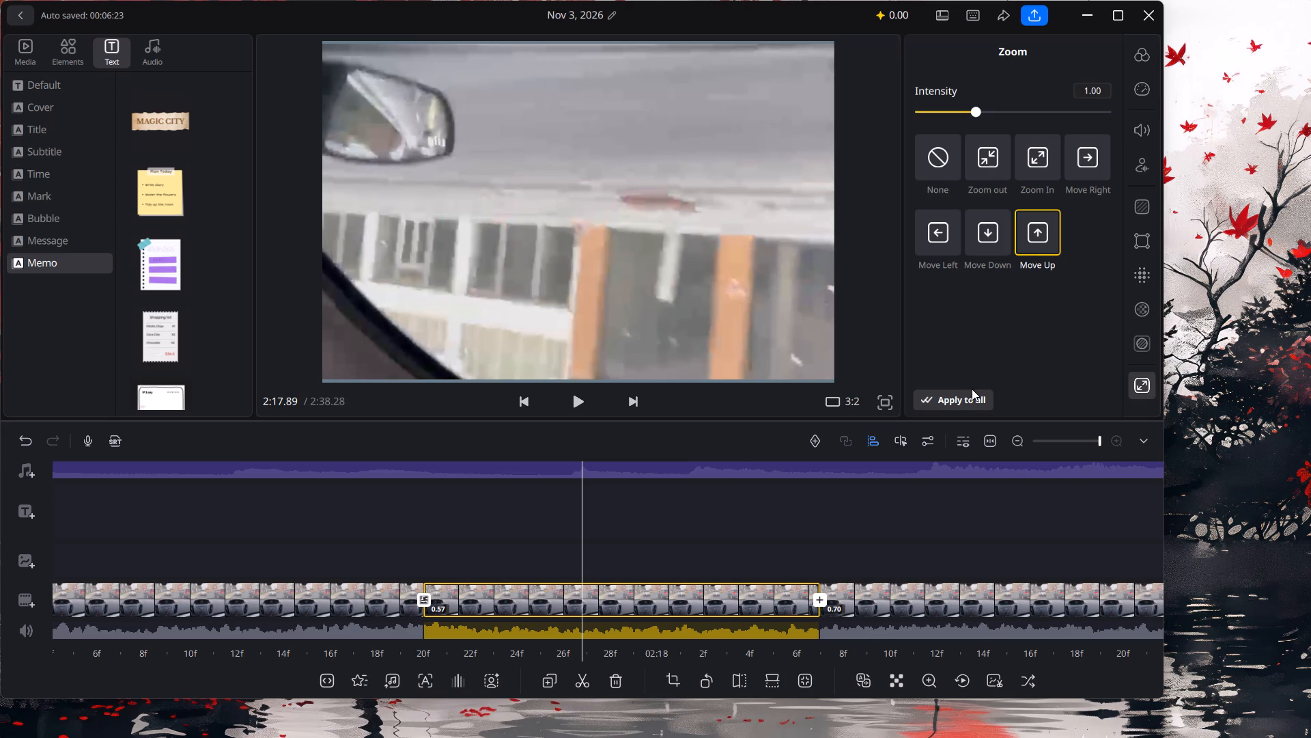
click(997, 386)
triple_click(978, 402)
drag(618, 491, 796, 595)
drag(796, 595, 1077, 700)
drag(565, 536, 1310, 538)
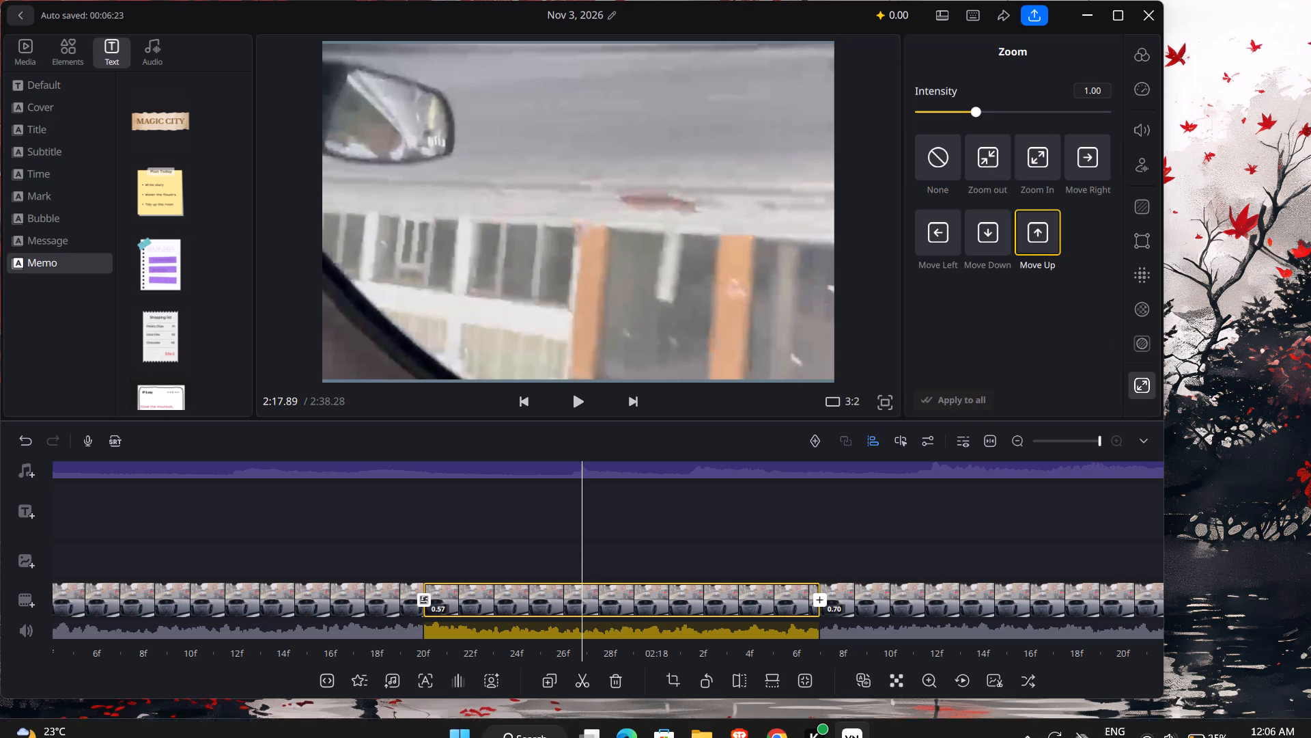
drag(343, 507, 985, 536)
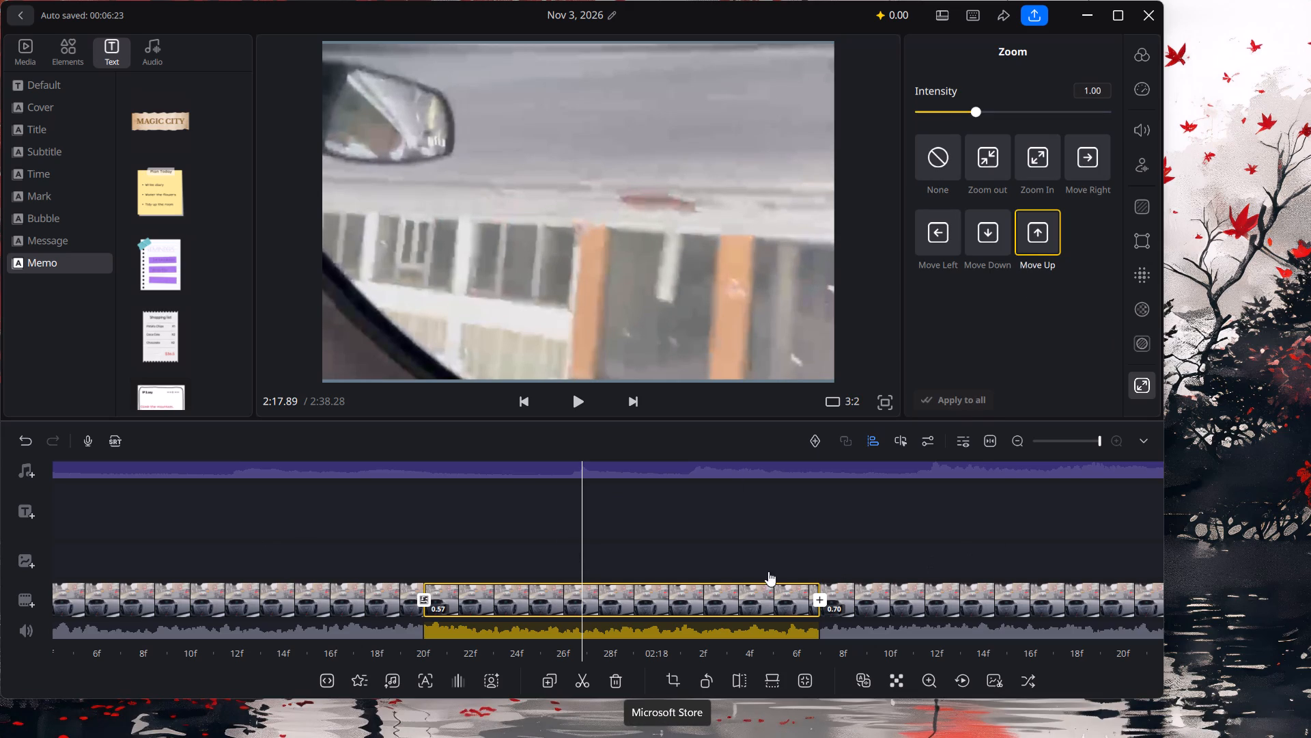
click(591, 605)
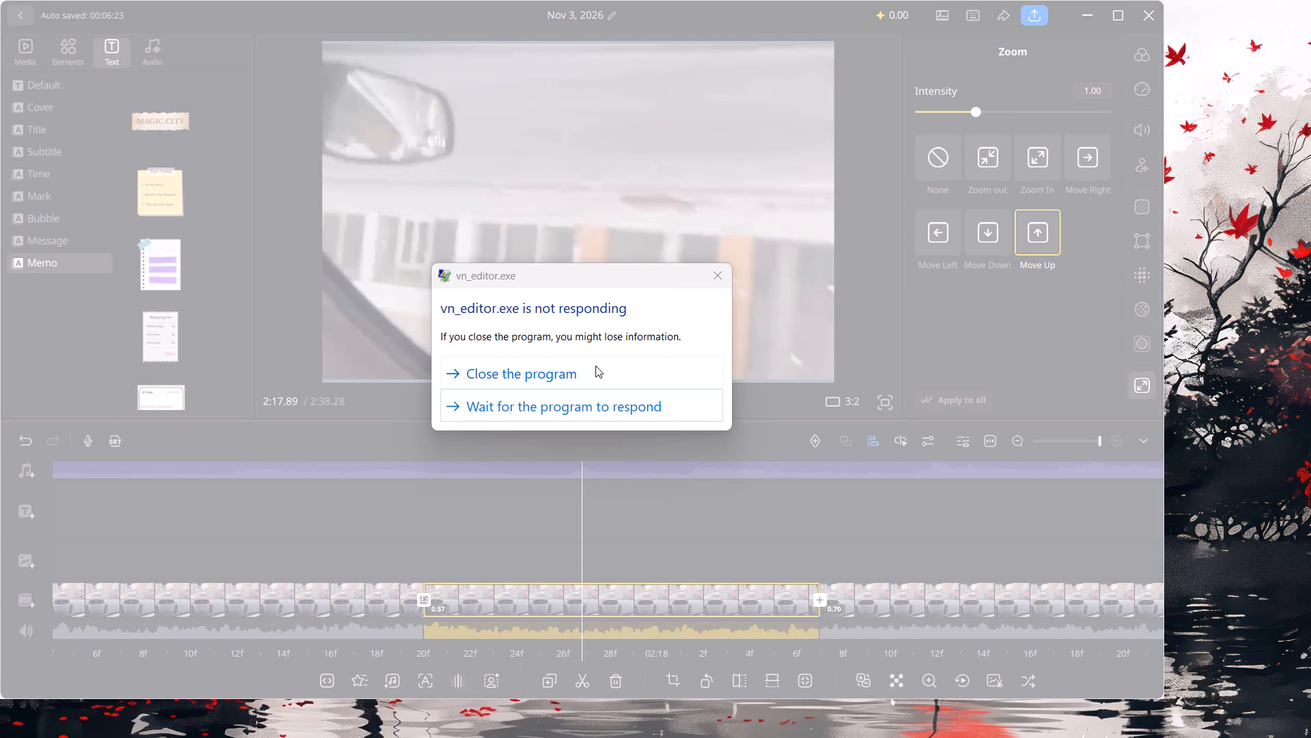
Wait for the unresponsive video editor to respond instead of closing it.
click(568, 412)
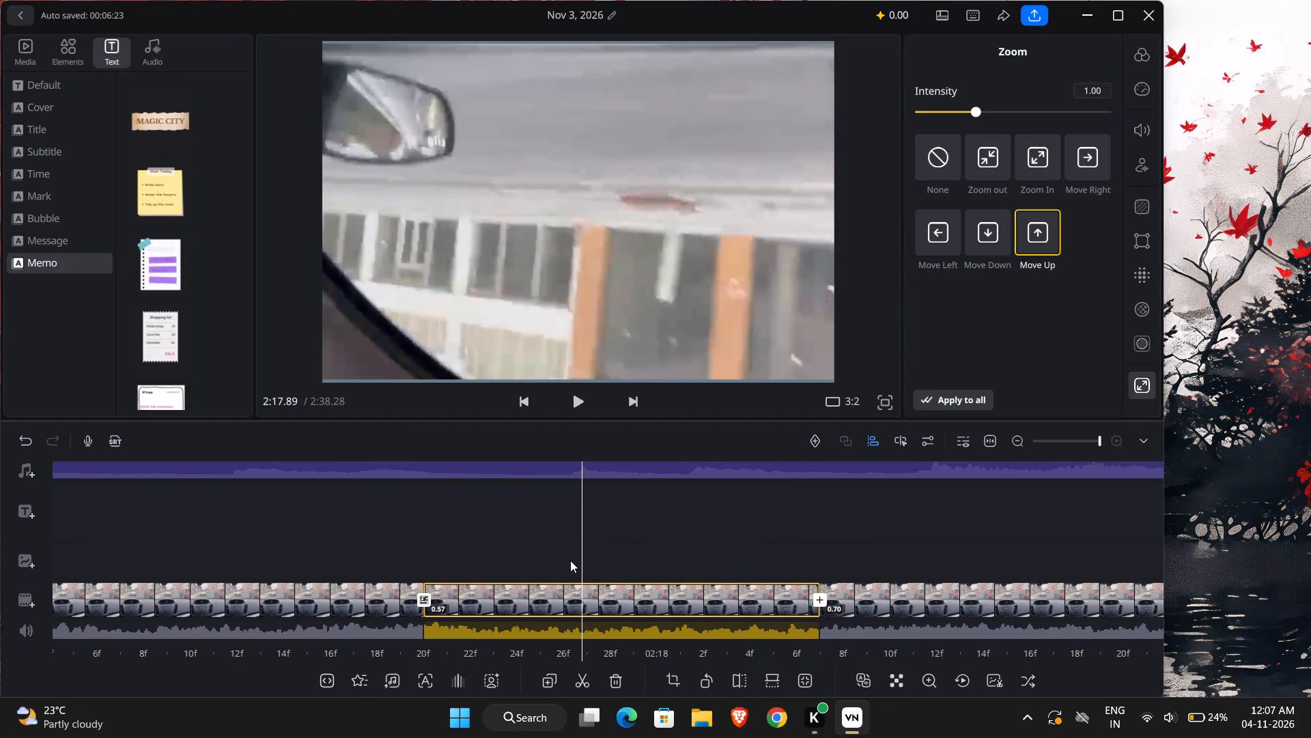
Go back along the timeline to the driving segments around 2:13.23.
drag(570, 560, 832, 566)
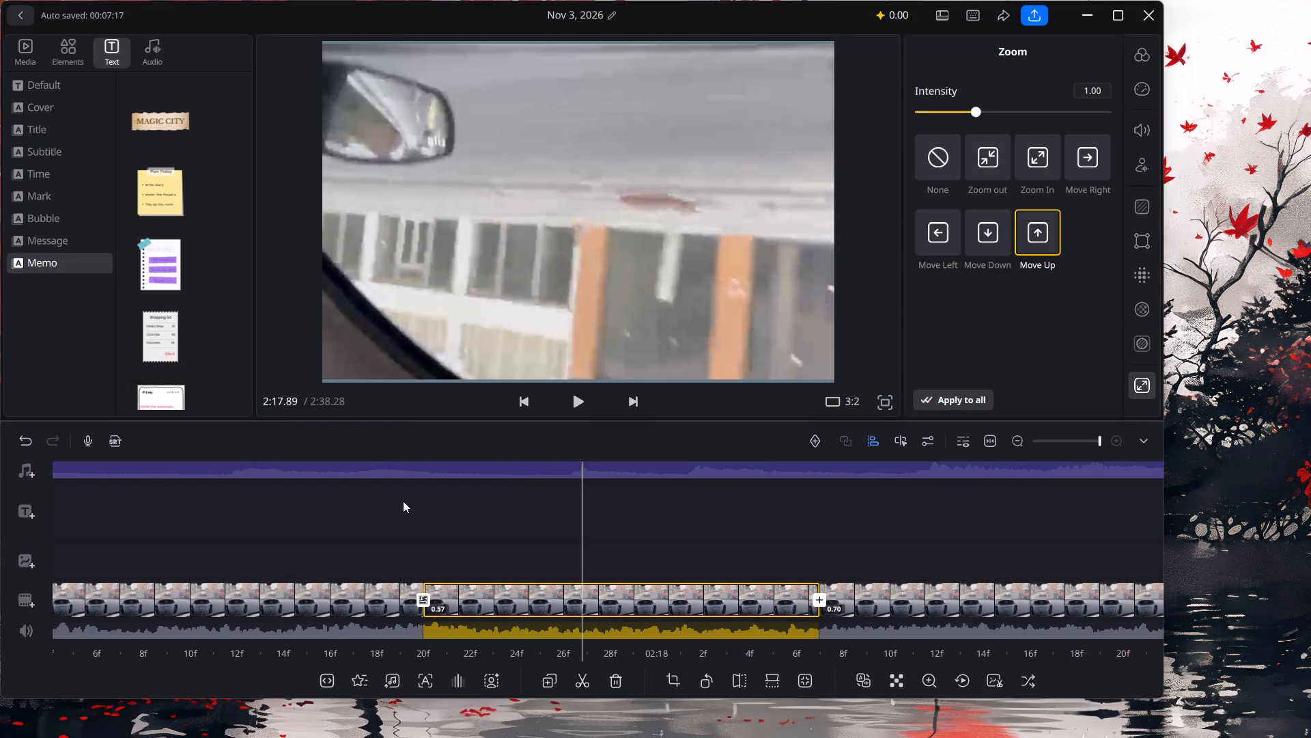
drag(402, 502, 1261, 572)
drag(371, 530, 879, 554)
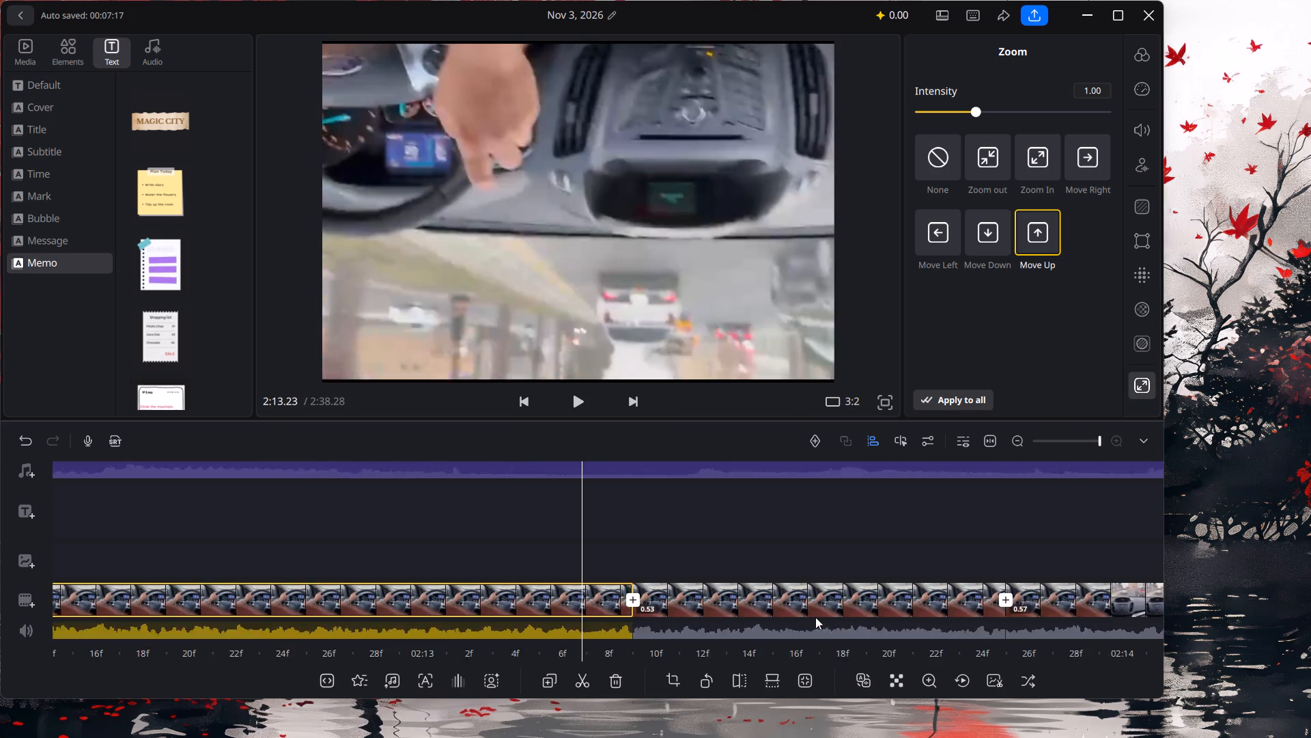